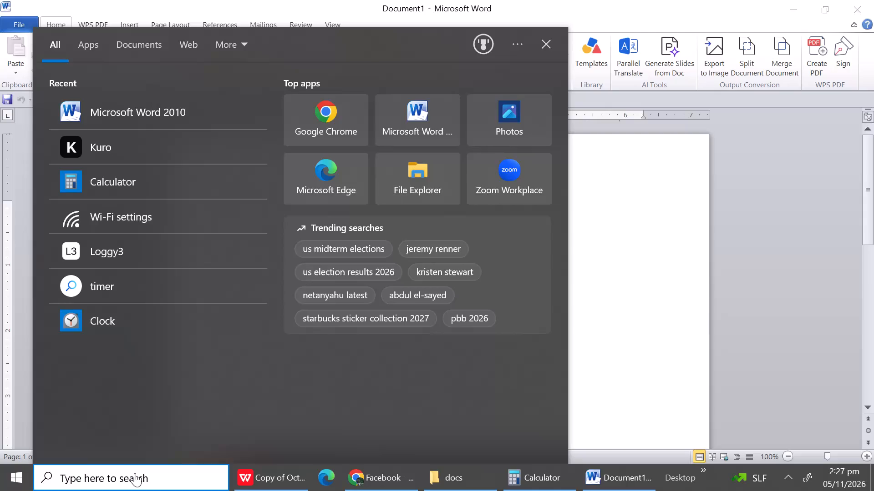
Launch the Kuro app from the recent searches.
click(182, 140)
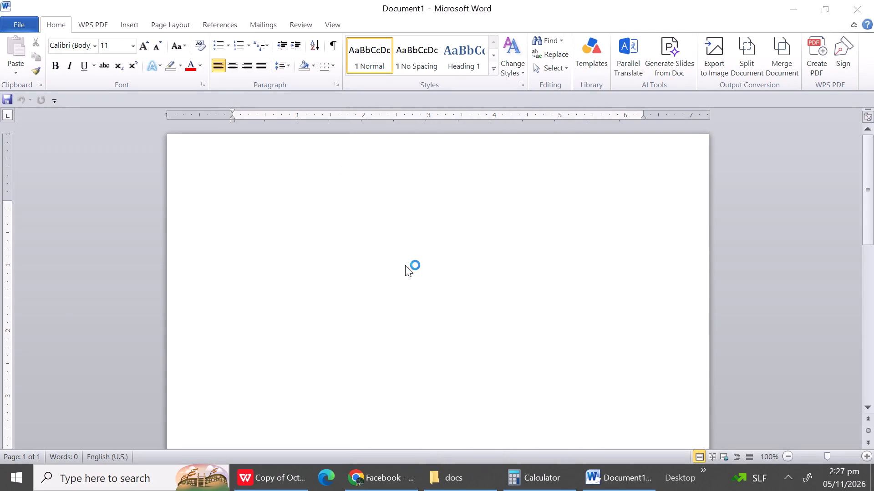
Switch to the WPS Office workbook "Copy of Oct..." containing the Tambo Net Sales sheet.
click(291, 485)
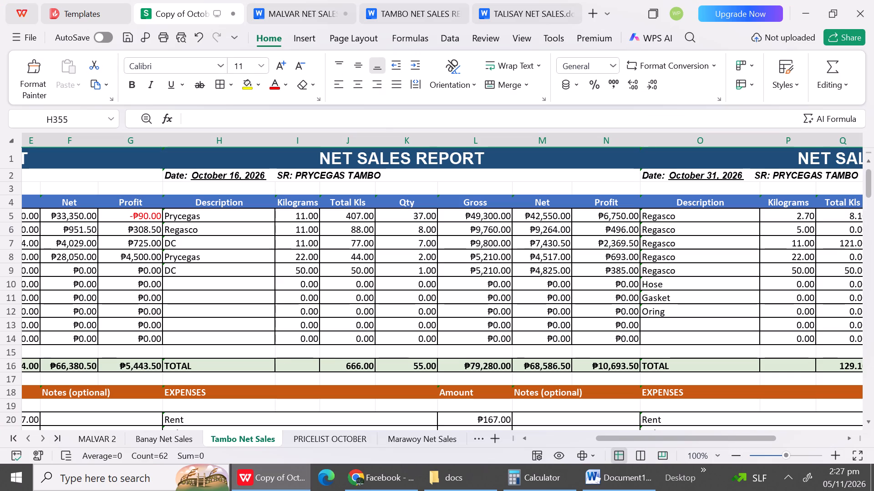
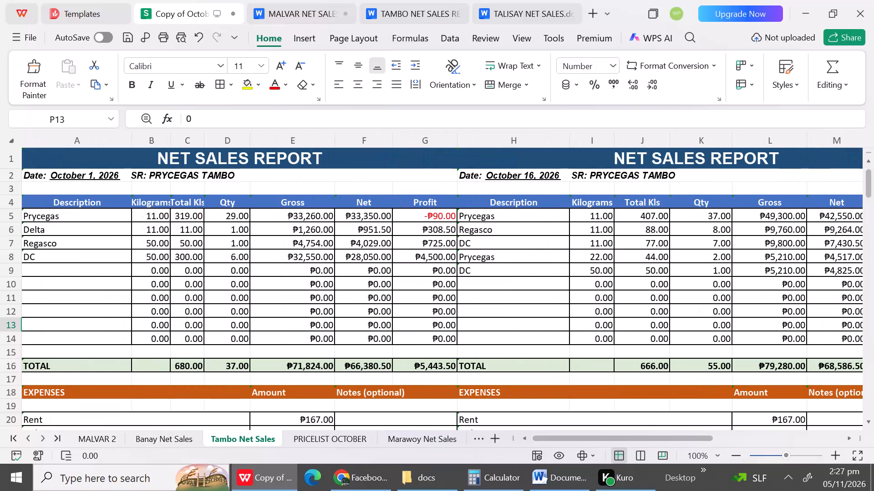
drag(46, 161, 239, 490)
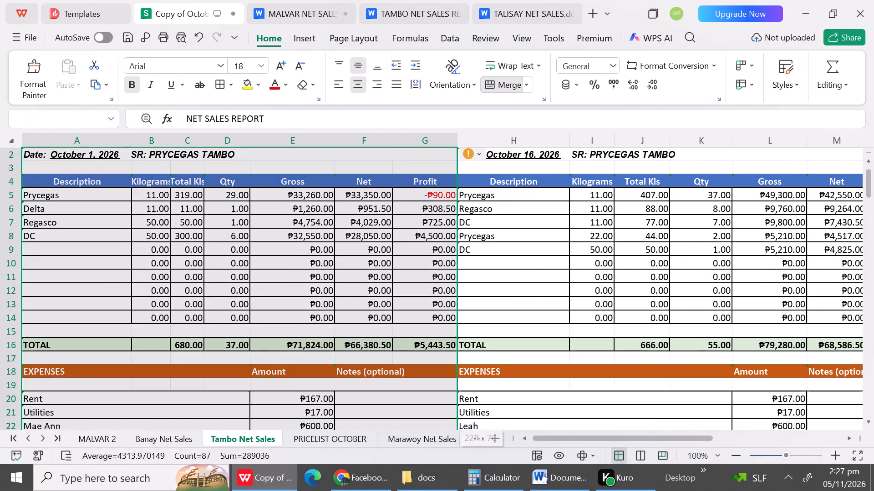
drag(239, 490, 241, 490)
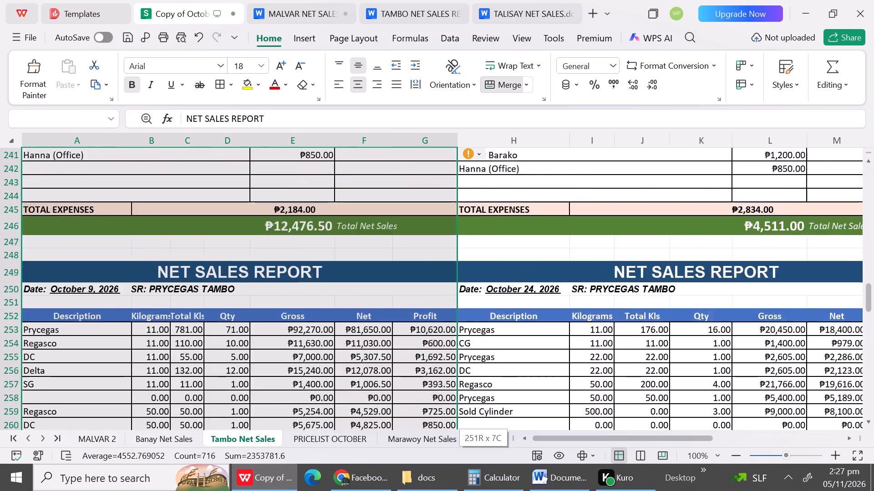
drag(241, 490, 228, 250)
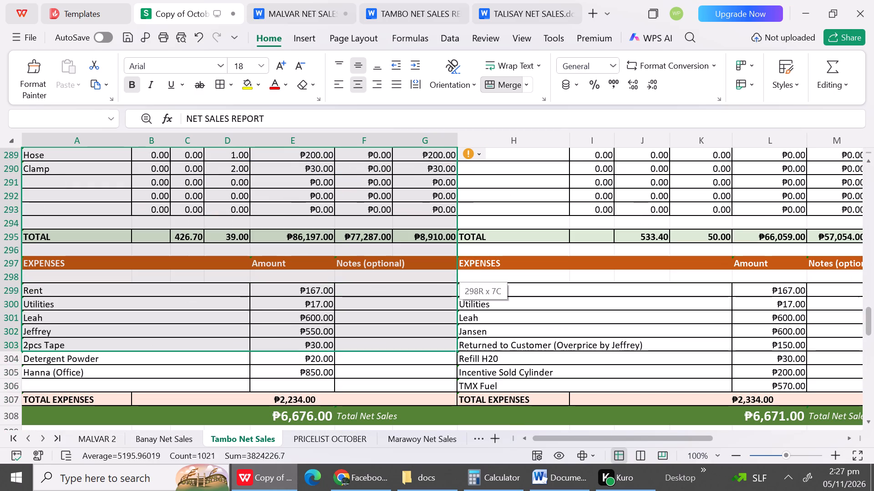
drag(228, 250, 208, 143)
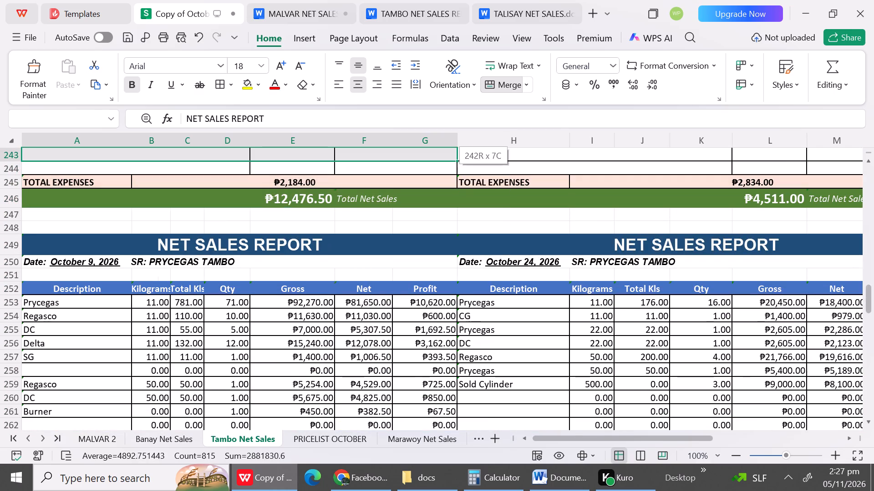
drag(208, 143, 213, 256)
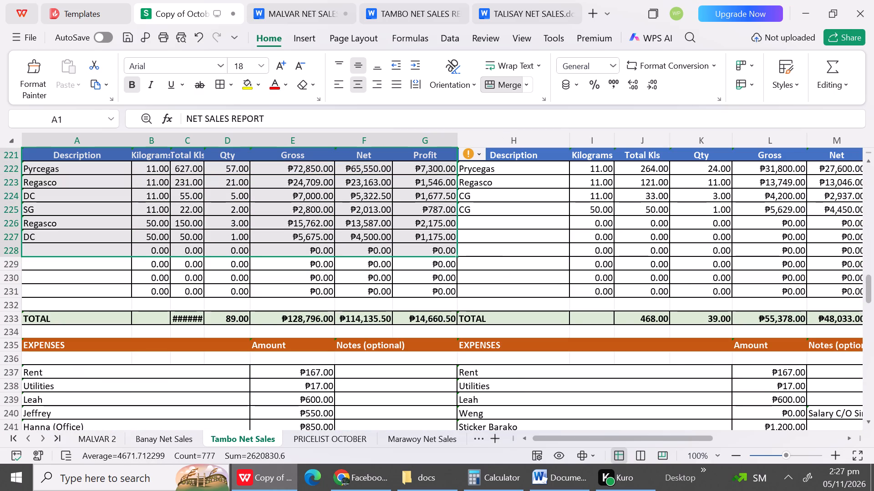
Widen the Total Kls column C so that its long totals fit.
drag(202, 144, 209, 145)
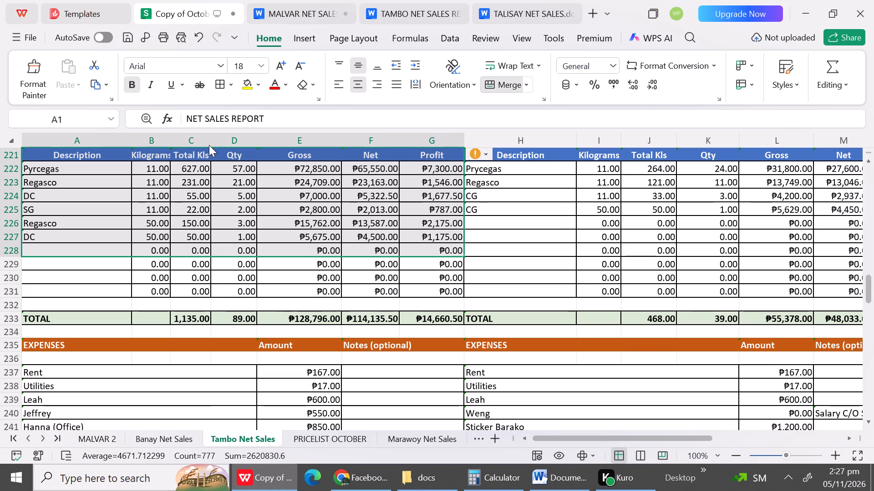
Hide the blank rows 3 and 19 in the first report at the top of the Tambo Net Sales sheet.
drag(871, 283, 865, 116)
click(316, 260)
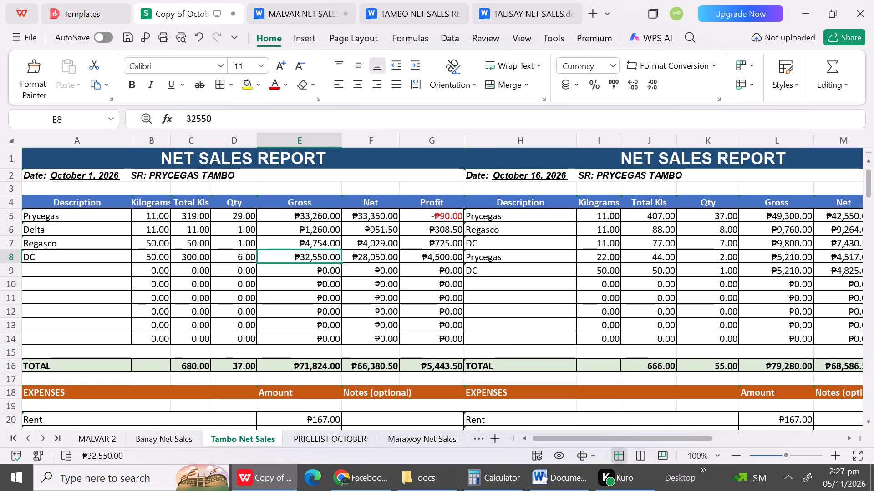
click(14, 190)
click(9, 176)
click(2, 190)
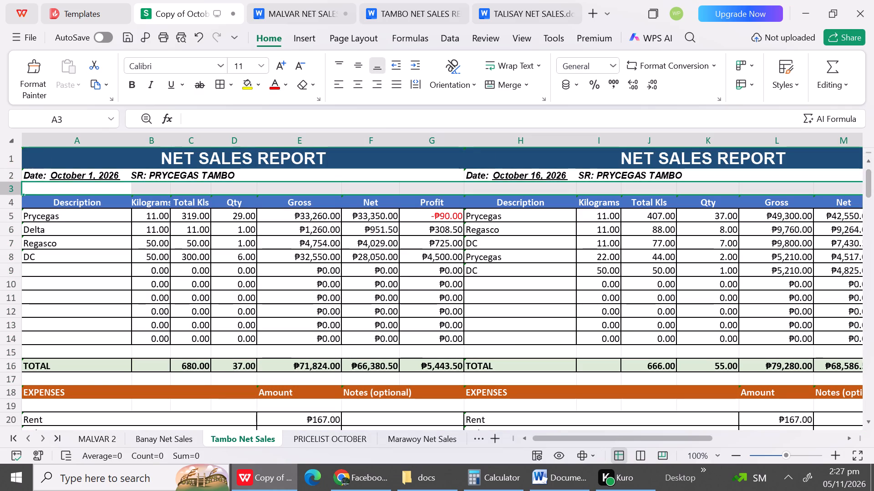
right_click(2, 190)
click(26, 63)
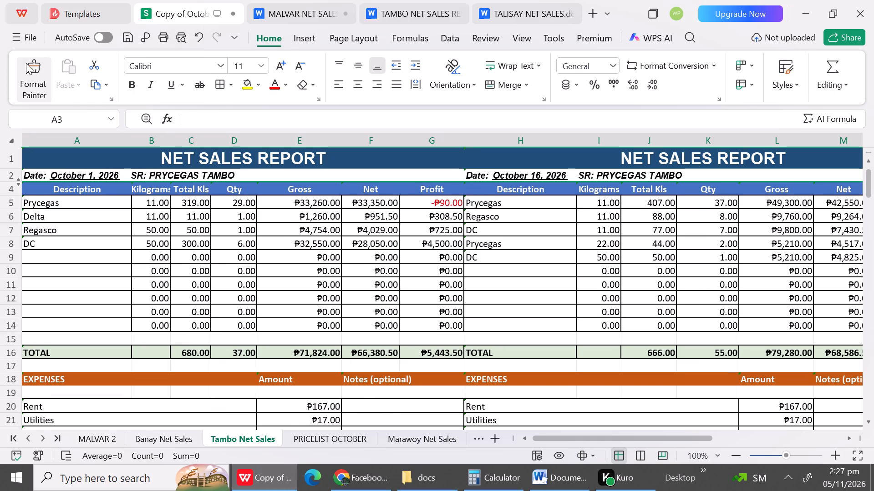
click(13, 370)
click(8, 393)
right_click(8, 393)
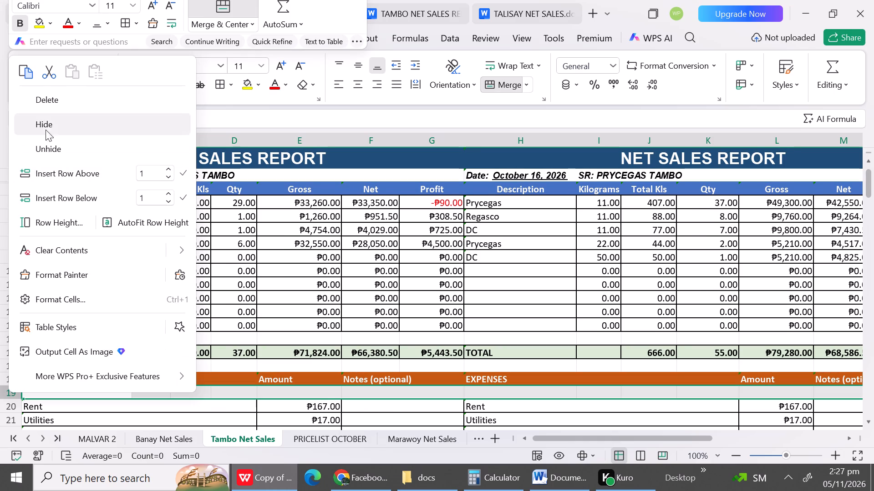
click(42, 121)
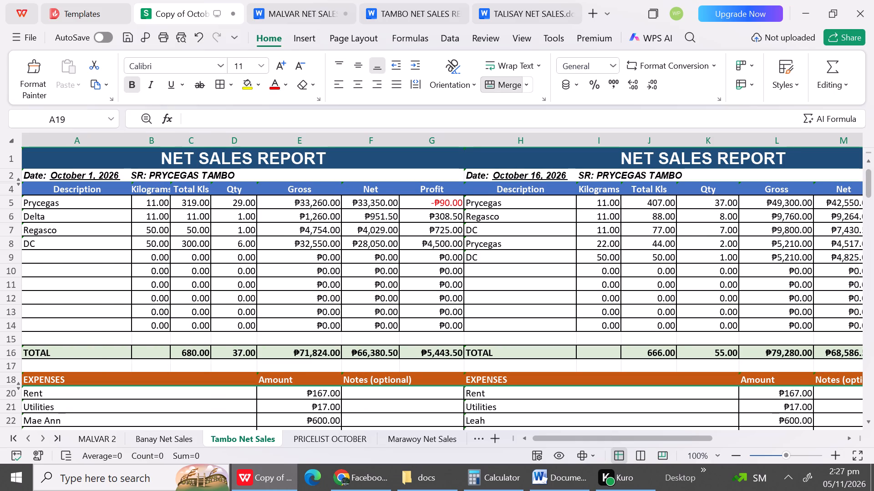
Copy the first column block of net sales reports, cells A1 to G468.
drag(32, 163, 411, 490)
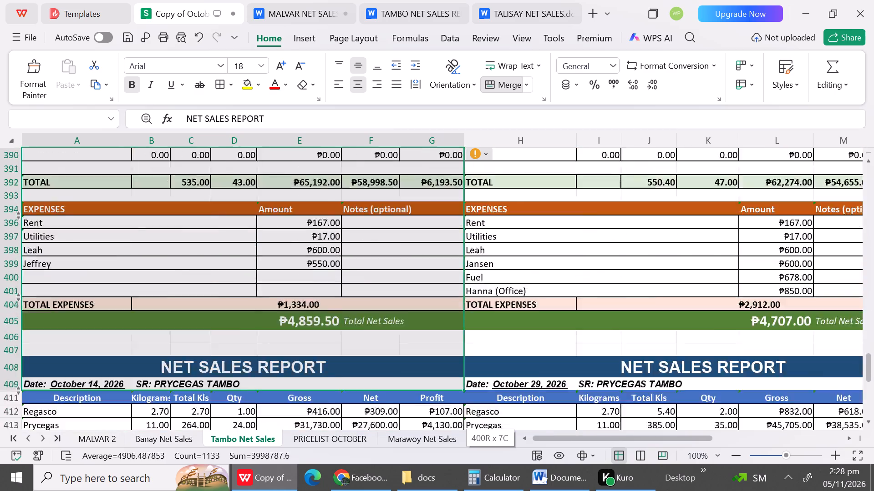
drag(411, 490, 396, 156)
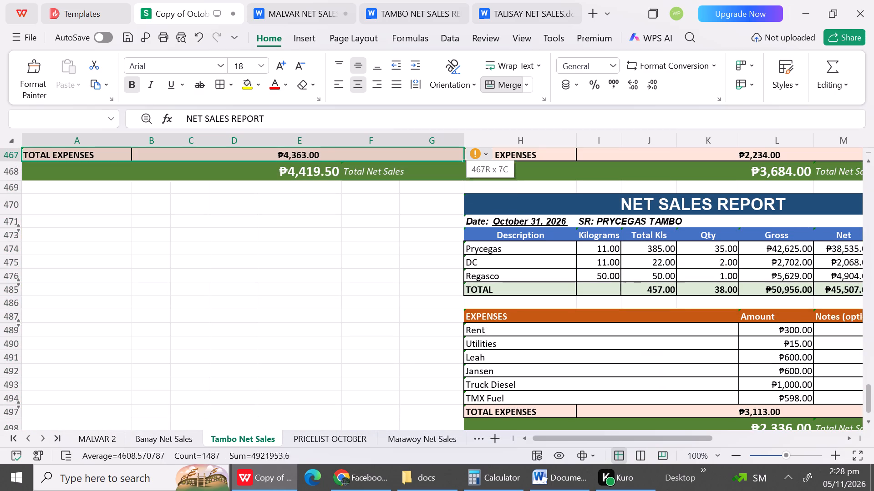
drag(396, 156, 398, 174)
key(ctrl+c)
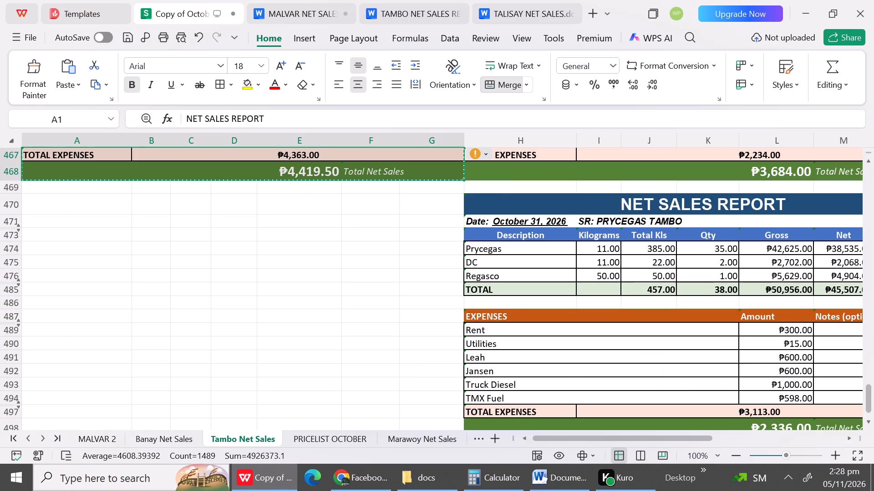
Switch to Document1 in Microsoft Word, centre the paragraph, paste the copied reports and add a new line after them.
click(559, 486)
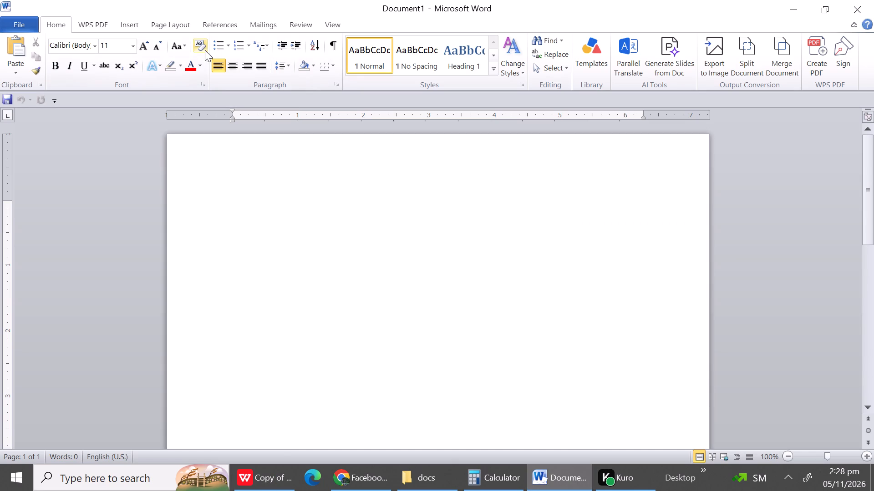
click(235, 62)
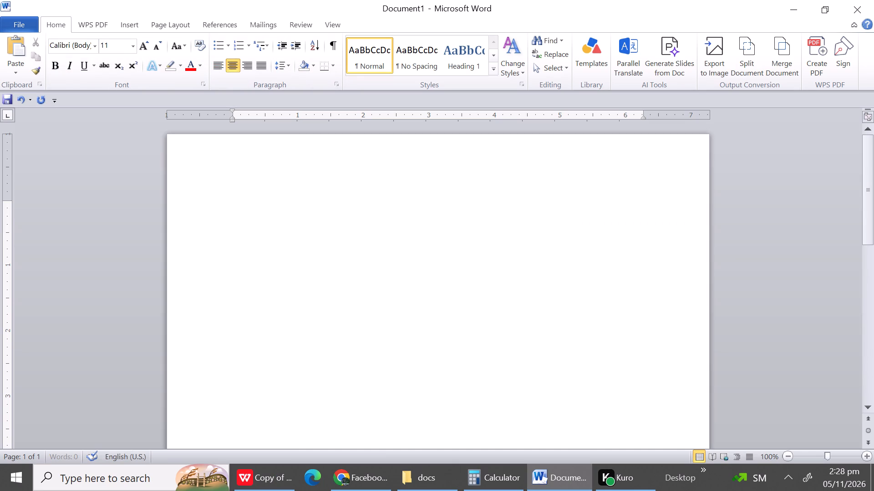
key(ctrl+v)
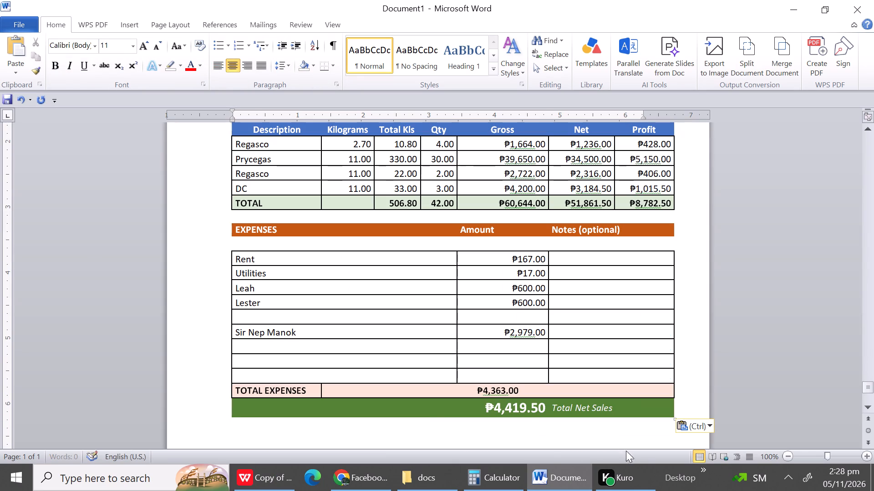
key(Return)
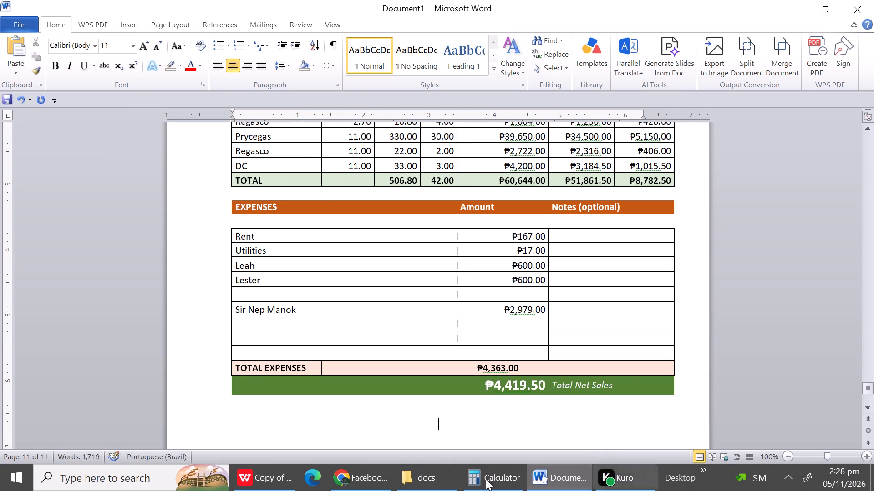
Back in the WPS Office workbook, narrow the Description, Qty, Gross and Profit columns (H, K, L, N) of the October 16 report block.
click(246, 490)
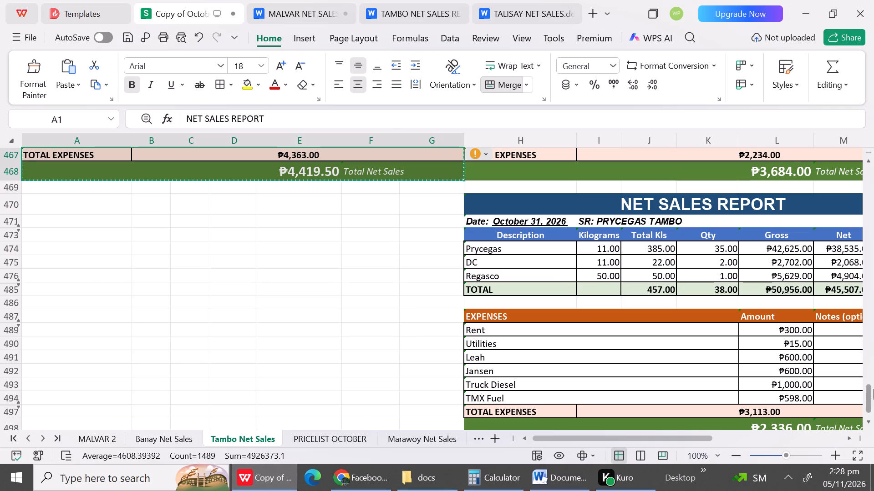
click(844, 435)
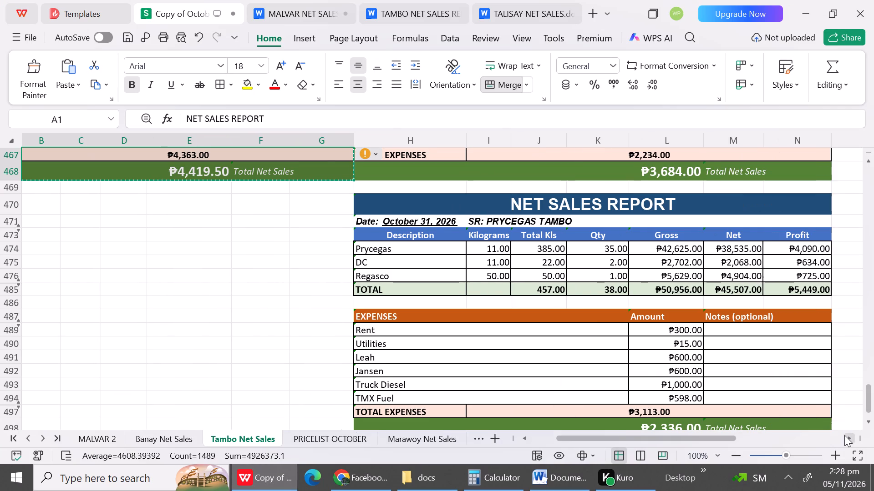
double_click(844, 435)
click(844, 435)
click(844, 435)
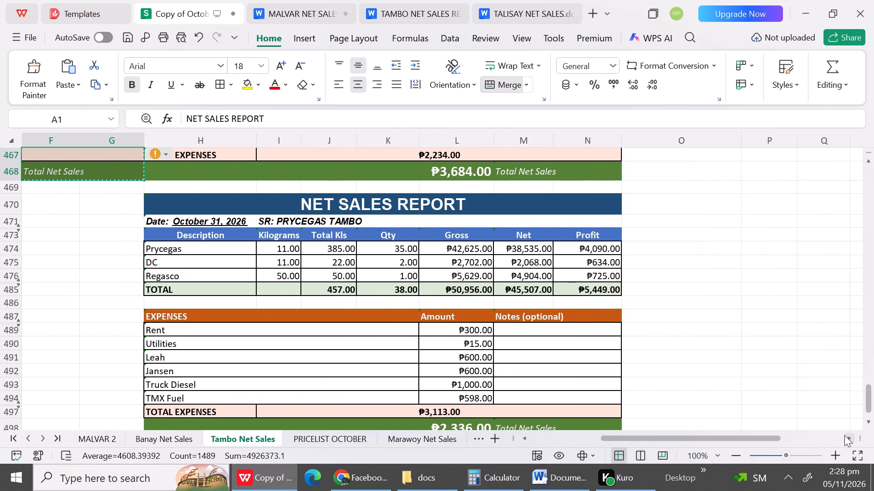
click(844, 435)
click(844, 435)
drag(873, 390, 849, 125)
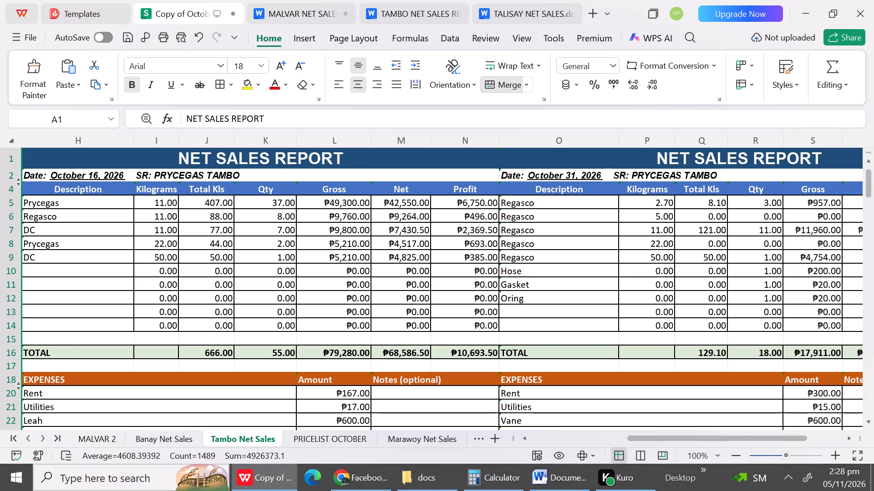
drag(133, 144, 126, 142)
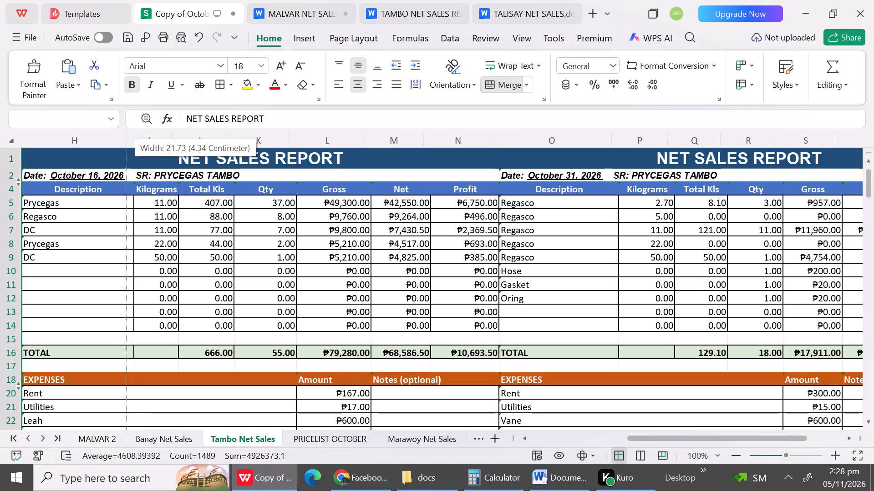
drag(126, 142, 122, 141)
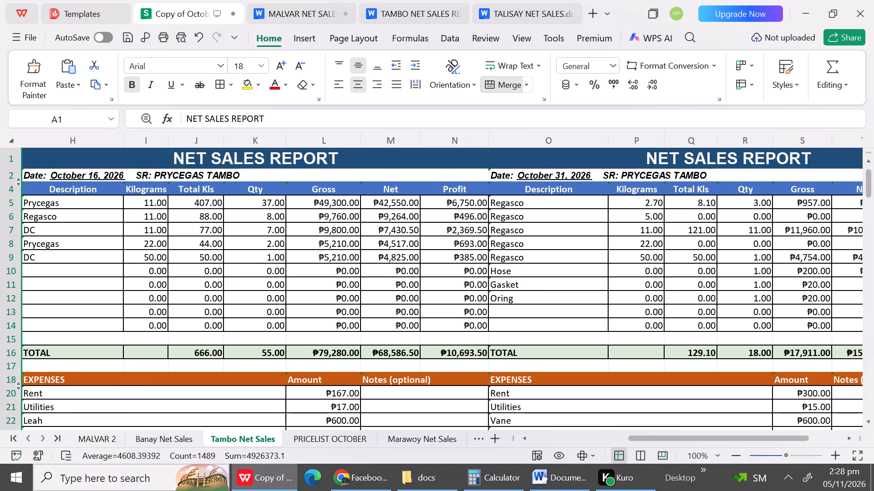
drag(285, 143, 267, 141)
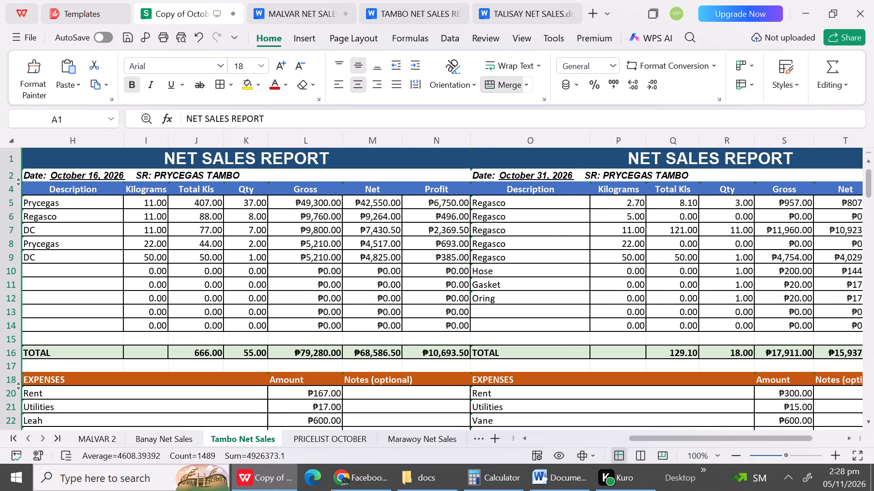
drag(343, 153, 338, 148)
drag(340, 140, 335, 140)
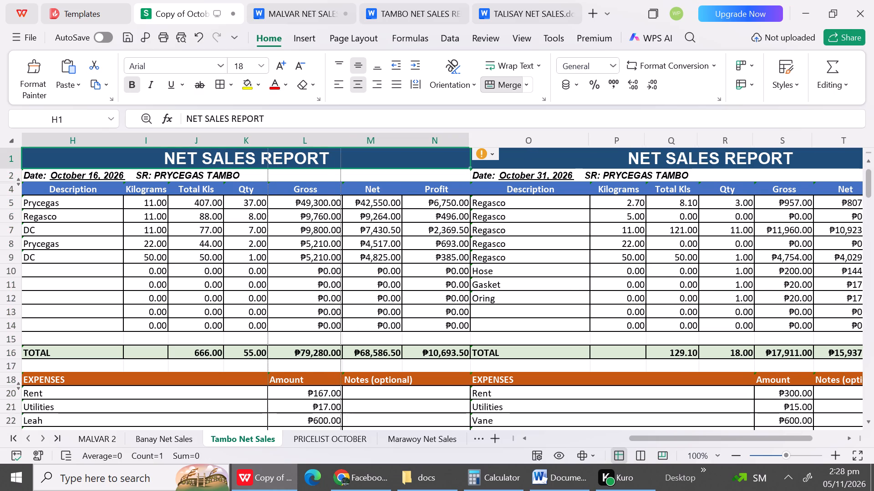
drag(335, 140, 324, 140)
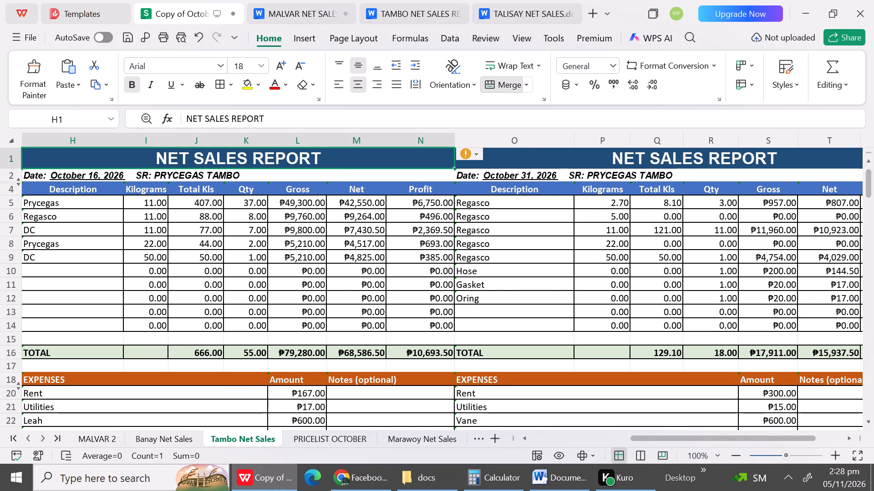
drag(453, 144, 436, 143)
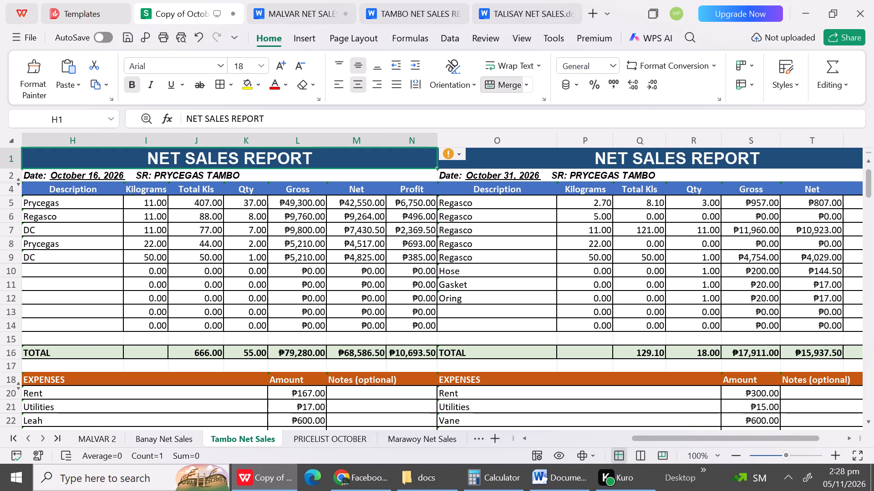
Widen the Gross column L of the October 16 report block slightly.
click(866, 190)
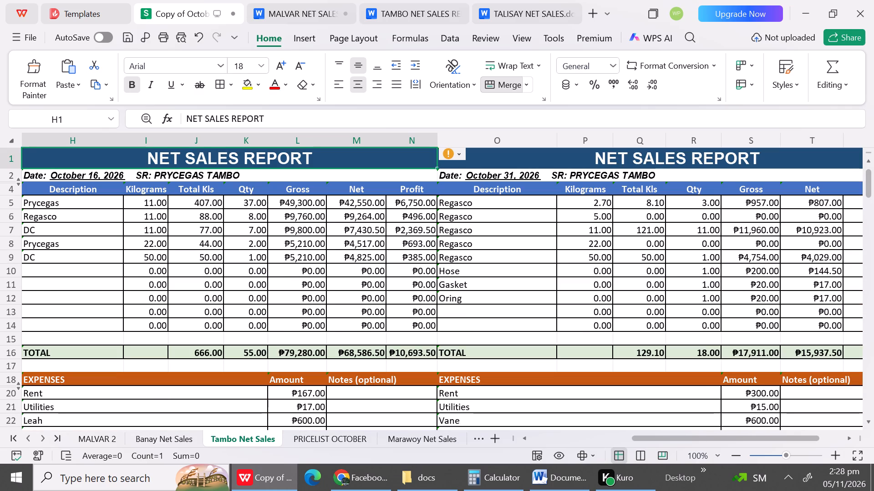
drag(325, 162, 324, 170)
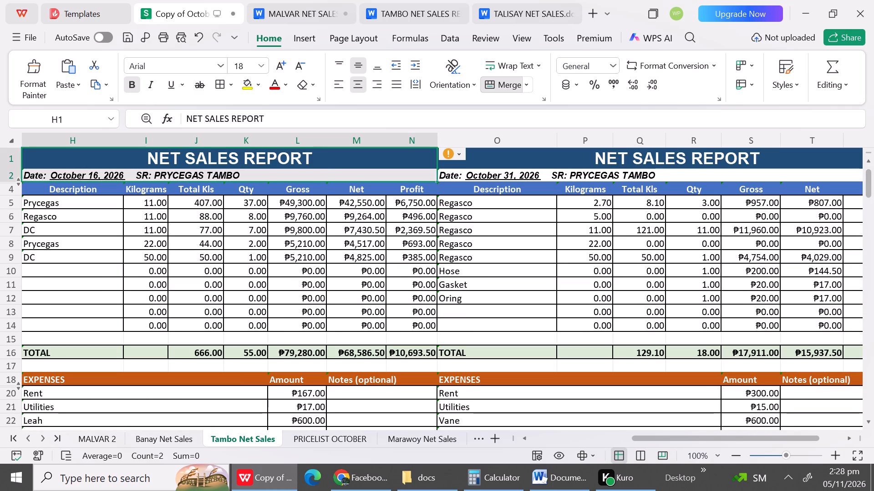
click(321, 147)
drag(327, 147, 333, 147)
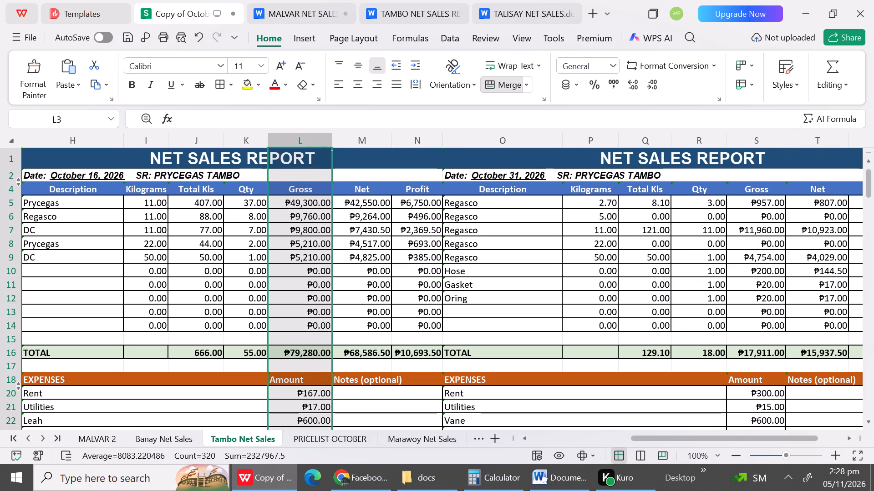
Copy the second column block of reports, October 16 to October 31, cells H1 to N498.
drag(869, 186, 864, 93)
drag(58, 166, 377, 490)
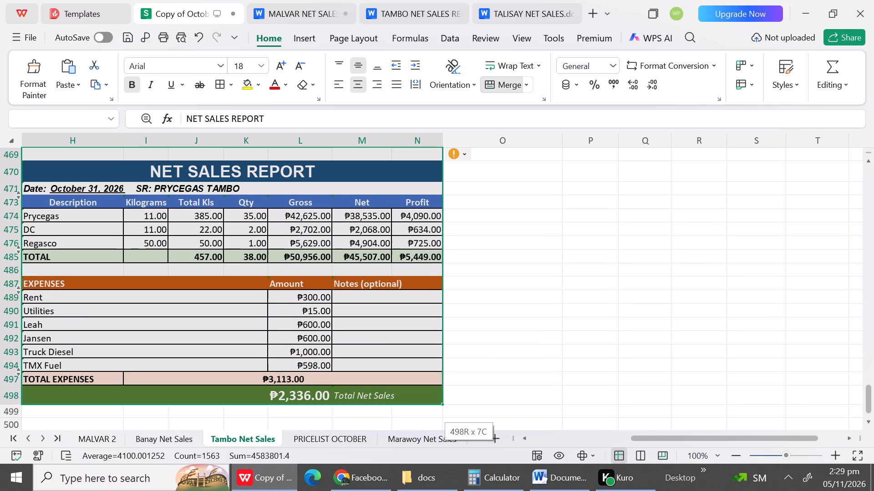
drag(377, 490, 342, 386)
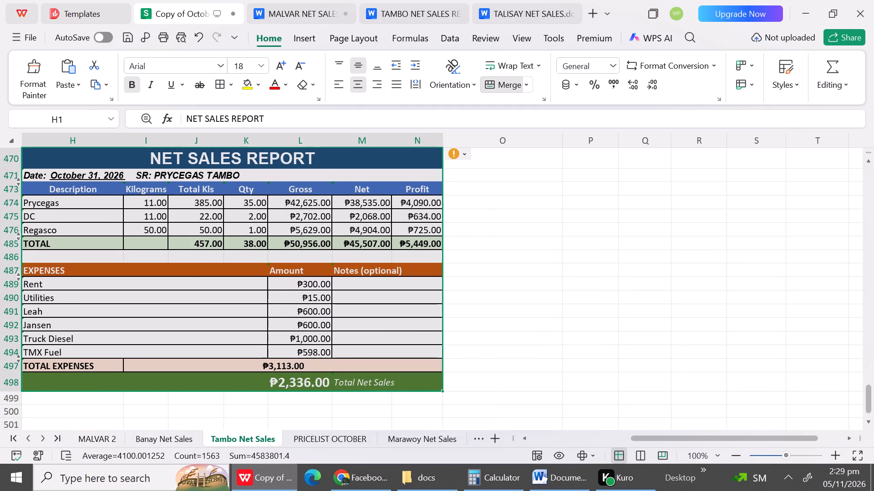
key(ctrl+c)
Switch to Document1 in Microsoft Word and paste the copied October 16 to October 31 reports at the end.
click(573, 489)
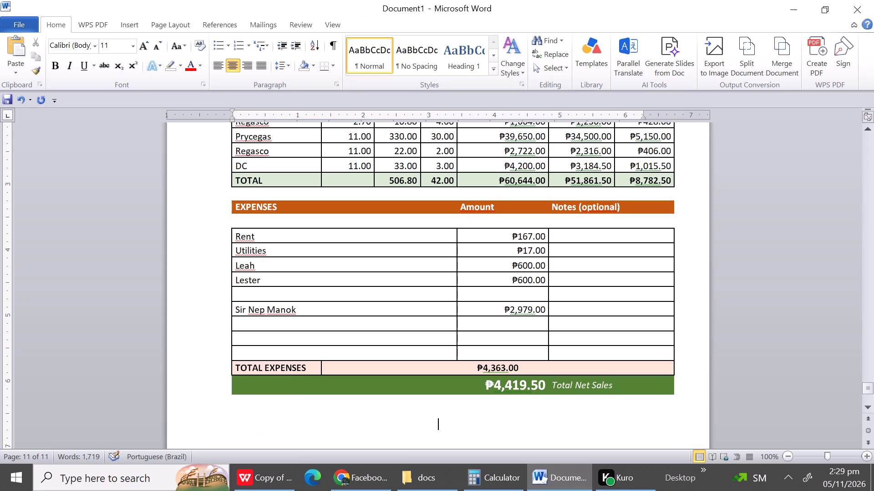
key(ctrl+v)
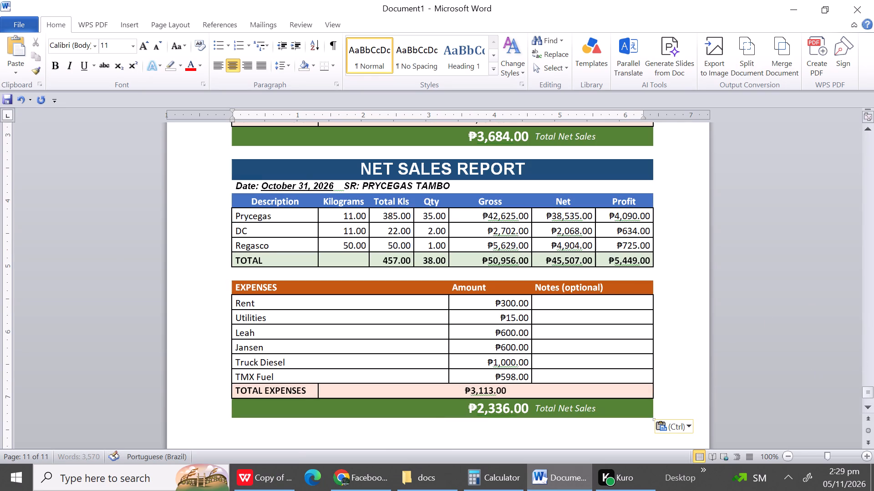
Delete the entire unused rows between DC and TOTAL in the October 1 report at the start of the document.
drag(864, 389, 865, 377)
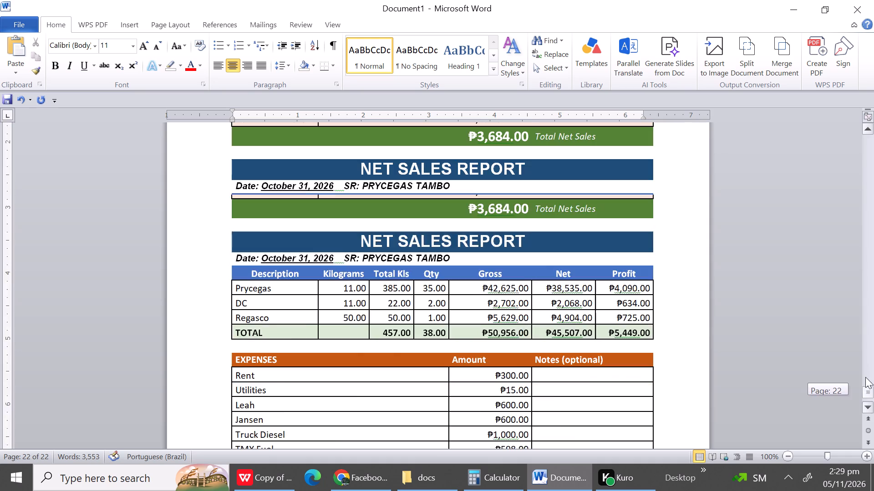
drag(865, 377, 845, 92)
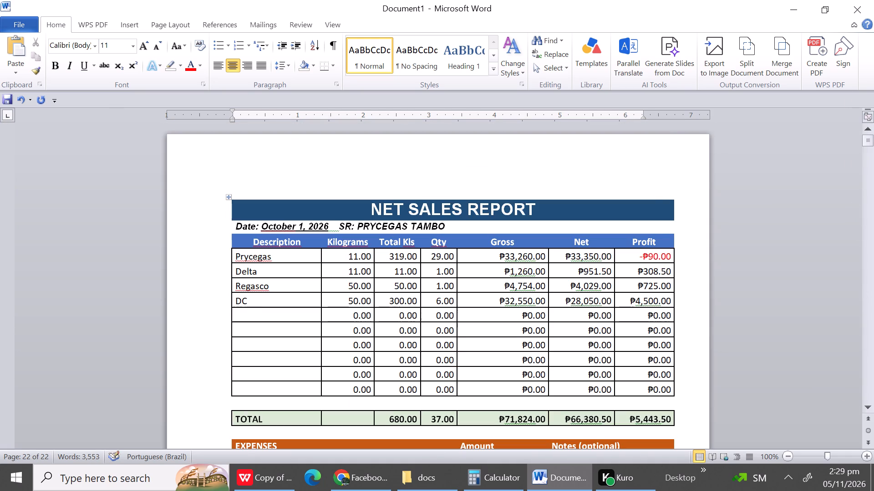
drag(240, 318, 251, 399)
right_click(251, 399)
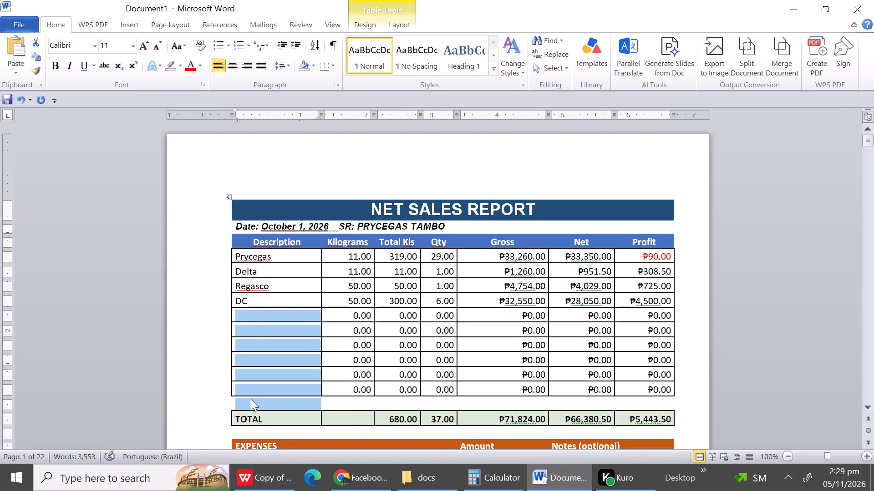
click(286, 291)
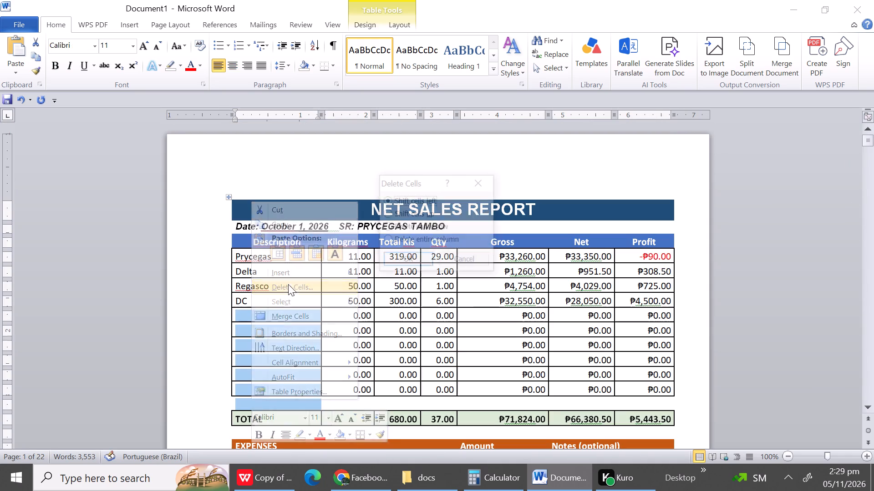
click(402, 225)
click(405, 256)
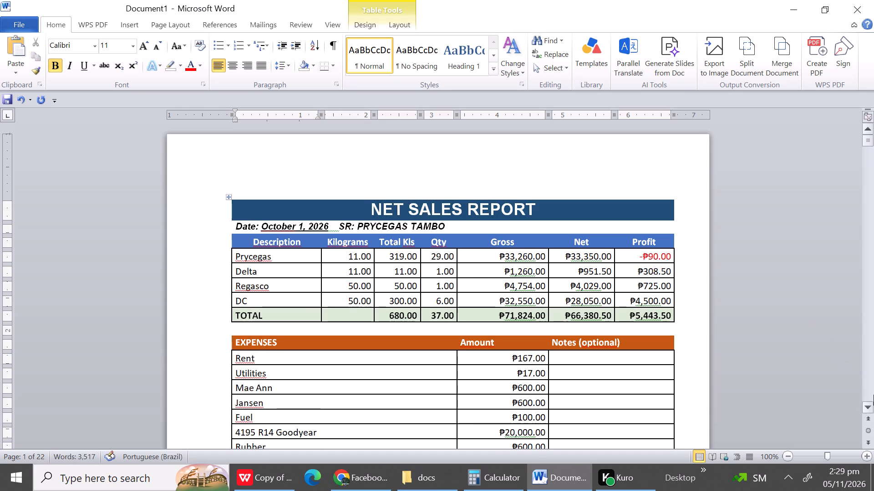
Delete the entire blank row between the date line and the column headings in the October 2 report.
double_click(872, 410)
triple_click(872, 410)
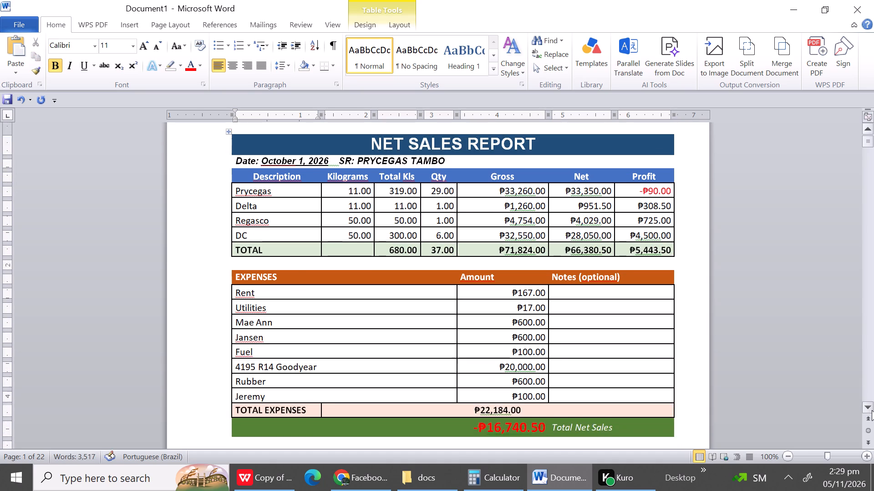
triple_click(872, 410)
triple_click(872, 410)
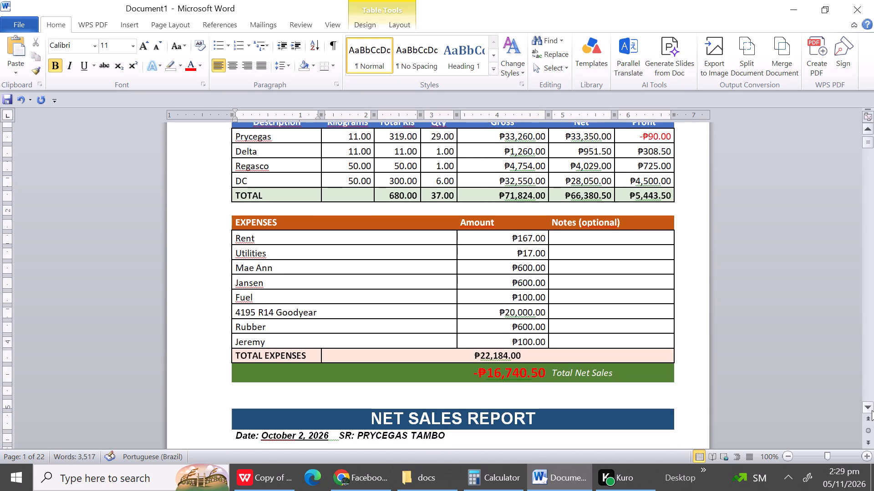
triple_click(872, 410)
triple_click(872, 410)
triple_click(872, 410)
double_click(872, 410)
drag(872, 410, 329, 311)
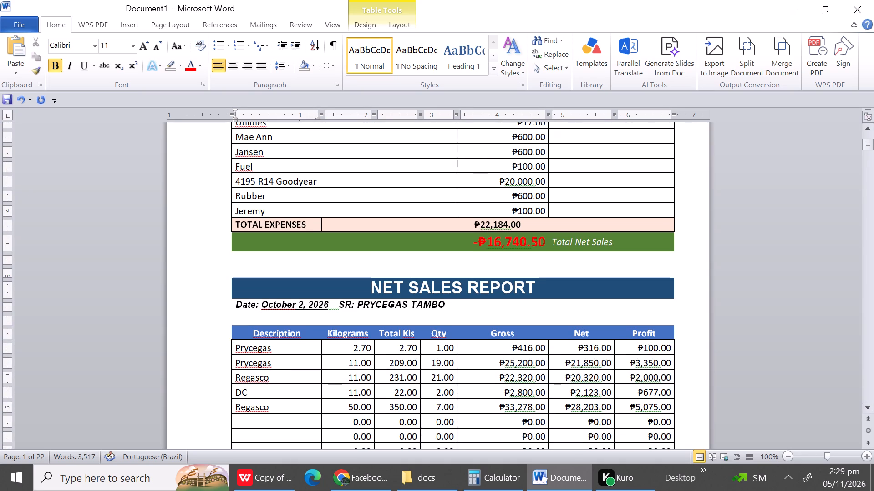
click(280, 314)
right_click(280, 314)
click(335, 89)
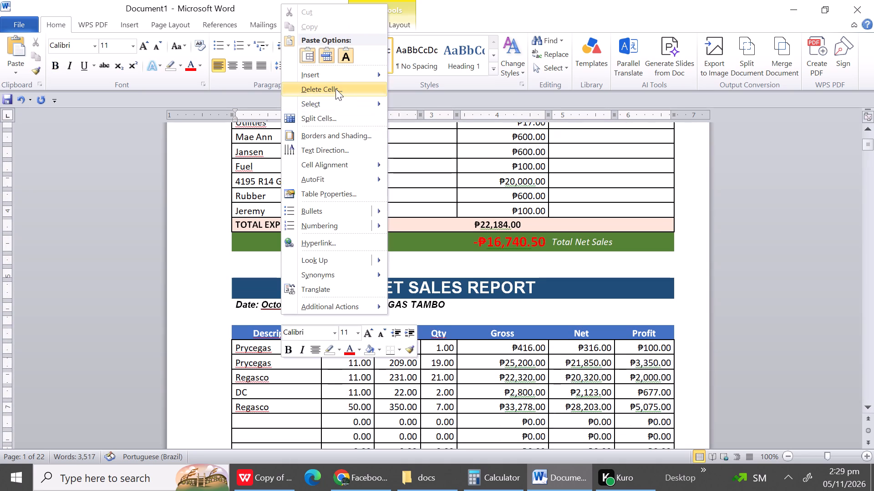
click(402, 231)
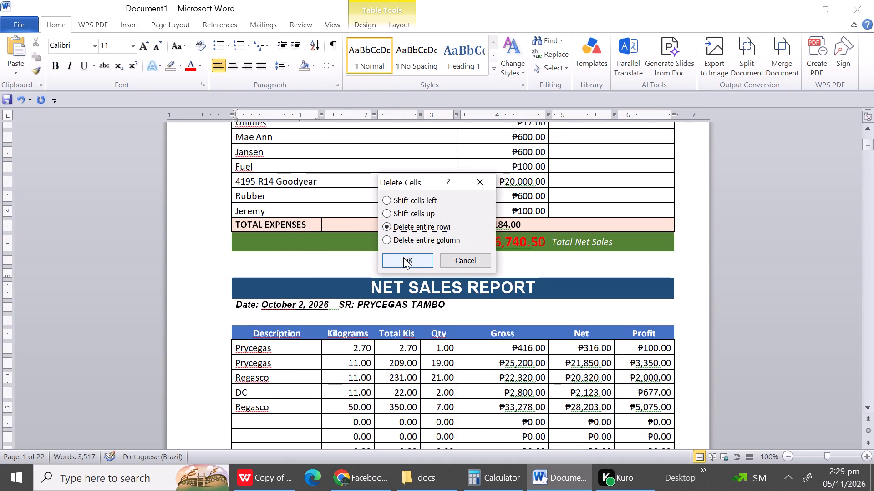
click(403, 257)
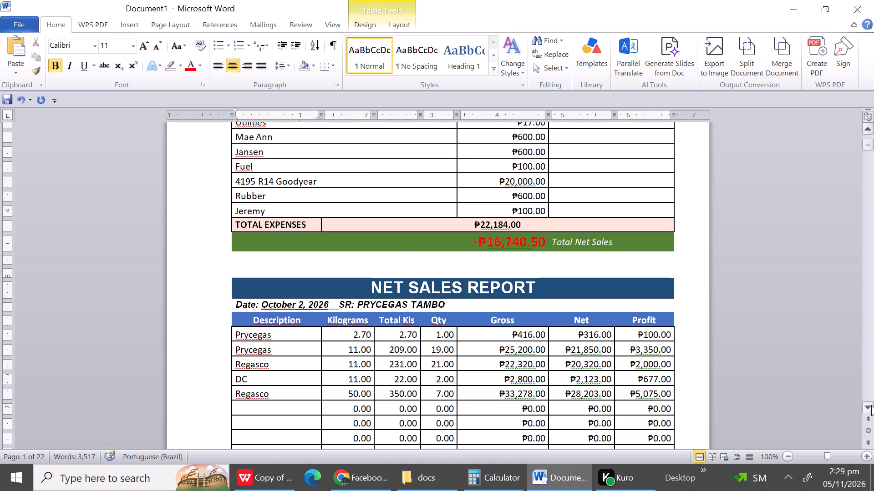
Delete the entire unused rows between the last Regasco row and TOTAL in the October 2 report.
triple_click(872, 406)
triple_click(872, 406)
triple_click(872, 406)
click(872, 406)
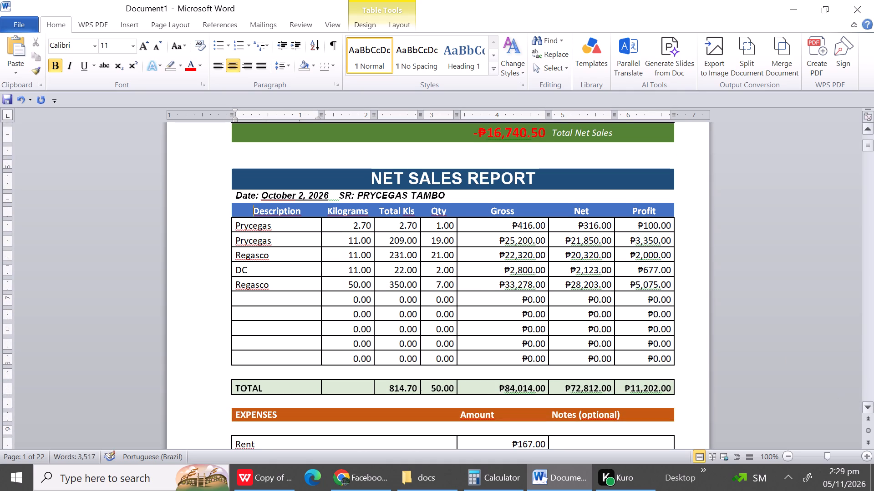
drag(293, 300, 295, 364)
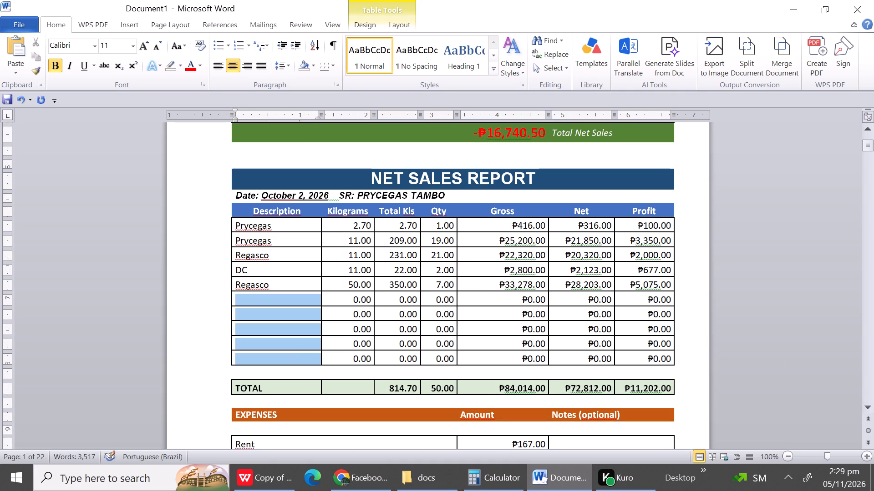
drag(295, 364, 295, 369)
right_click(295, 369)
click(342, 257)
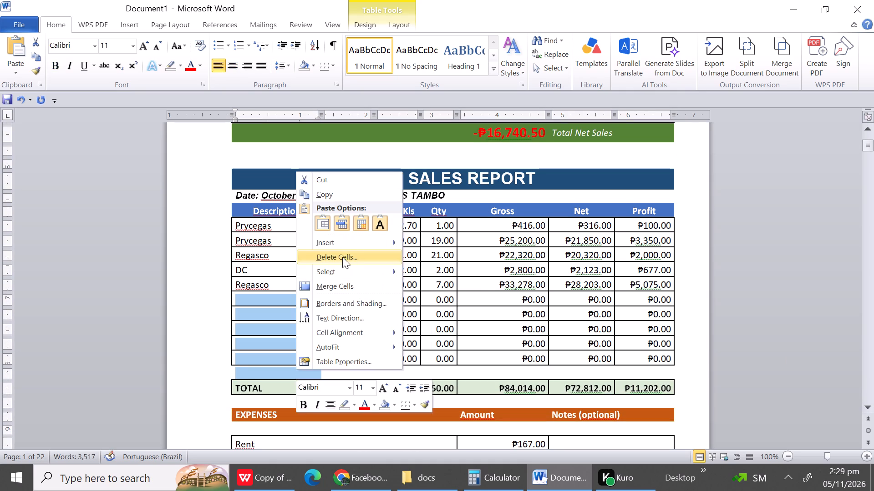
click(419, 226)
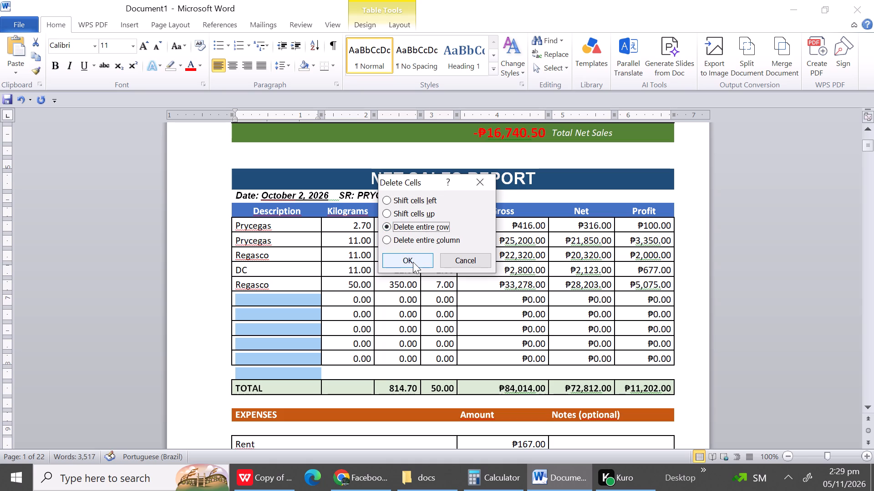
click(413, 262)
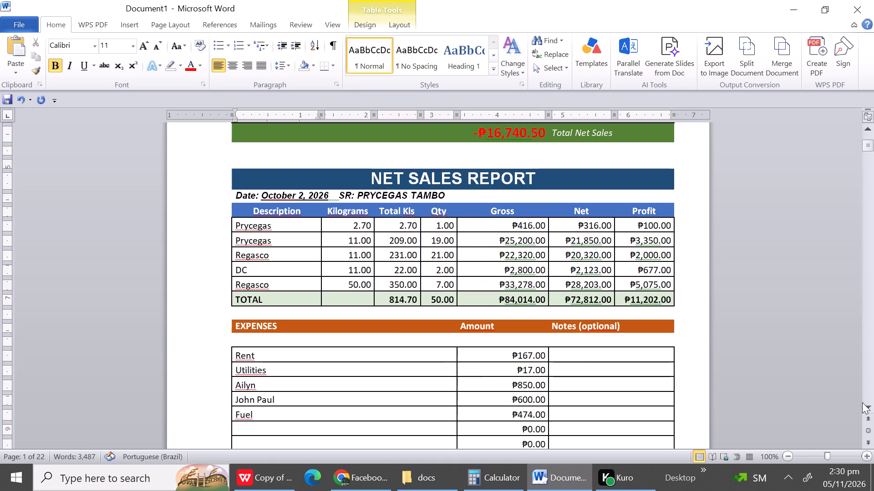
Delete the three entire unused expense rows between Fuel and TOTAL EXPENSES in the October 2 report.
triple_click(865, 403)
triple_click(865, 403)
triple_click(865, 403)
triple_click(865, 403)
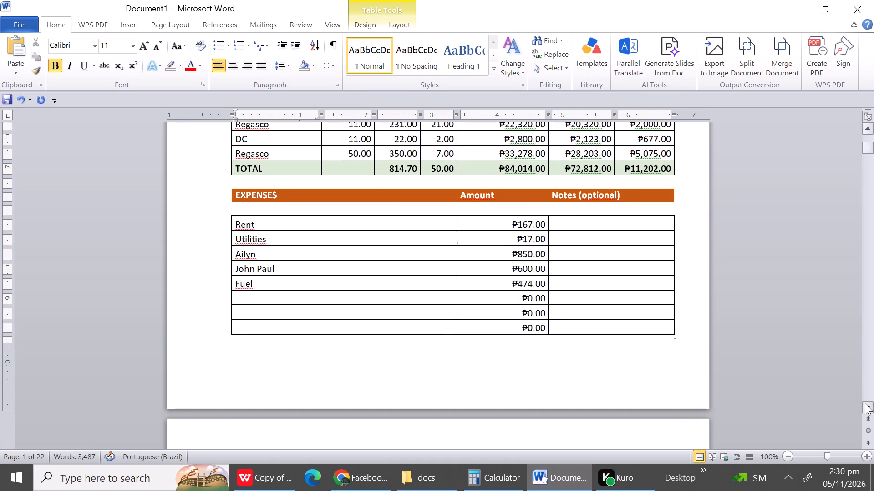
drag(865, 403, 307, 342)
drag(263, 287, 265, 406)
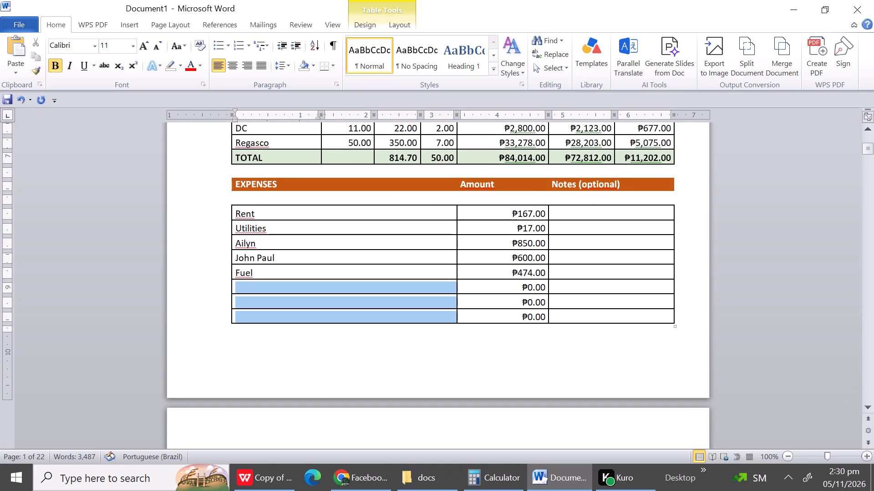
drag(265, 406, 266, 200)
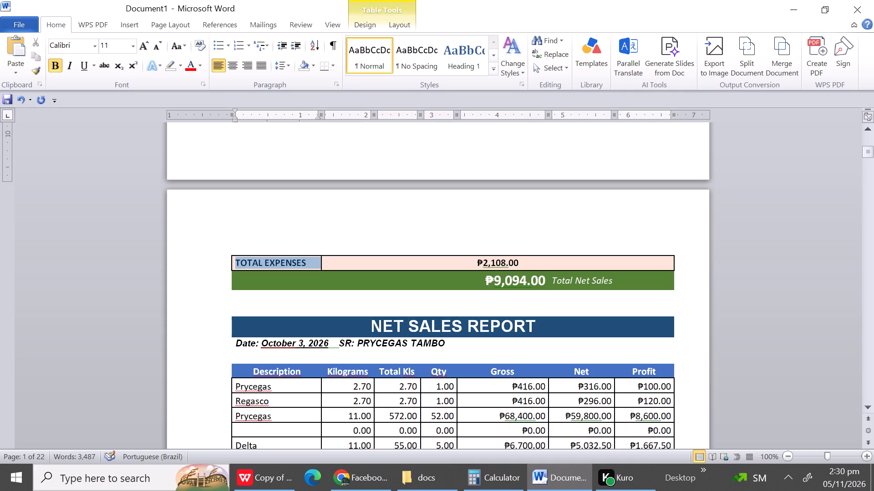
drag(266, 200, 296, 149)
right_click(296, 149)
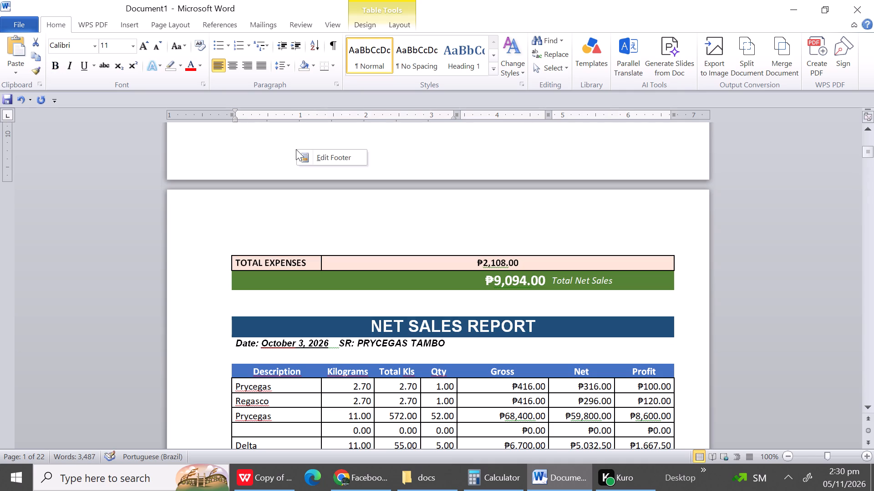
triple_click(864, 127)
double_click(864, 127)
drag(864, 127, 400, 146)
right_click(400, 146)
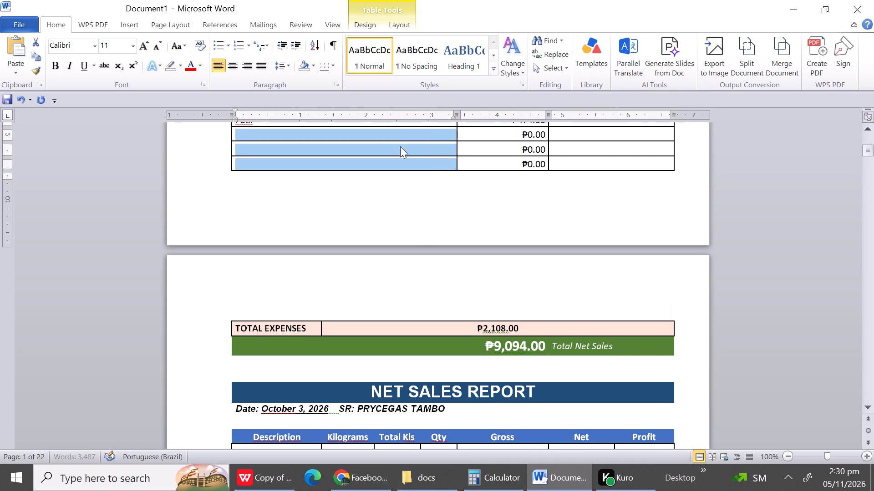
click(448, 230)
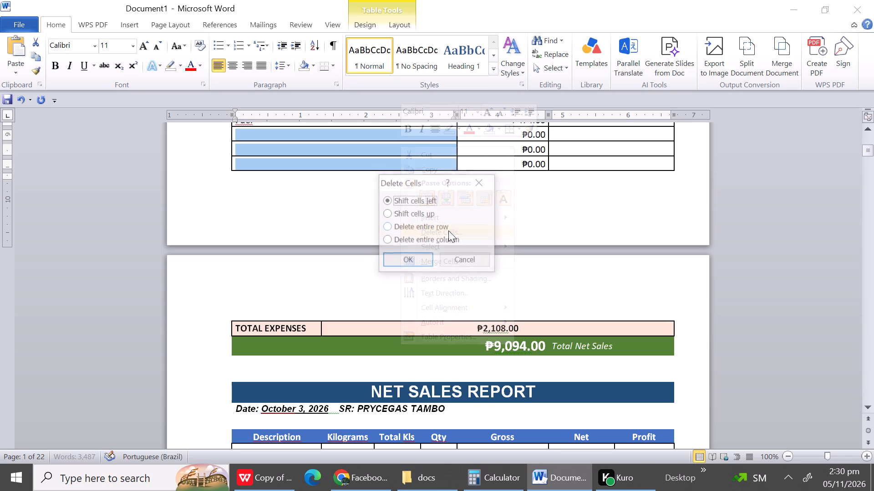
click(438, 230)
click(418, 262)
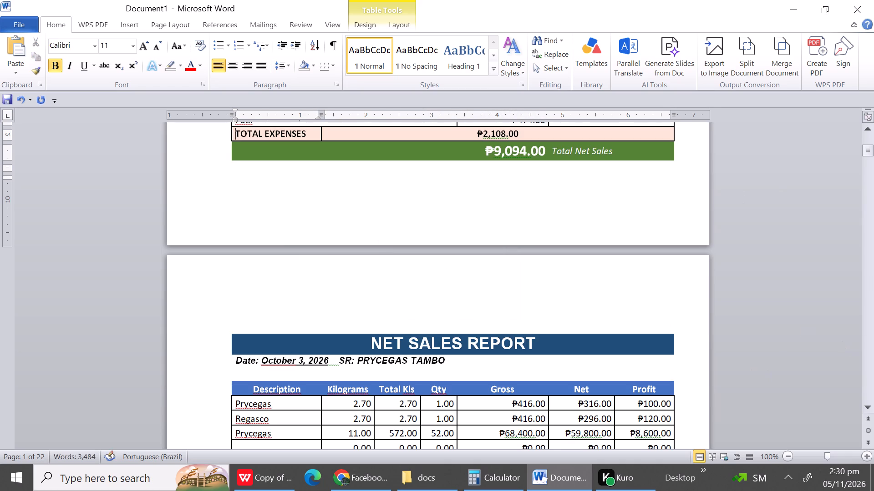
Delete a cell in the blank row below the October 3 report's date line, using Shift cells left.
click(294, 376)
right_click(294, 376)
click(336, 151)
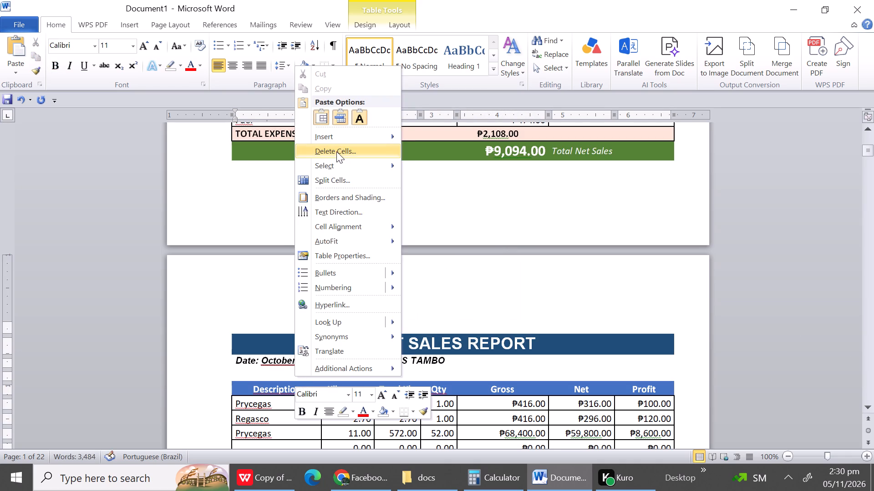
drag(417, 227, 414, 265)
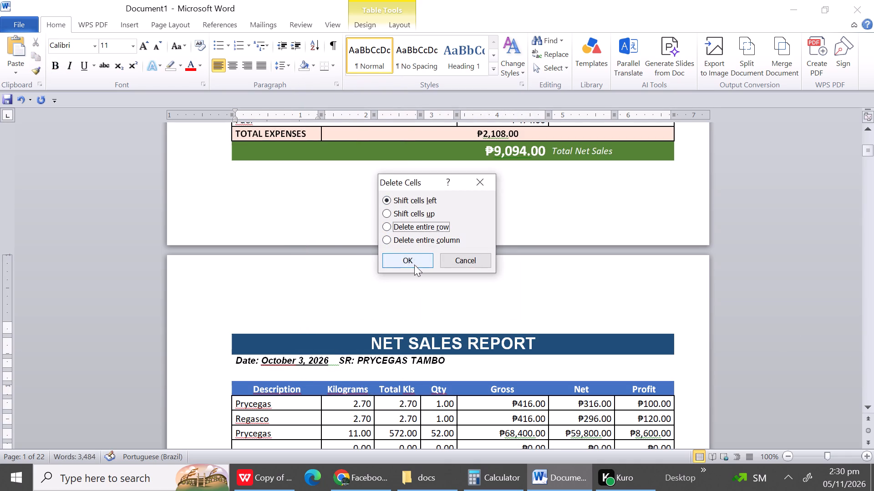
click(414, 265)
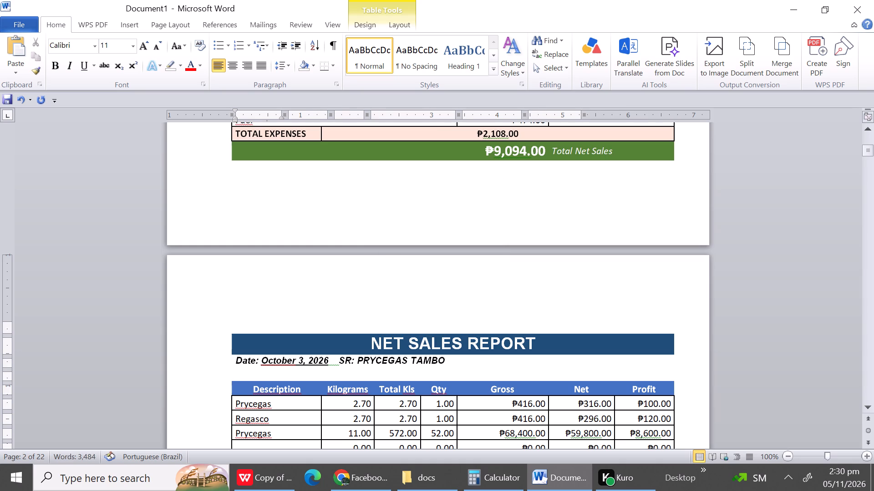
Delete the entire blank row between the date line and the column headings in the October 3 report.
right_click(273, 365)
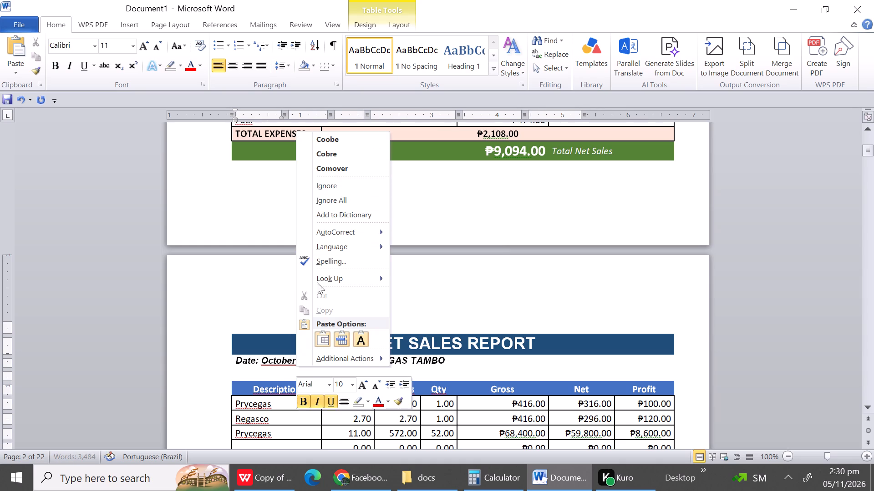
click(253, 372)
right_click(253, 372)
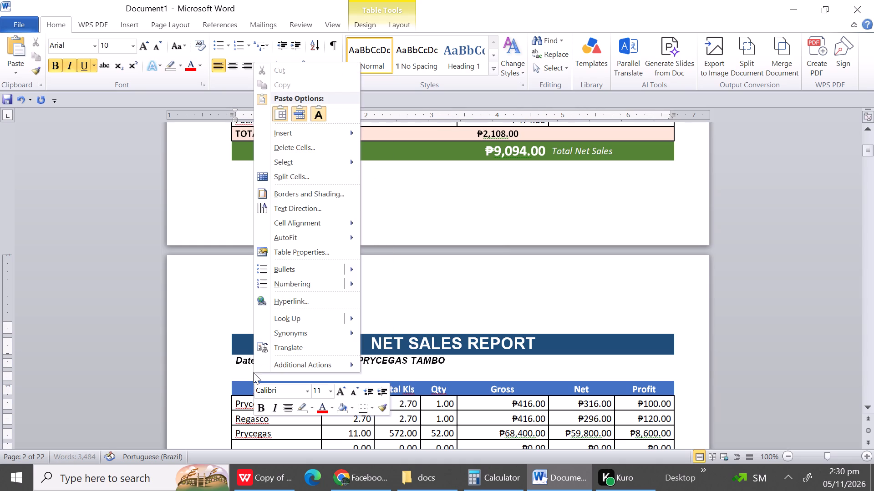
click(297, 145)
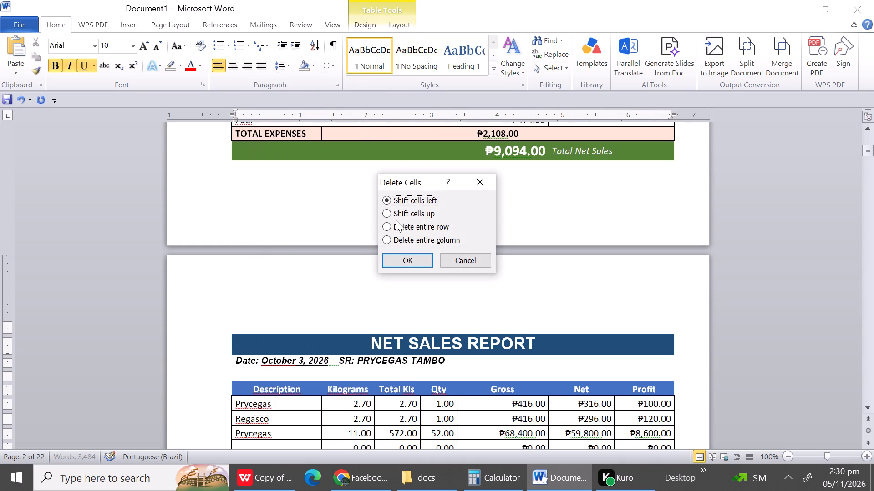
click(397, 221)
click(408, 265)
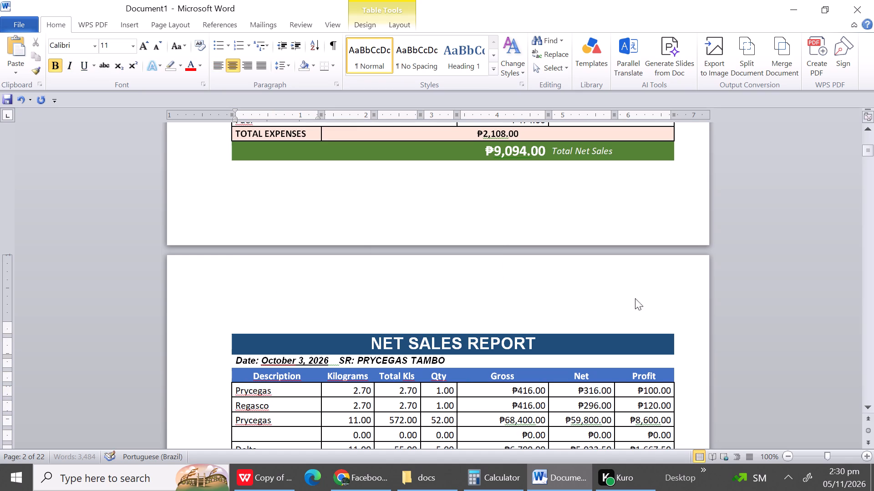
Delete the four entire unused rows between the last Regasco row and TOTAL in the October 3 report.
triple_click(871, 405)
triple_click(871, 405)
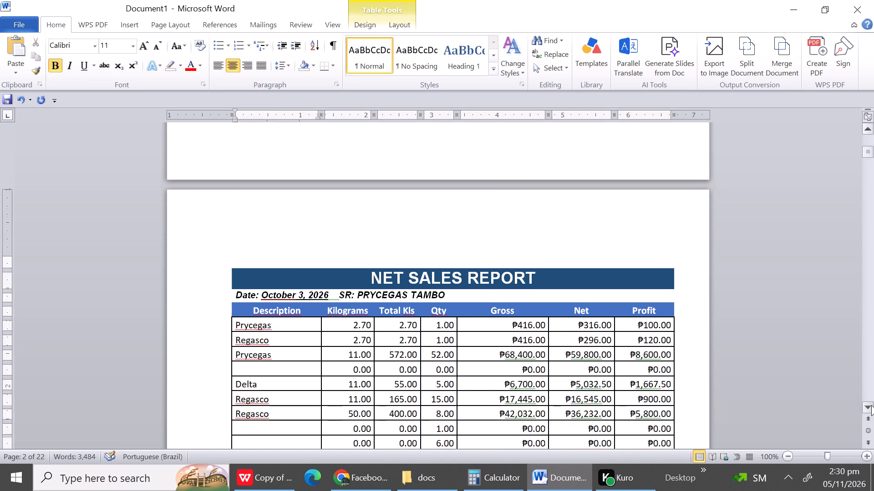
triple_click(871, 405)
triple_click(871, 405)
triple_click(871, 405)
drag(871, 405, 391, 335)
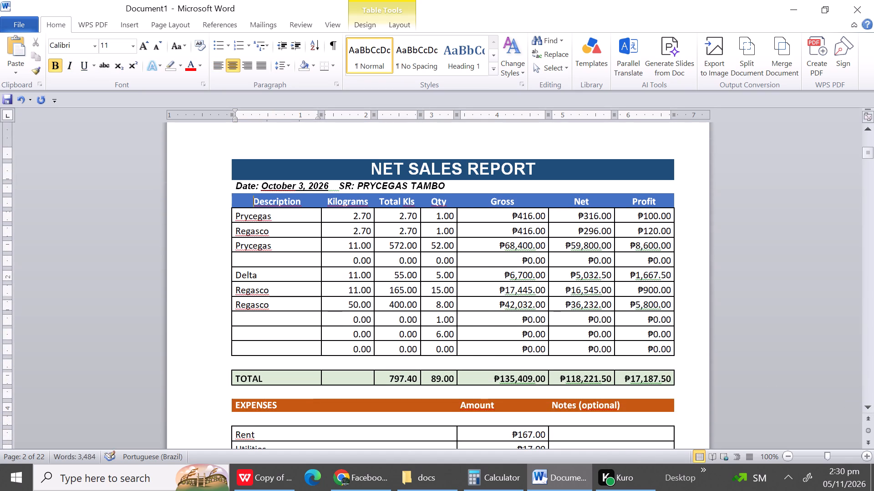
drag(254, 318, 254, 358)
right_click(254, 358)
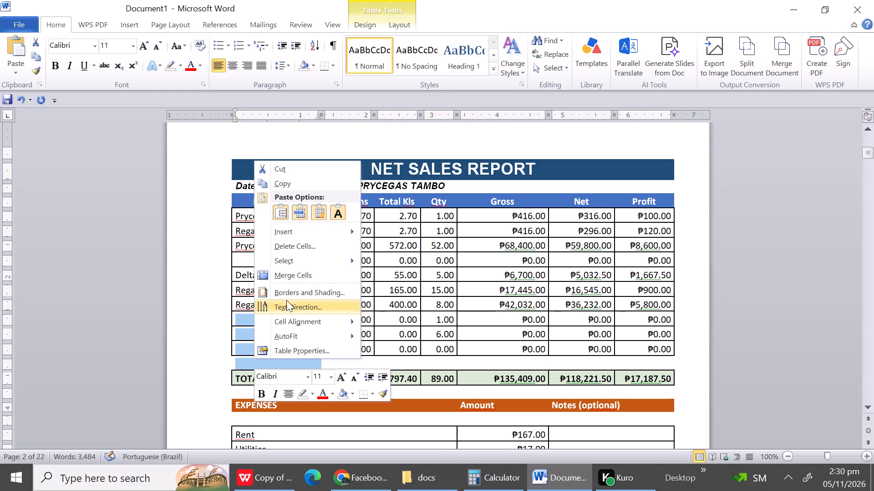
click(314, 248)
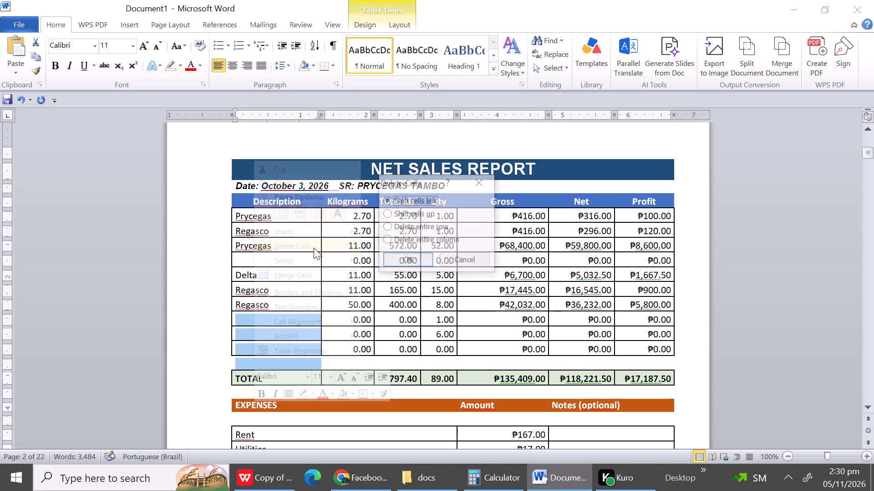
click(409, 227)
click(412, 264)
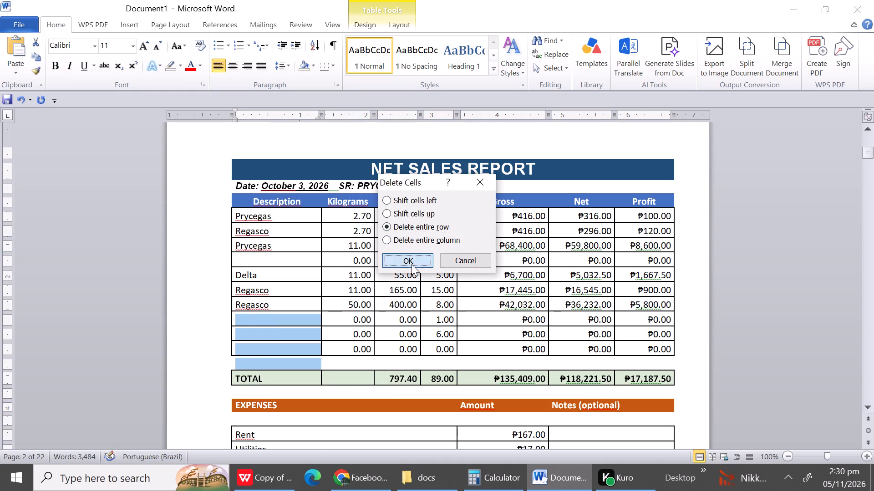
Delete the entire blank row between the EXPENSES heading and Rent in the October 3 report.
click(240, 355)
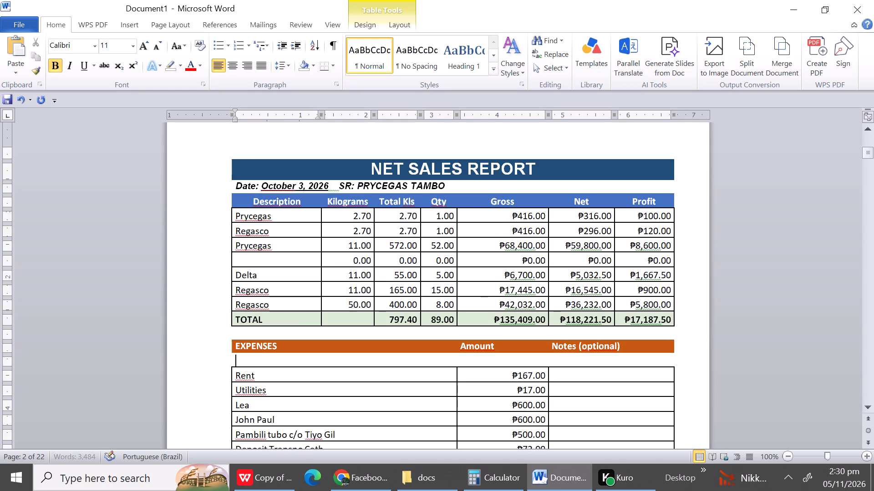
right_click(240, 355)
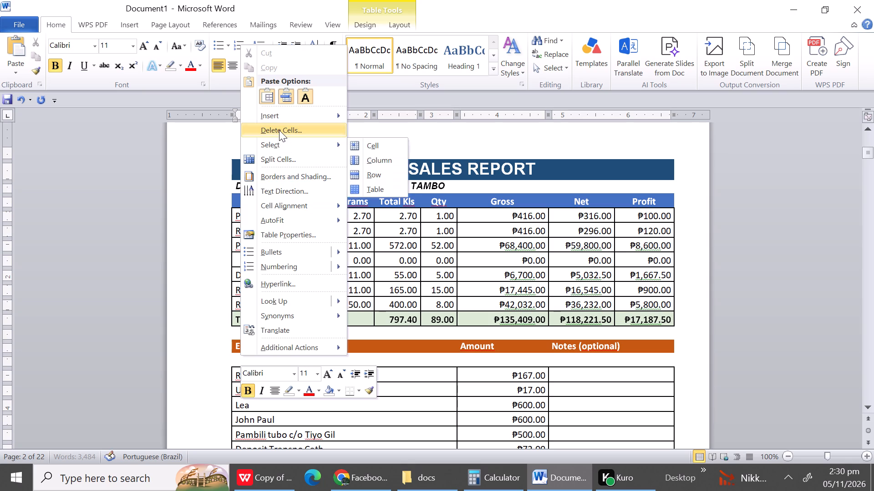
click(279, 130)
click(385, 225)
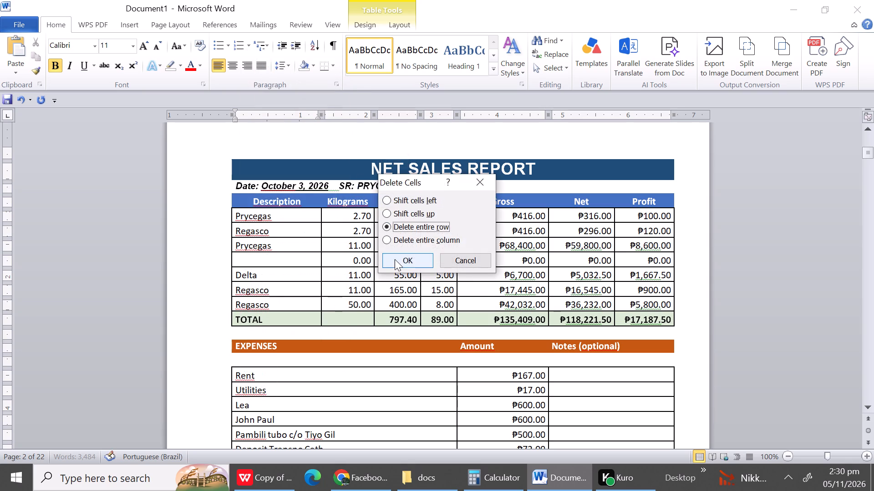
click(395, 260)
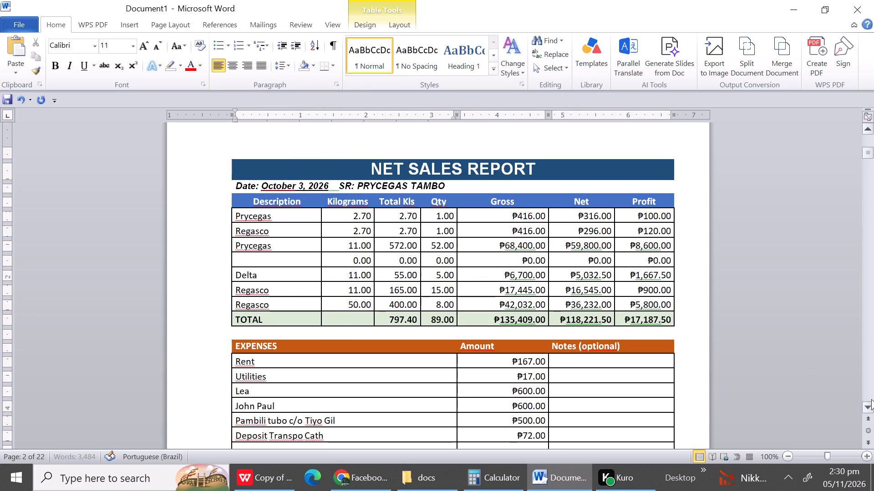
Delete the two entire blank expense rows between Deposit Transpo Cath and TOTAL EXPENSES in the October 3 report.
triple_click(872, 409)
triple_click(872, 409)
click(872, 409)
drag(872, 409, 345, 446)
scroll(243, 362, down, 1)
drag(243, 362, 243, 371)
right_click(243, 371)
click(279, 258)
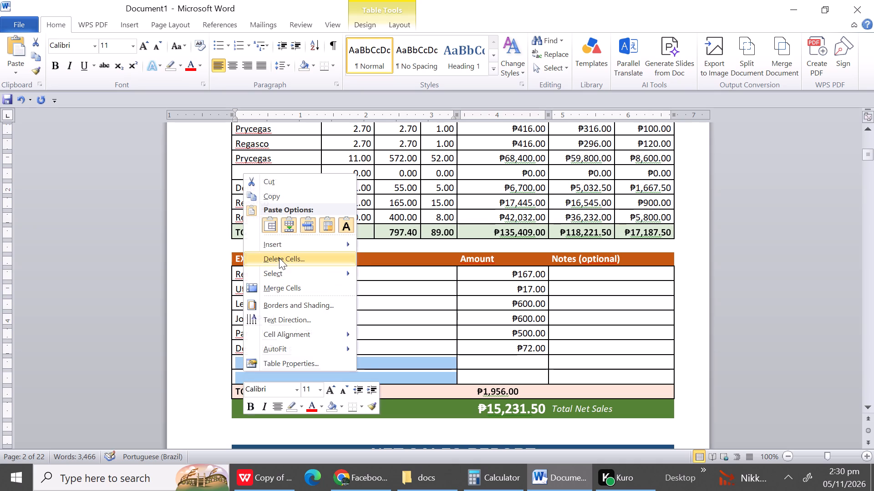
click(430, 212)
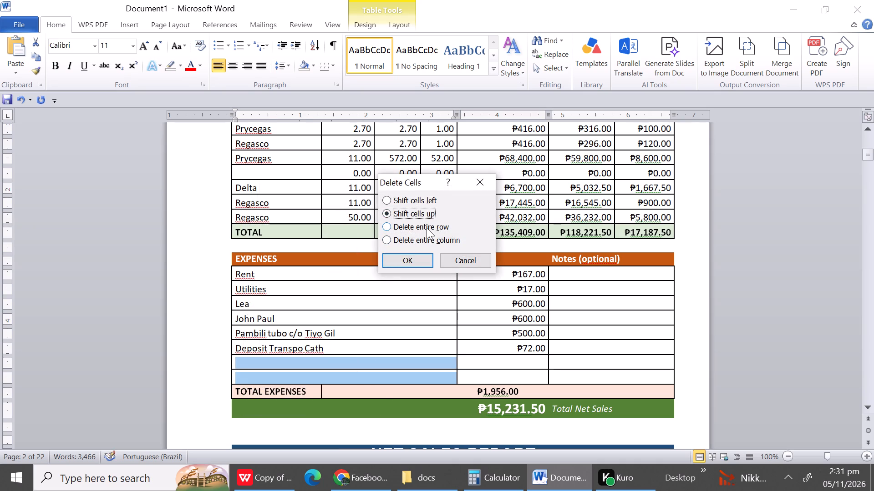
click(427, 228)
click(419, 258)
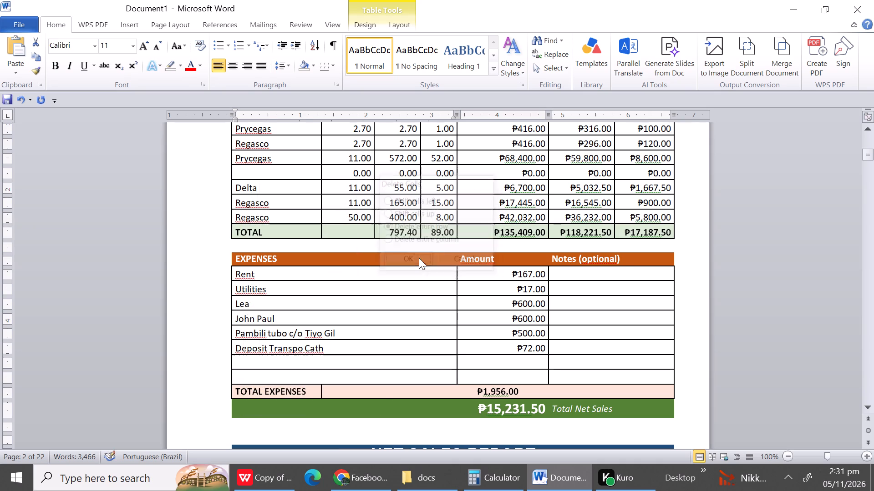
Delete the entire blank row directly above the NET SALES REPORT title of the October 4 report.
triple_click(872, 404)
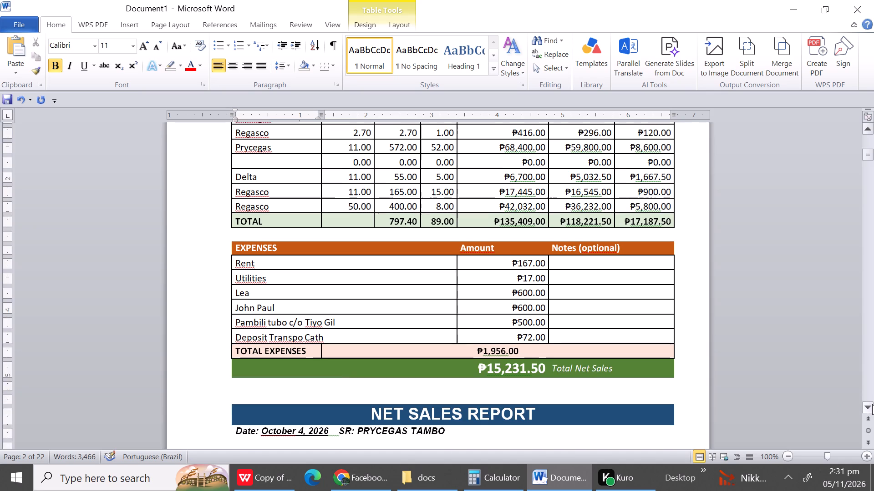
triple_click(872, 404)
click(872, 404)
click(263, 334)
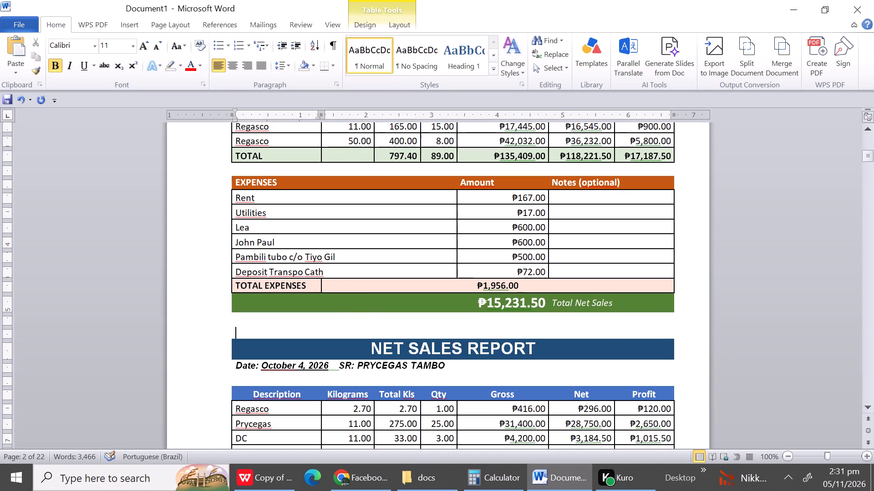
right_click(263, 334)
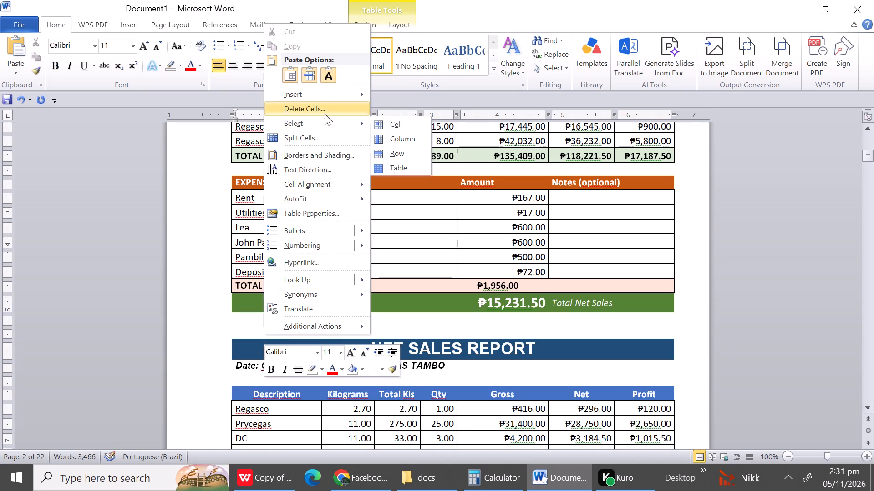
click(323, 111)
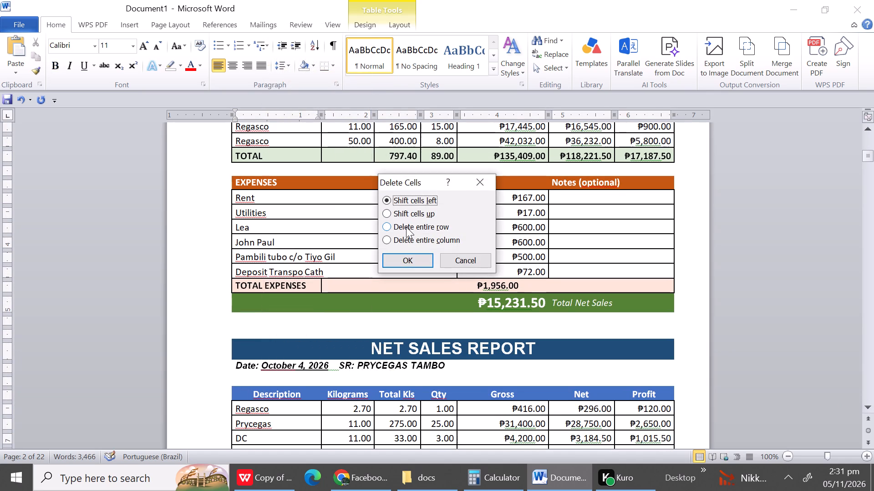
click(406, 227)
click(407, 261)
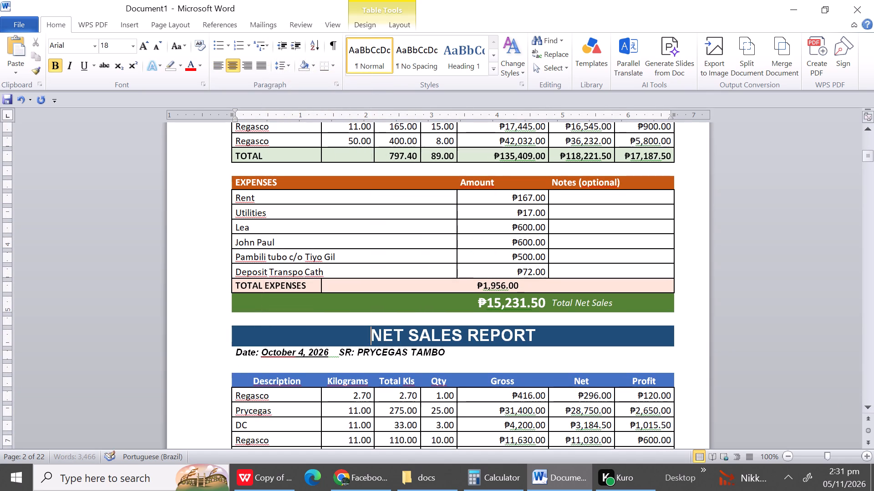
Delete the entire blank row between the date line and the column headings in the October 4 report.
click(240, 366)
right_click(240, 366)
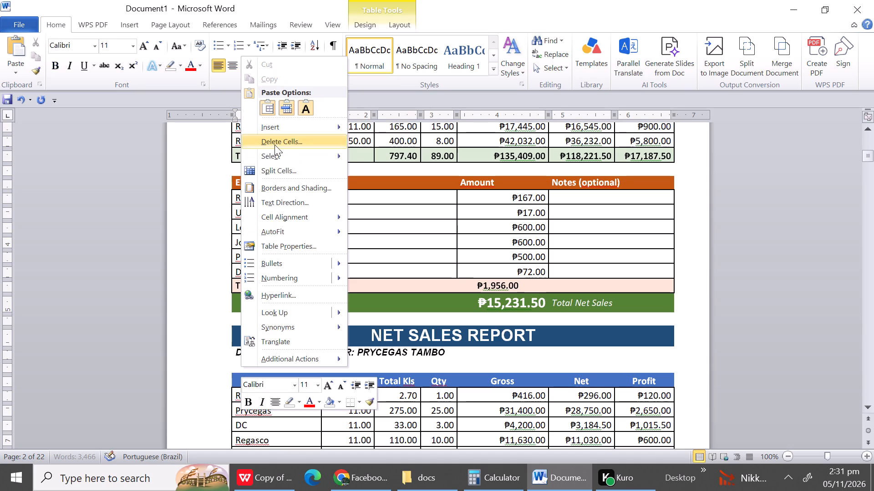
click(274, 145)
click(399, 232)
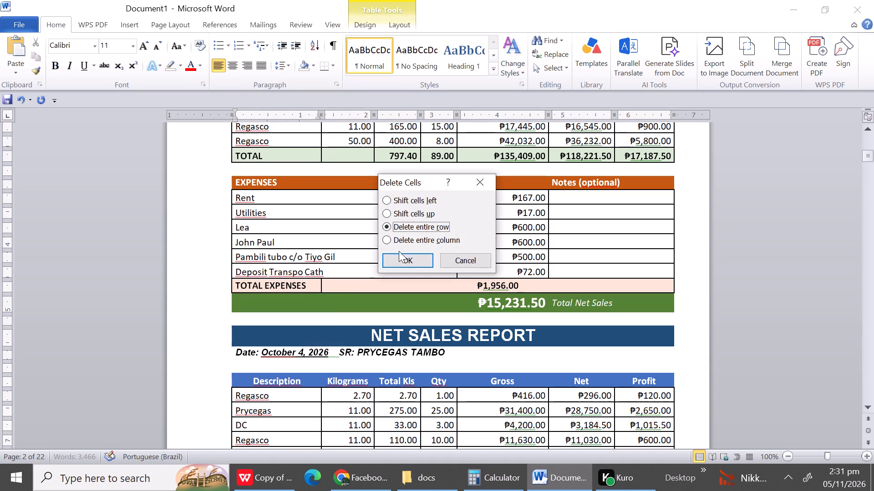
click(399, 262)
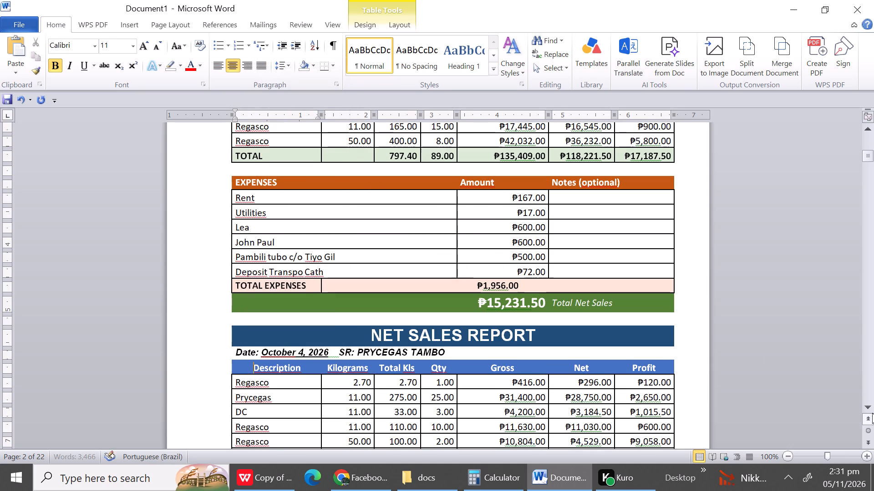
Delete the five entire unused rows between the last Regasco row and TOTAL in the October 4 report.
triple_click(869, 405)
triple_click(869, 405)
triple_click(869, 405)
triple_click(869, 405)
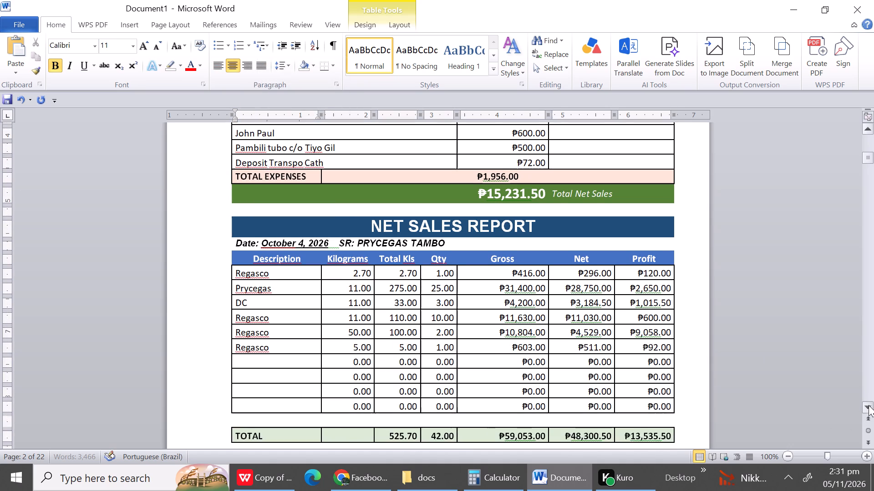
click(869, 405)
drag(869, 405, 271, 334)
drag(259, 320, 259, 347)
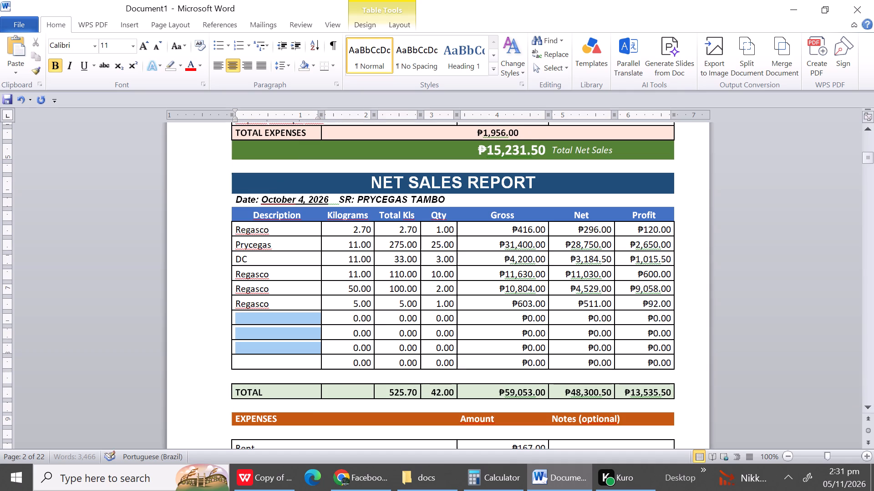
drag(259, 347, 263, 371)
right_click(263, 371)
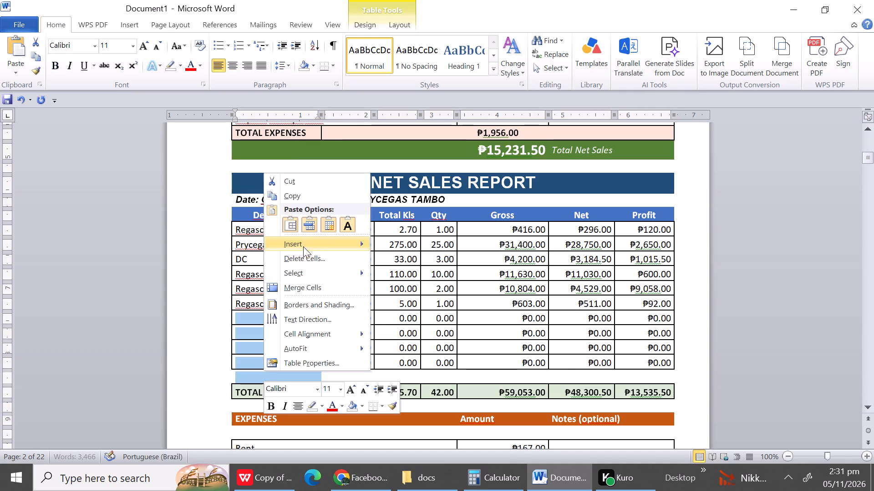
click(303, 255)
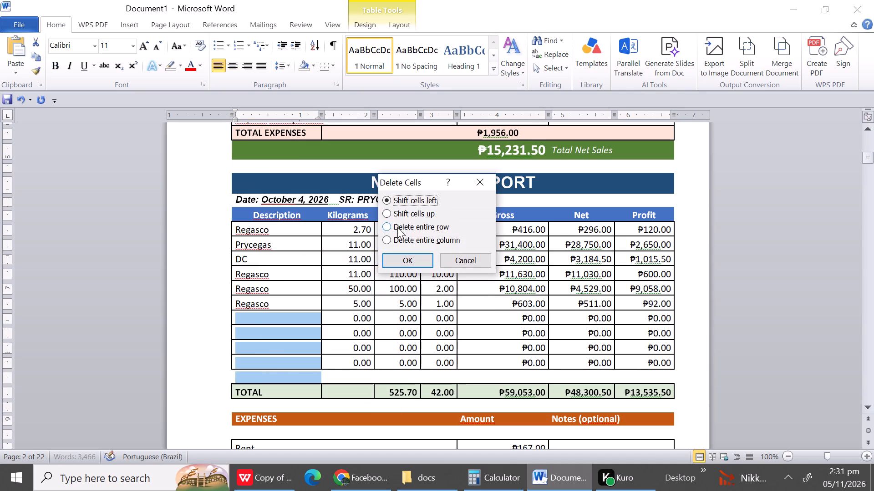
click(397, 227)
click(401, 266)
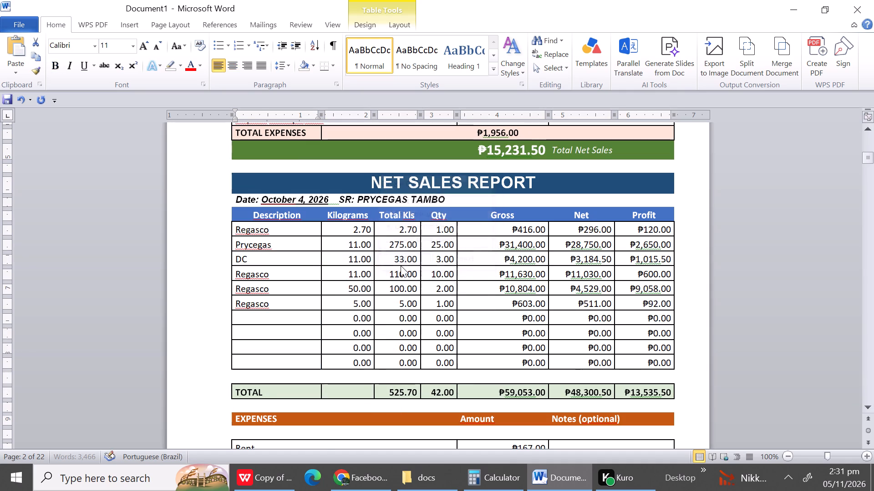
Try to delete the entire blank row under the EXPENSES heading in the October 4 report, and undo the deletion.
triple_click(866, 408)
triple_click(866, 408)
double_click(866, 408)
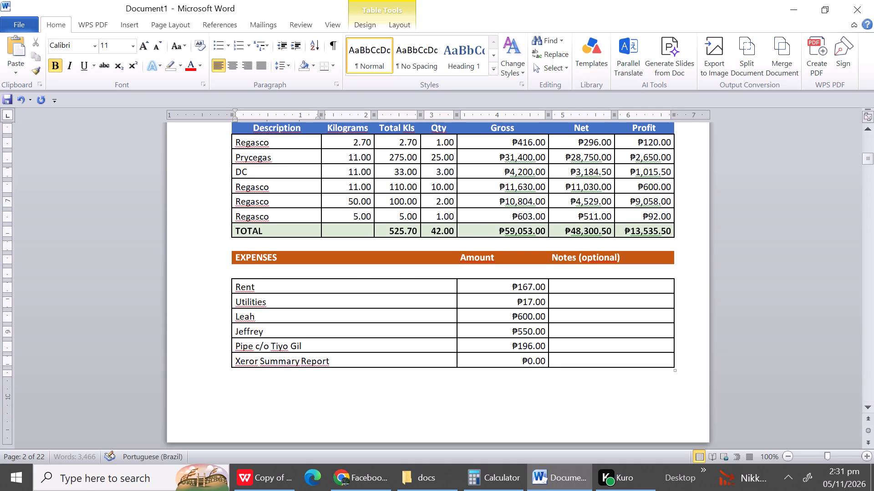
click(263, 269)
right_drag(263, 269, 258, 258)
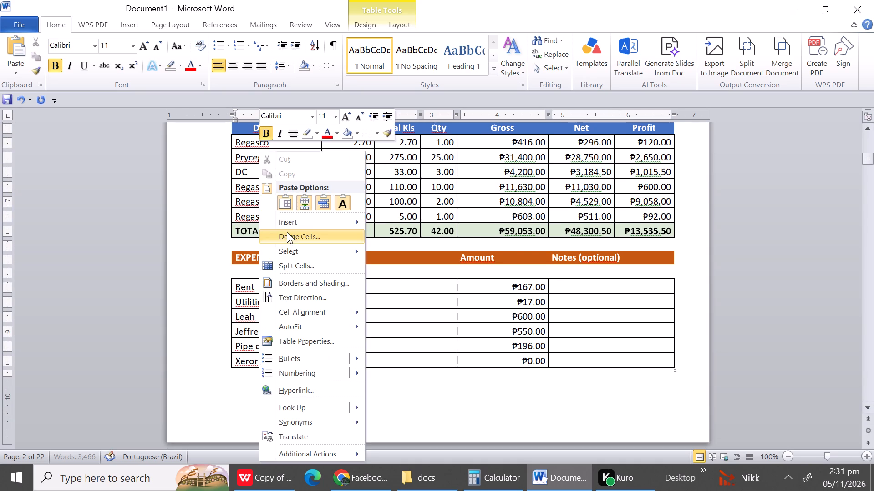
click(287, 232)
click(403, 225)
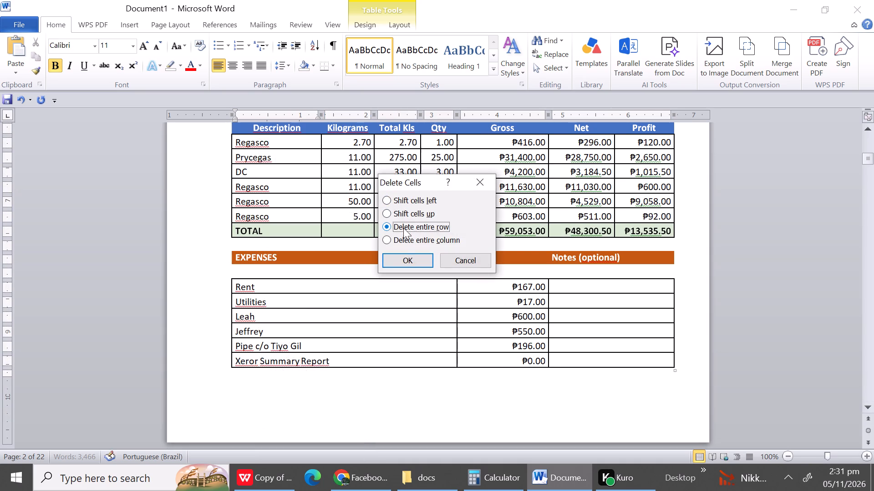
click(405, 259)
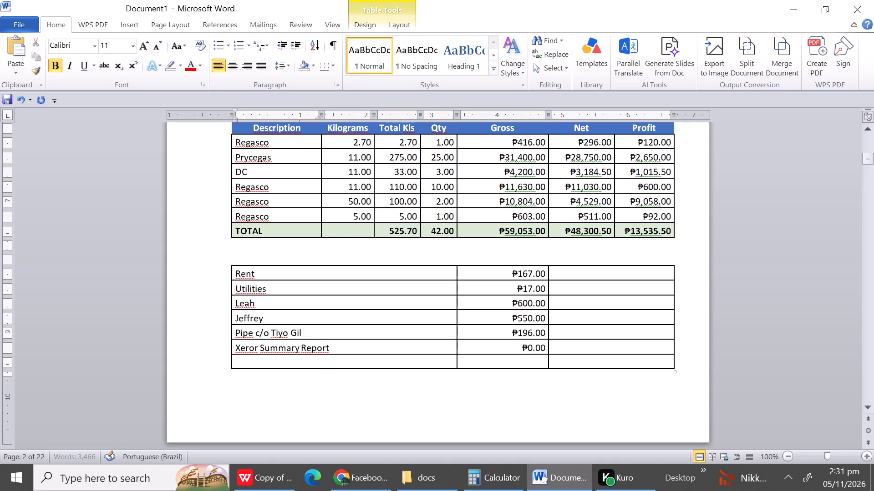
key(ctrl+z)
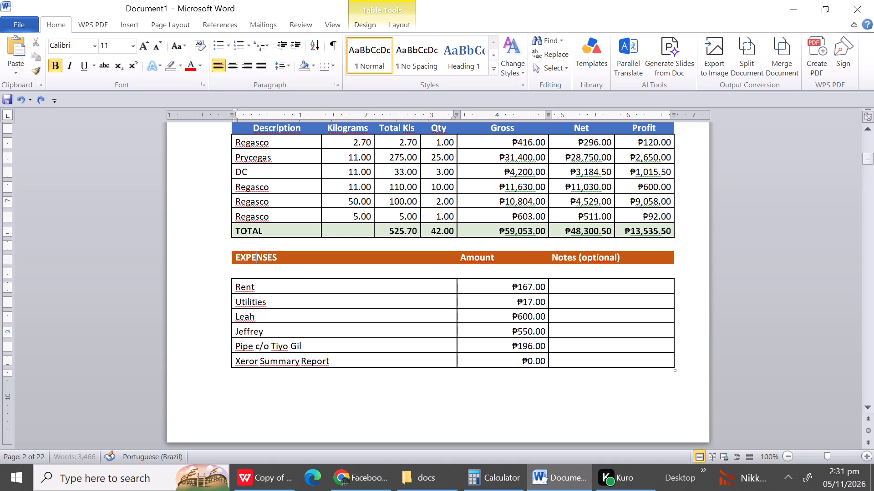
Delete the entire blank row between the EXPENSES heading and Rent in the October 4 report.
click(299, 267)
right_click(299, 267)
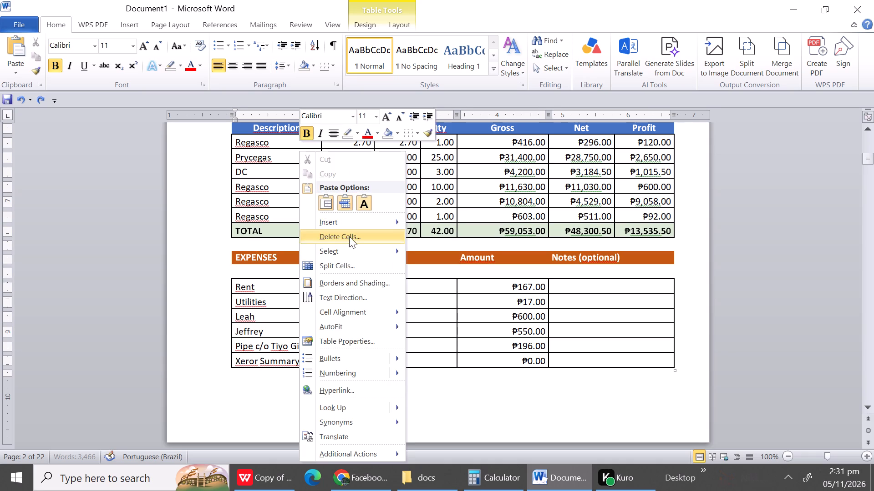
click(349, 236)
click(433, 230)
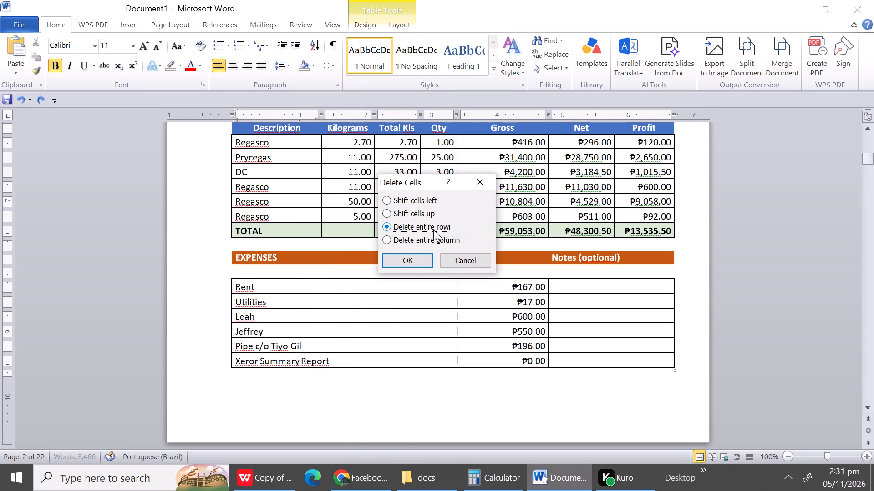
click(410, 259)
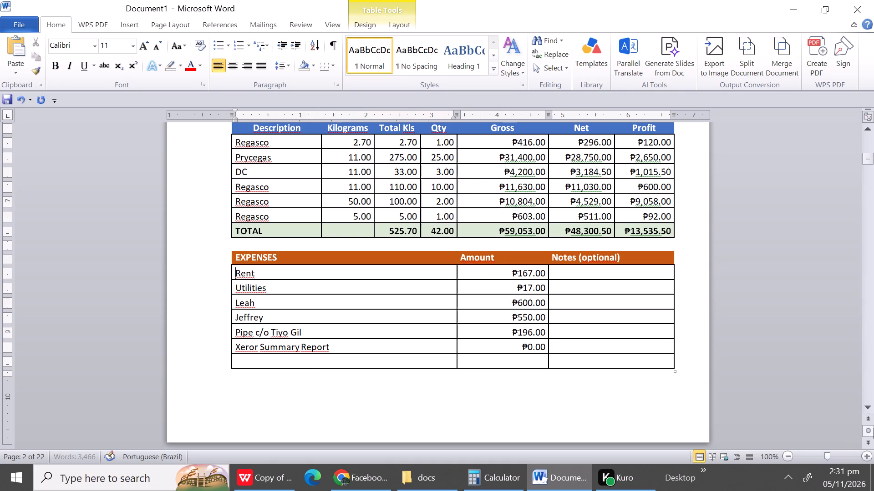
Delete the two entire blank rows between Xeror Summary Report and TOTAL EXPENSES in the October 4 report.
triple_click(868, 408)
triple_click(868, 408)
triple_click(868, 408)
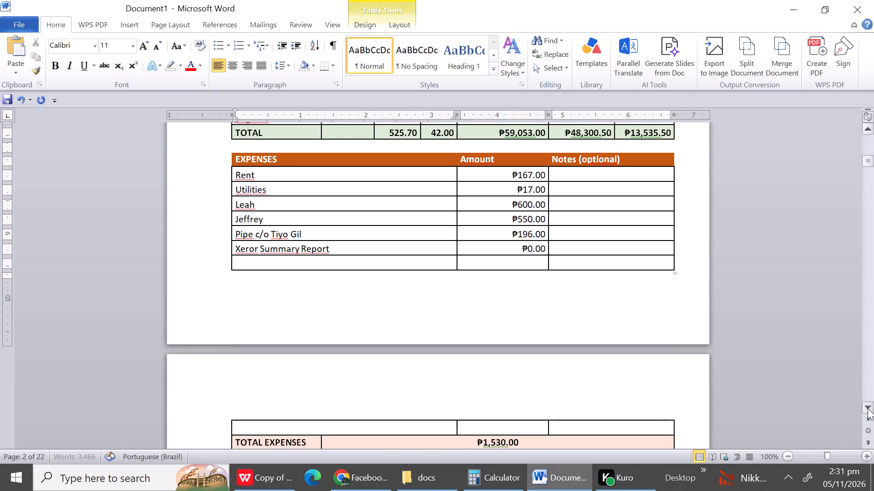
double_click(868, 408)
drag(357, 242, 331, 386)
right_click(331, 386)
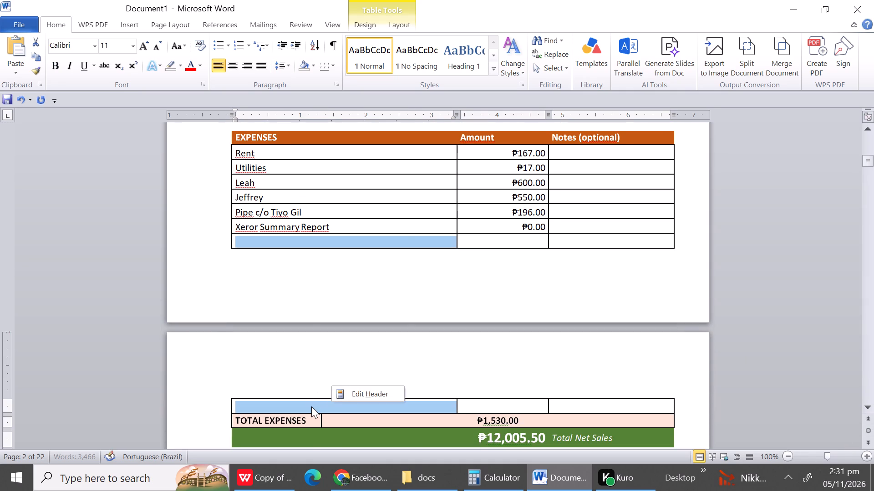
right_click(311, 406)
click(347, 299)
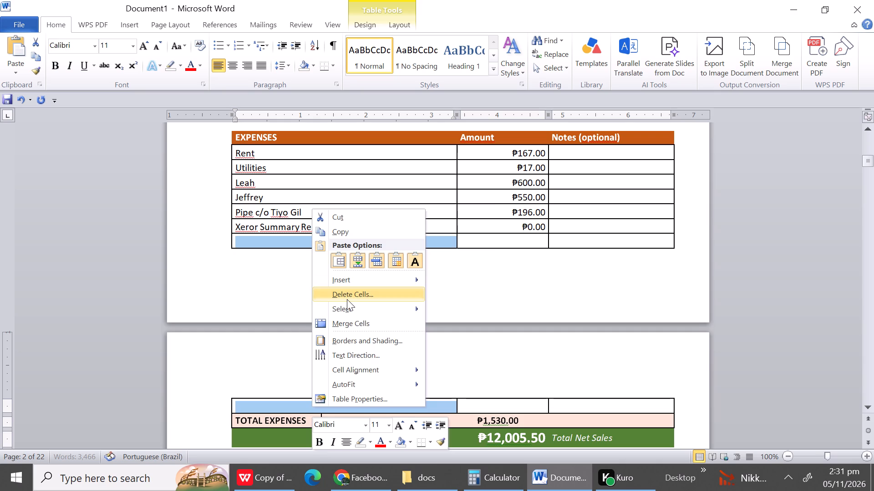
click(410, 227)
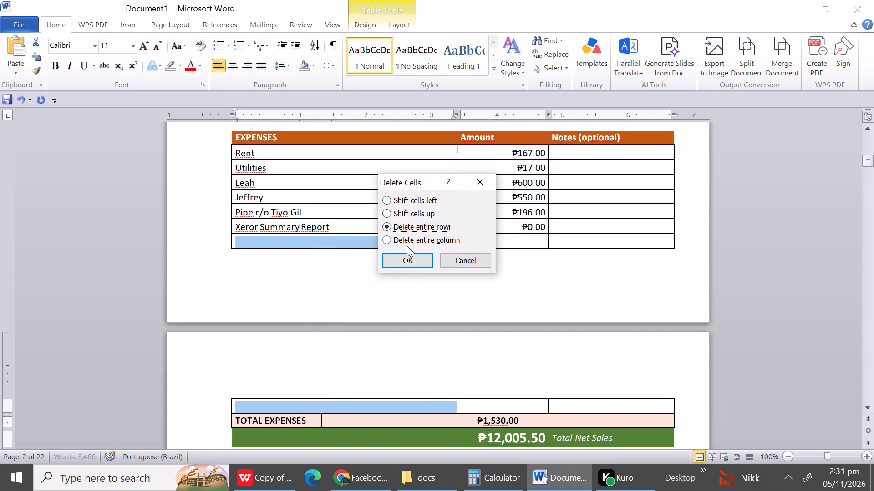
click(407, 260)
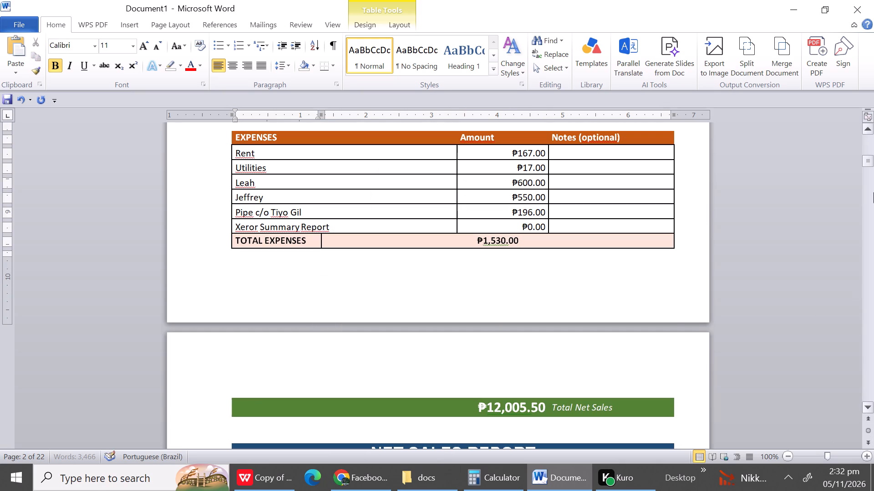
Delete the entire TOTAL row between the last Regasco row and the EXPENSES section in the October 4 report.
triple_click(870, 125)
triple_click(870, 125)
drag(870, 125, 382, 196)
click(241, 204)
right_drag(241, 204, 234, 190)
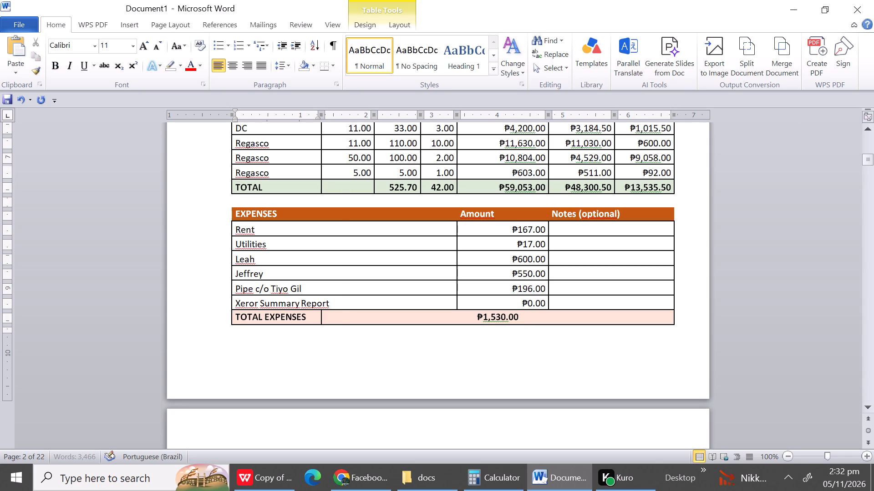
drag(188, 210, 244, 205)
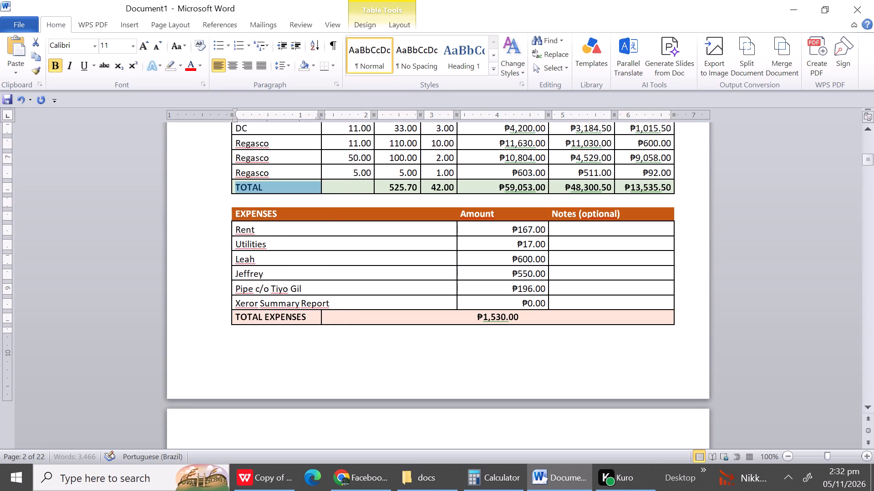
drag(244, 205, 251, 202)
click(251, 202)
right_drag(251, 202, 238, 189)
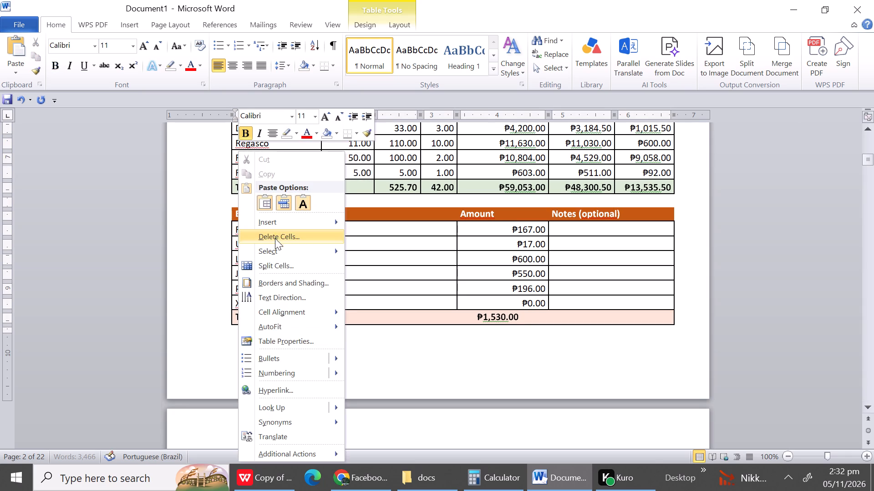
click(275, 233)
click(415, 227)
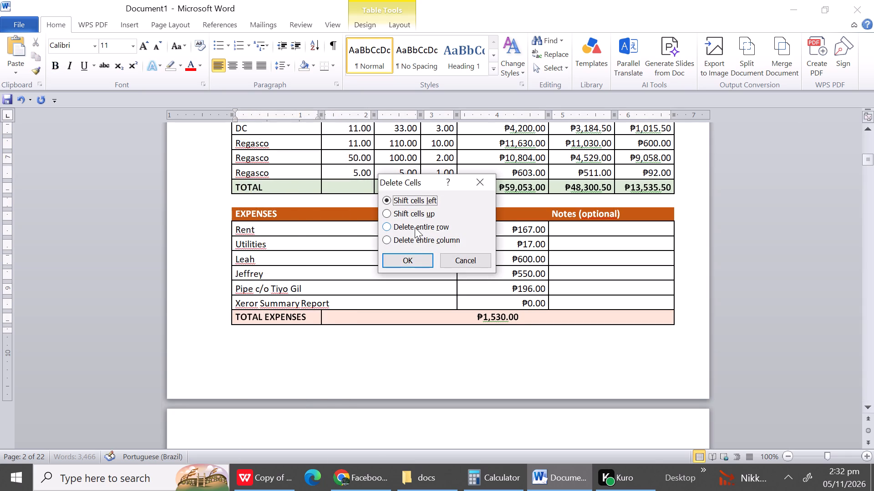
click(413, 262)
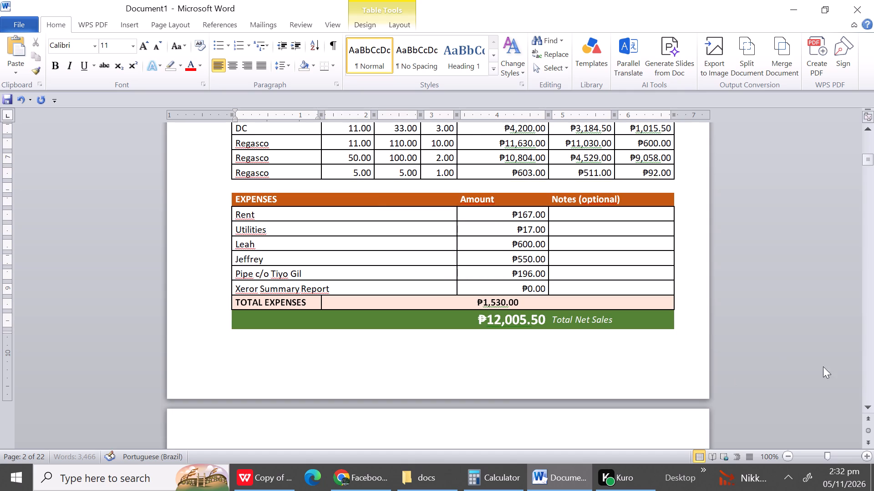
Delete the five entire unused rows between the last Prycegas row and TOTAL in the October 5 report.
triple_click(865, 404)
triple_click(865, 404)
double_click(865, 404)
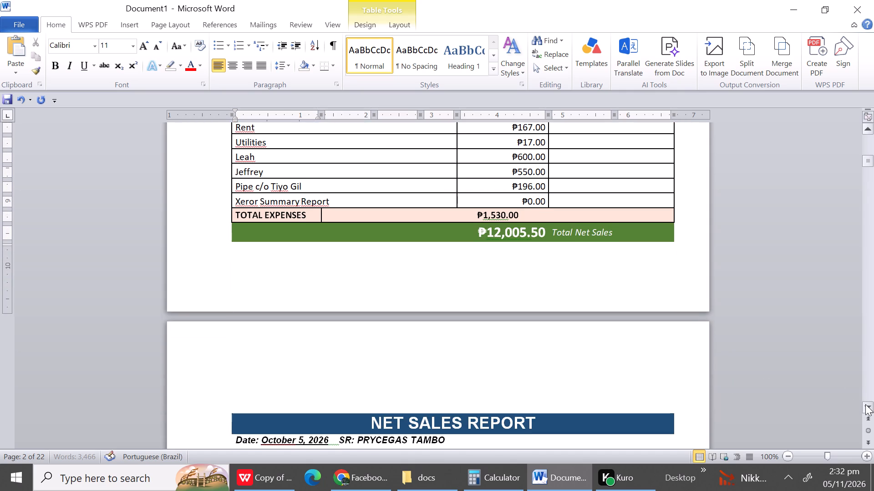
triple_click(862, 406)
triple_click(862, 406)
triple_click(862, 406)
triple_click(862, 406)
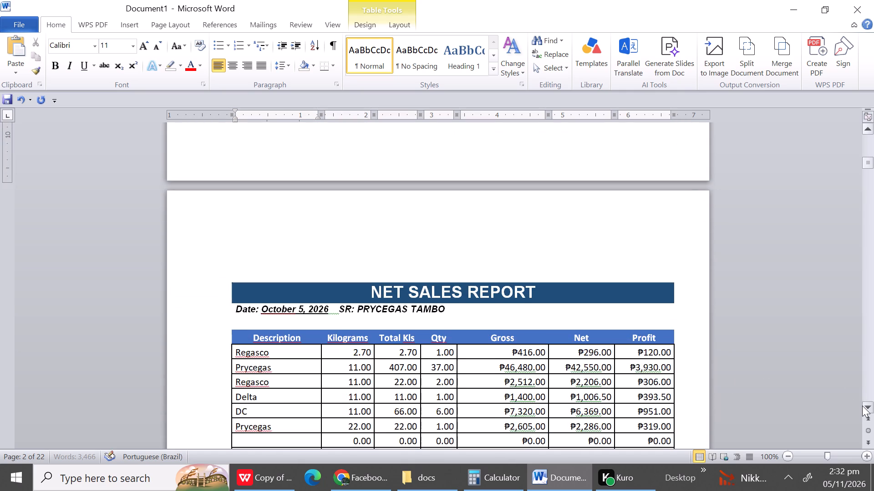
triple_click(862, 406)
triple_click(862, 406)
triple_click(862, 406)
triple_click(862, 406)
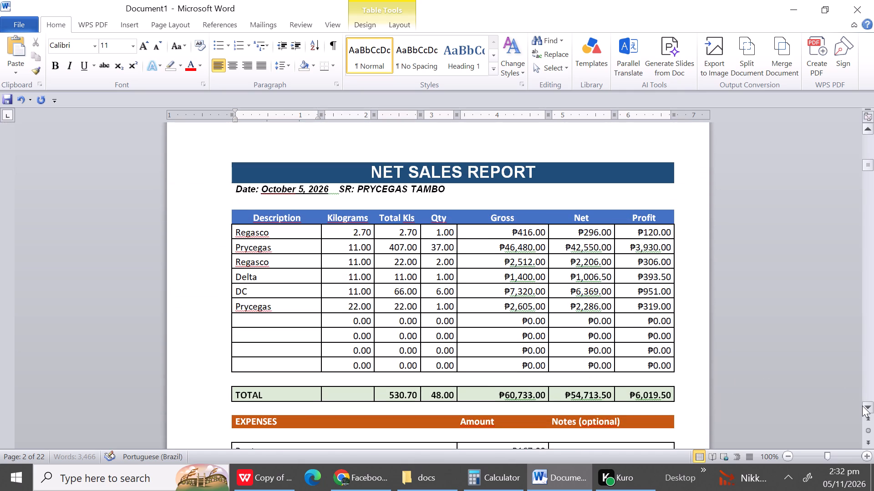
click(862, 406)
click(288, 182)
click(288, 182)
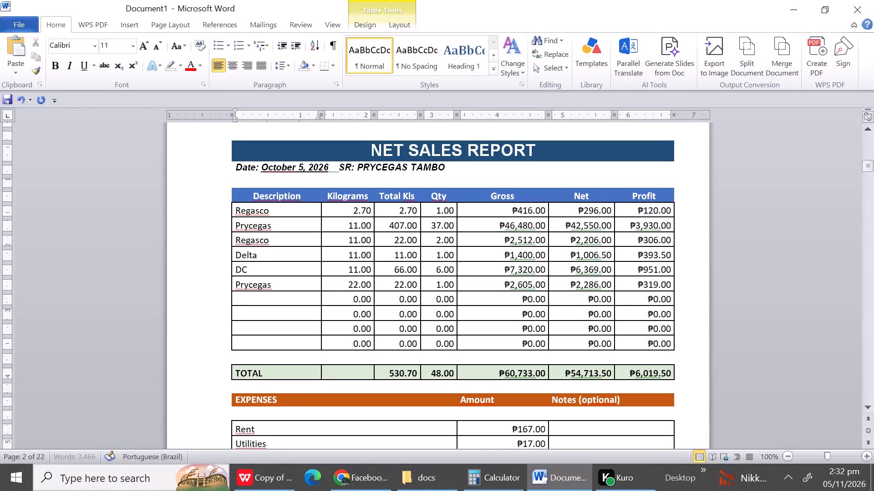
ctrl+drag(251, 300, 244, 355)
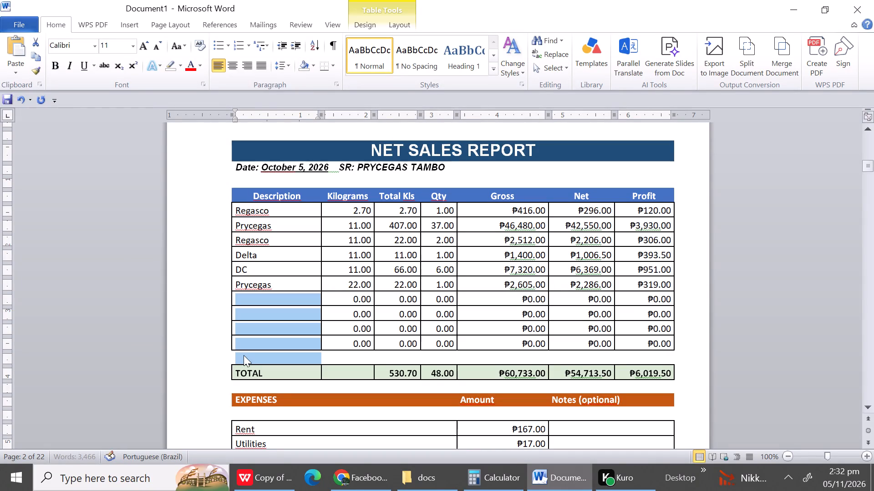
ctrl+right_click(244, 355)
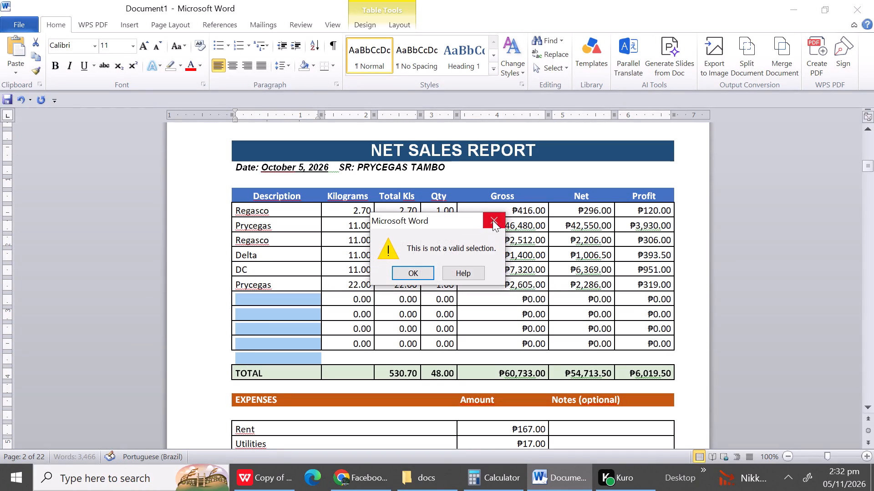
click(493, 220)
right_click(252, 336)
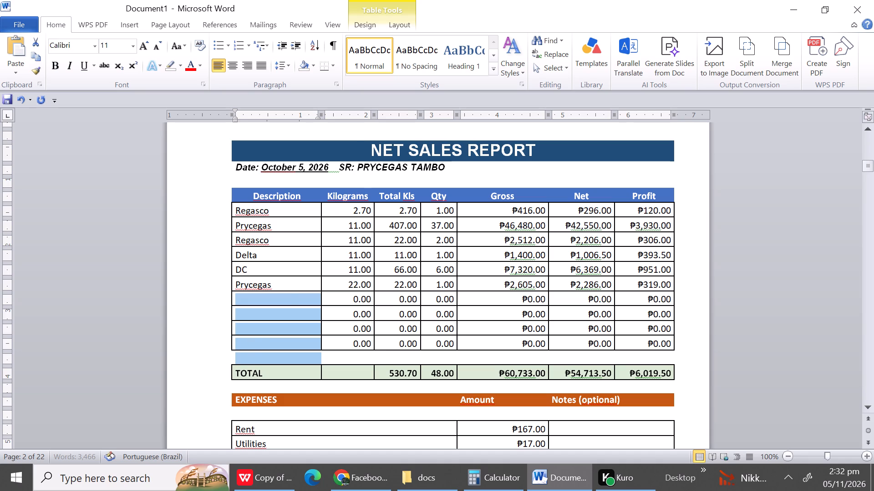
click(307, 225)
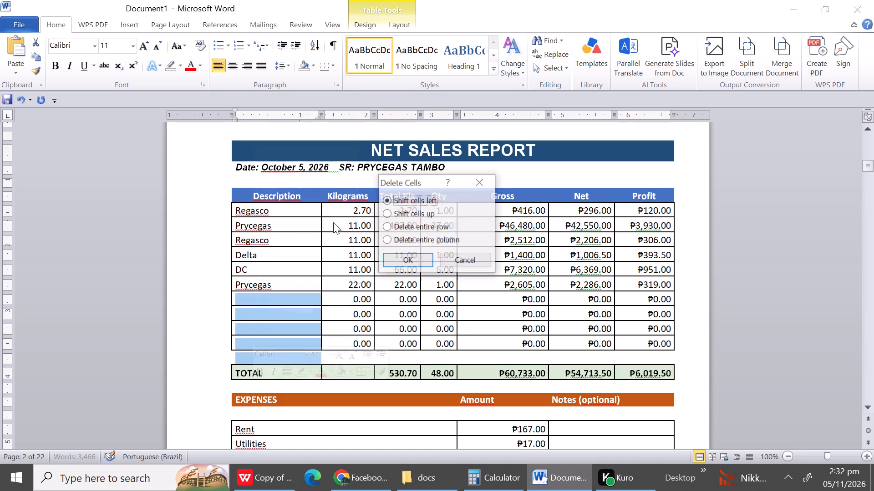
click(412, 227)
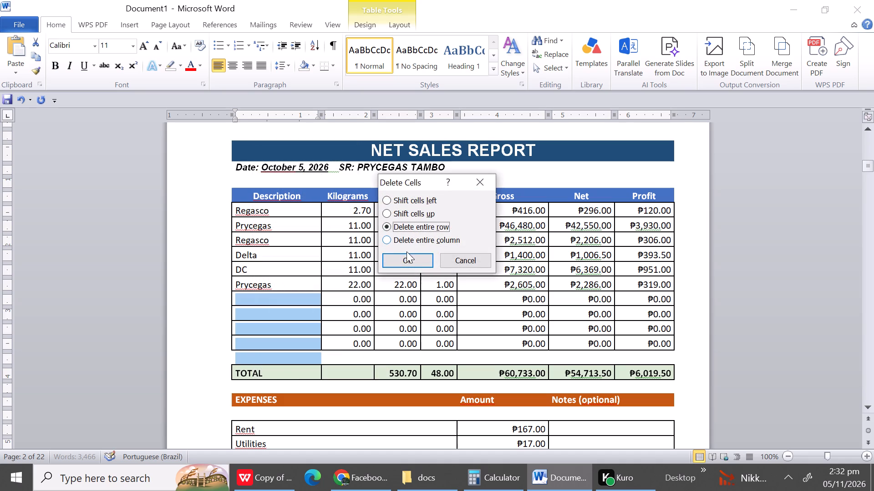
click(406, 260)
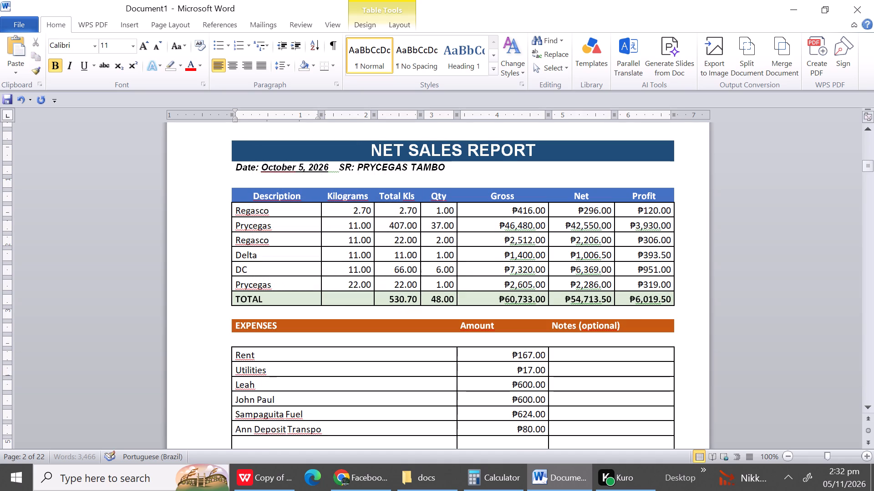
Delete the entire blank row between the date line and the column headings in the October 5 report.
click(254, 177)
right_click(254, 177)
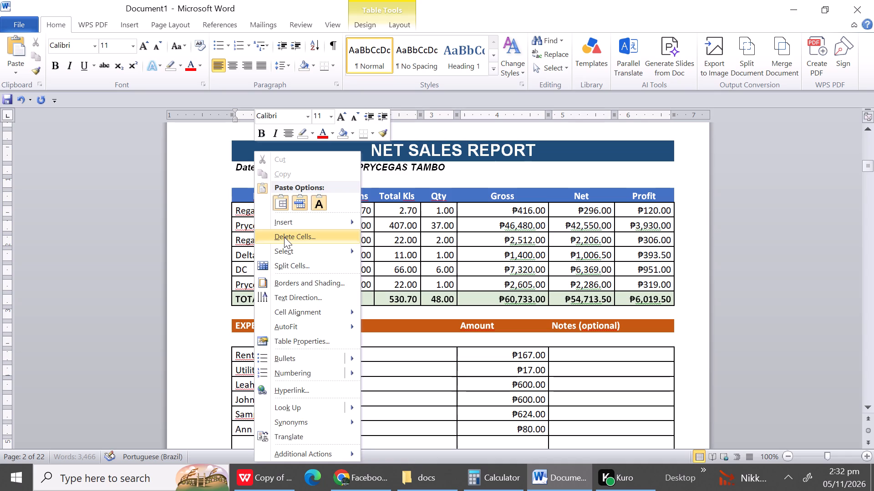
click(284, 237)
click(414, 226)
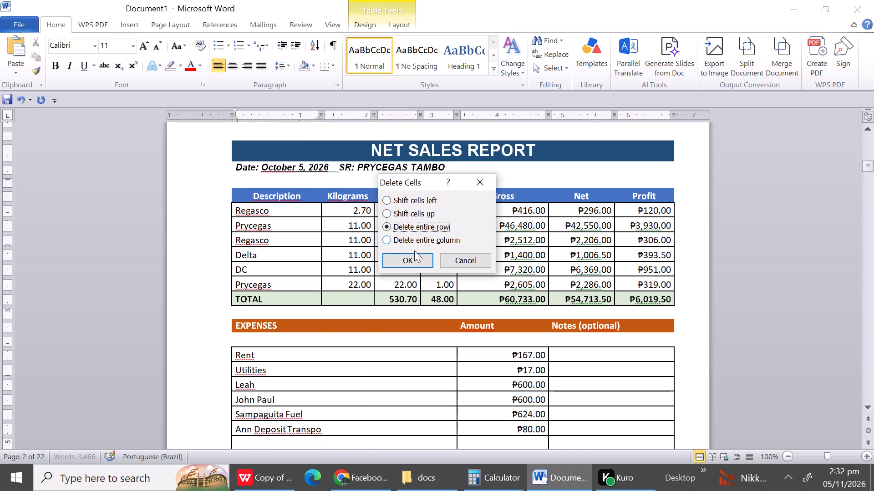
click(415, 256)
Delete the entire blank row between the EXPENSES heading and Rent in the October 5 report.
click(297, 325)
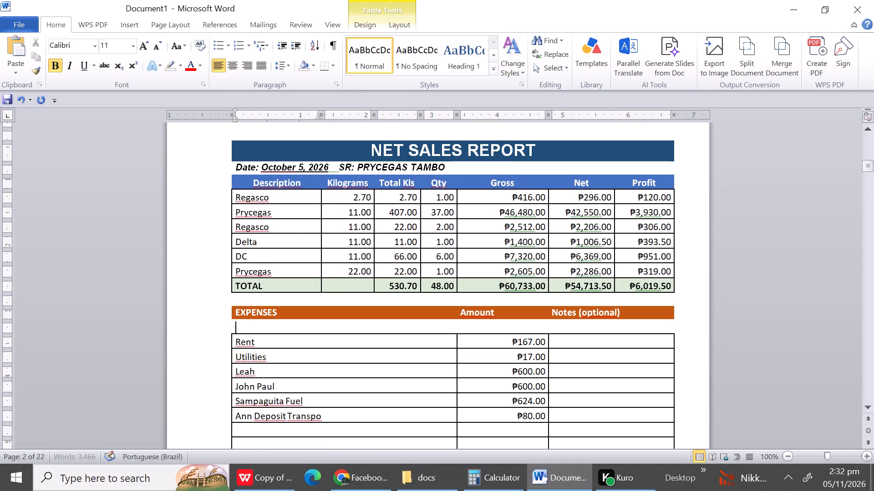
right_click(297, 325)
click(350, 104)
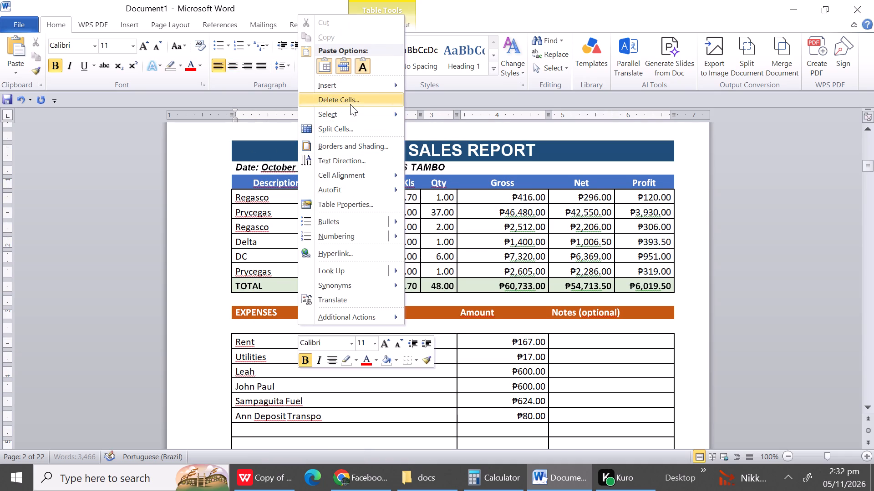
click(394, 231)
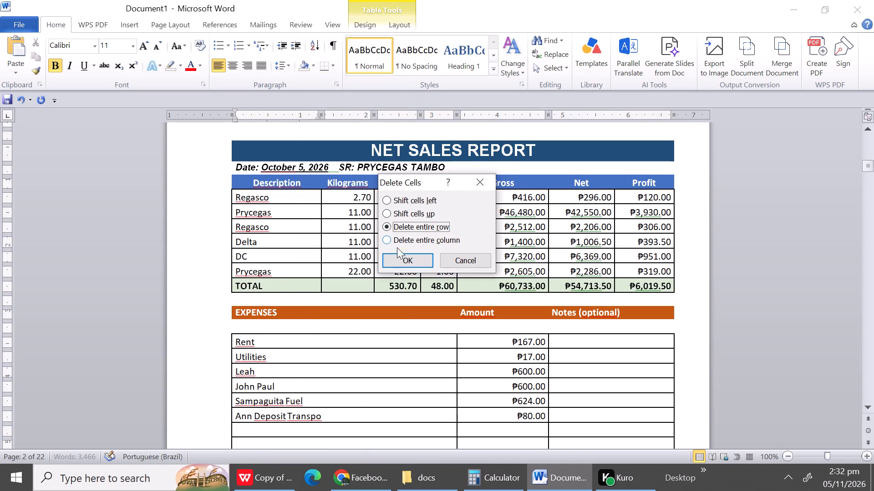
click(401, 258)
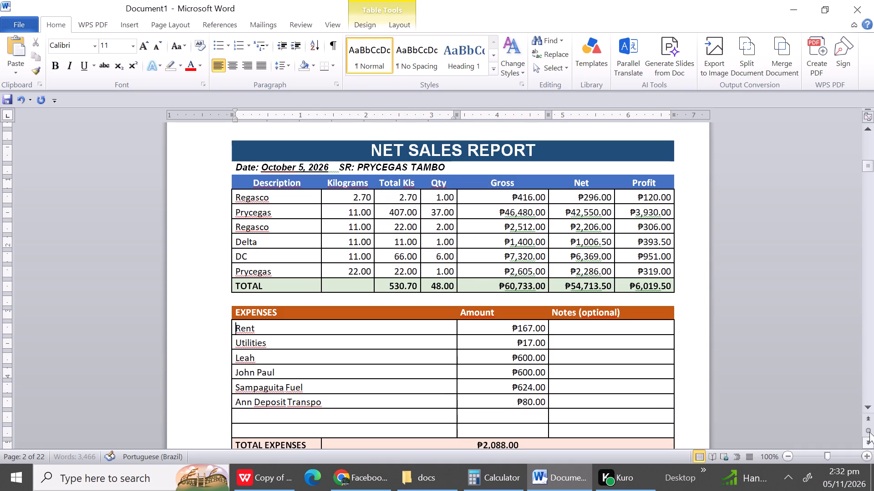
Delete the two entire blank rows between the last listed expense and TOTAL EXPENSES in the October 5 report.
triple_click(866, 406)
triple_click(866, 406)
triple_click(866, 406)
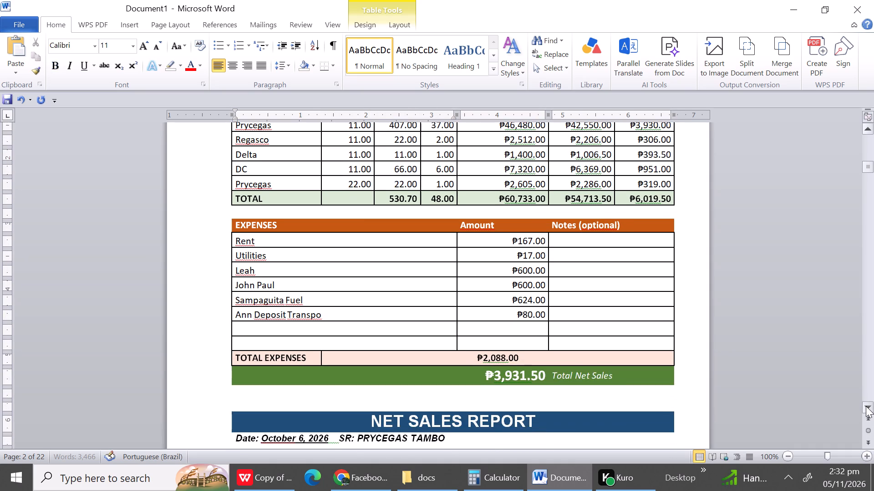
triple_click(866, 406)
triple_click(866, 406)
double_click(866, 406)
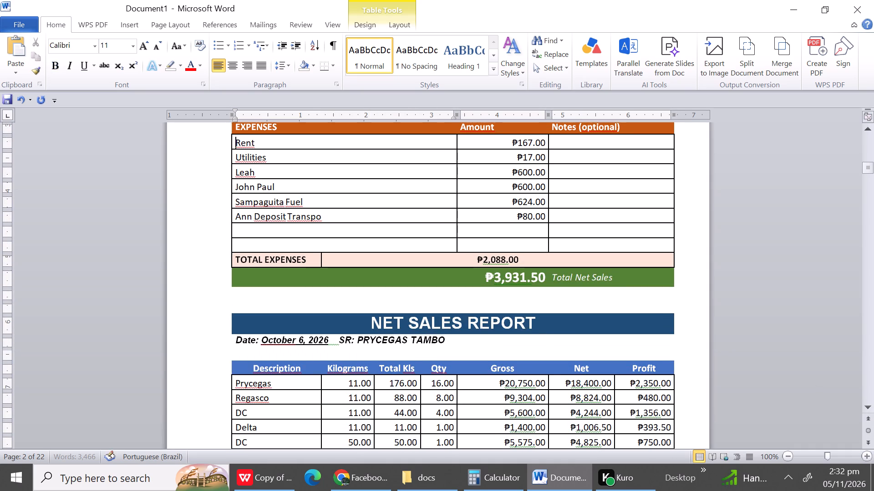
drag(308, 230, 307, 241)
right_click(307, 241)
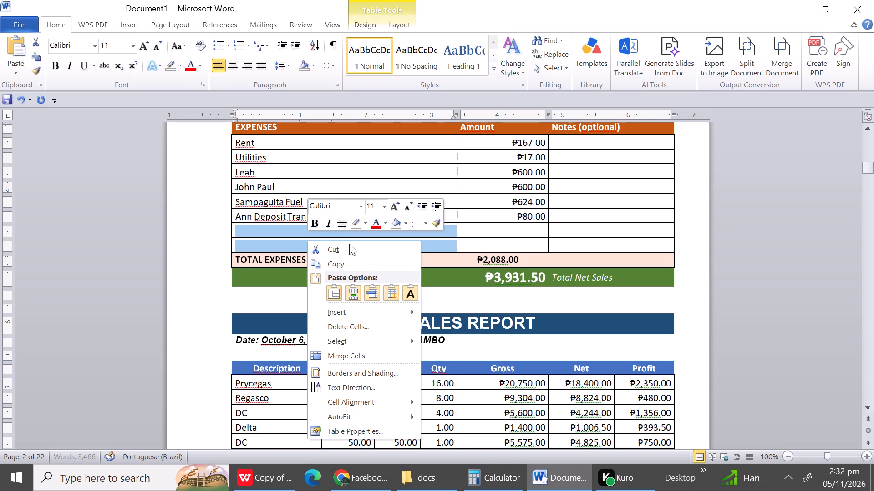
click(346, 321)
click(410, 227)
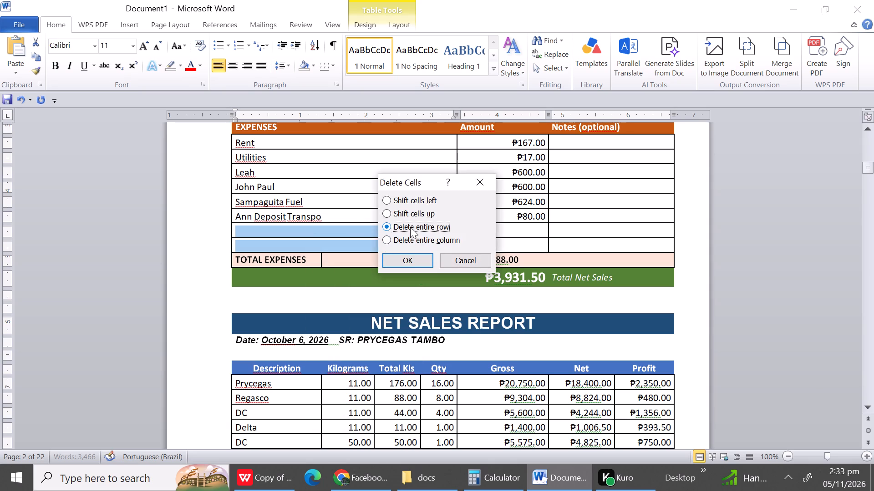
click(412, 257)
Delete one entire blank row directly above the October 6 NET SALES REPORT title, below the October 5 Total Net Sales.
click(285, 274)
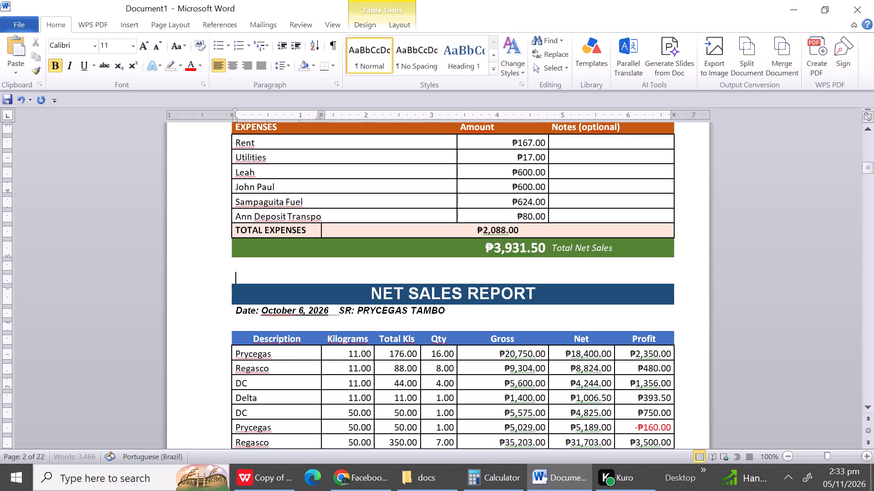
right_click(285, 274)
click(328, 238)
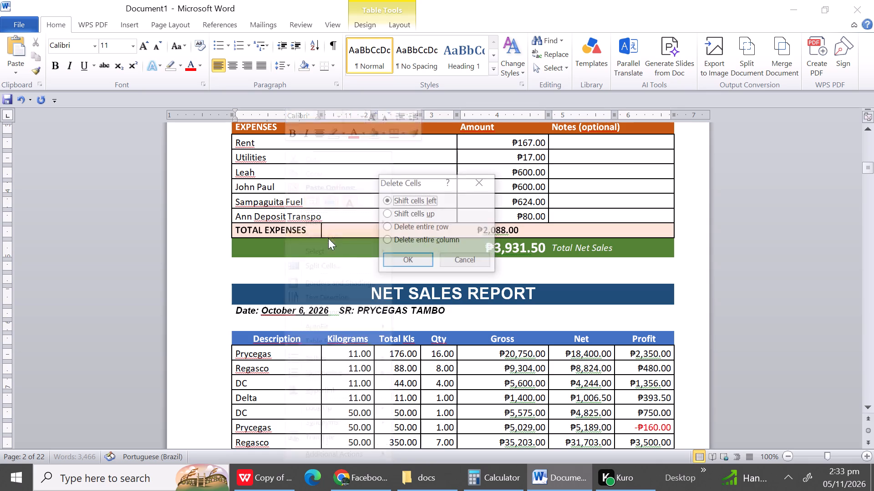
click(426, 225)
click(422, 258)
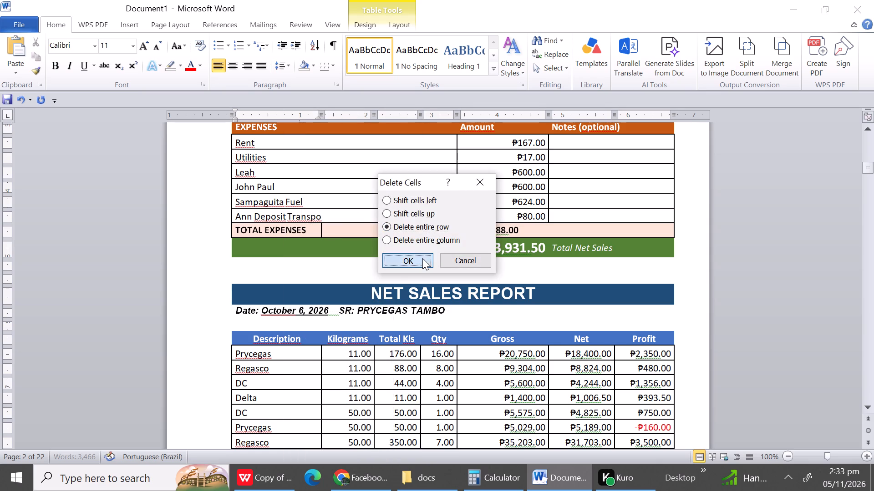
Delete the entire blank row between the date line and the column headings in the October 6 report.
click(277, 312)
right_click(277, 312)
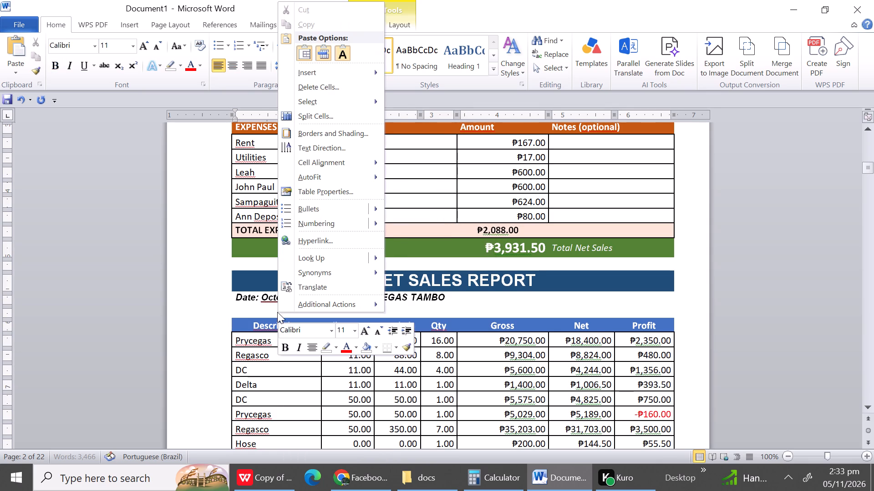
click(313, 90)
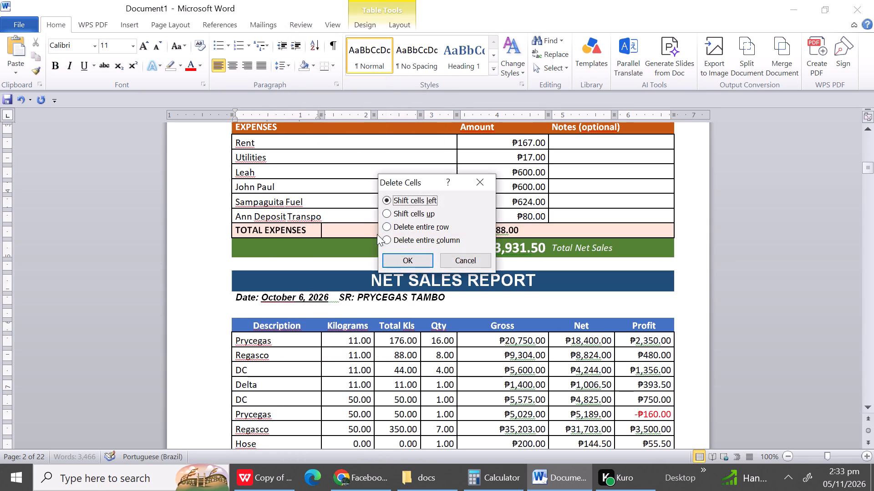
click(401, 230)
click(404, 261)
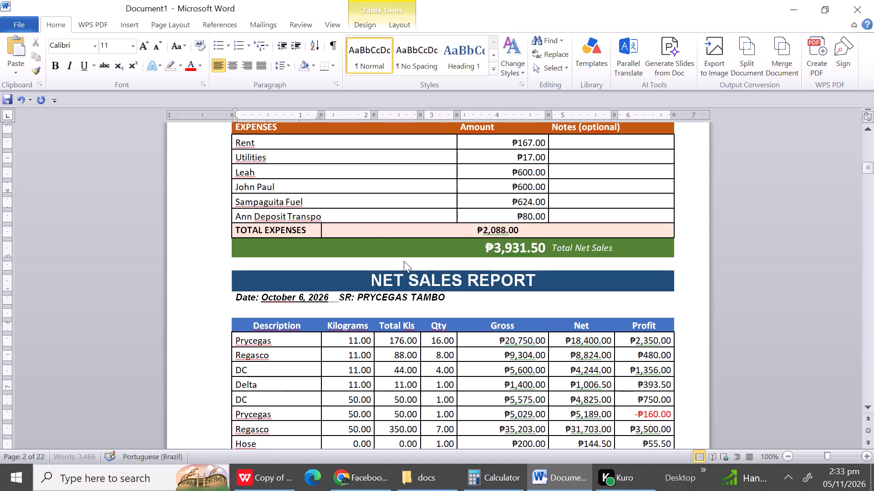
Delete the entire blank row between Regulator and TOTAL in the October 6 report.
triple_click(866, 407)
triple_click(866, 407)
triple_click(866, 407)
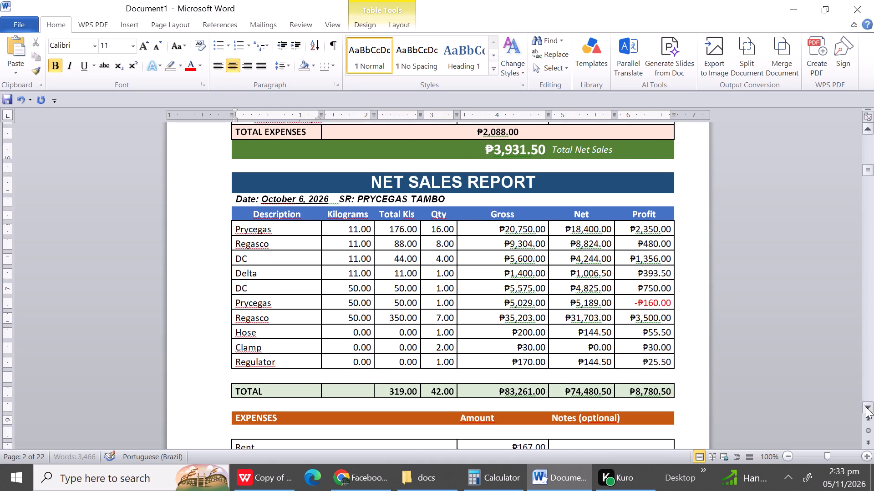
triple_click(866, 407)
triple_click(866, 407)
click(866, 407)
drag(866, 407, 359, 371)
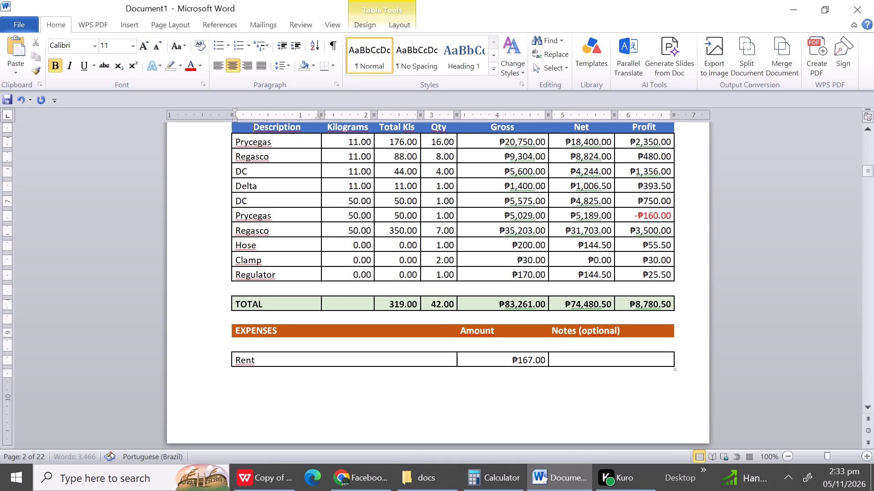
click(277, 286)
right_click(277, 286)
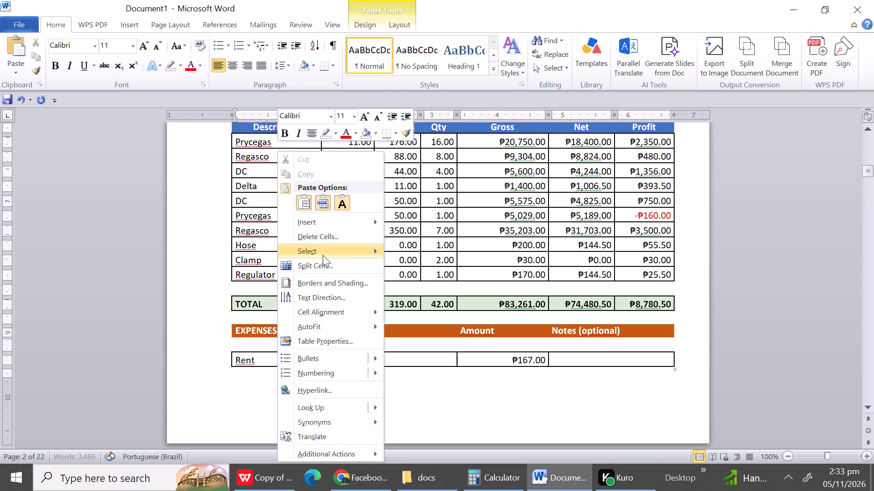
click(312, 237)
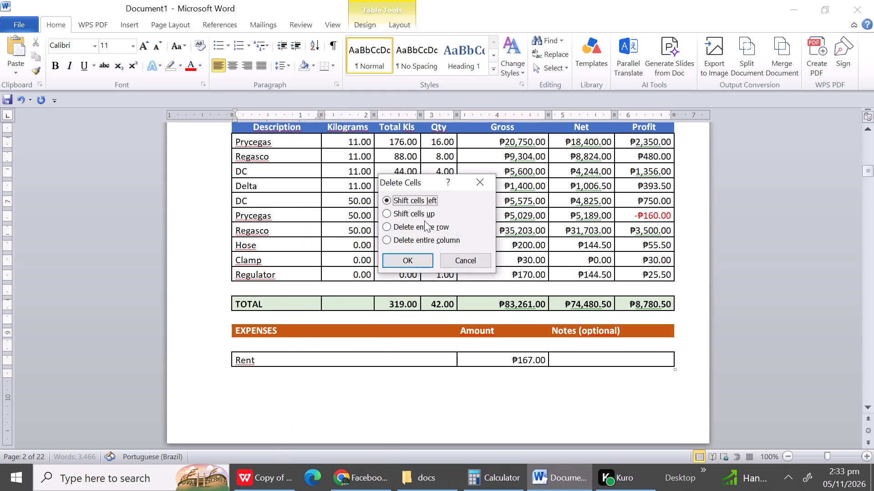
click(424, 220)
click(422, 230)
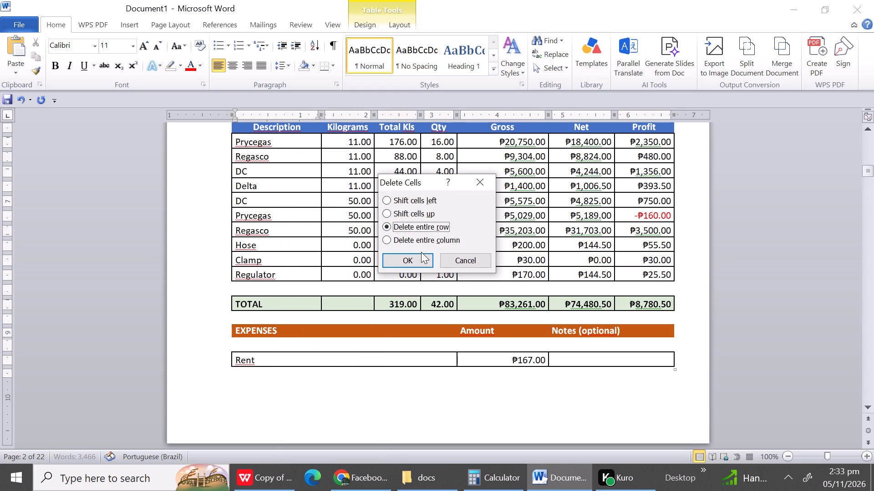
click(421, 252)
click(421, 258)
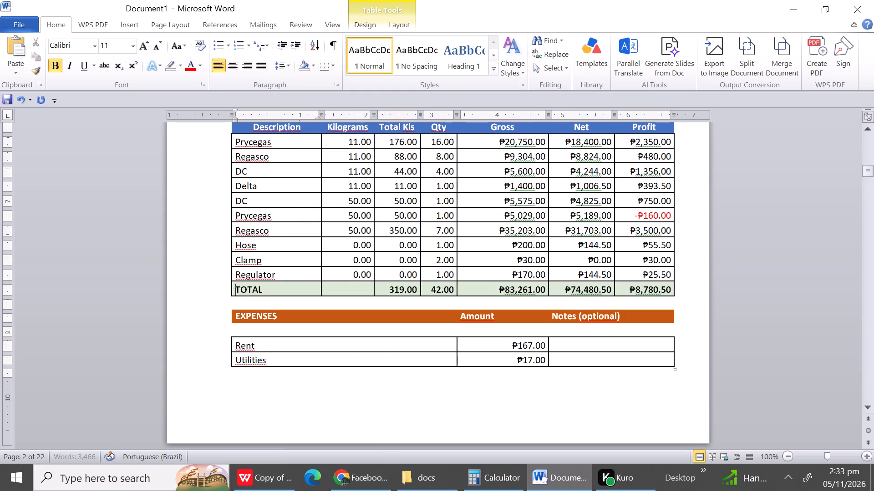
Delete the entire blank row between the EXPENSES heading and Rent in the October 6 report.
click(244, 330)
right_click(244, 330)
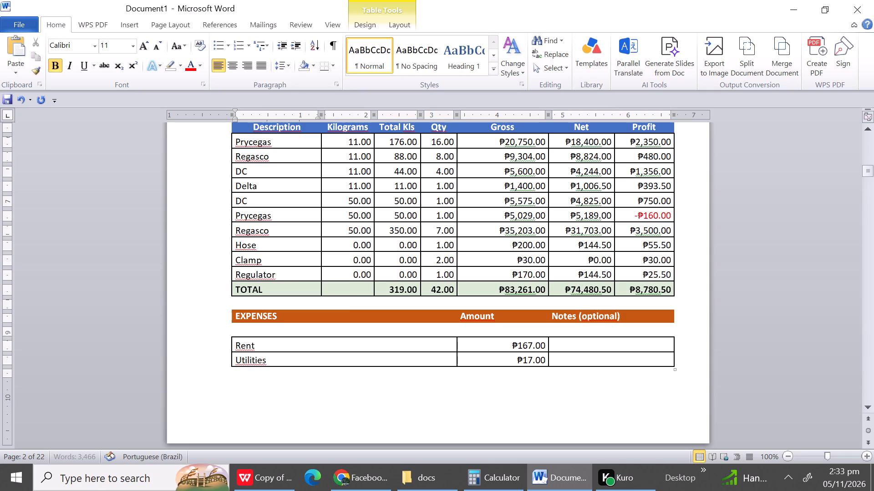
click(265, 111)
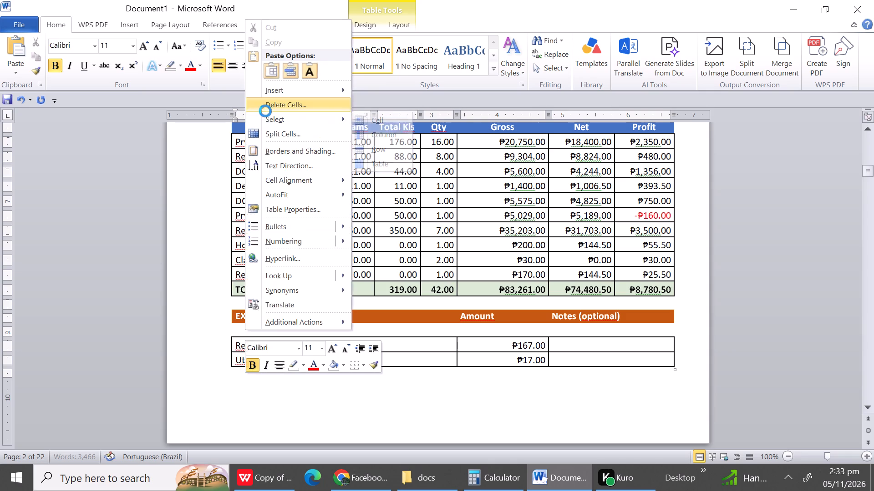
click(398, 226)
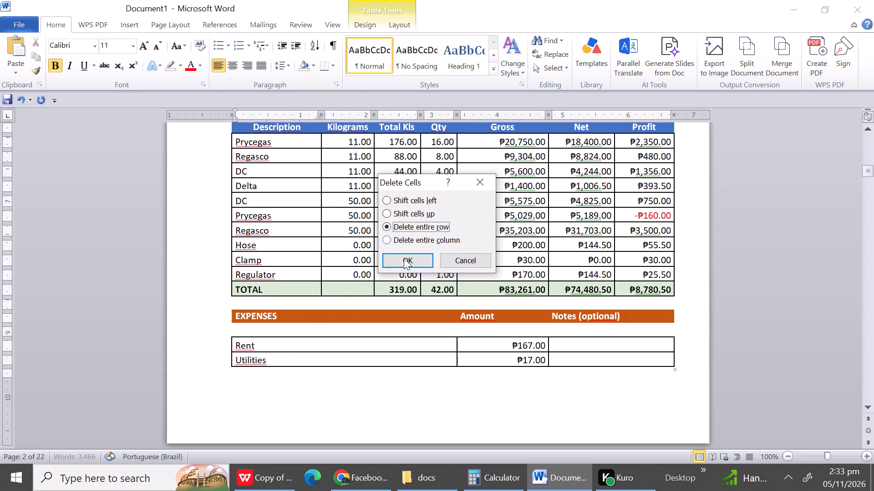
click(404, 260)
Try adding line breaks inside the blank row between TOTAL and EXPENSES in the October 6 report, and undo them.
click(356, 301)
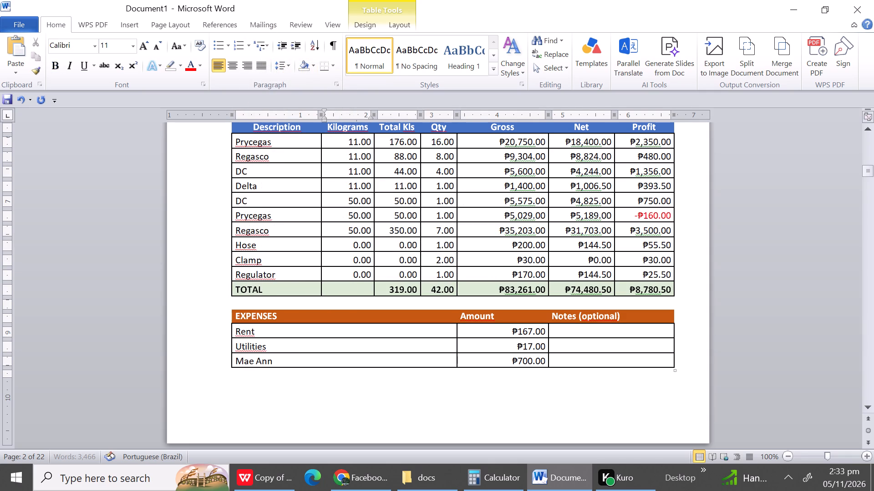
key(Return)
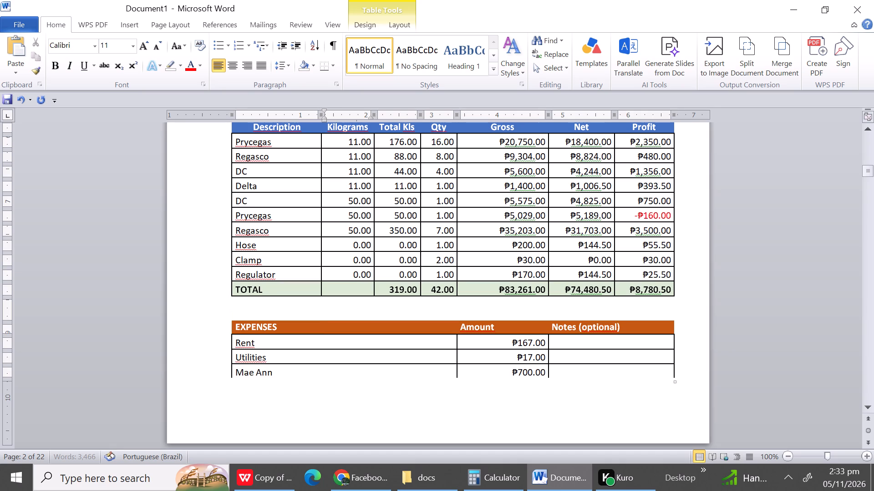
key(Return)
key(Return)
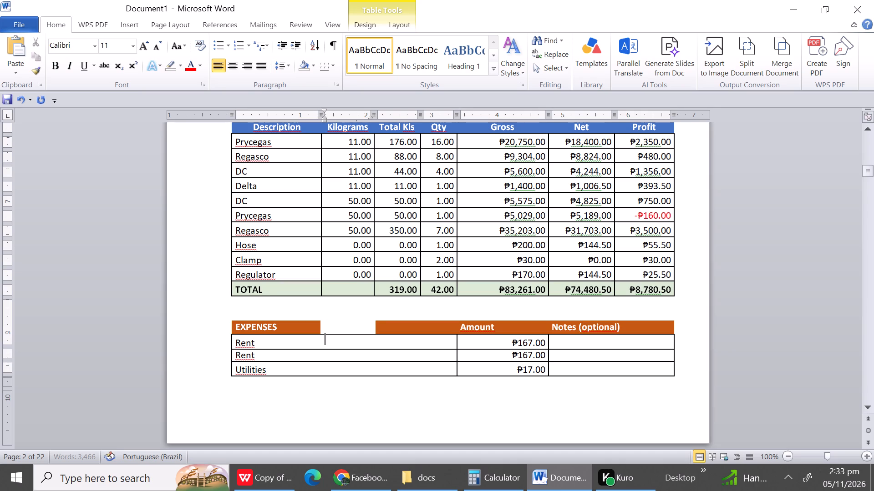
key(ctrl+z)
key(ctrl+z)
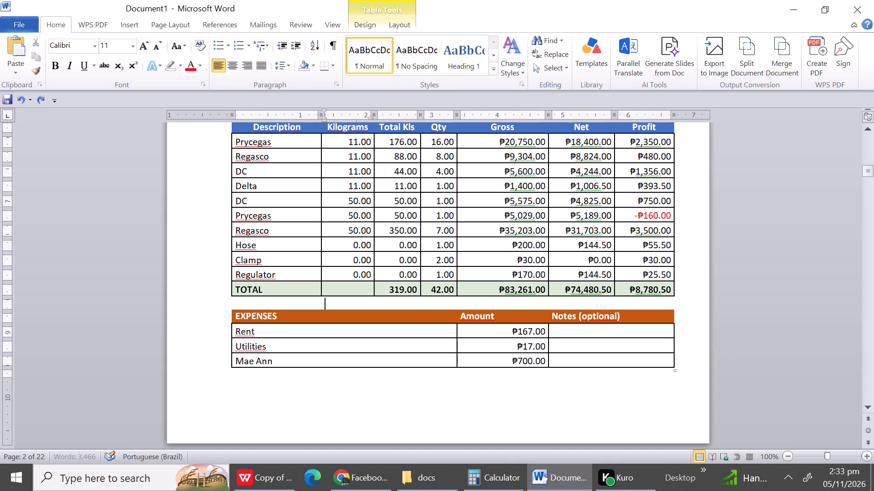
Insert five blank table rows between TOTAL and EXPENSES in the October 6 report, pushing the EXPENSES section onto the following page.
click(682, 302)
key(Return)
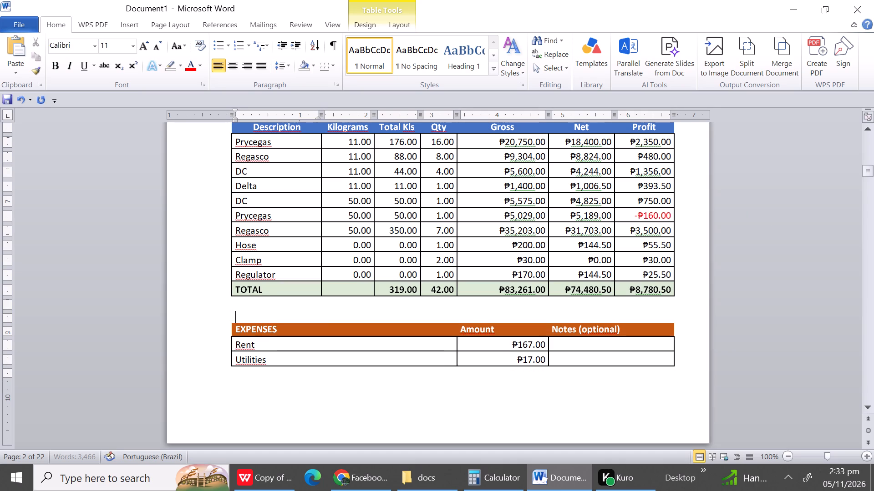
key(Return)
key(Return)
key(Return)
key(Return)
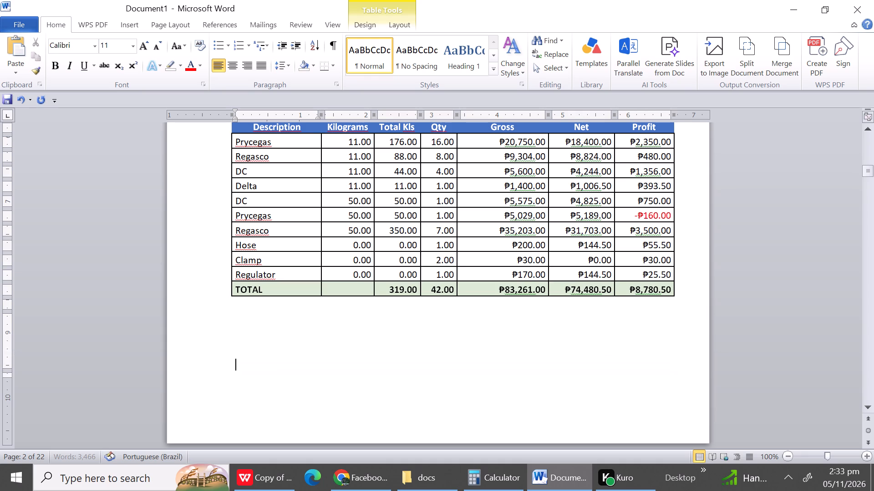
Delete the three entire unnamed expense rows between Jeffrey and TOTAL EXPENSES in the October 6 report.
triple_click(867, 405)
triple_click(867, 405)
triple_click(867, 405)
triple_click(867, 405)
triple_click(867, 405)
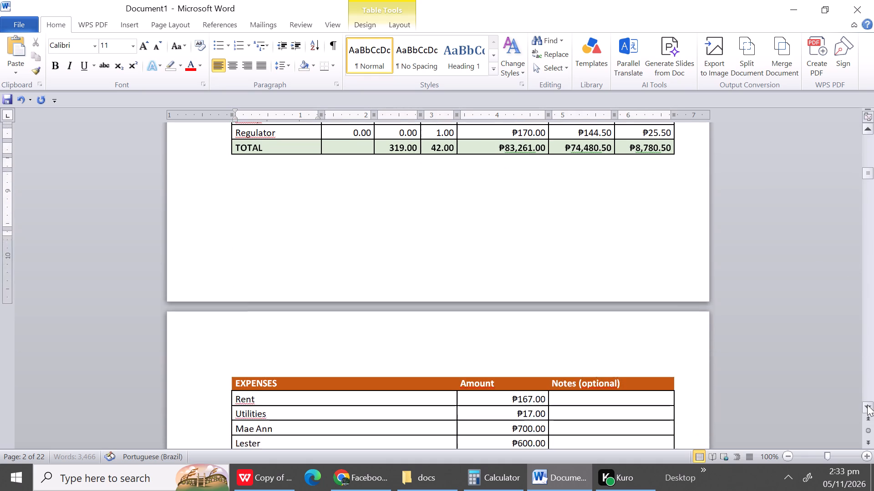
triple_click(867, 405)
triple_click(867, 405)
triple_click(867, 405)
triple_click(867, 405)
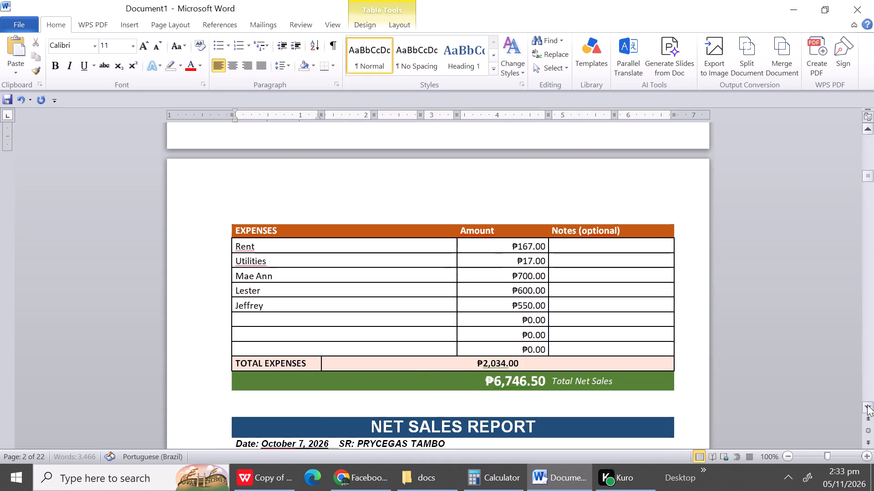
triple_click(867, 405)
triple_click(867, 405)
double_click(867, 405)
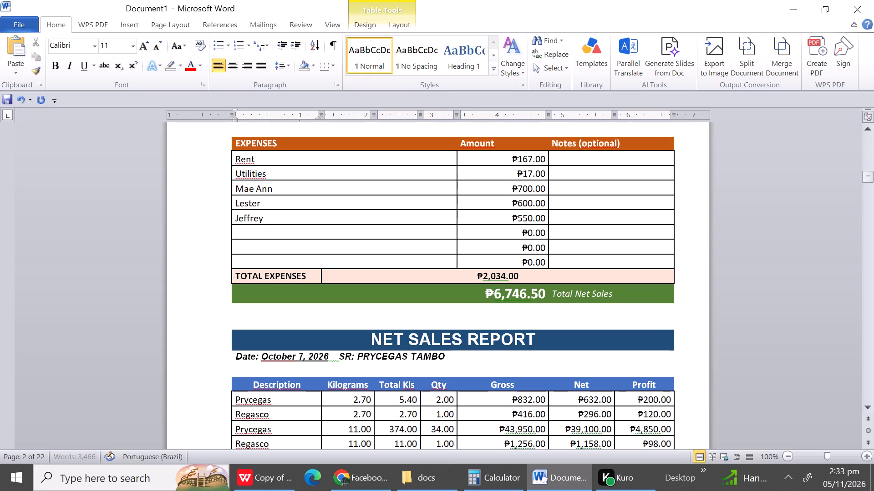
drag(287, 229, 288, 255)
right_click(288, 255)
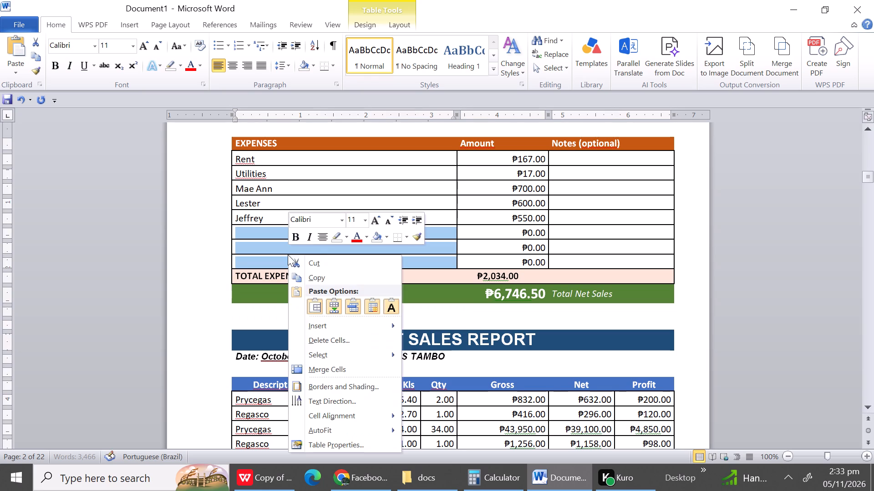
click(335, 337)
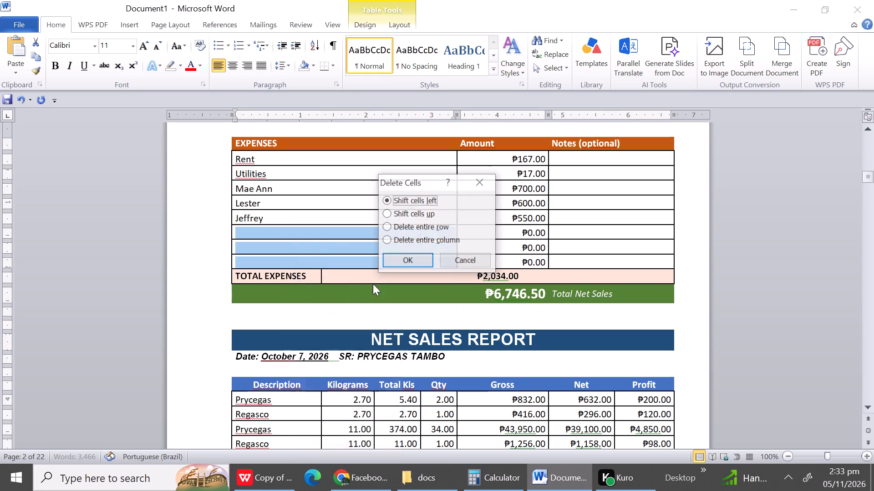
click(426, 221)
click(424, 225)
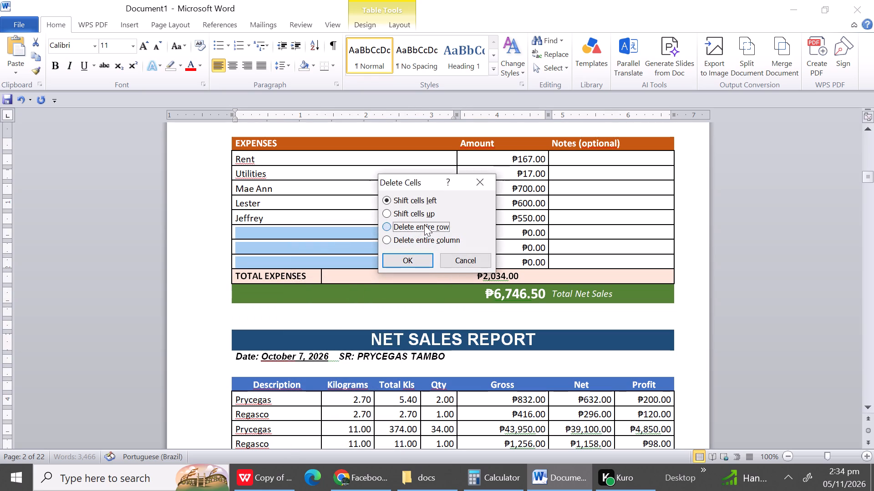
click(423, 259)
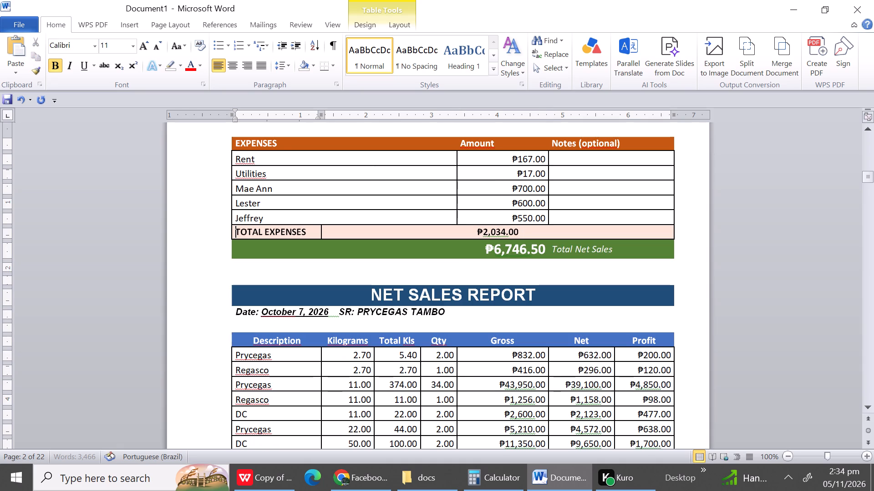
Delete one entire blank row directly above the October 7 NET SALES REPORT title, below the October 6 Total Net Sales.
click(283, 277)
right_click(283, 277)
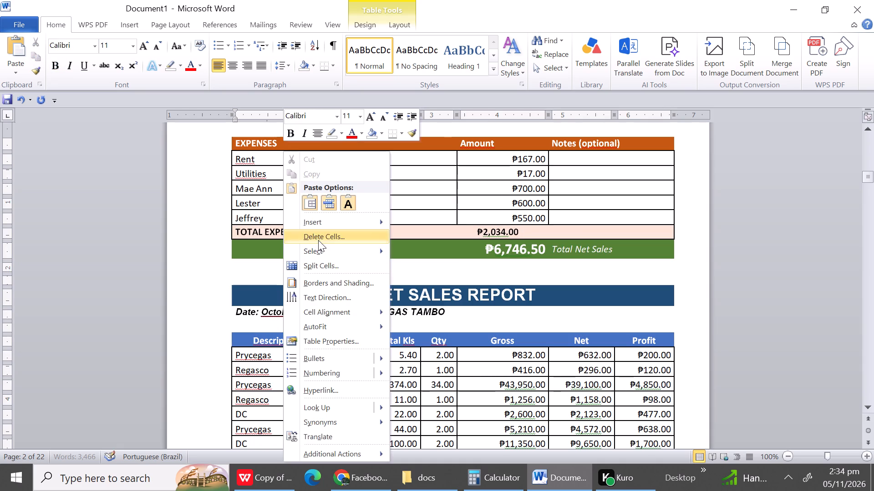
click(318, 240)
click(412, 229)
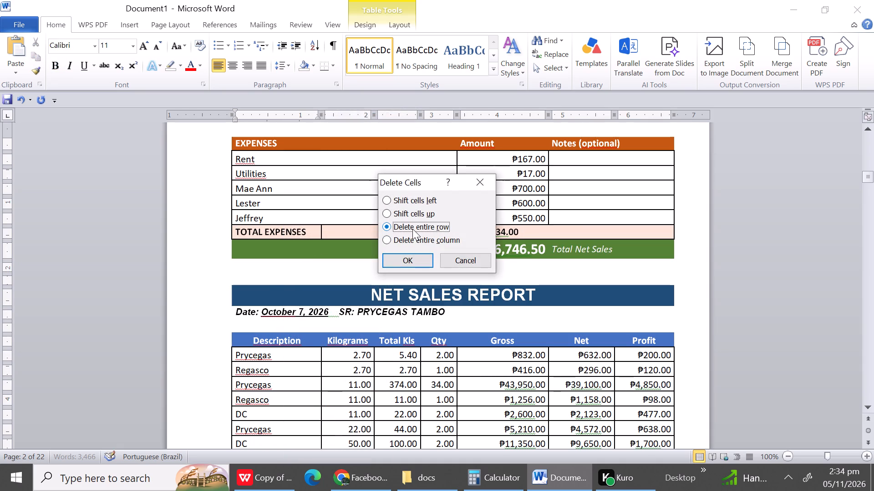
click(414, 257)
Delete the entire blank row between the date line and the column headings in the October 7 report.
click(325, 310)
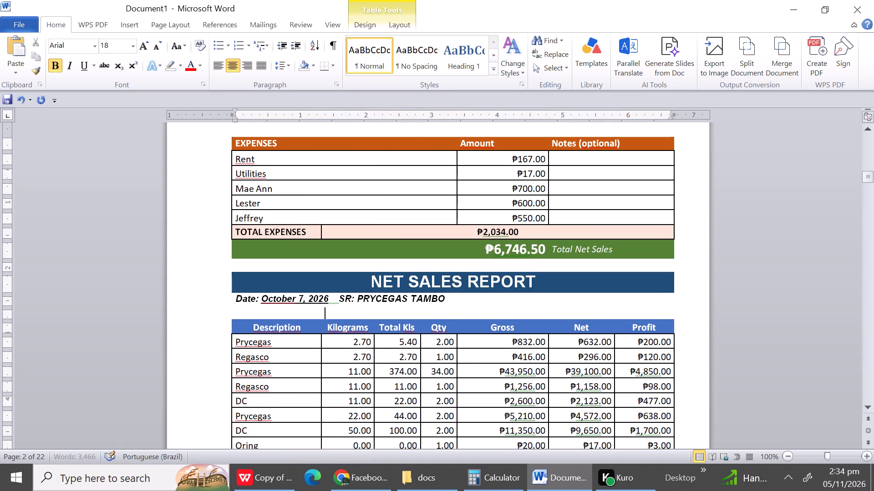
right_click(325, 310)
click(366, 233)
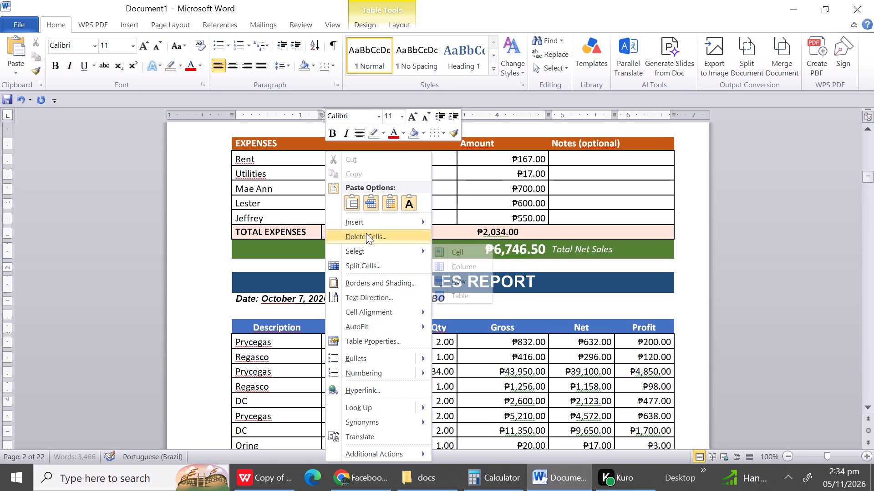
click(419, 229)
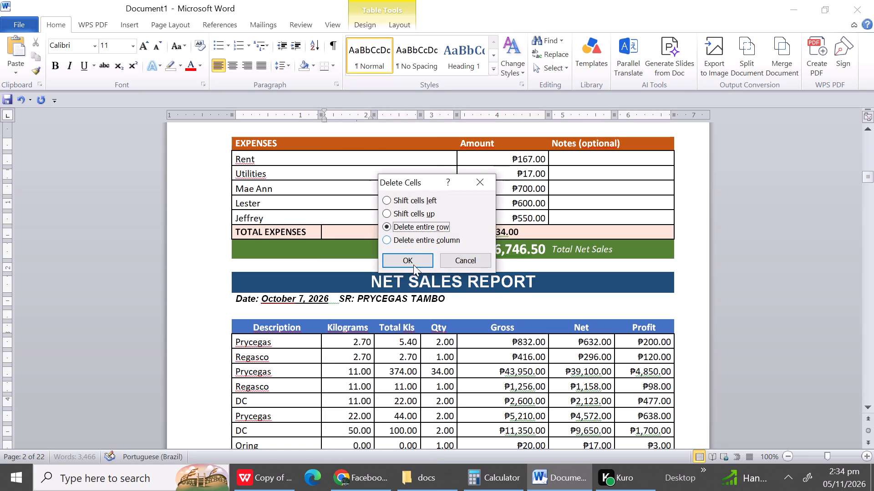
click(413, 265)
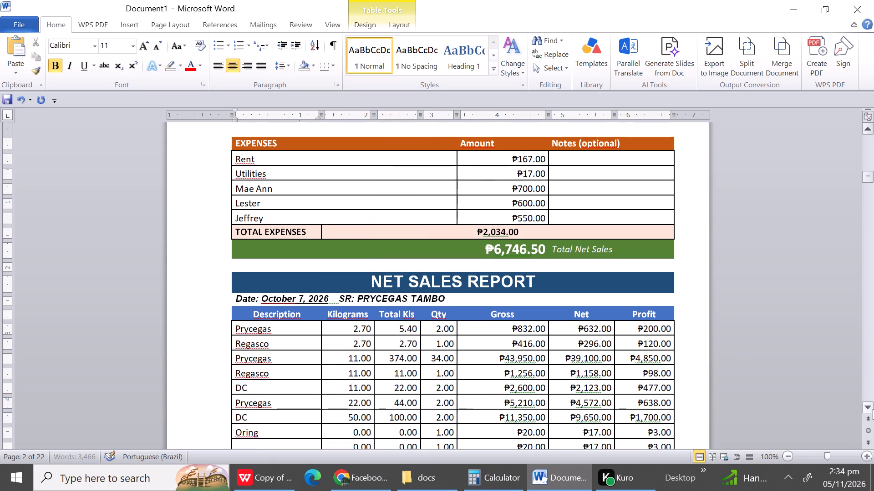
Delete the two unnamed product rows and the blank row between Oring and TOTAL in the October 7 report as entire rows.
click(869, 408)
triple_click(868, 408)
triple_click(868, 408)
triple_click(868, 408)
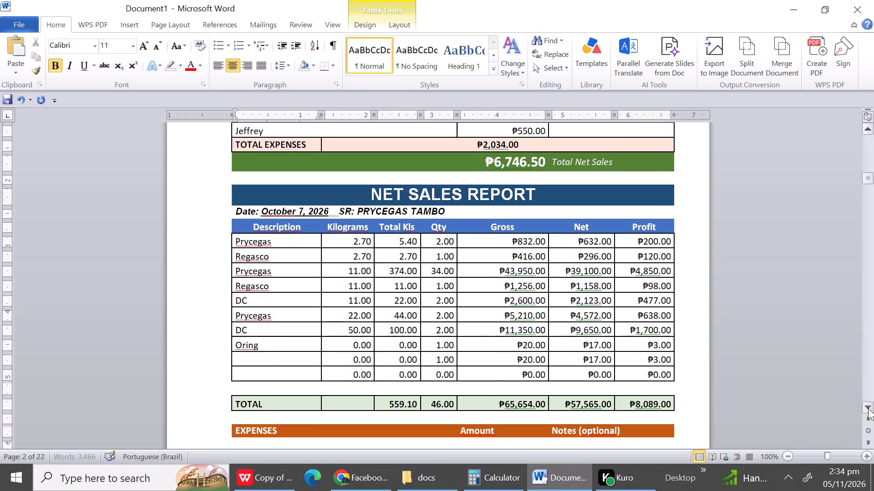
triple_click(868, 408)
triple_click(868, 408)
triple_click(868, 408)
triple_click(868, 408)
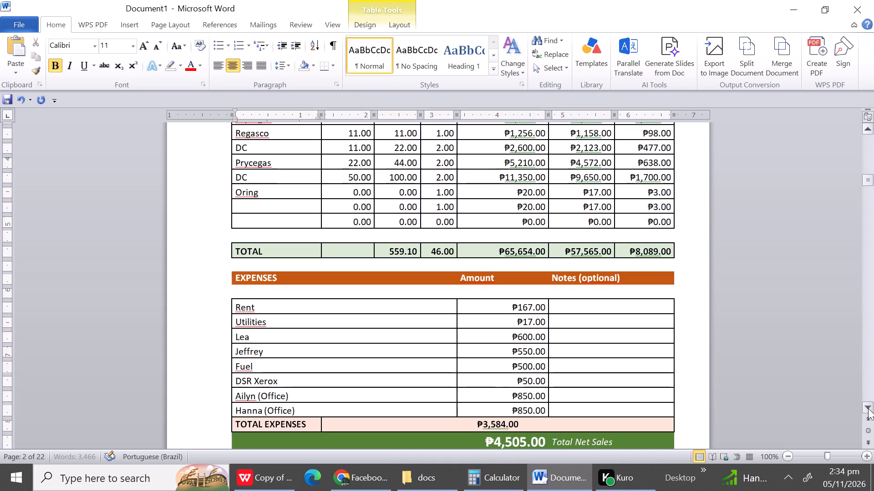
click(868, 408)
drag(868, 408, 429, 297)
drag(291, 185, 290, 188)
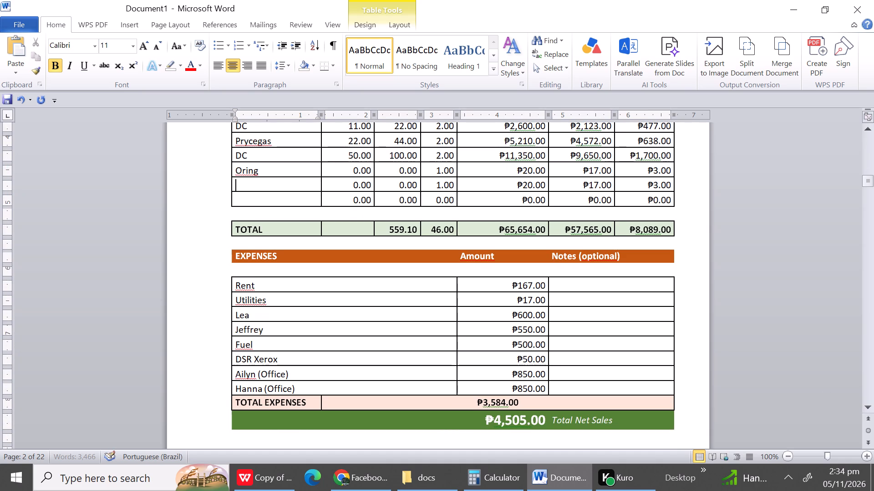
drag(290, 188, 290, 206)
right_click(290, 206)
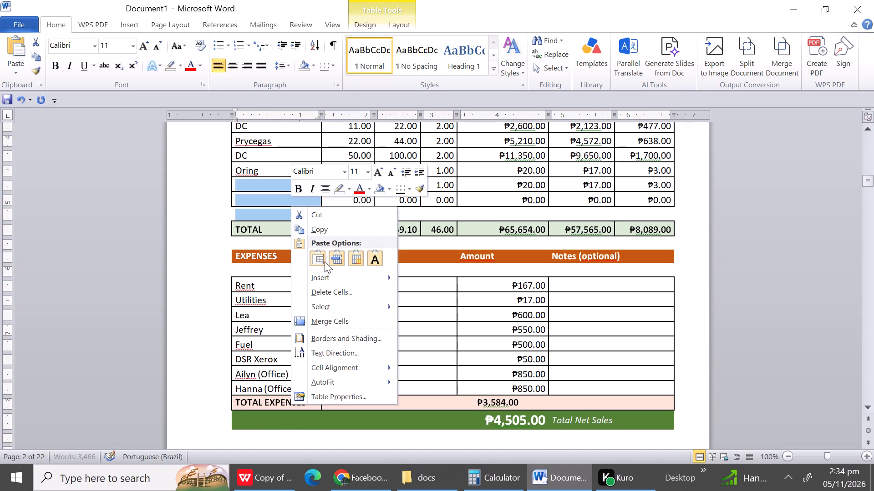
click(326, 302)
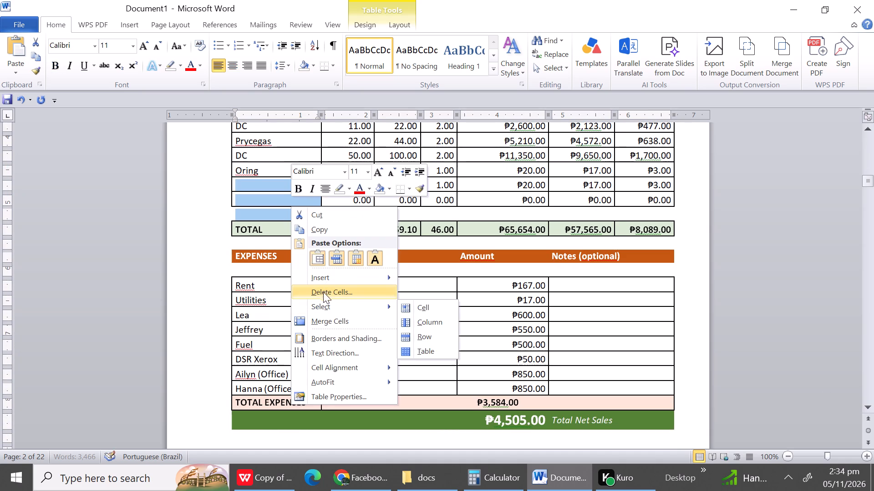
click(321, 290)
click(427, 225)
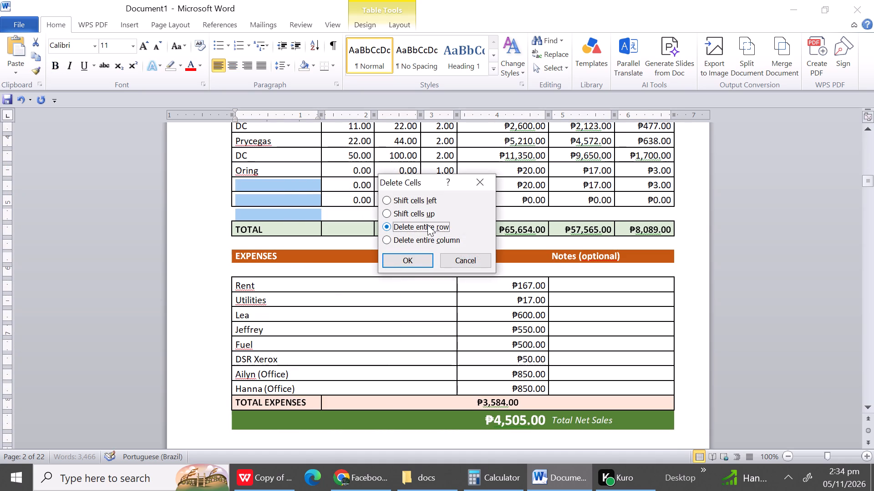
click(419, 259)
Delete the entire blank row between the EXPENSES heading and Rent in the October 7 report.
click(269, 226)
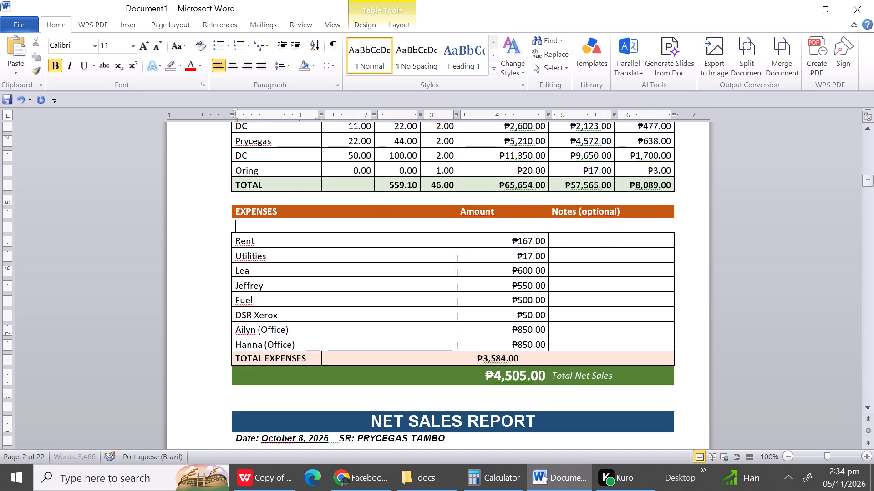
right_click(269, 226)
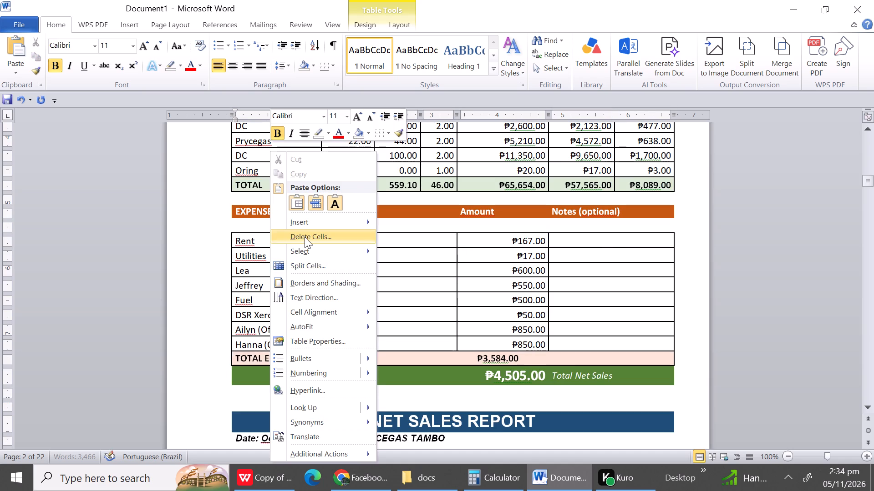
click(305, 237)
click(407, 225)
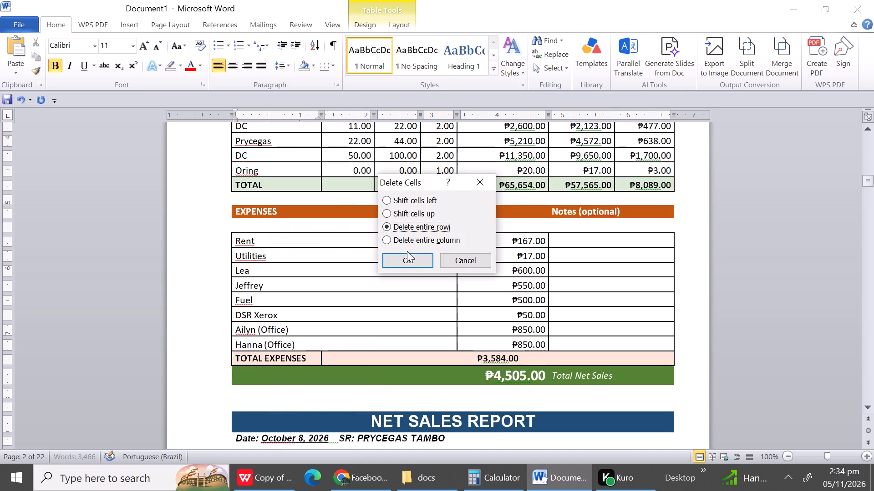
click(407, 262)
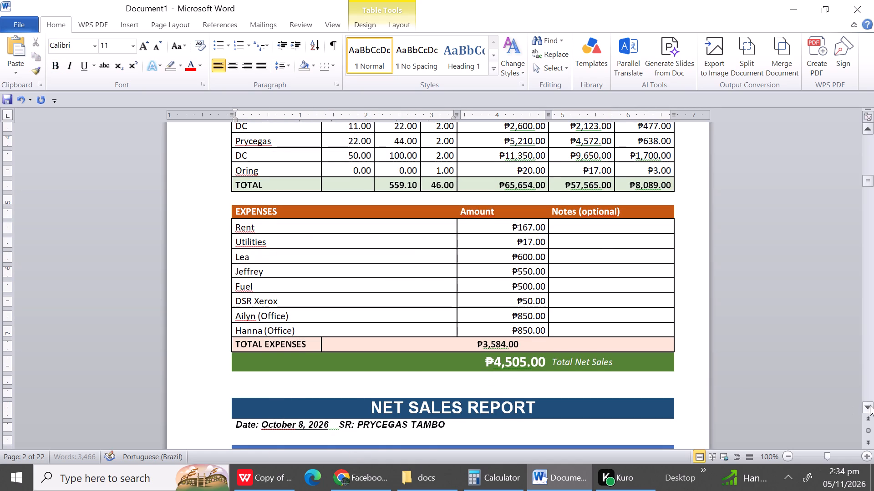
Delete one entire blank row directly above the October 8 NET SALES REPORT title, below the October 7 Total Net Sales.
triple_click(870, 406)
triple_click(870, 406)
drag(870, 406, 274, 302)
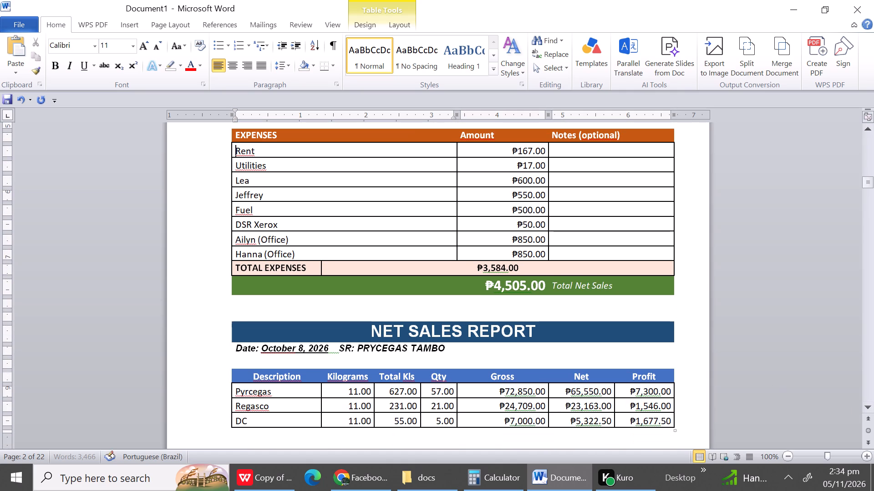
click(267, 314)
right_click(267, 314)
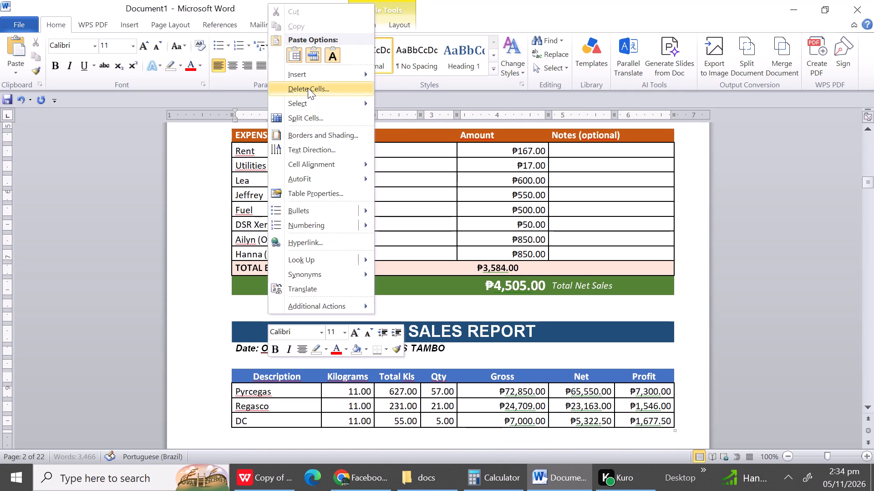
click(308, 88)
click(404, 227)
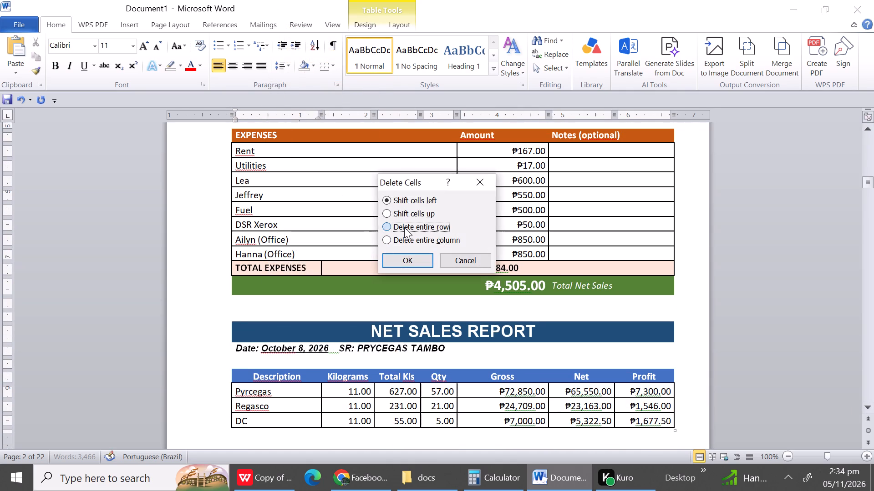
click(405, 256)
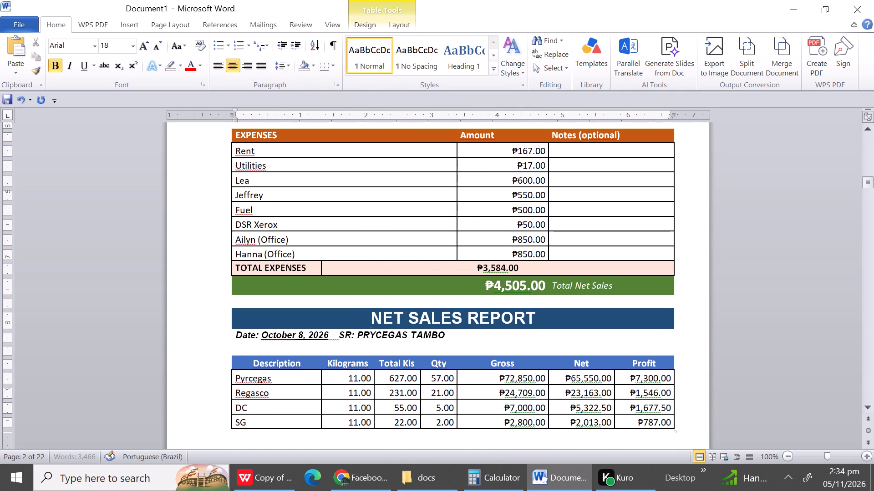
Delete the entire blank row between the date line and the column headings in the October 8 report.
click(278, 346)
right_click(278, 346)
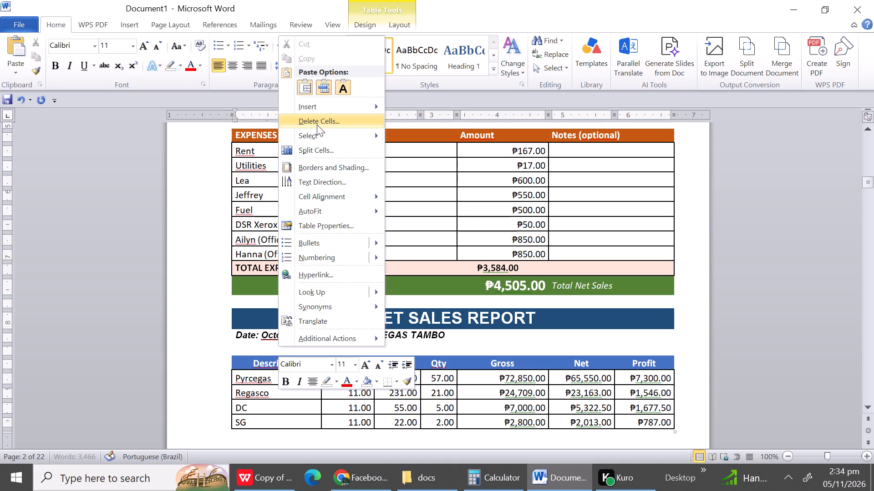
click(316, 120)
click(398, 230)
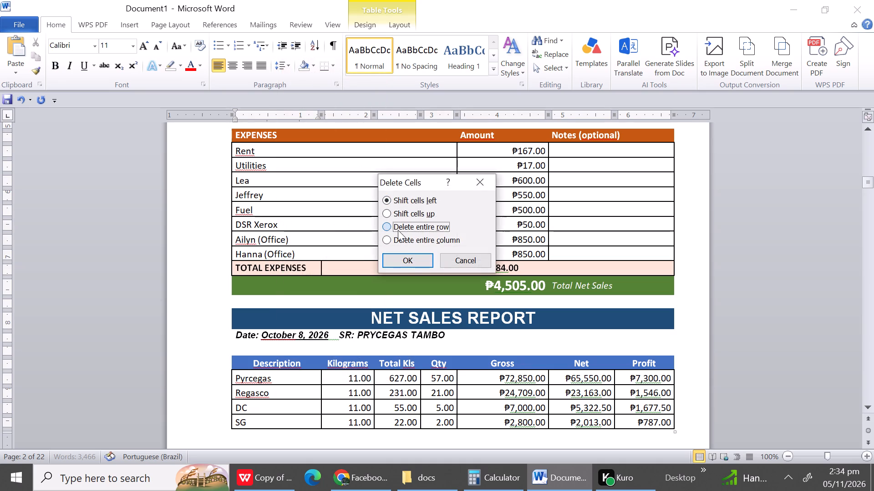
click(403, 267)
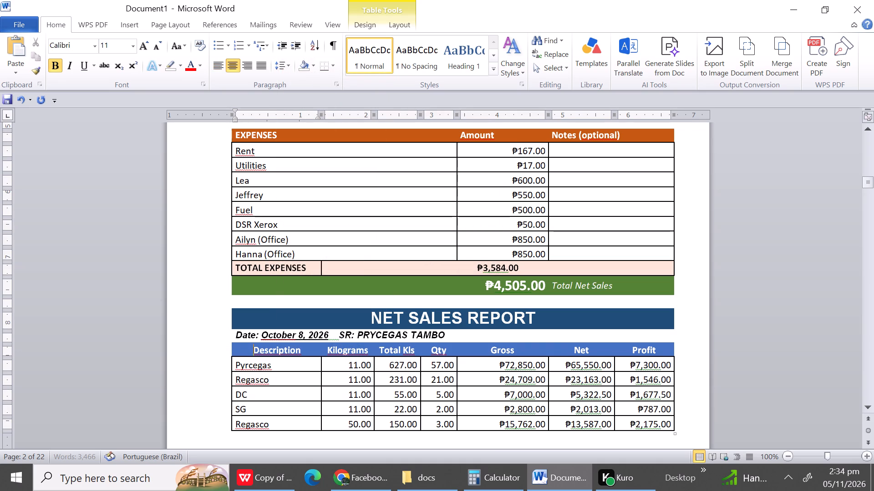
Delete the four unnamed product rows and the blank row between DC and TOTAL in the October 8 report as entire rows.
triple_click(869, 406)
triple_click(869, 406)
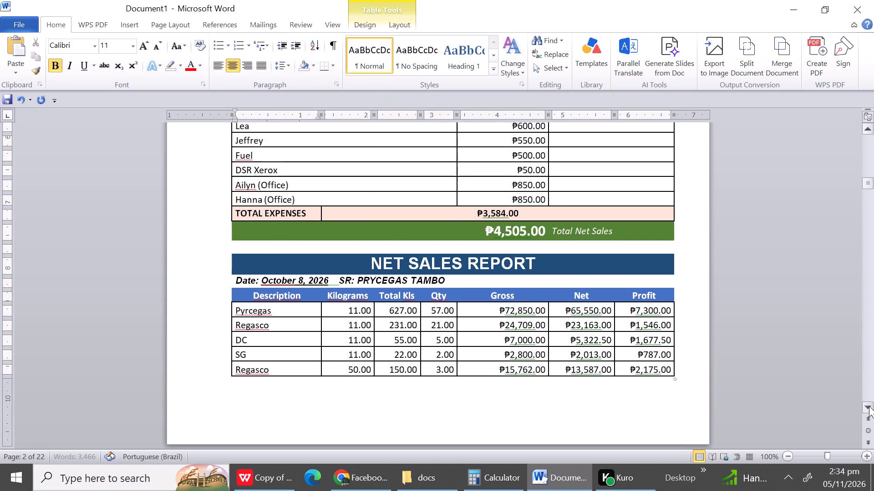
triple_click(869, 406)
triple_click(869, 406)
triple_click(869, 406)
triple_click(869, 406)
triple_click(869, 406)
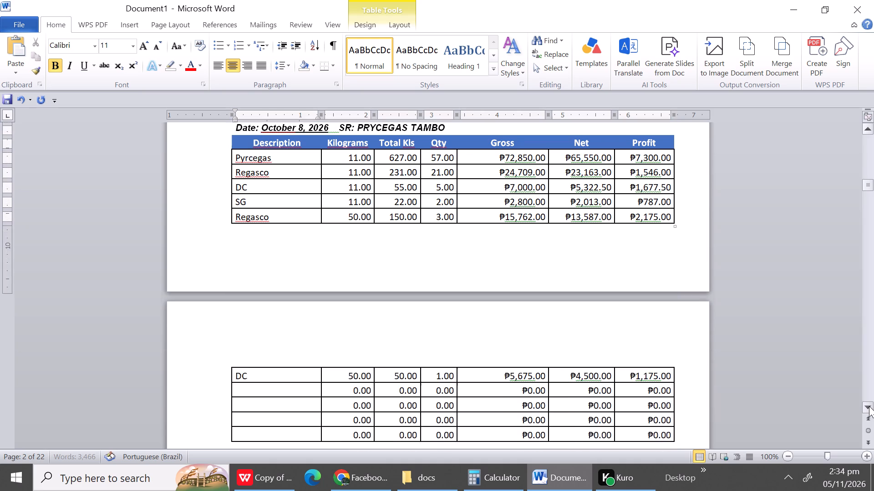
triple_click(869, 406)
click(869, 406)
drag(869, 406, 380, 406)
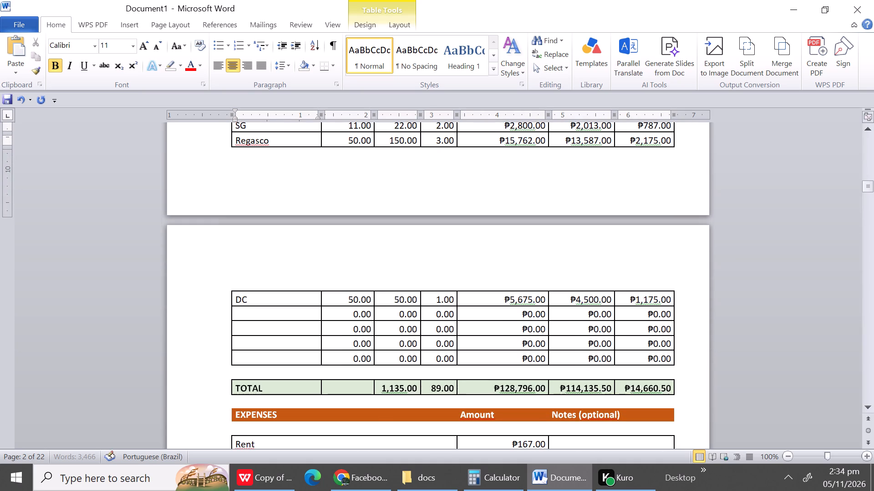
drag(289, 312, 291, 360)
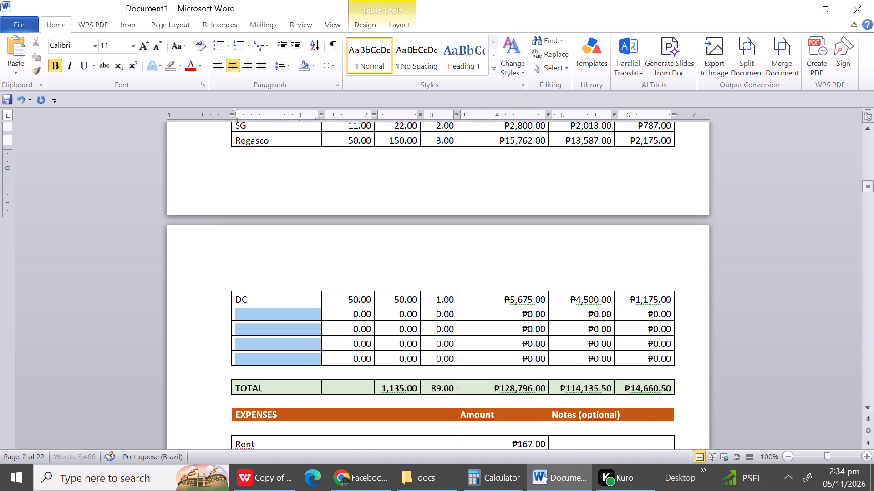
drag(291, 360, 291, 374)
right_click(291, 374)
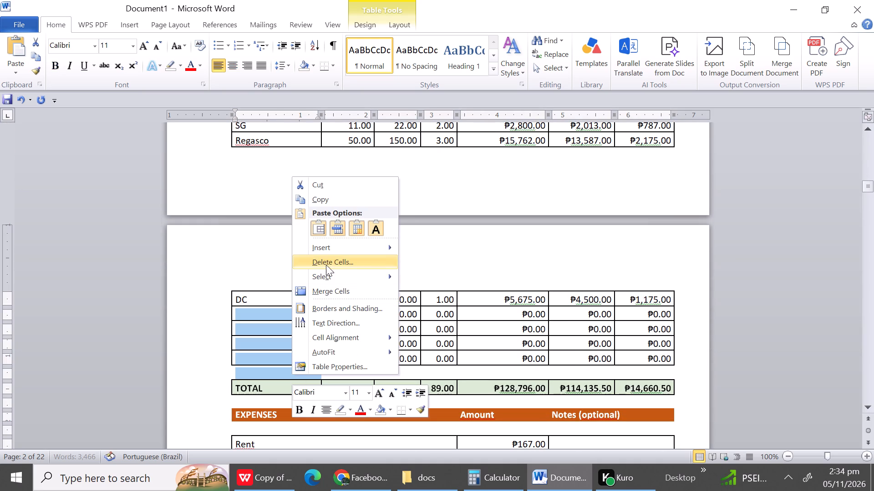
click(325, 264)
click(431, 226)
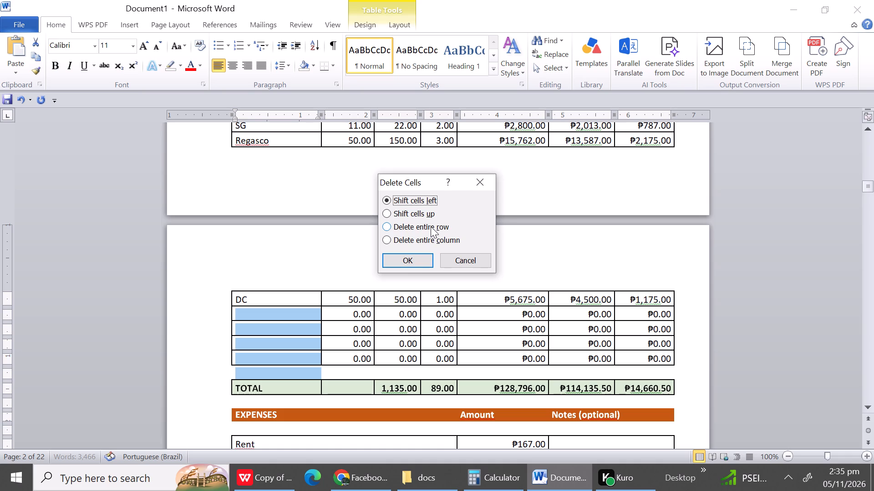
click(415, 264)
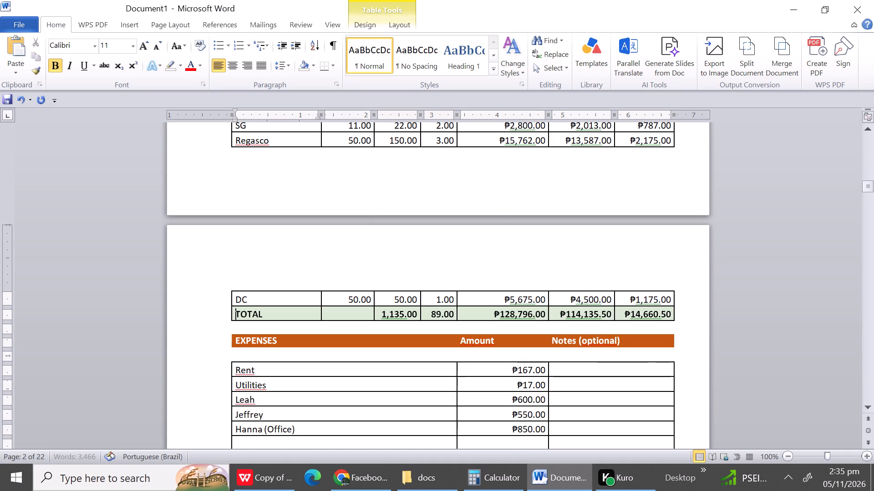
Delete the entire blank row between the EXPENSES heading and Rent in the October 8 report.
click(270, 356)
right_click(270, 356)
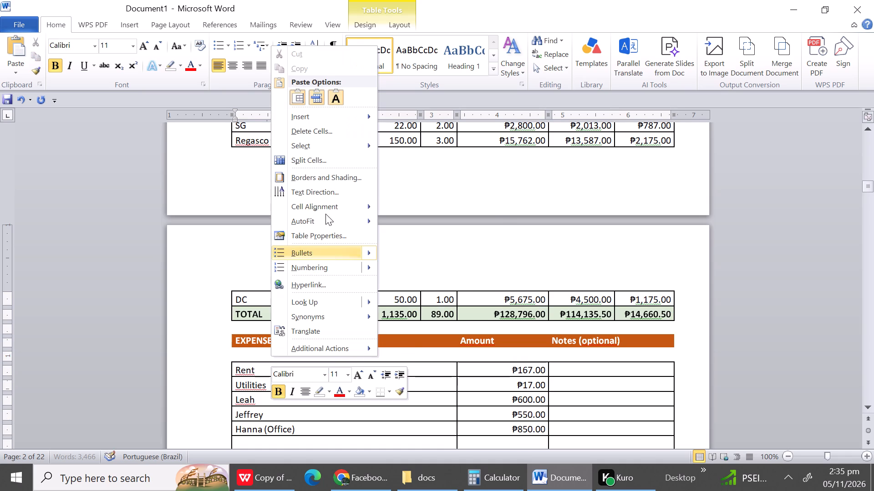
click(311, 135)
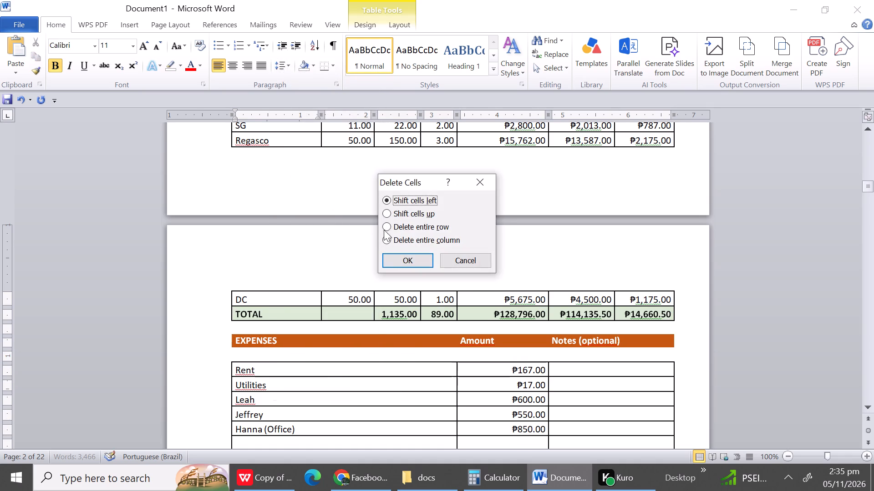
click(390, 226)
click(402, 256)
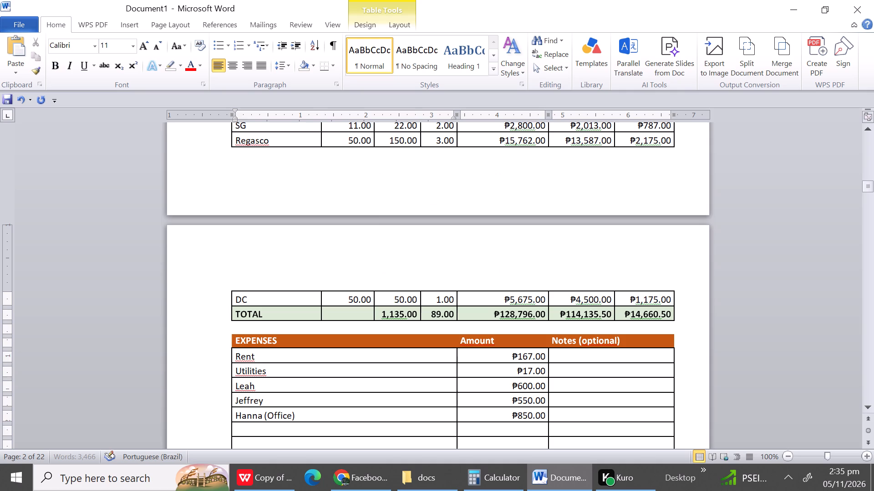
Delete the three entire unnamed expense rows between Hanna (Office) and TOTAL EXPENSES in the October 8 report.
triple_click(872, 404)
triple_click(872, 404)
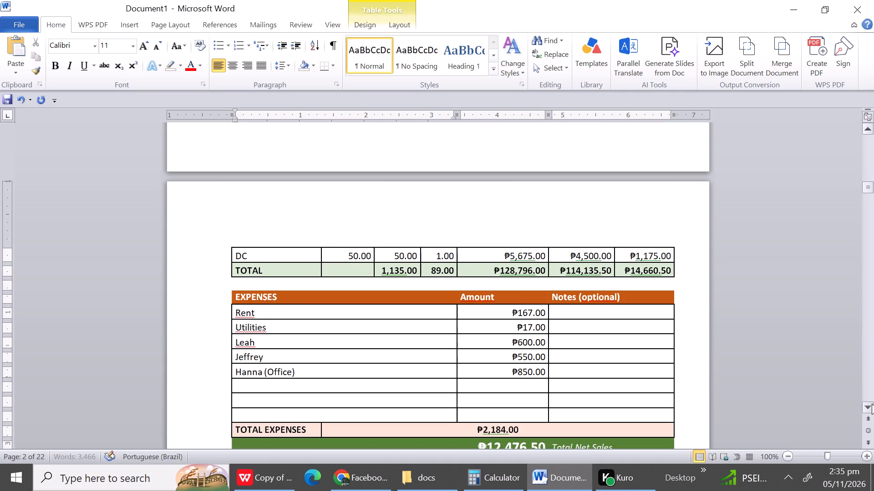
triple_click(872, 404)
triple_click(872, 404)
triple_click(872, 404)
drag(872, 404, 362, 385)
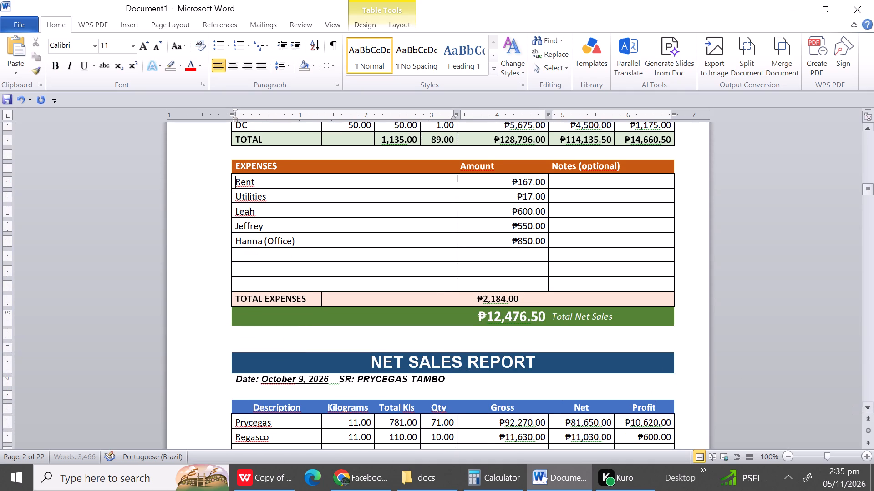
drag(297, 259, 296, 285)
right_click(296, 285)
click(347, 176)
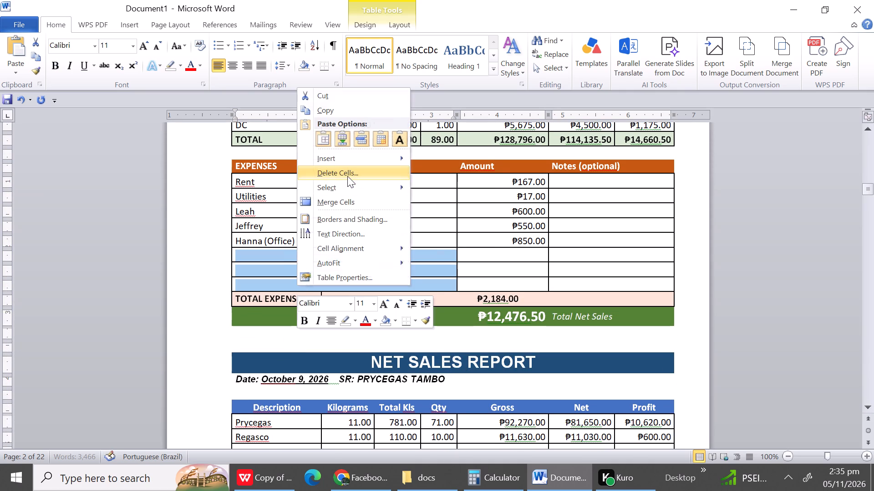
click(423, 221)
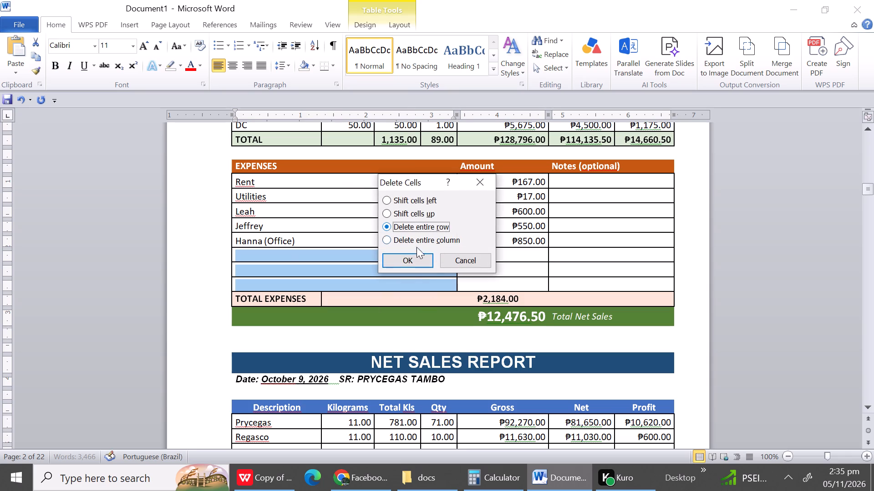
click(411, 260)
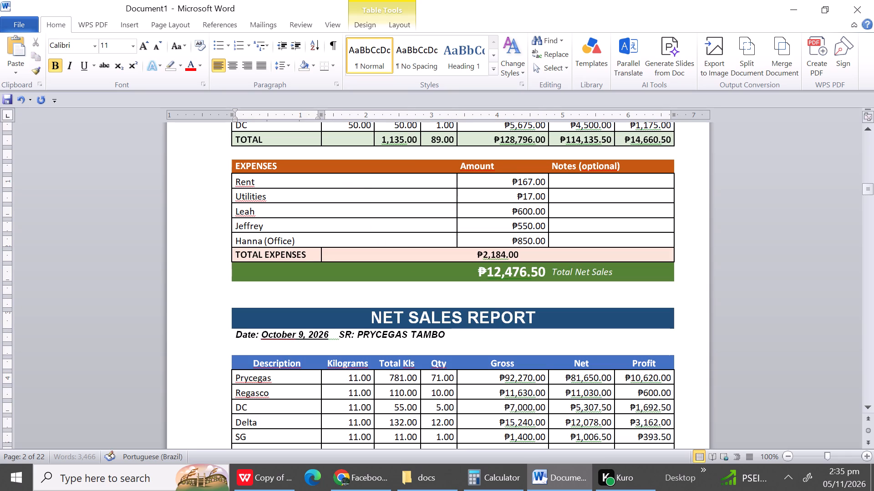
Delete one entire blank row directly above the October 9 NET SALES REPORT title, below the October 8 Total Net Sales.
click(271, 298)
right_click(271, 298)
click(311, 241)
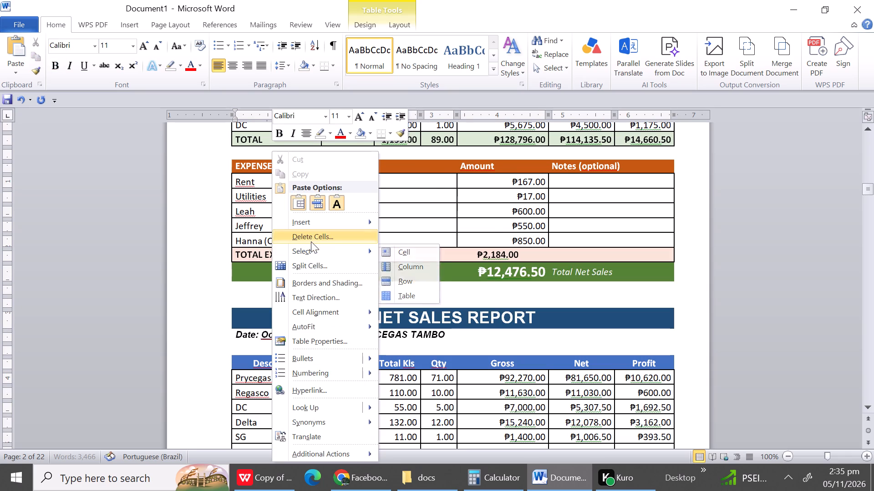
click(398, 226)
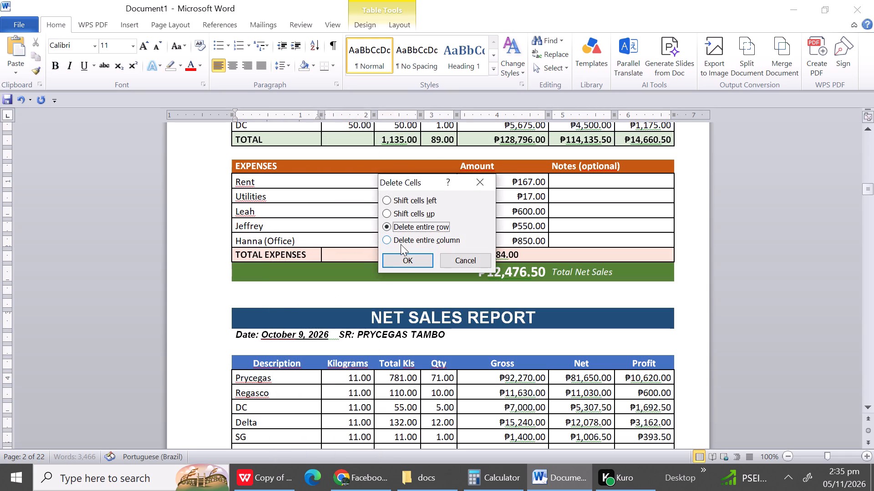
click(403, 261)
Delete the entire blank row between the date line and the column header row in the October 9 report.
click(278, 330)
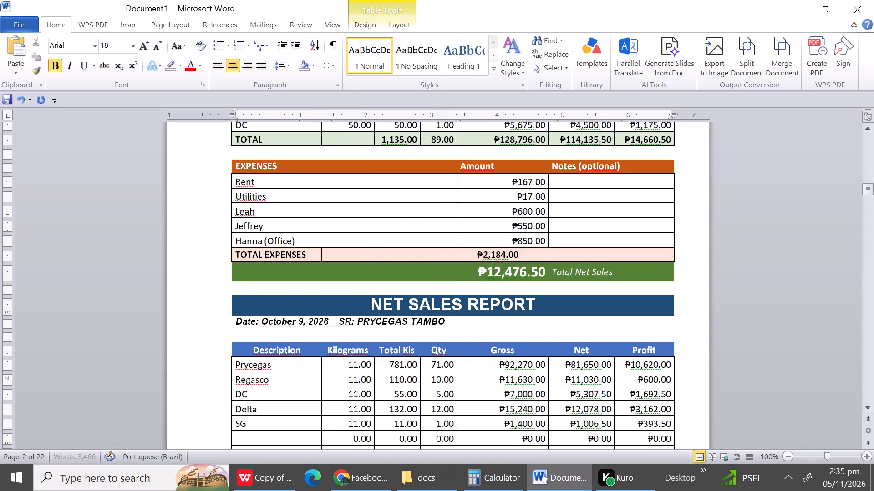
click(275, 340)
right_click(275, 340)
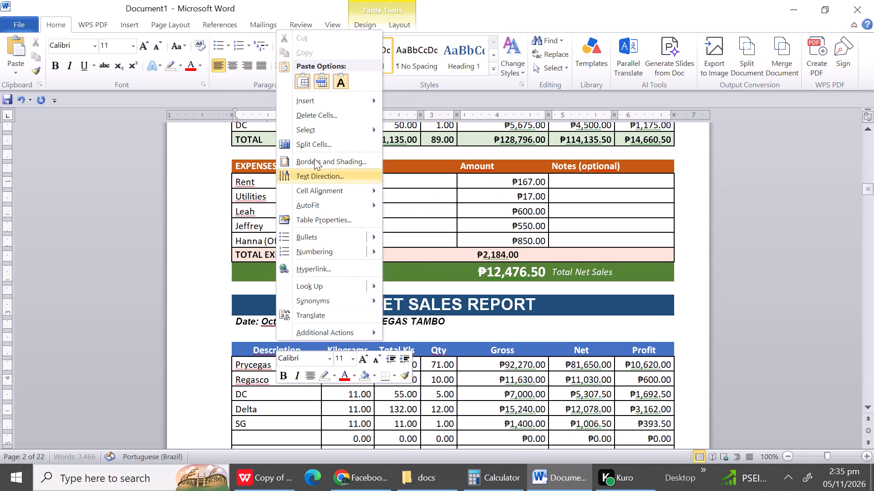
click(318, 118)
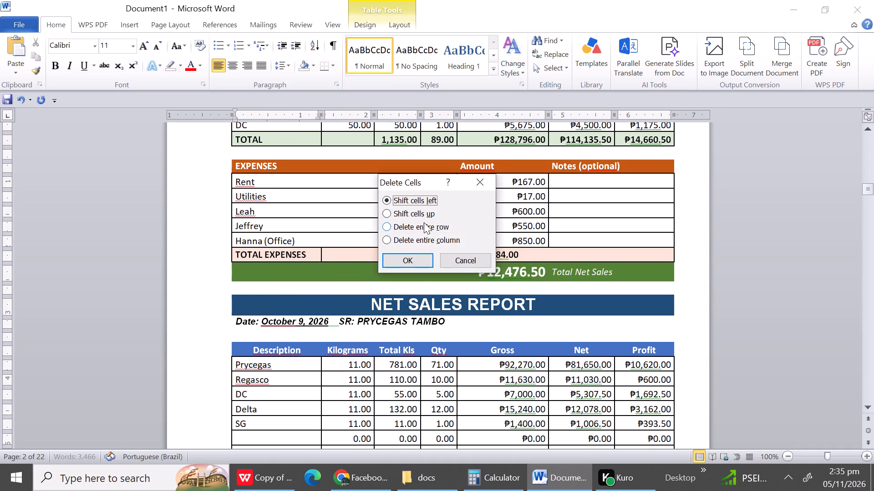
click(424, 222)
click(412, 261)
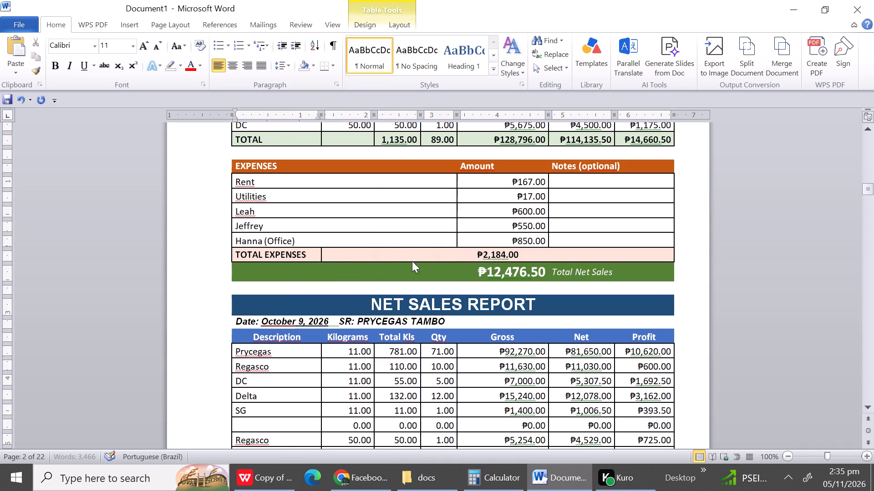
Delete the entire unnamed product row between SG and the 50 kg Regasco row in the October 9 report.
triple_click(871, 405)
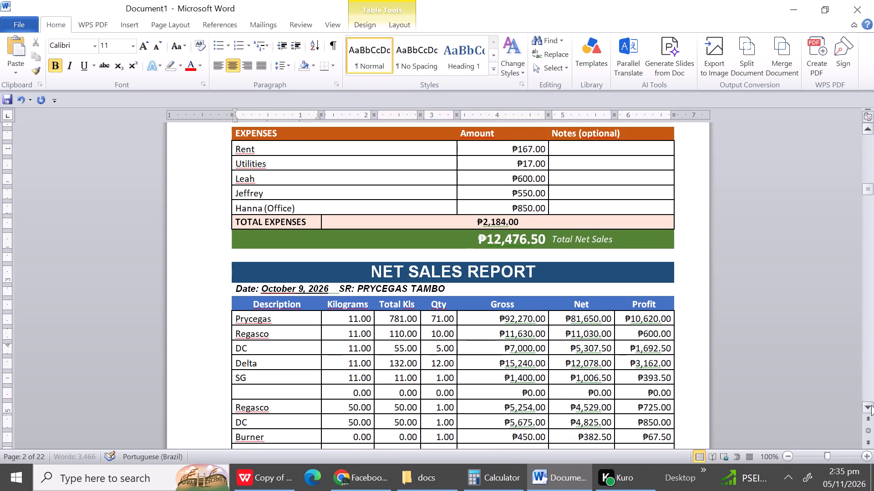
triple_click(871, 405)
triple_click(871, 405)
triple_click(871, 405)
click(871, 405)
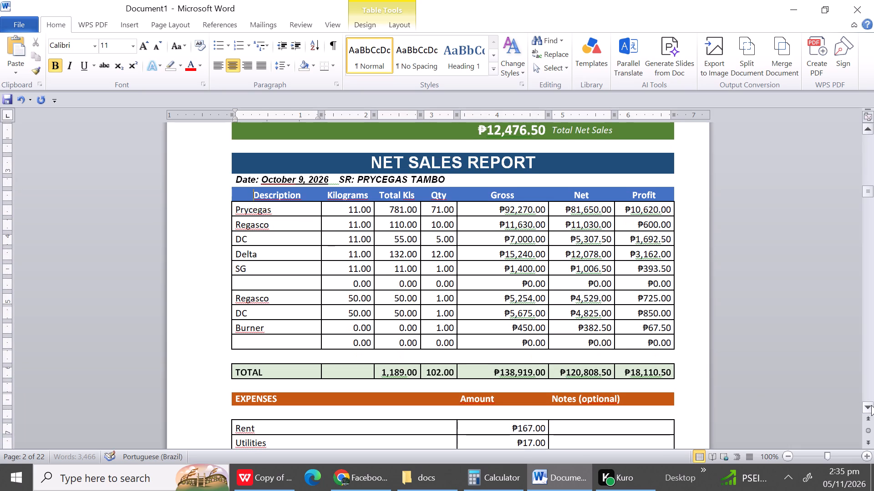
click(259, 285)
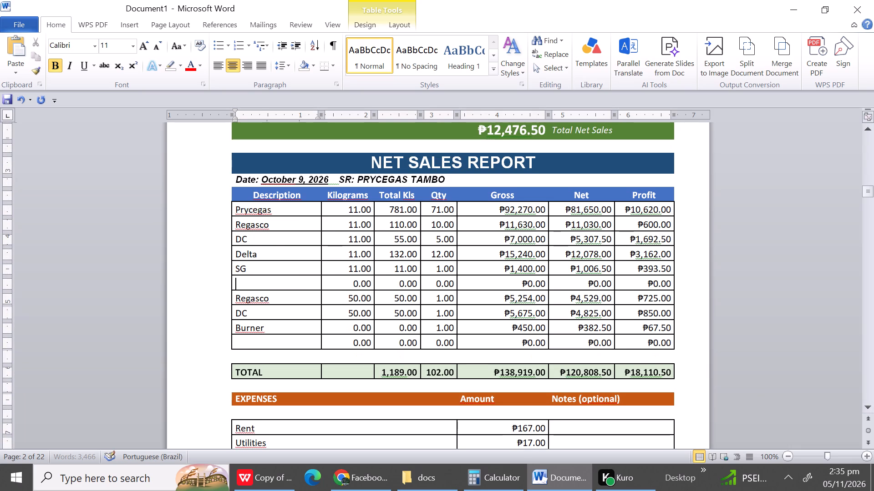
right_click(259, 285)
click(306, 236)
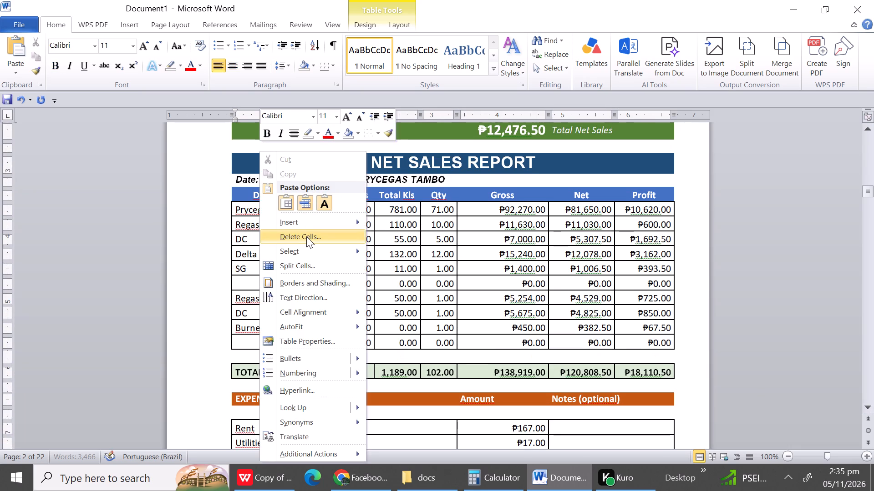
click(417, 225)
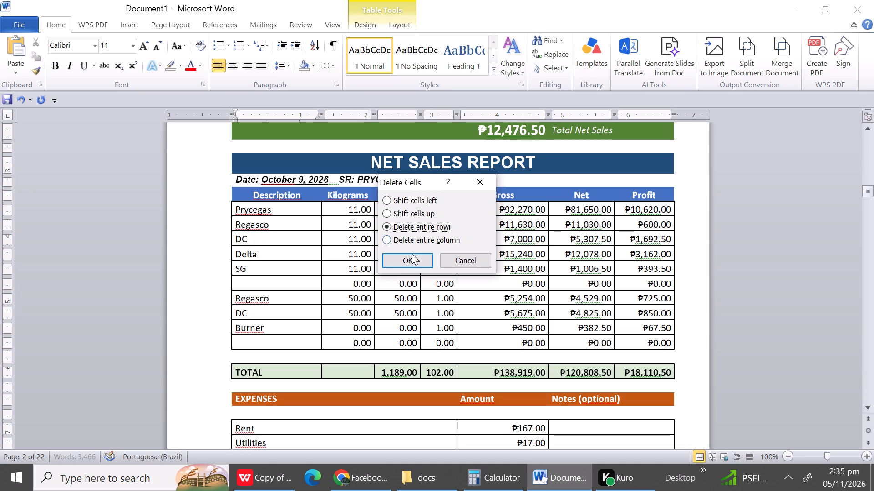
click(412, 259)
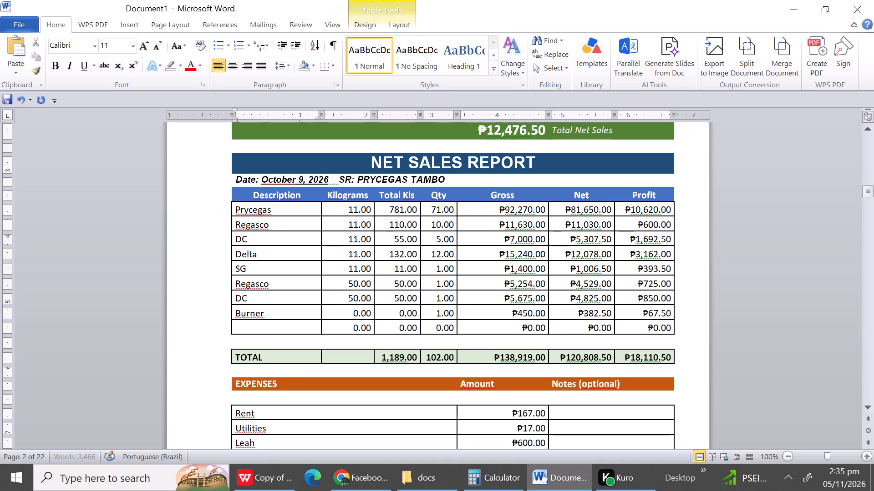
Delete the unnamed product row below Burner and the blank row above TOTAL in the October 9 report as entire rows.
drag(281, 325, 274, 340)
right_click(274, 340)
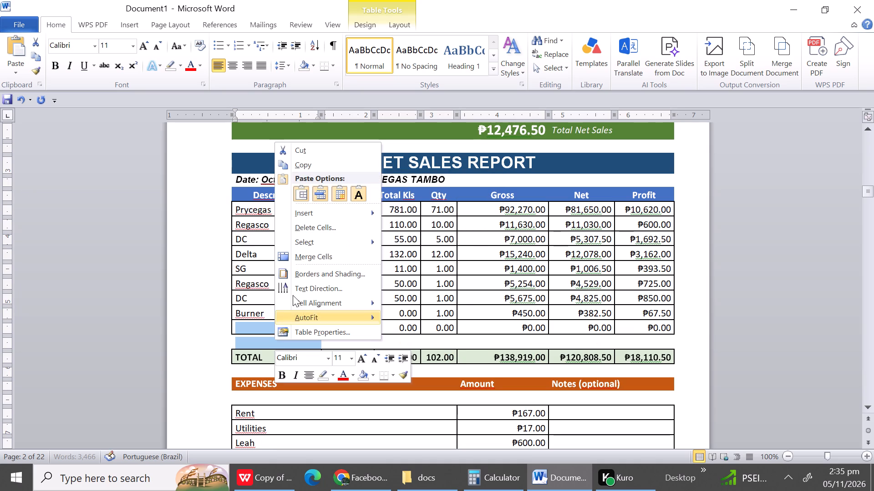
click(305, 230)
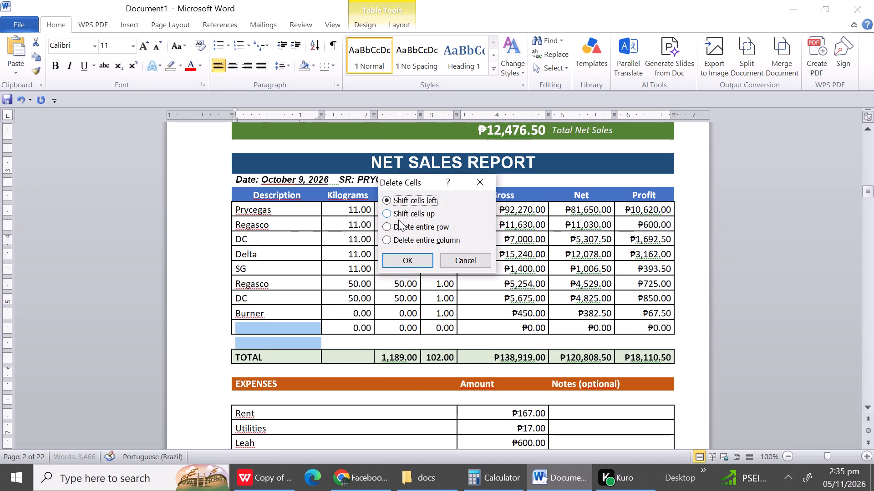
click(398, 226)
click(401, 263)
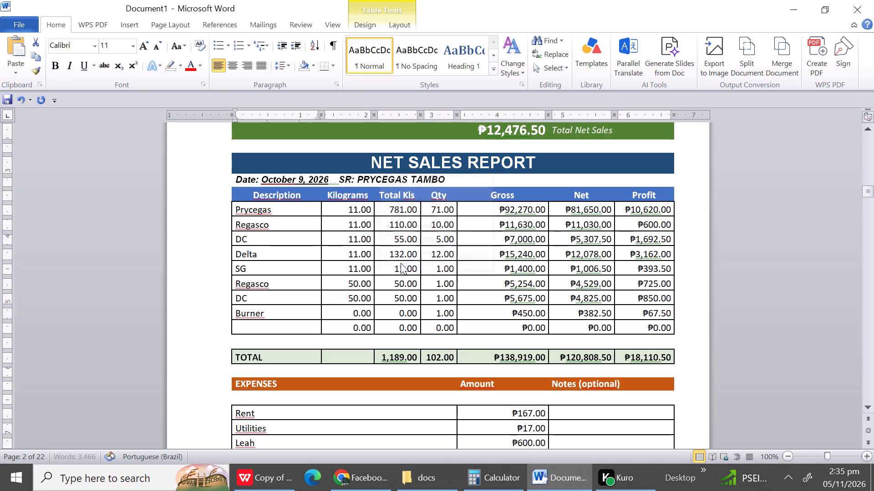
Delete the entire blank row between the EXPENSES heading and Rent in the October 9 report.
triple_click(865, 405)
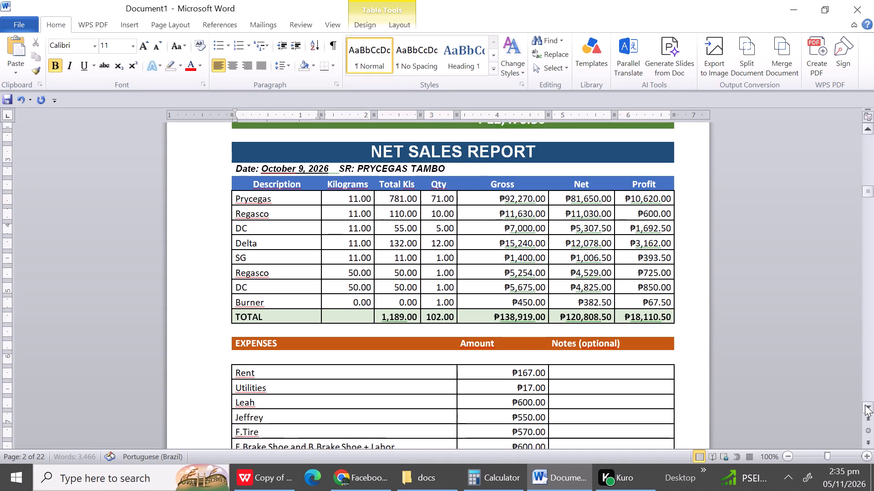
triple_click(865, 405)
triple_click(865, 405)
triple_click(865, 405)
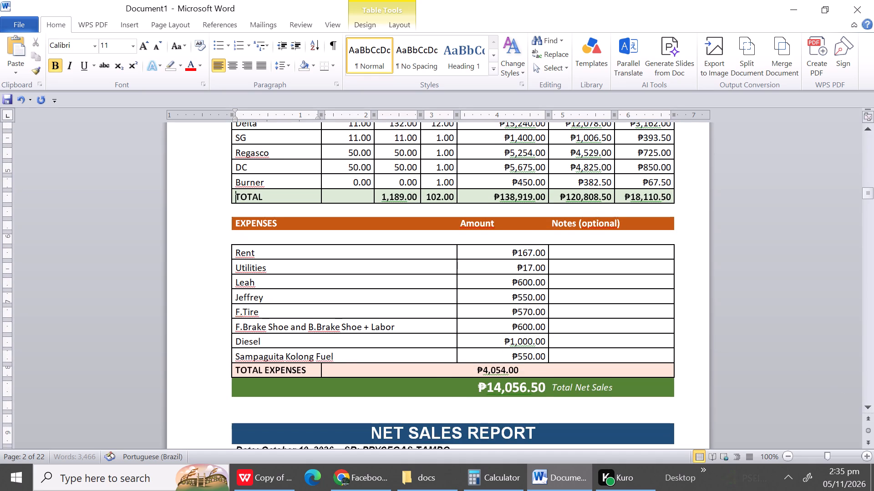
click(282, 238)
right_click(282, 238)
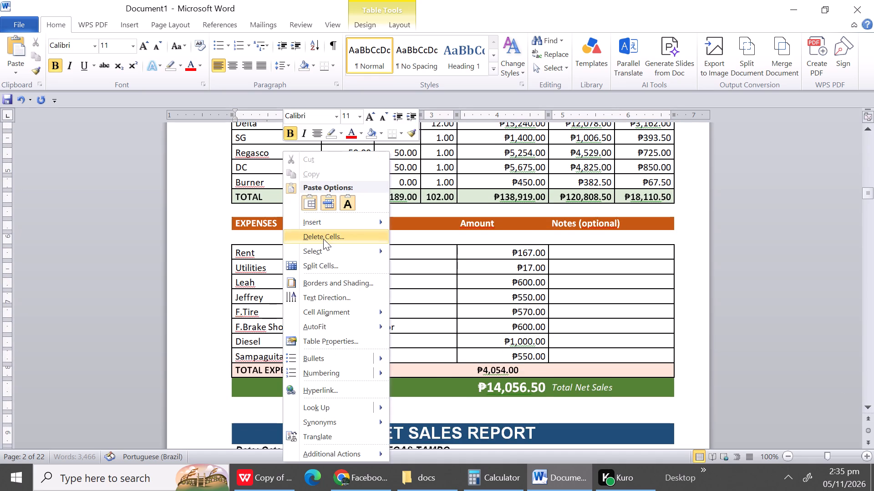
click(323, 236)
click(405, 228)
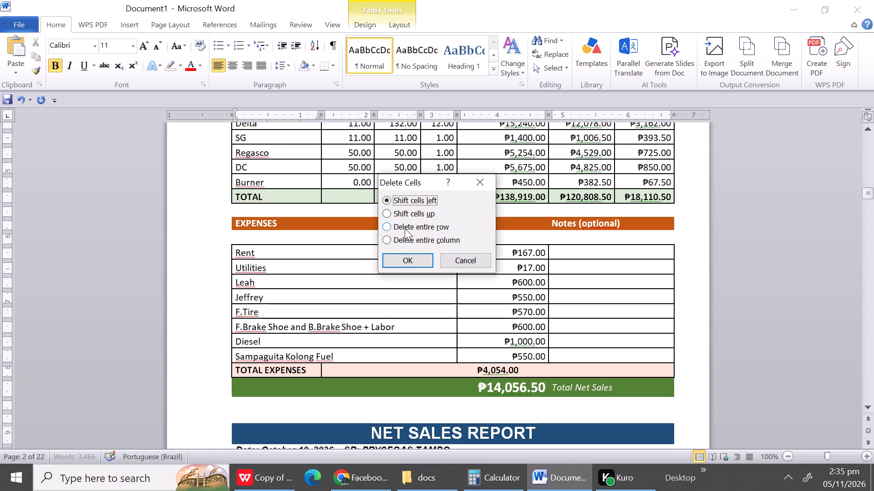
click(407, 254)
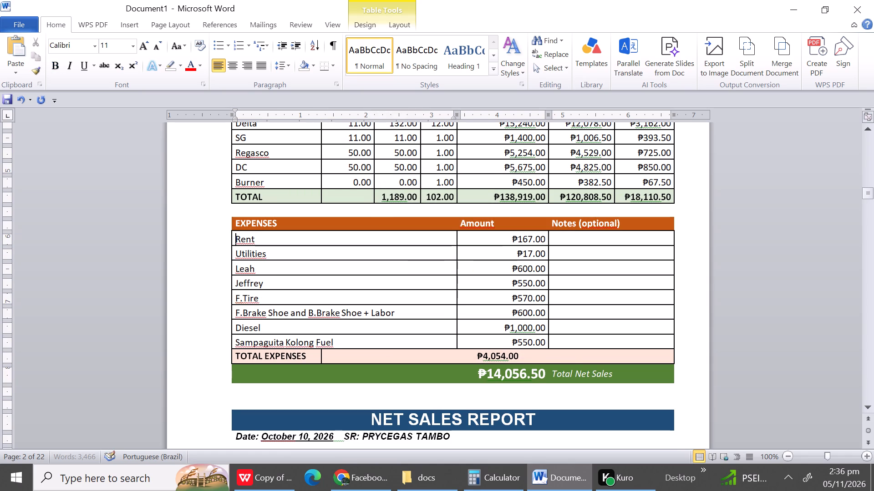
Delete one entire blank row directly above the October 10 NET SALES REPORT title, below the October 9 Total Net Sales.
click(268, 406)
right_click(268, 406)
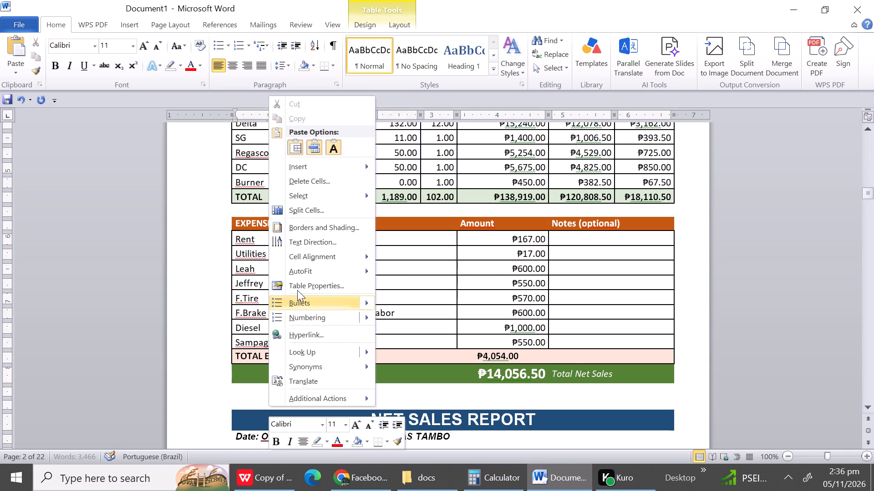
click(307, 177)
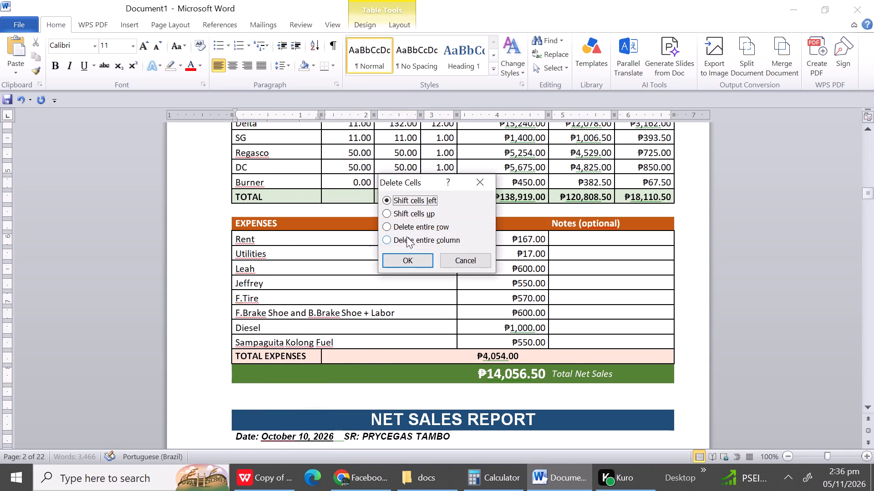
drag(401, 229, 402, 257)
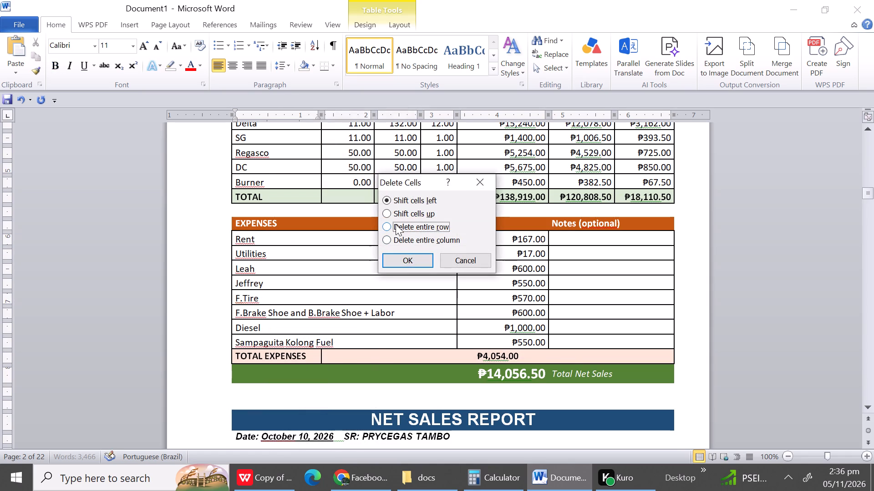
click(395, 223)
click(400, 261)
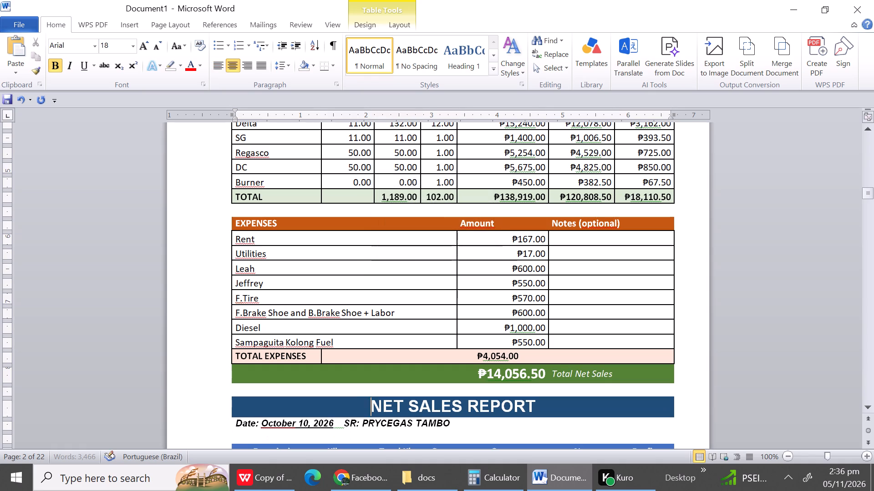
Delete the entire blank row between the date line and the column header row in the October 10 report.
triple_click(870, 405)
triple_click(870, 405)
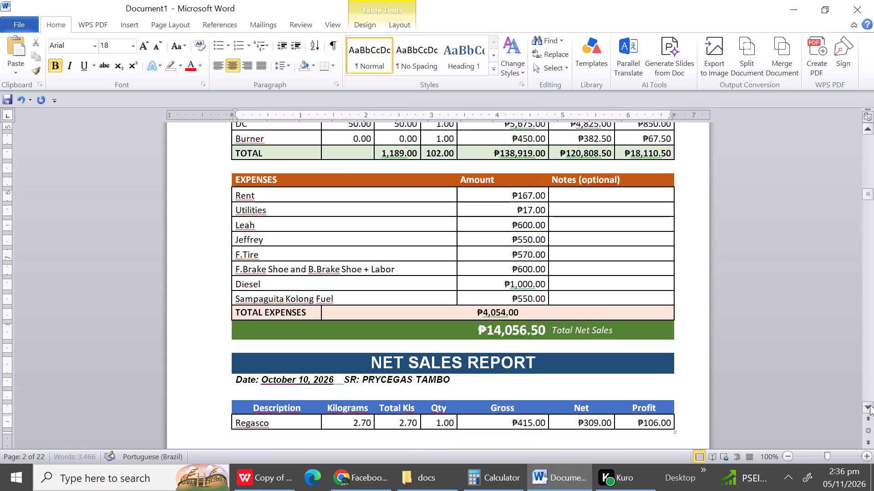
triple_click(870, 405)
triple_click(870, 405)
click(870, 405)
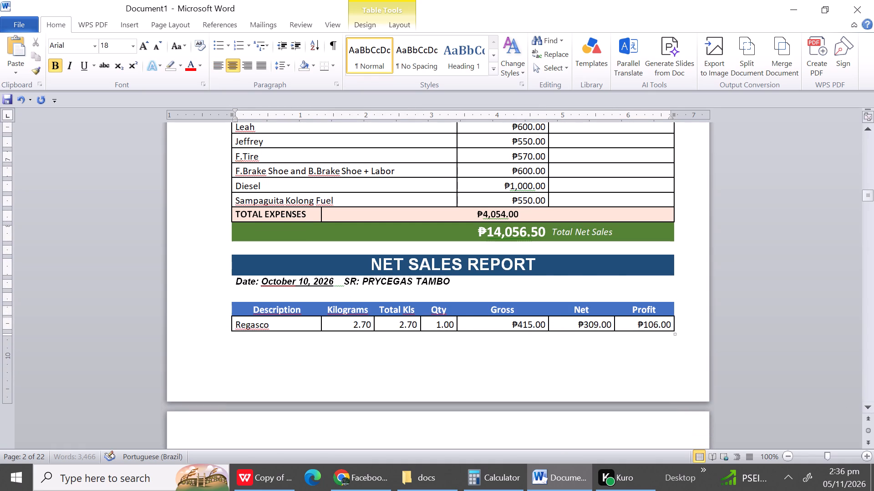
click(239, 292)
right_click(239, 292)
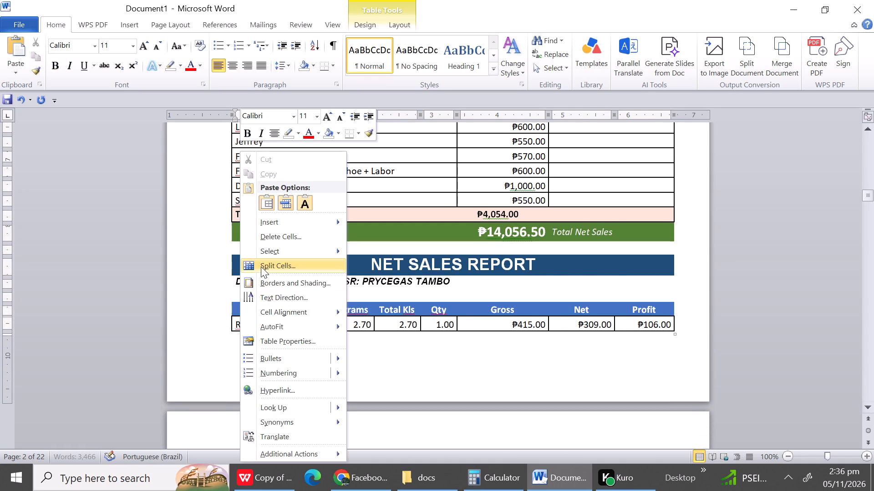
click(261, 236)
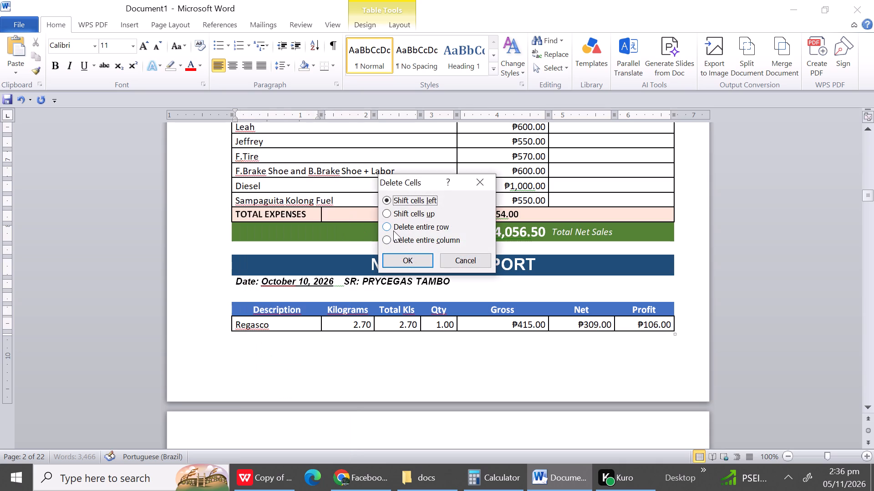
click(393, 227)
click(404, 259)
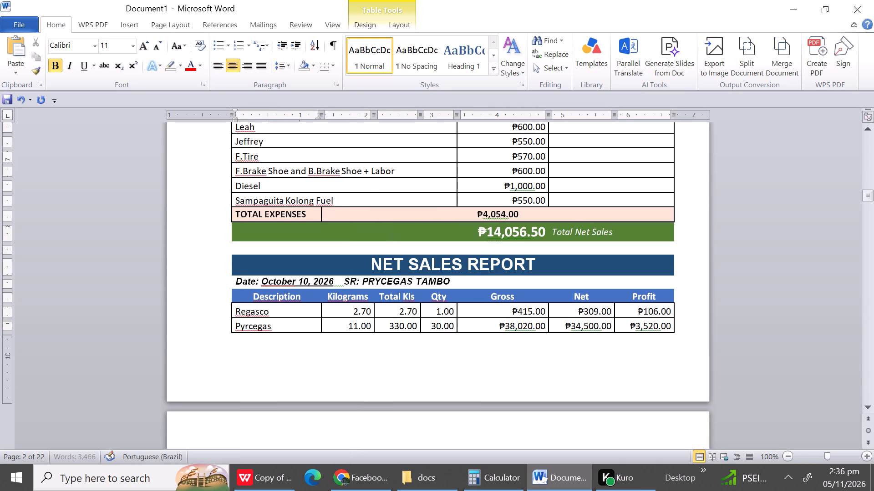
Insert five blank rows below the October 9 Total Net Sales to push the October 10 report onto the next page.
click(685, 245)
key(Return)
key(Return)
key(Return)
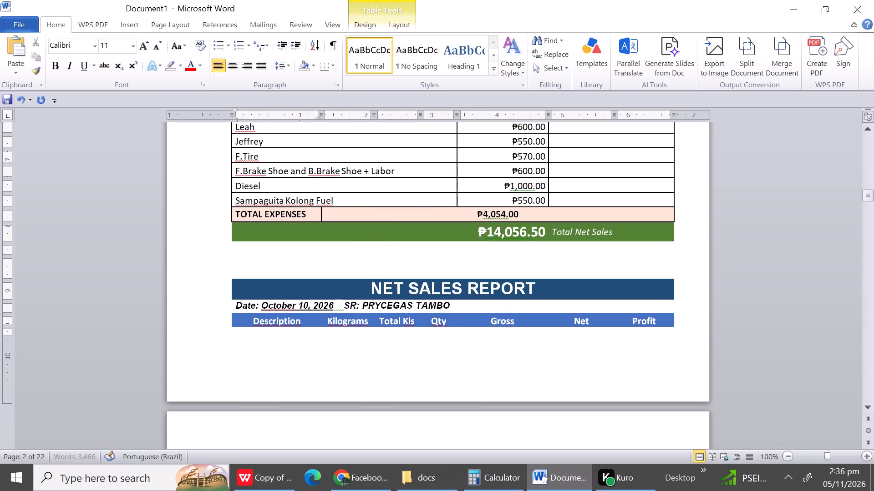
key(Return)
key(Return)
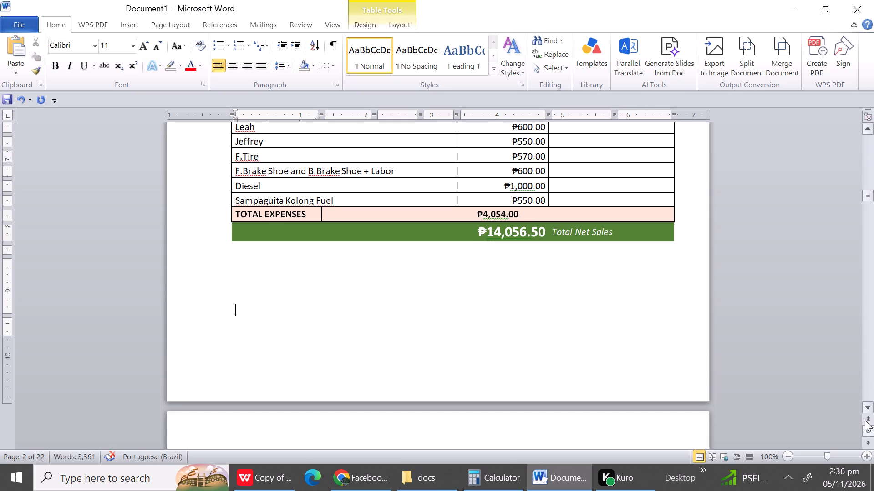
Delete the entire unnamed product row between the 50 kg Regasco row and Hose in the October 10 report.
triple_click(868, 407)
triple_click(868, 407)
triple_click(868, 407)
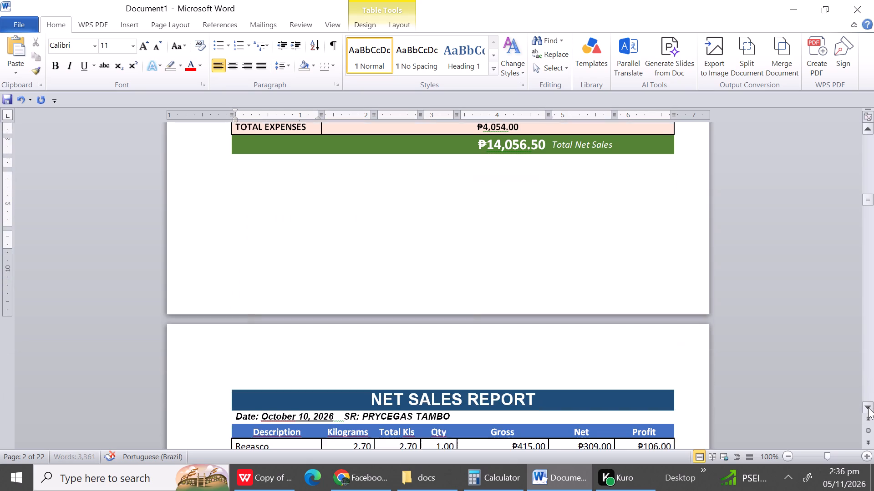
triple_click(868, 407)
triple_click(868, 407)
triple_click(868, 407)
triple_click(868, 407)
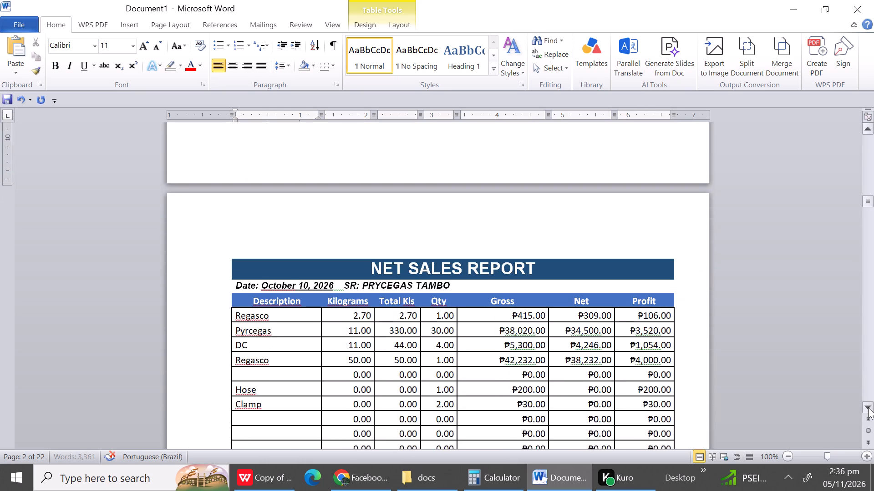
triple_click(868, 407)
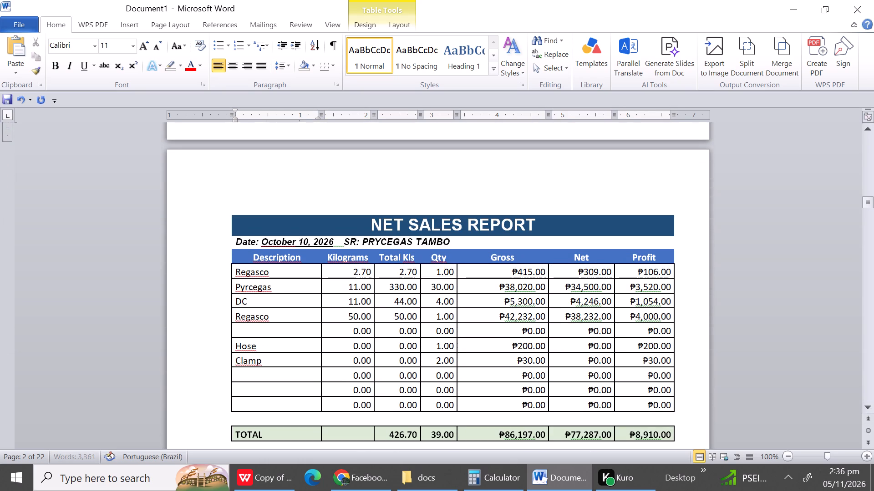
click(241, 331)
right_click(241, 331)
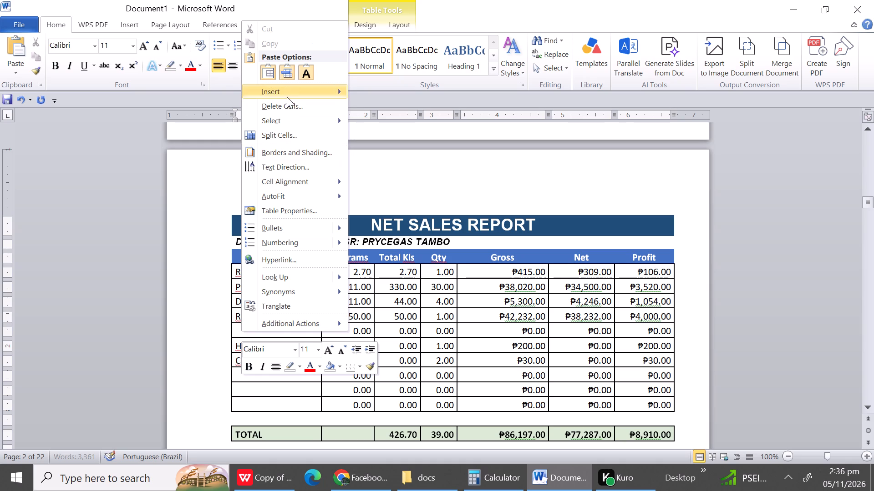
click(287, 105)
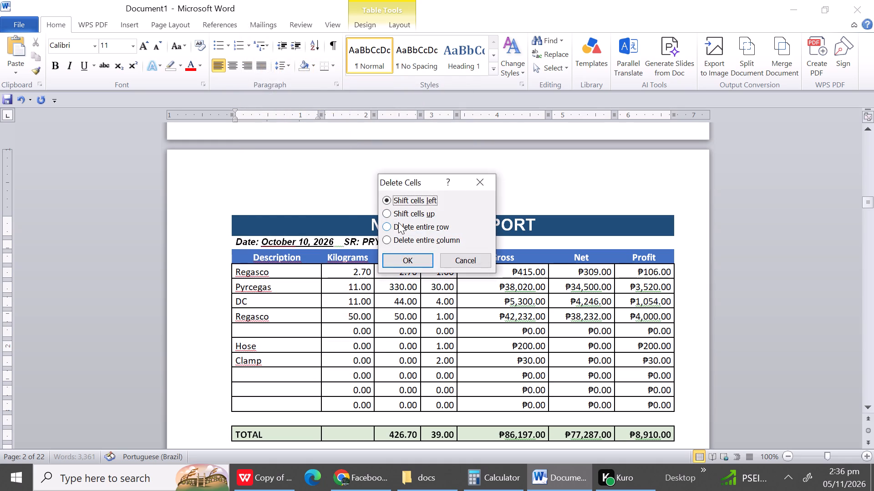
click(398, 222)
click(404, 258)
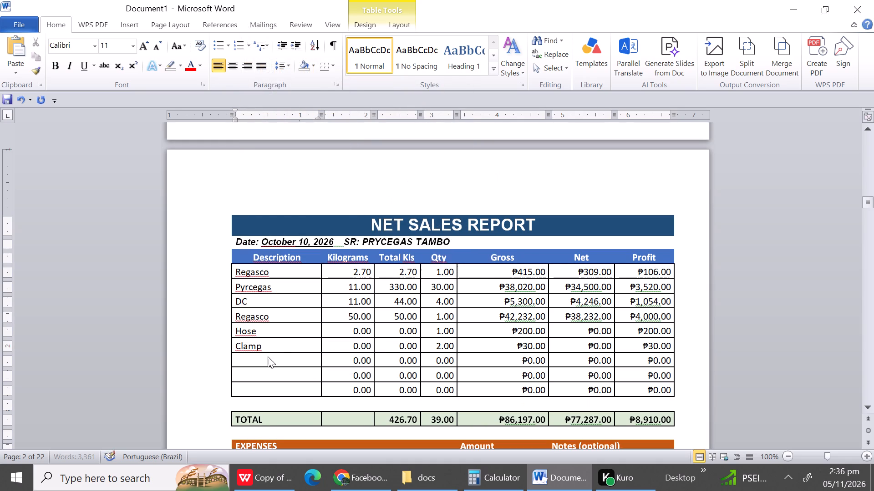
Delete the three unused product rows below Clamp and the blank row above TOTAL in the October 10 report as entire rows.
drag(265, 360, 258, 358)
drag(268, 360, 267, 389)
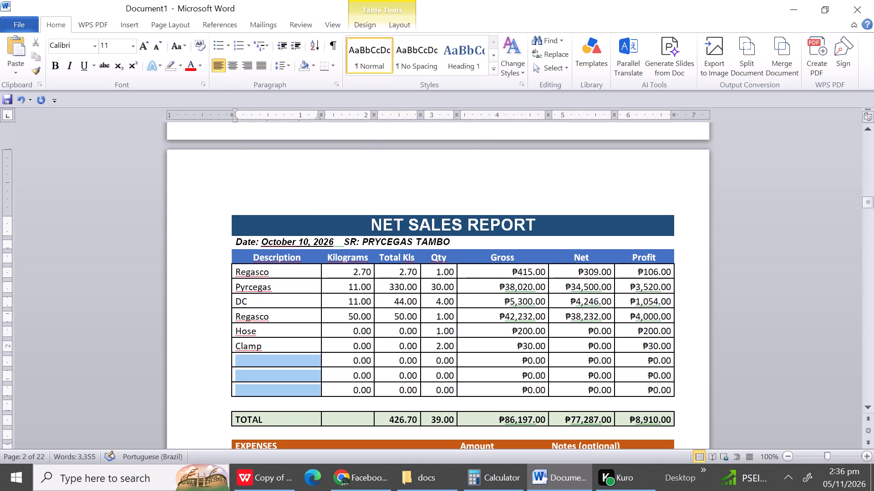
drag(267, 389, 267, 400)
right_click(267, 400)
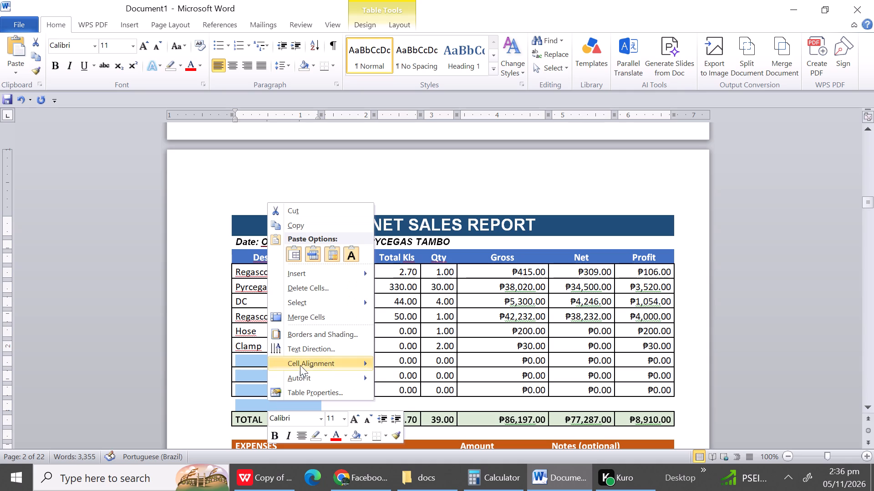
click(300, 287)
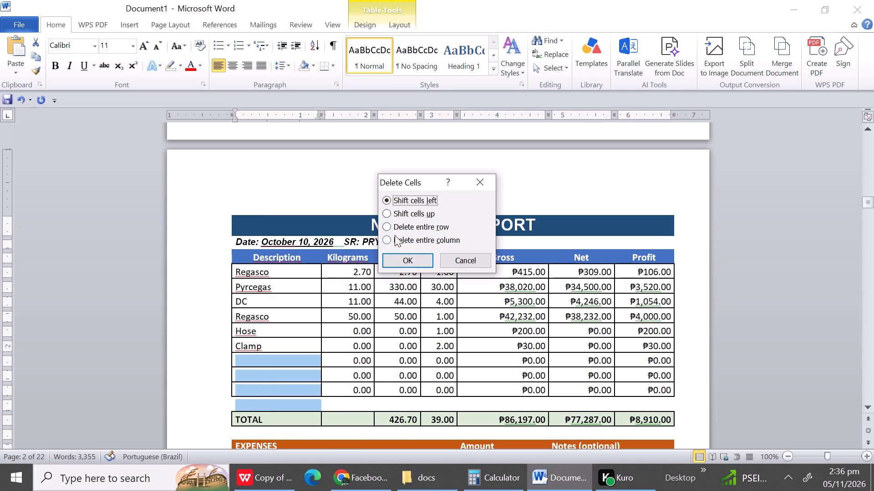
click(395, 225)
click(401, 262)
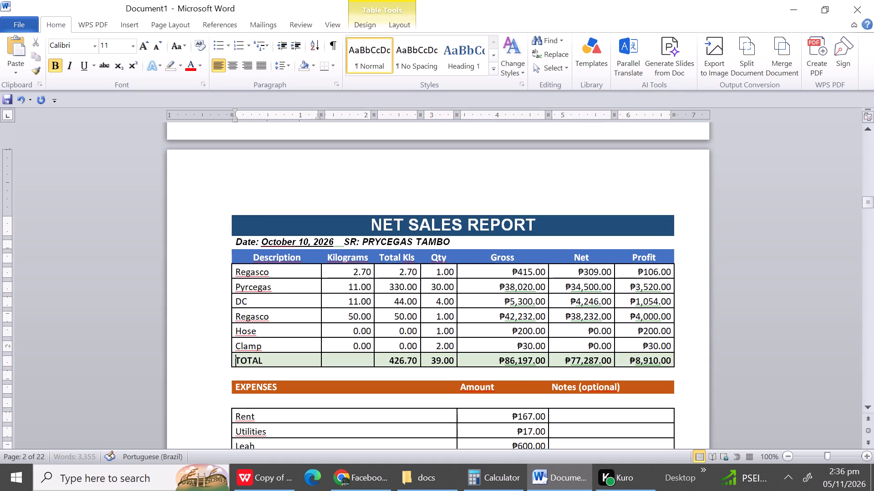
Delete the entire blank row between the EXPENSES header and Rent in the October 10 report.
triple_click(867, 407)
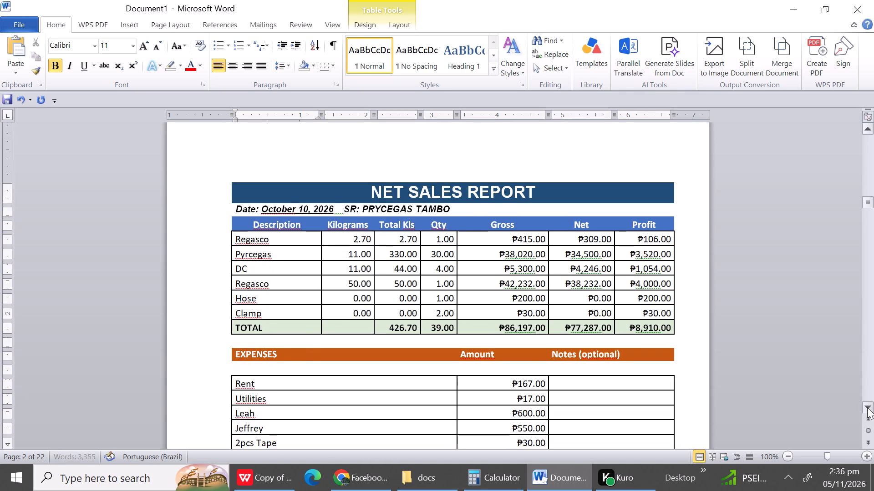
triple_click(867, 407)
triple_click(867, 407)
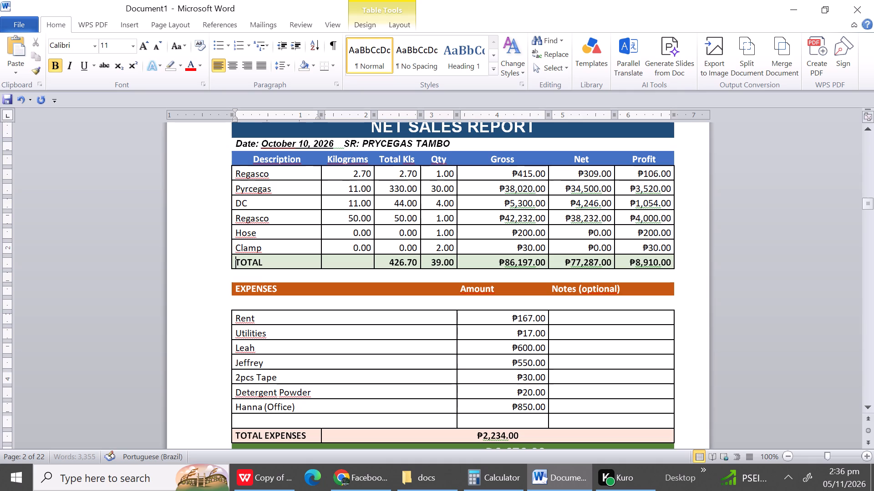
click(263, 300)
right_click(263, 300)
click(308, 236)
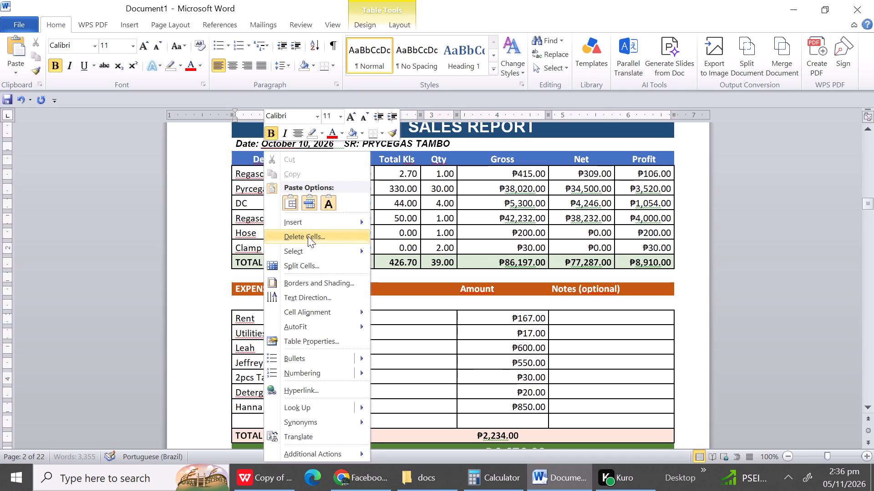
click(418, 221)
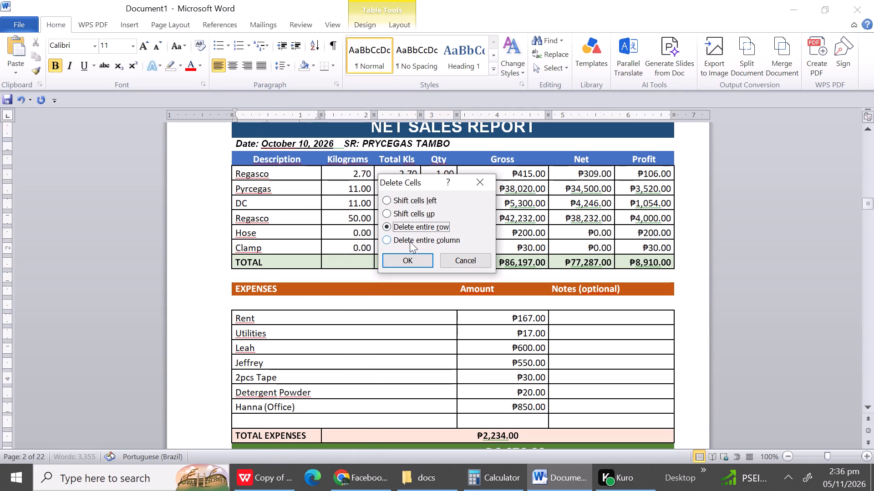
click(410, 256)
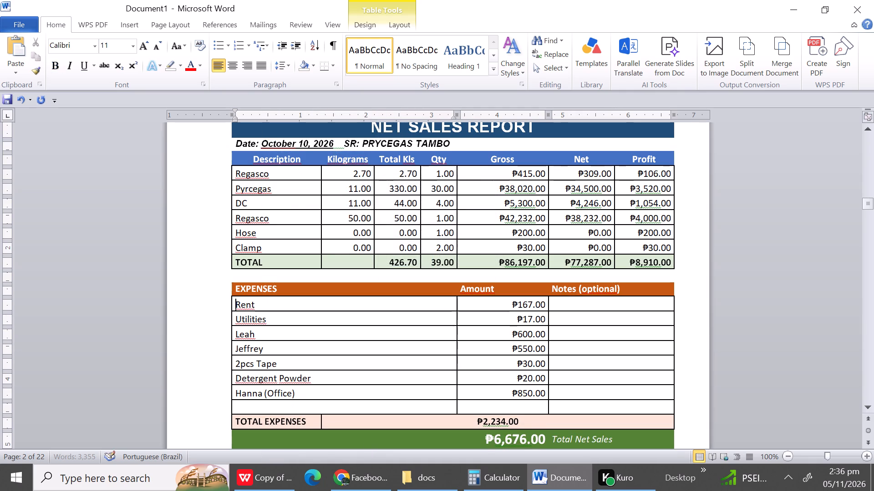
Delete the entire empty expense row between Hanna (Office) and TOTAL EXPENSES in the October 10 report.
click(273, 403)
right_click(273, 403)
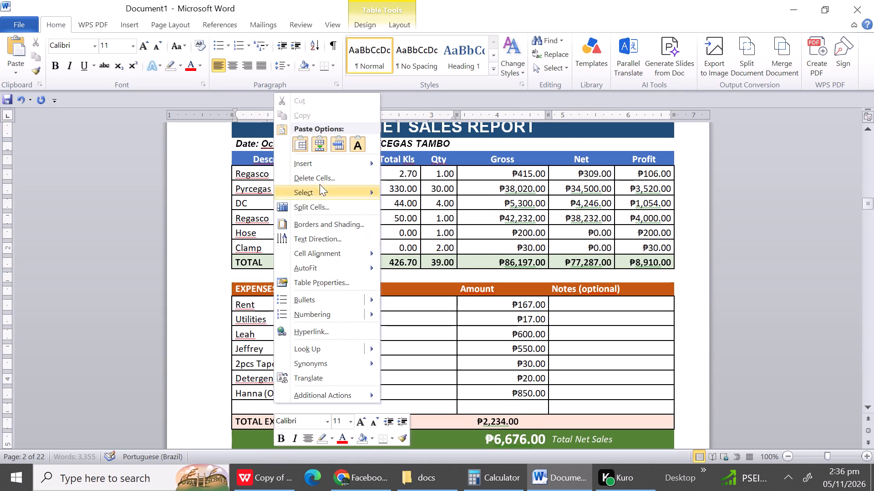
click(320, 184)
click(396, 230)
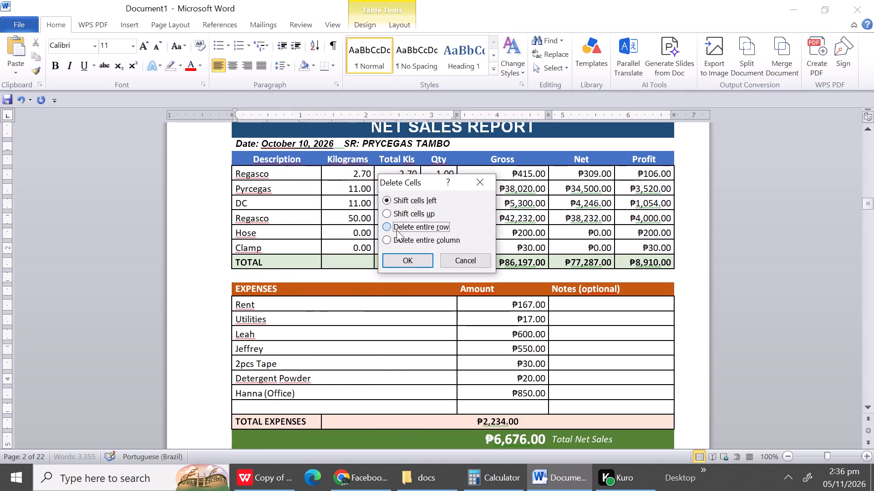
click(399, 262)
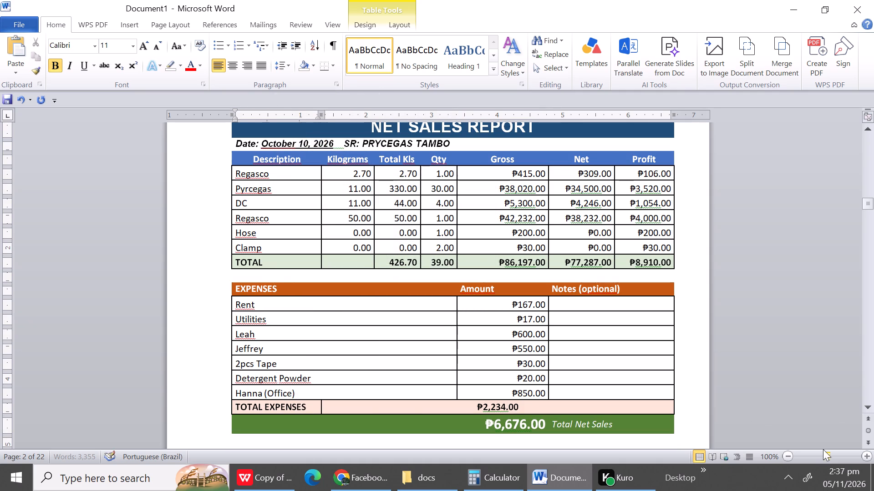
Delete one entire blank row directly above the October 11 NET SALES REPORT title, below the October 10 Total Net Sales.
triple_click(866, 405)
triple_click(866, 405)
triple_click(866, 405)
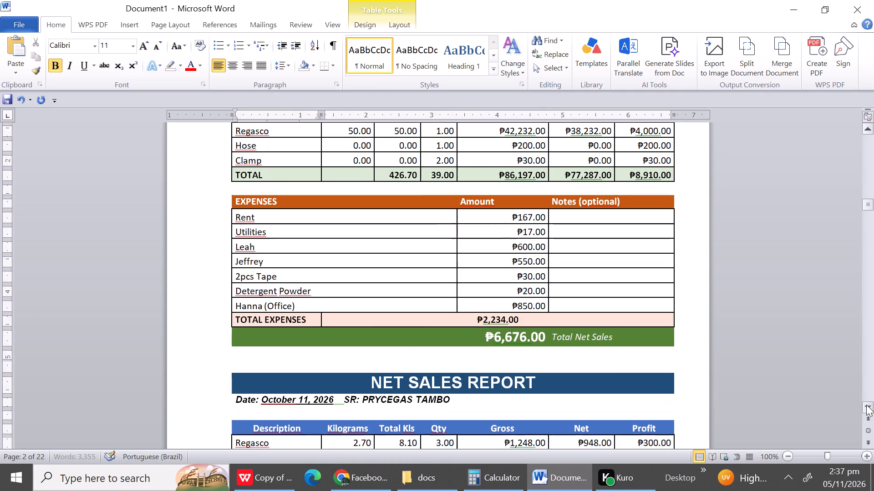
triple_click(866, 405)
triple_click(866, 405)
click(866, 405)
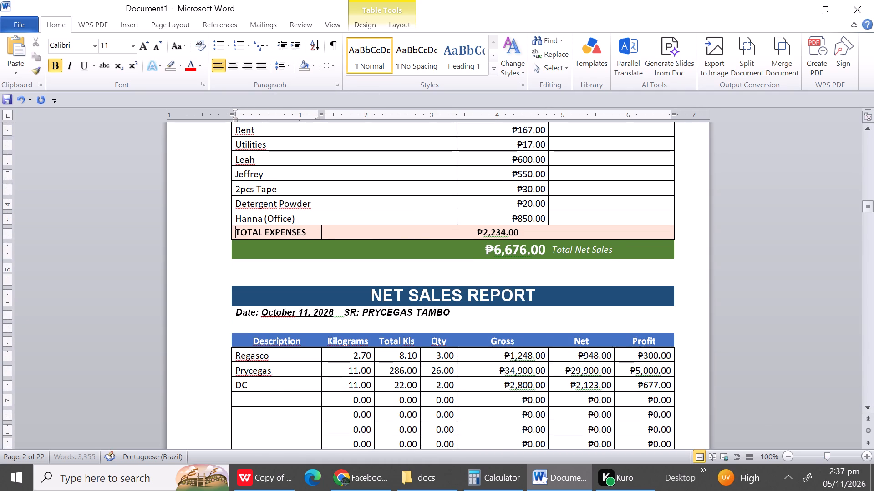
click(265, 276)
right_click(265, 276)
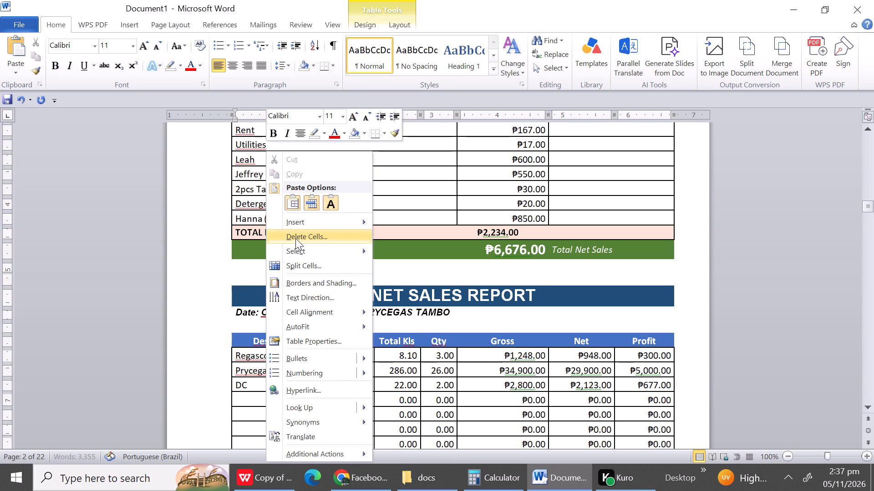
click(295, 238)
click(390, 231)
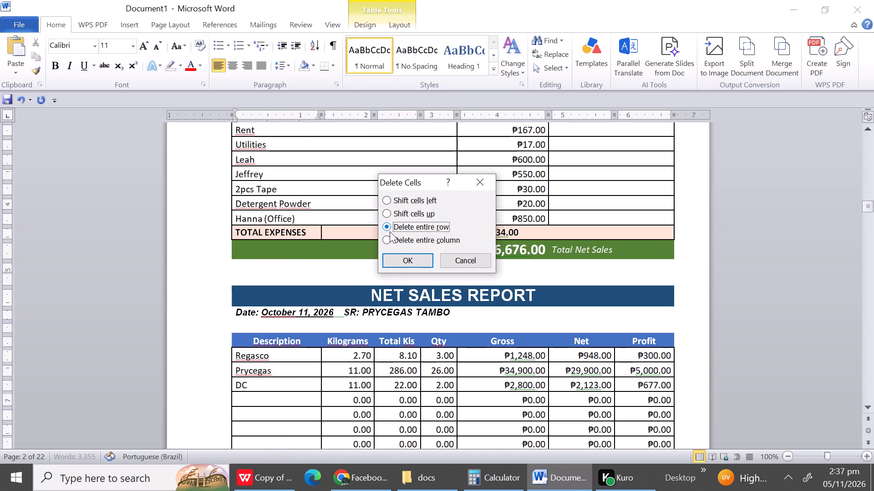
click(395, 260)
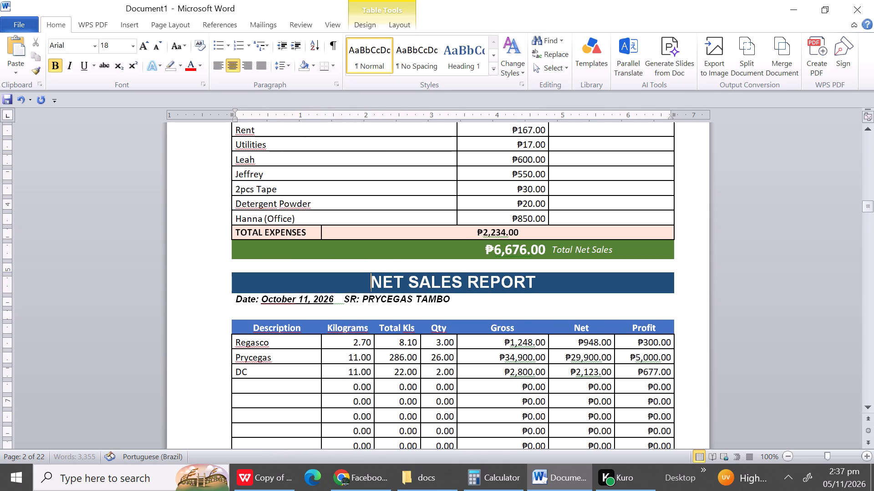
Delete the entire blank row between the date line and the column header row in the October 11 report.
click(282, 306)
click(246, 317)
right_click(246, 317)
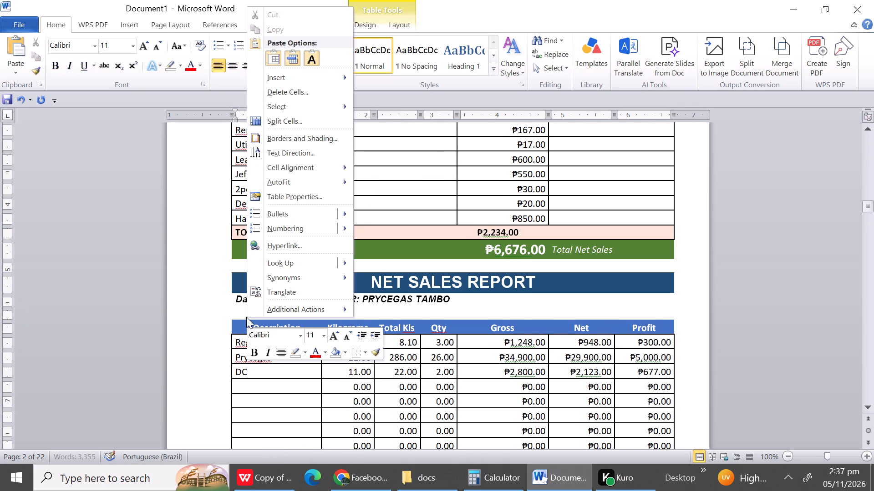
click(286, 90)
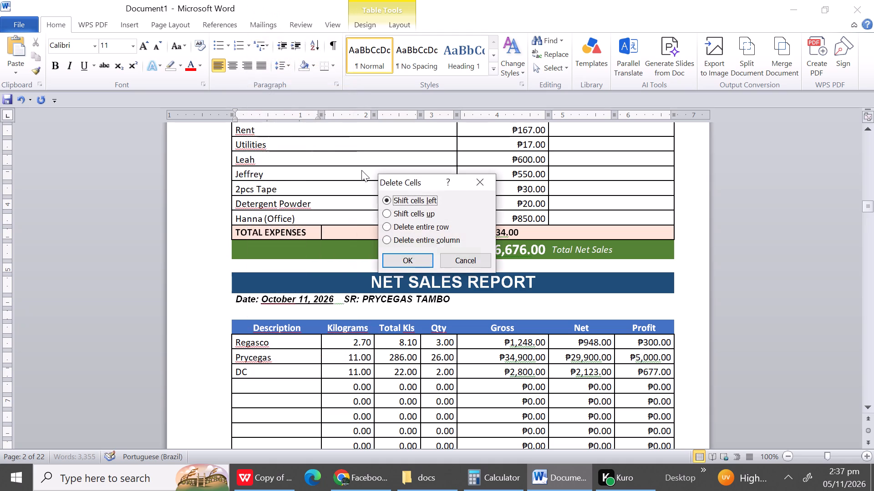
click(402, 226)
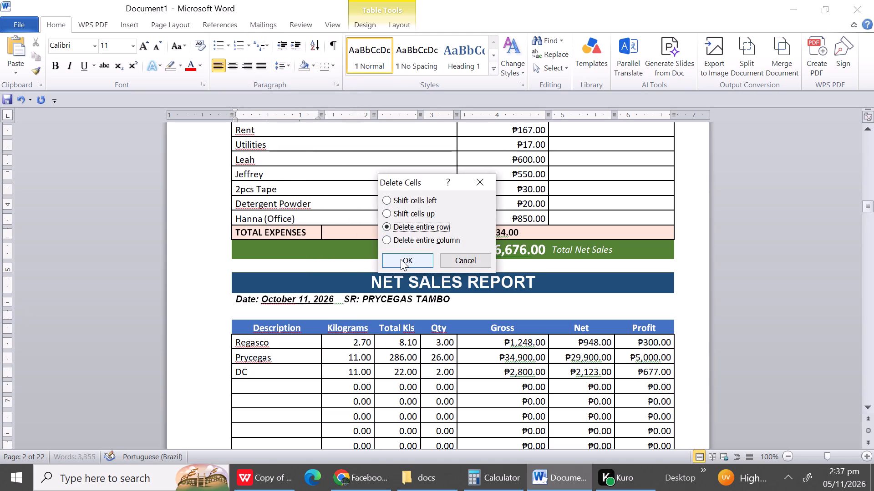
click(401, 259)
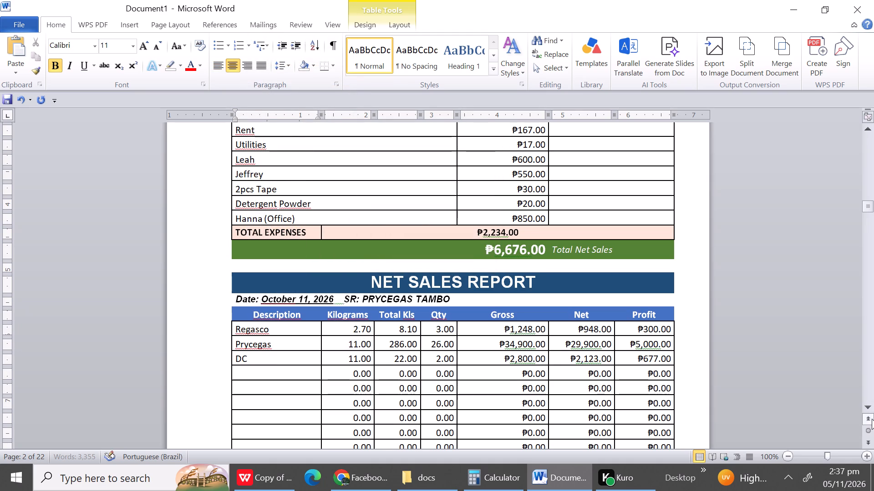
Delete all unused product rows and the two blank rows between DC and TOTAL in the October 11 report as entire rows.
triple_click(869, 400)
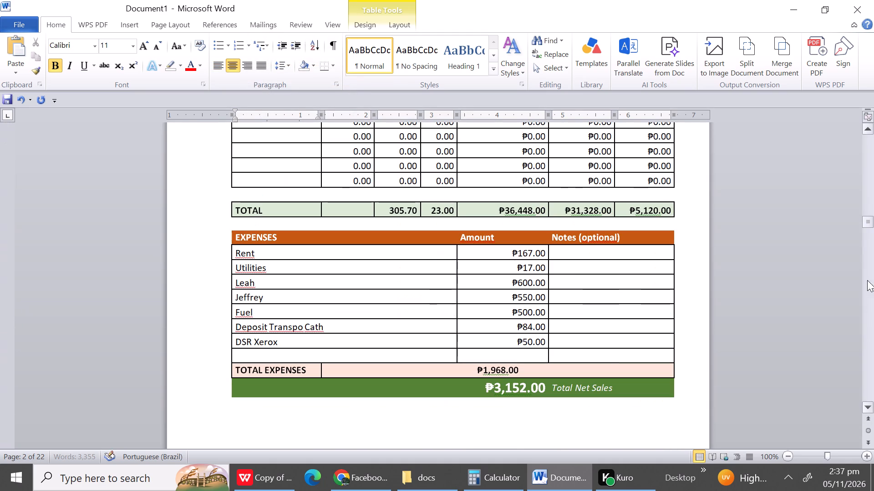
scroll(868, 239, down, 1)
drag(866, 223, 866, 210)
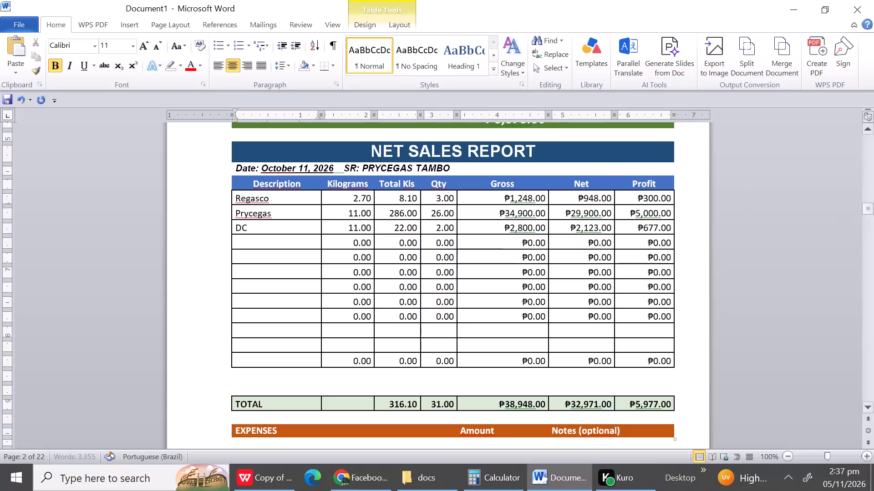
drag(252, 241, 253, 385)
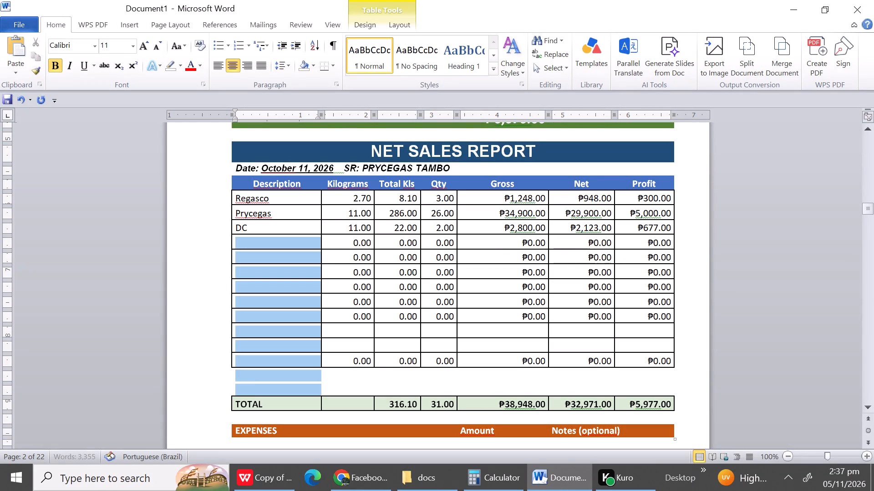
drag(253, 385, 253, 385)
right_click(253, 385)
click(285, 276)
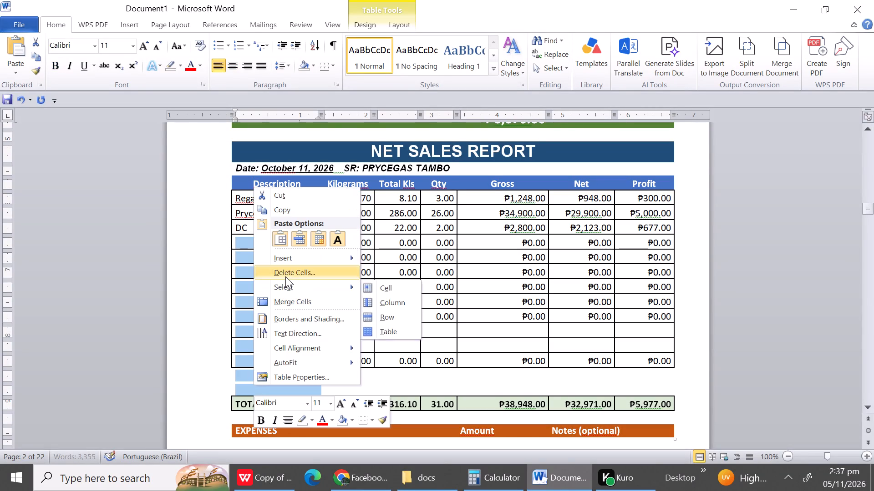
click(407, 226)
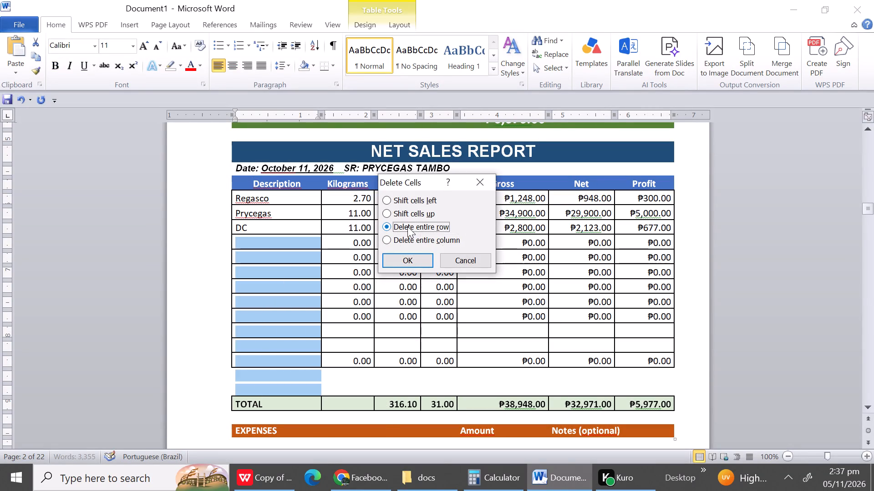
click(406, 258)
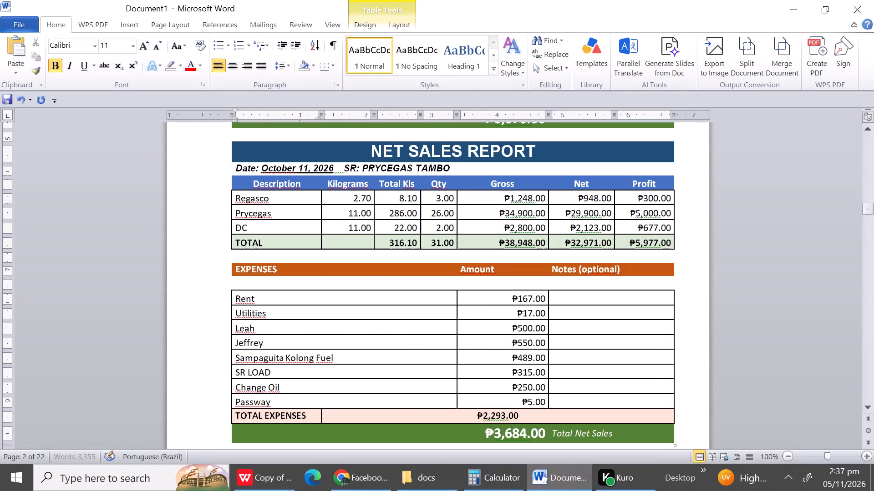
Delete the entire blank row between the EXPENSES header and Rent in the October 11 report.
click(285, 283)
right_click(285, 283)
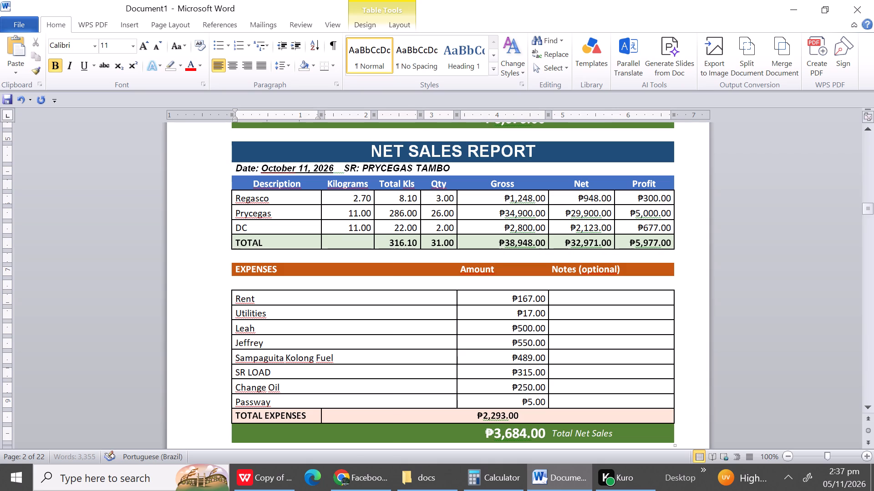
click(323, 239)
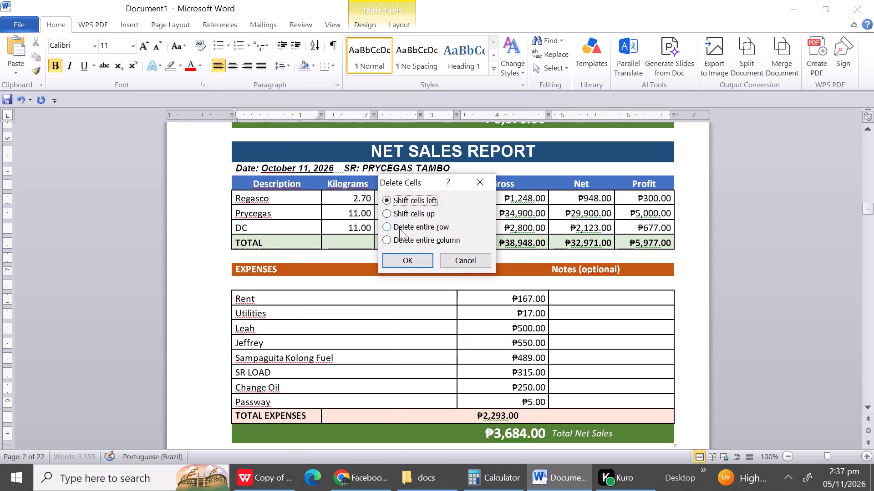
click(399, 229)
click(405, 257)
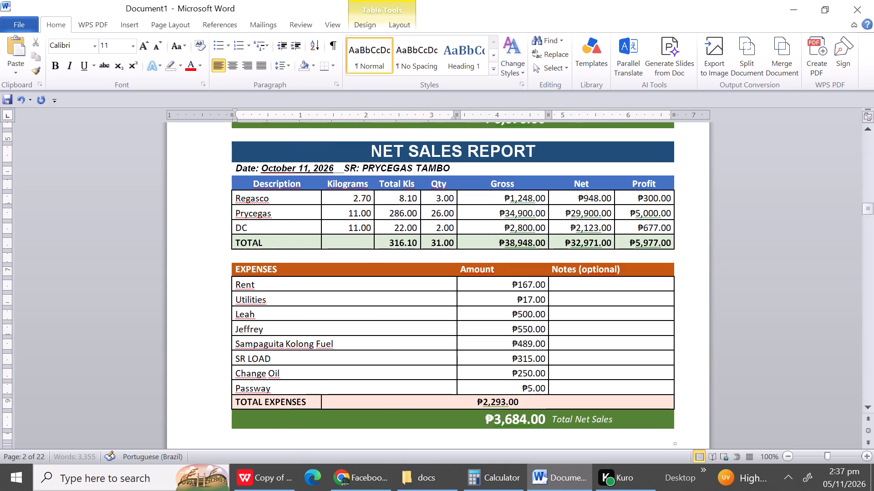
Delete the entire blank row between the date line and the column header row in the October 12 report.
triple_click(870, 407)
triple_click(870, 407)
triple_click(870, 407)
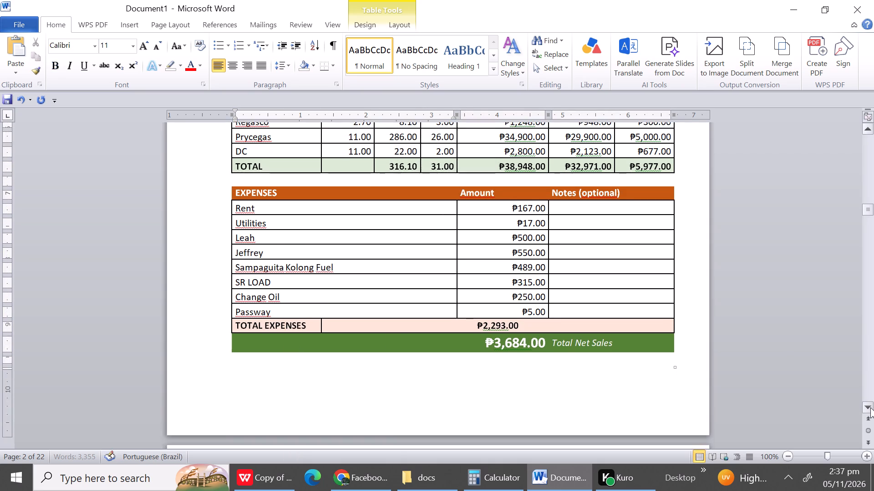
triple_click(870, 407)
triple_click(870, 407)
triple_click(870, 407)
triple_click(870, 407)
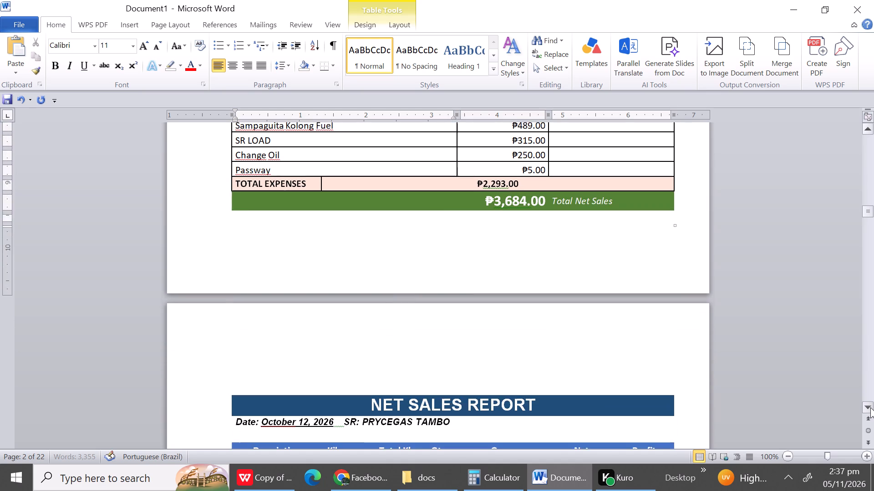
triple_click(870, 407)
triple_click(870, 407)
triple_click(870, 407)
triple_click(870, 407)
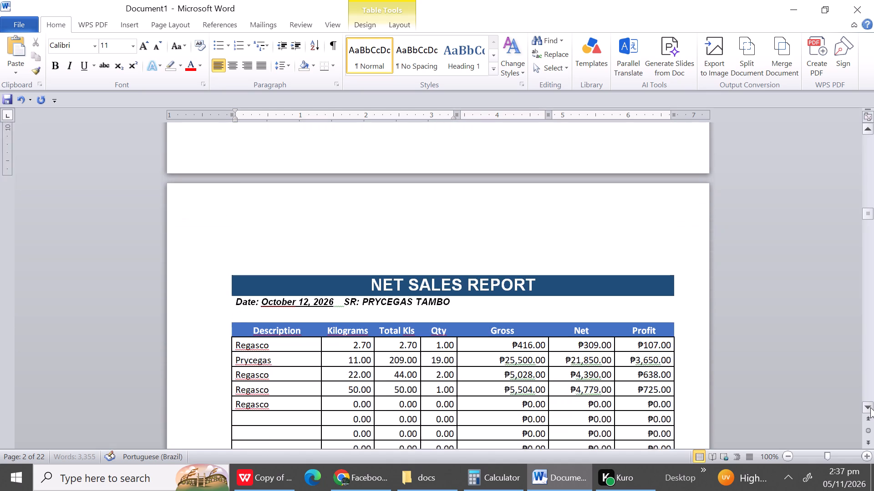
triple_click(870, 407)
double_click(870, 407)
drag(870, 407, 442, 246)
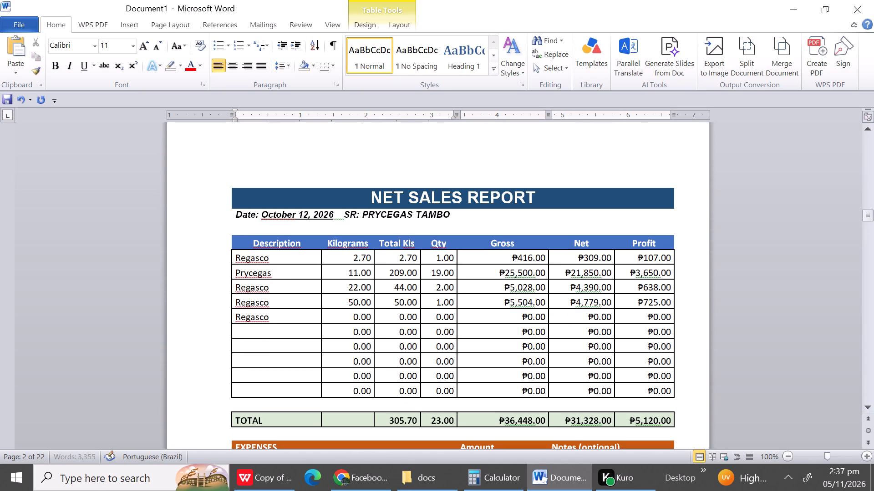
click(269, 226)
right_click(269, 226)
drag(291, 257, 306, 241)
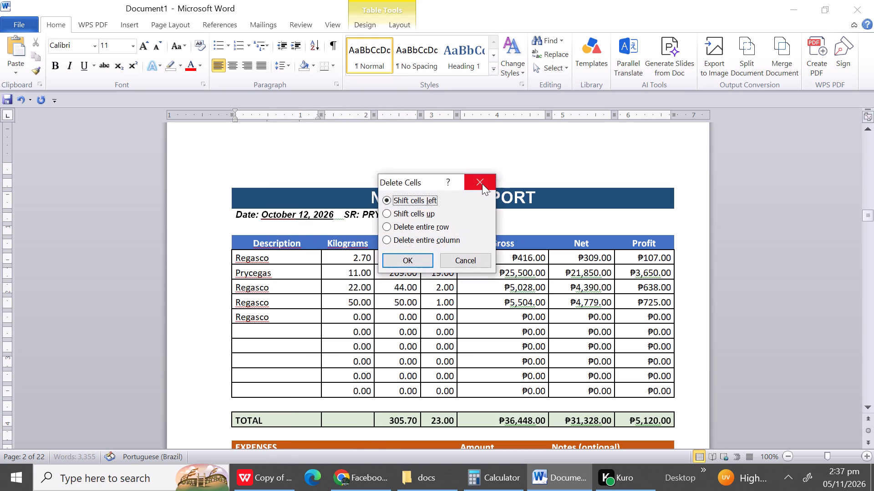
click(482, 184)
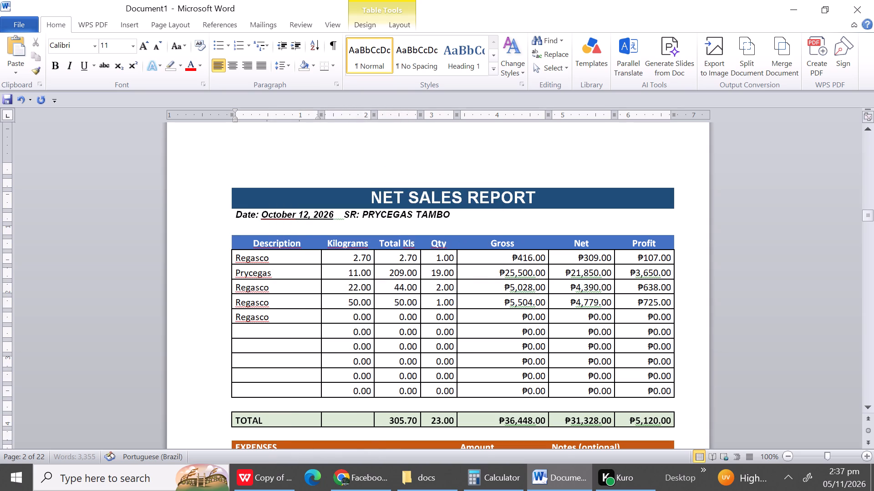
right_click(268, 225)
click(296, 237)
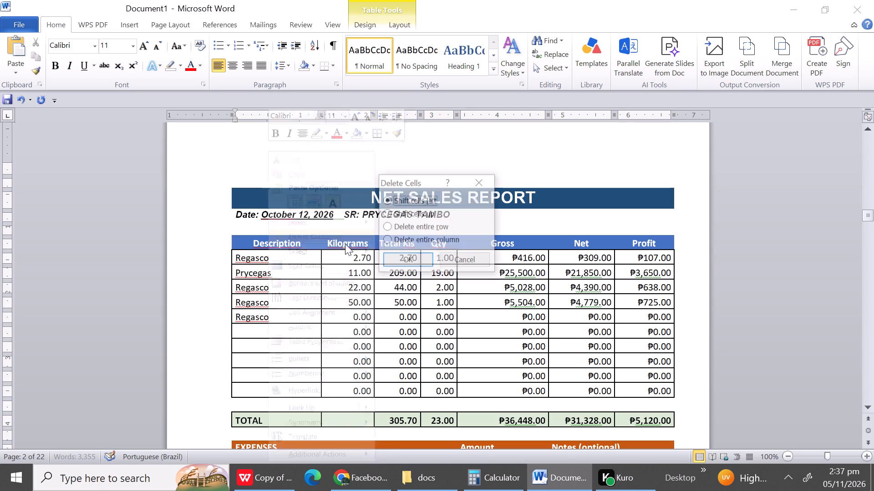
click(386, 223)
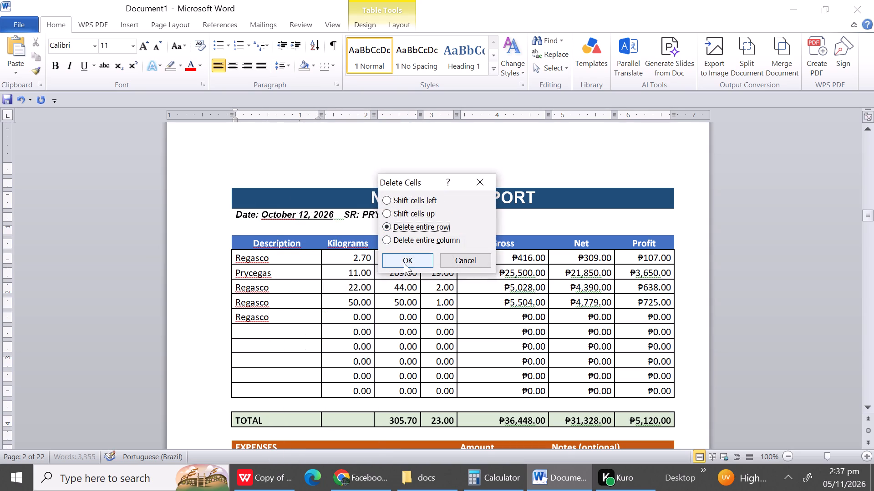
click(404, 263)
Delete the five product rows without a description and the blank row above TOTAL in the October 12 report as entire rows.
drag(256, 321, 249, 376)
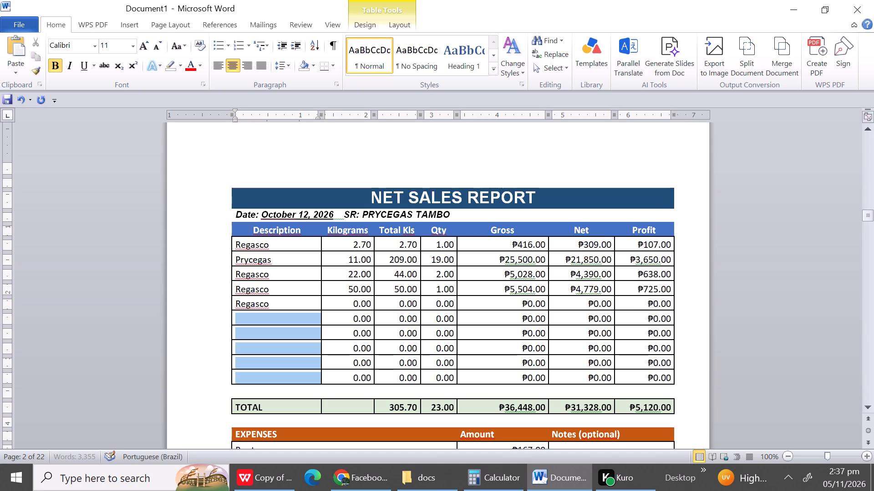
drag(249, 376, 245, 389)
right_click(245, 389)
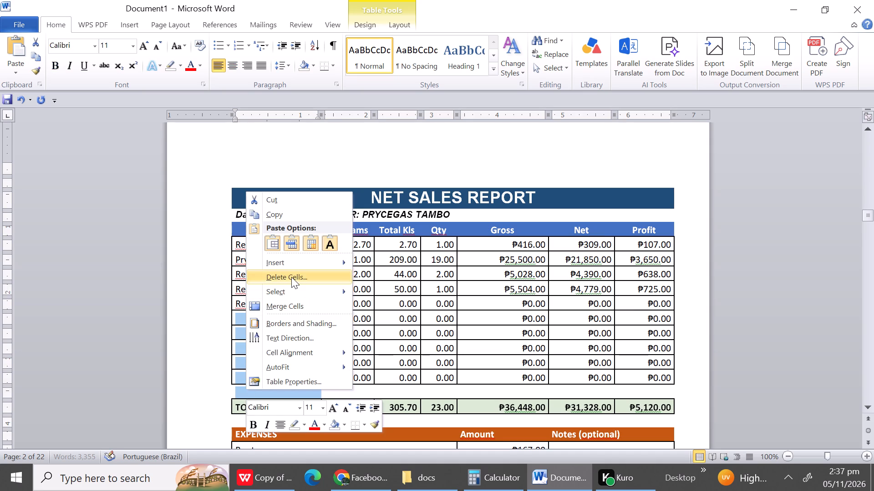
click(291, 277)
click(432, 225)
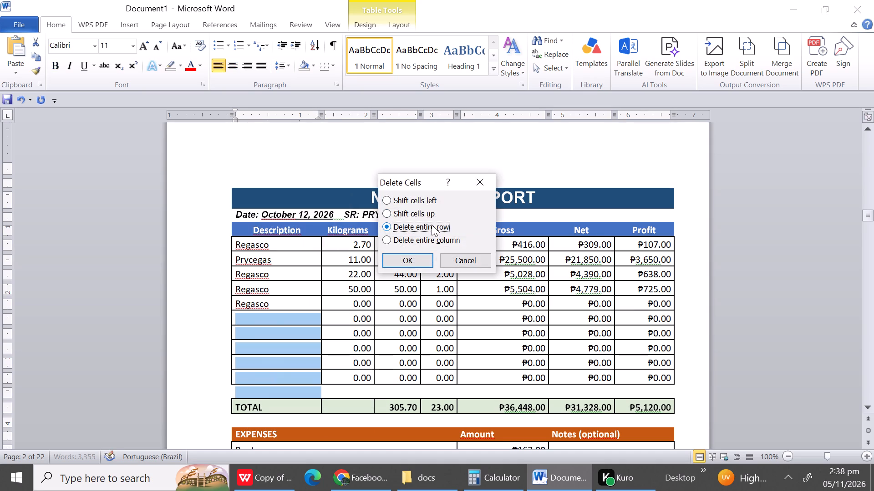
click(411, 259)
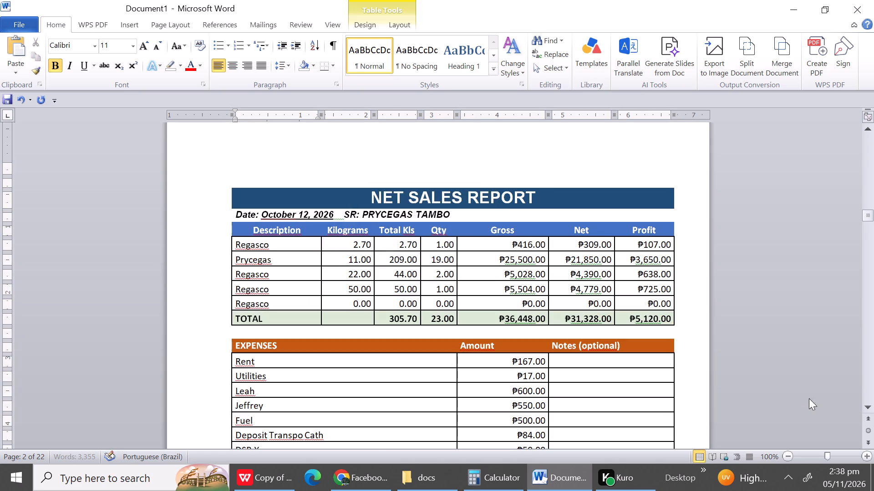
Delete the entire empty expense row between DSR Xerox and TOTAL EXPENSES in the October 12 report.
triple_click(867, 403)
triple_click(867, 403)
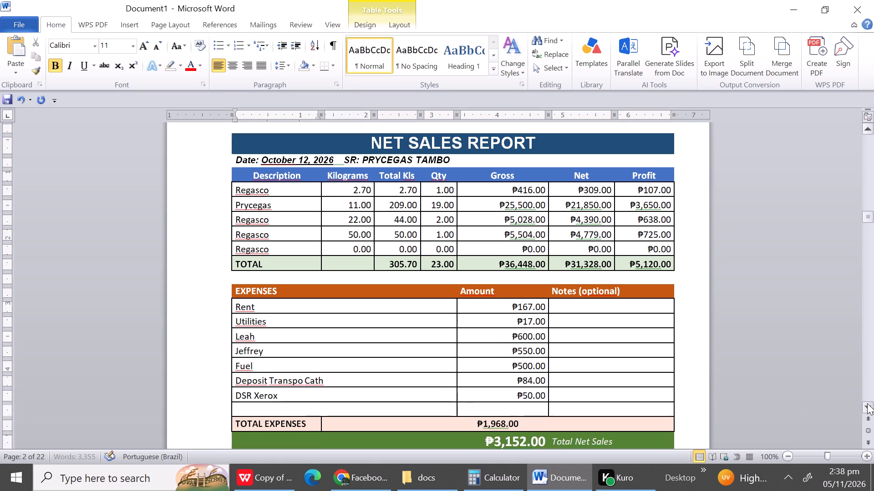
triple_click(867, 403)
click(867, 403)
drag(867, 403, 307, 365)
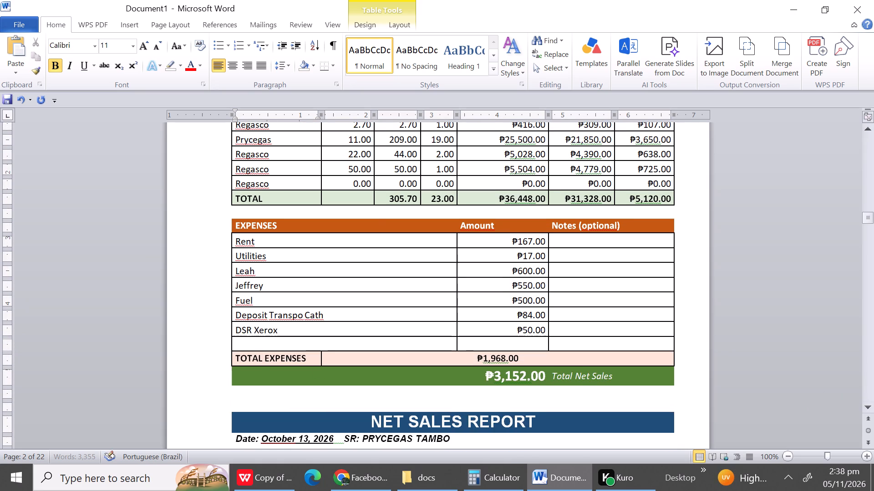
click(273, 344)
right_click(273, 344)
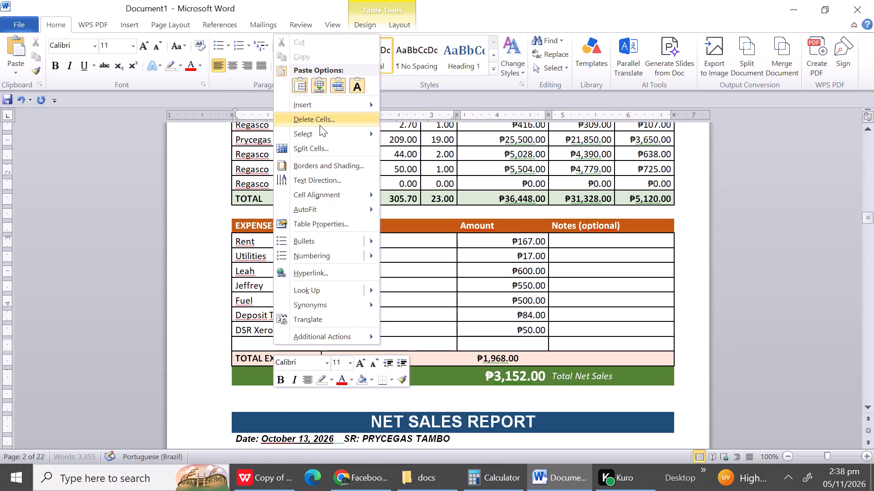
click(319, 124)
click(405, 226)
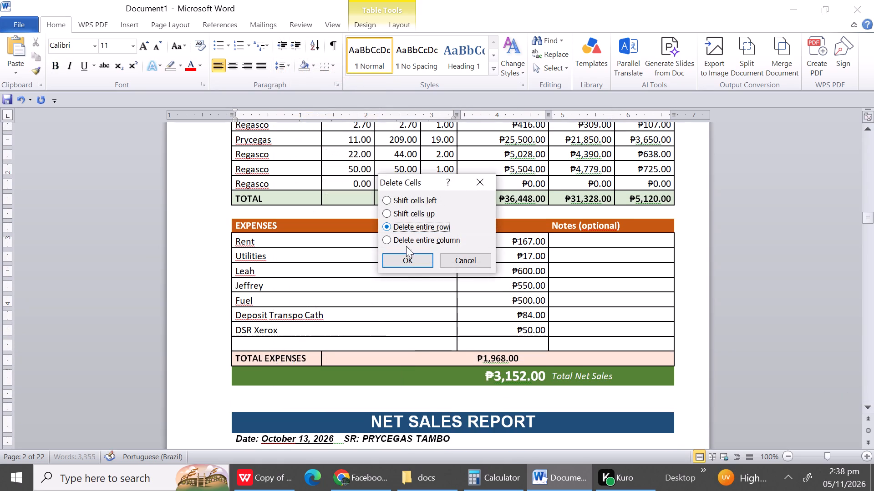
click(403, 260)
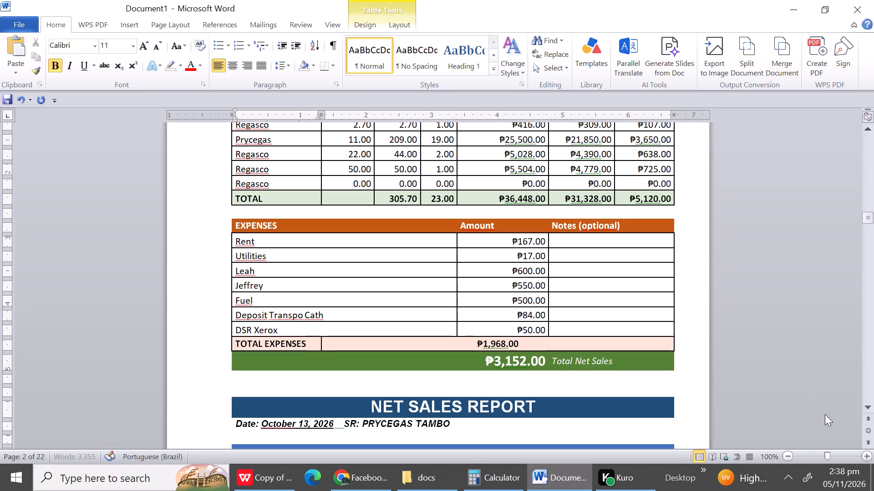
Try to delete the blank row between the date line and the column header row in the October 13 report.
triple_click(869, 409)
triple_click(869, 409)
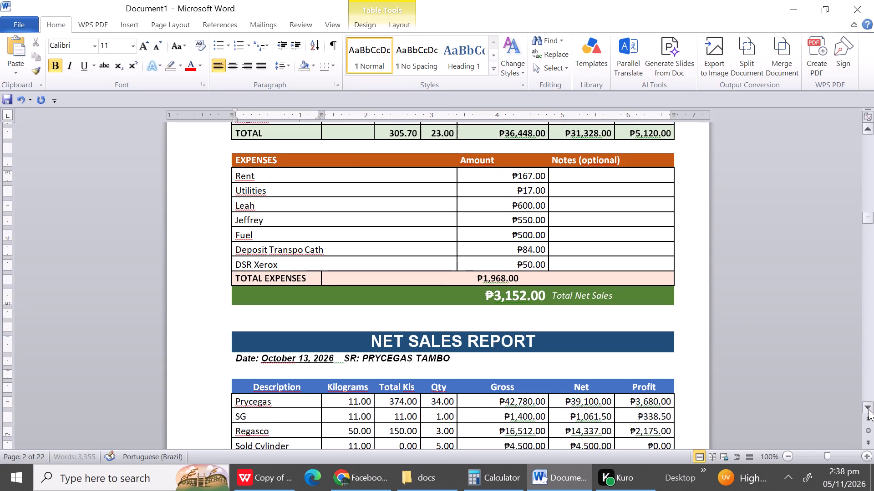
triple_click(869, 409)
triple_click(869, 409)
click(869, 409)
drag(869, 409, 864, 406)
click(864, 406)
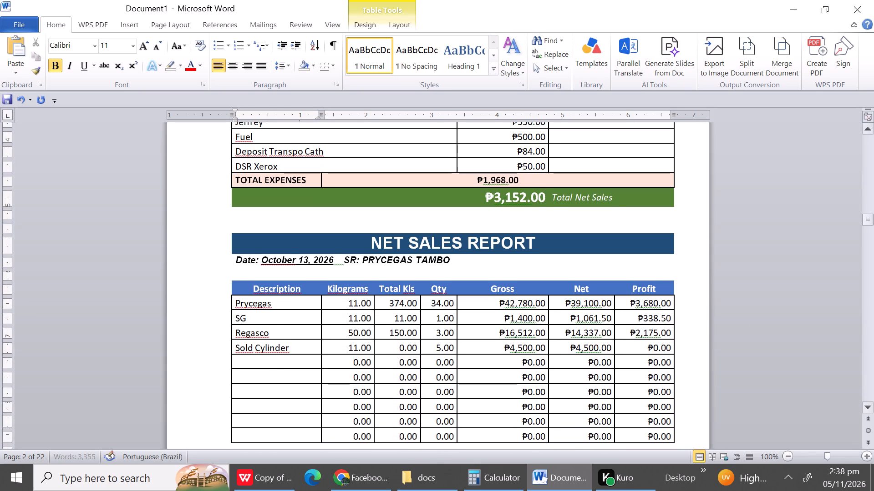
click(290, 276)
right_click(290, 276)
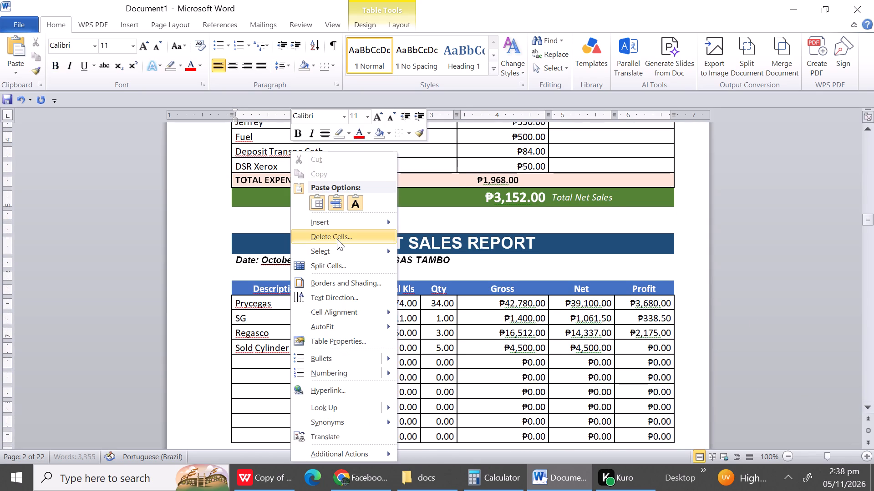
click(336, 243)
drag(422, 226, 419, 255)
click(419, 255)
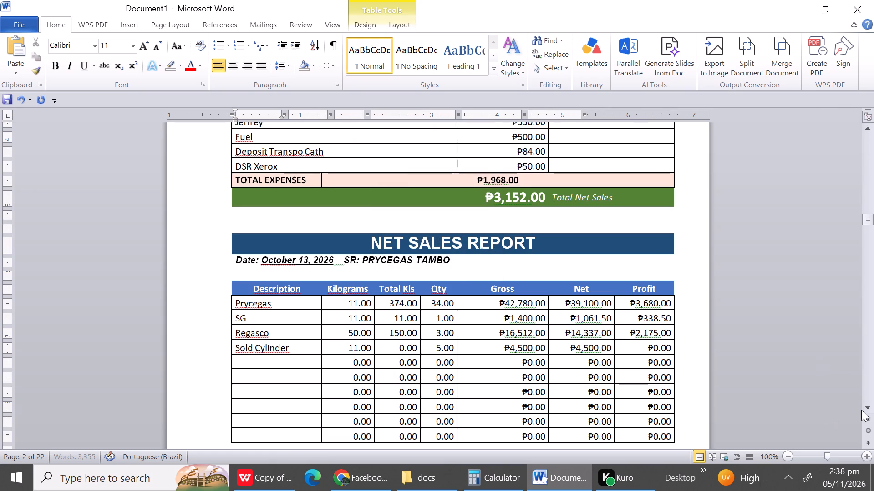
Delete the six unused product rows below Sold Cylinder and the blank row above TOTAL in the October 13 report as entire rows.
triple_click(866, 405)
click(866, 405)
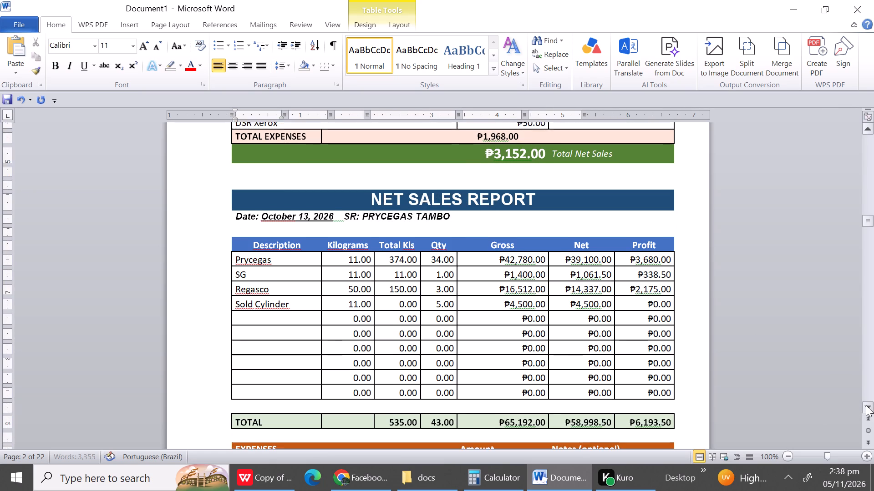
drag(866, 405, 301, 328)
drag(283, 309, 280, 388)
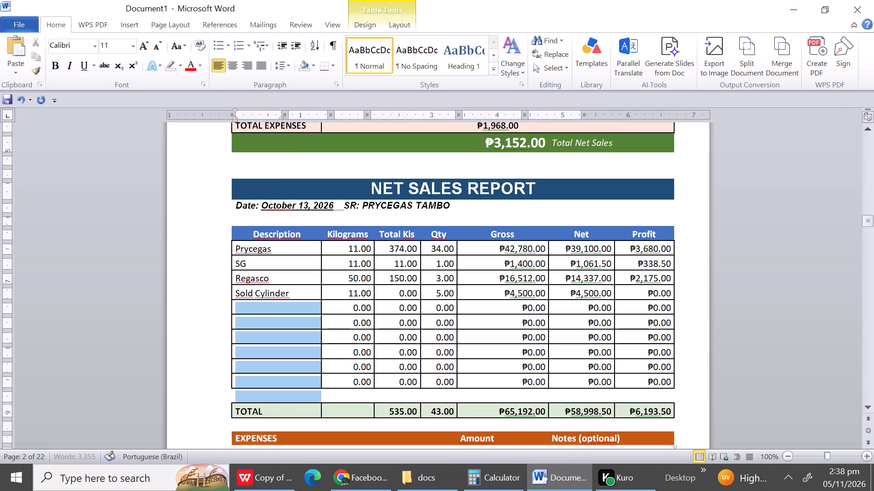
right_click(280, 388)
click(302, 282)
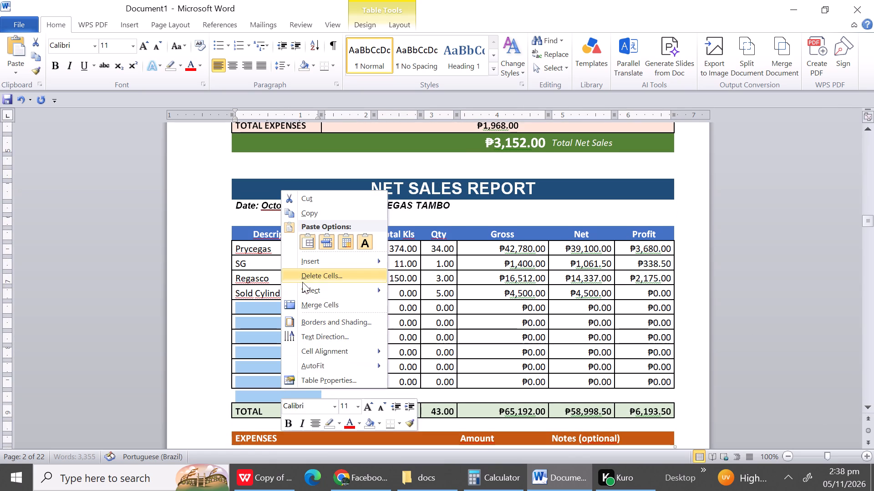
click(406, 224)
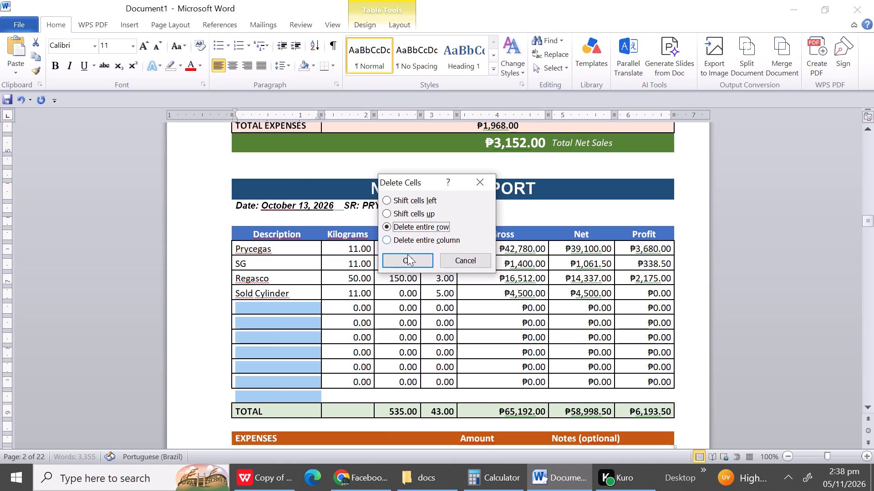
click(407, 262)
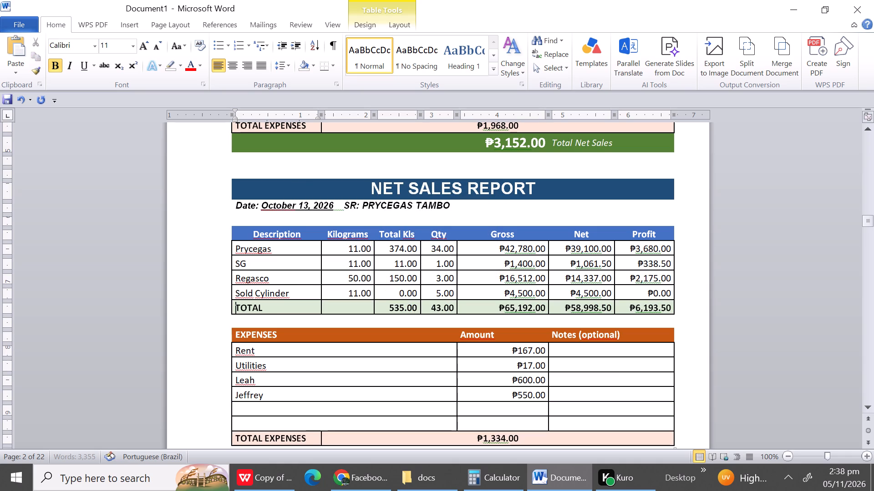
Delete the four empty expense rows between Hanna (Office) and TOTAL EXPENSES in the October 30 report as entire rows.
drag(868, 403, 863, 399)
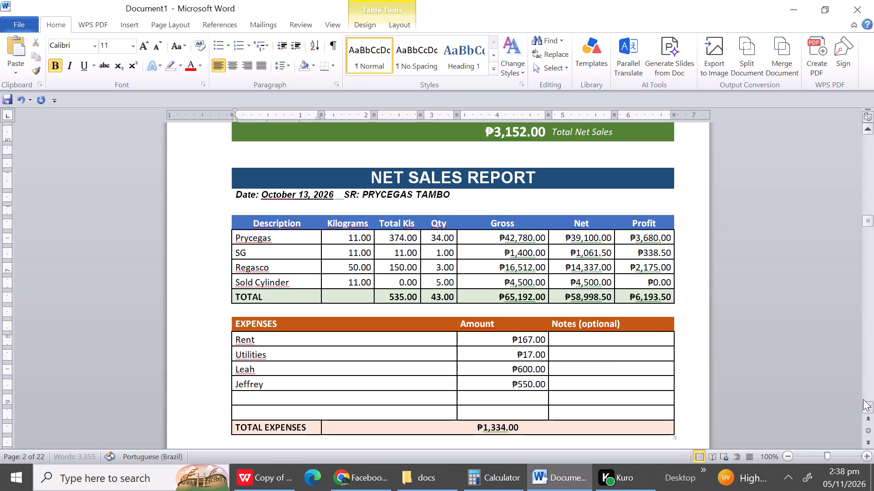
triple_click(863, 399)
click(863, 399)
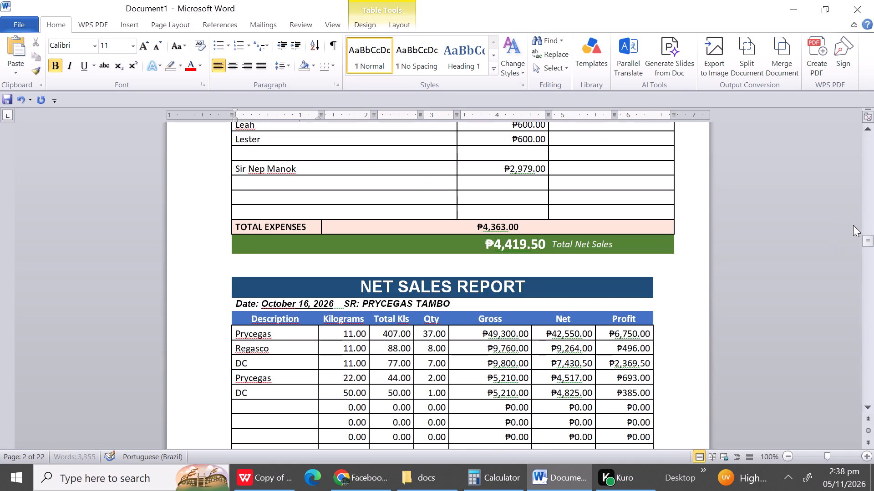
drag(870, 240, 864, 406)
click(869, 218)
click(869, 218)
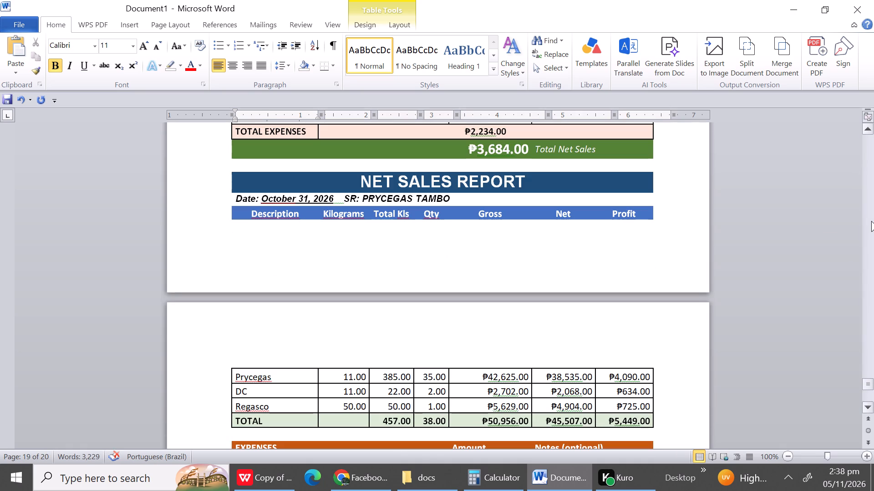
click(864, 204)
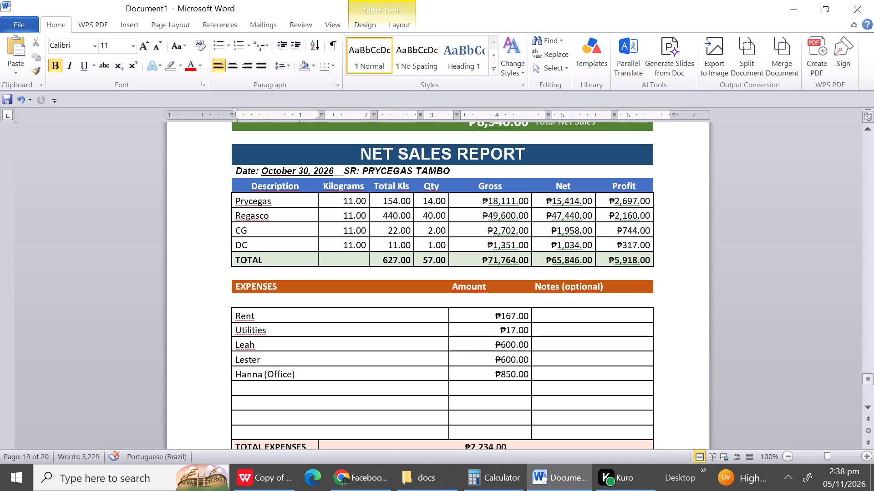
drag(344, 386, 340, 429)
right_click(340, 429)
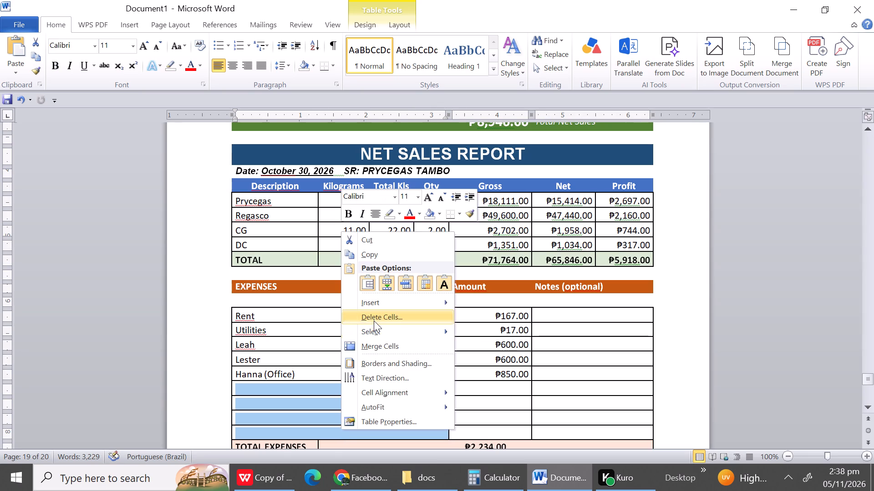
click(374, 320)
drag(433, 223, 419, 254)
click(419, 254)
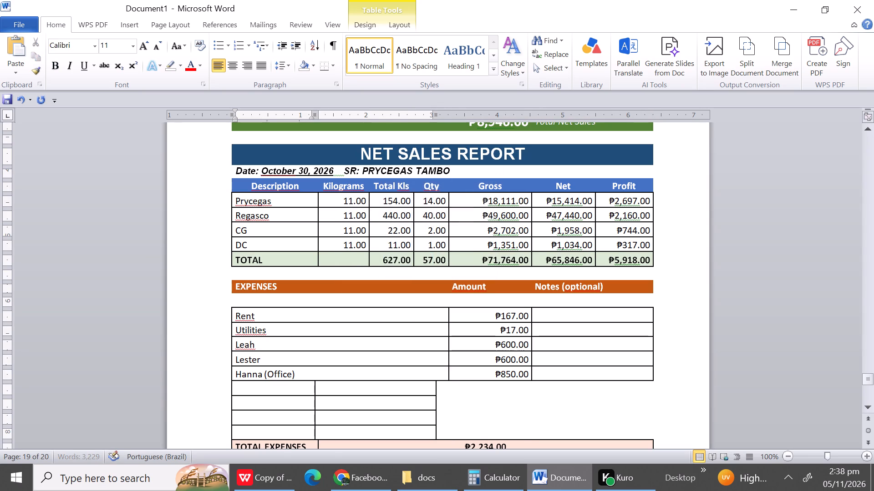
key(ctrl+z)
right_click(298, 404)
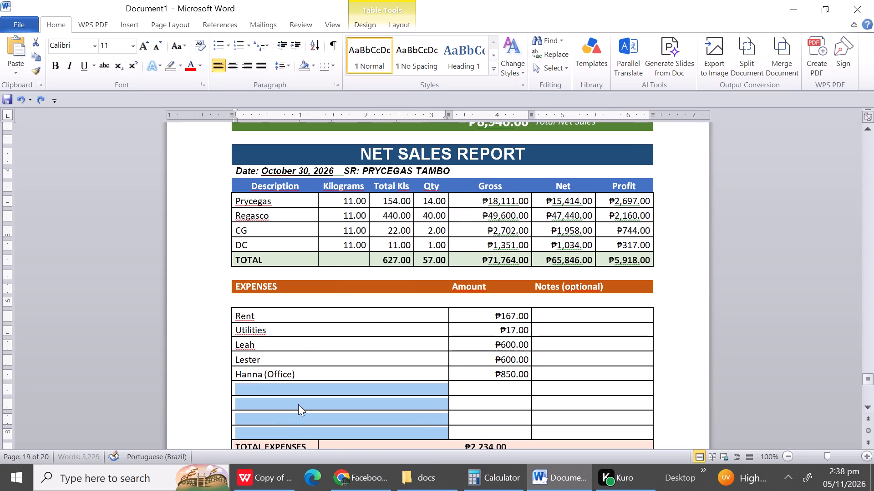
click(344, 293)
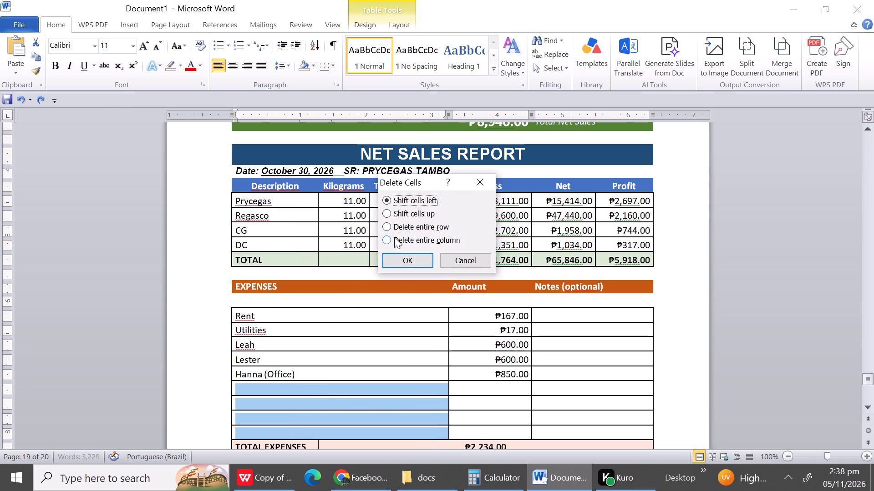
click(397, 223)
click(398, 267)
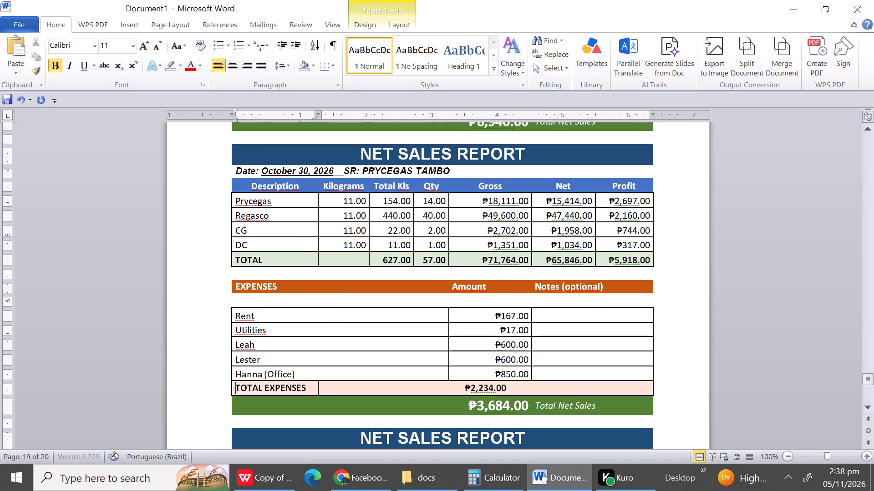
Delete the five unused product rows below DC and the blank row above TOTAL in the October 29 report as entire rows.
triple_click(870, 405)
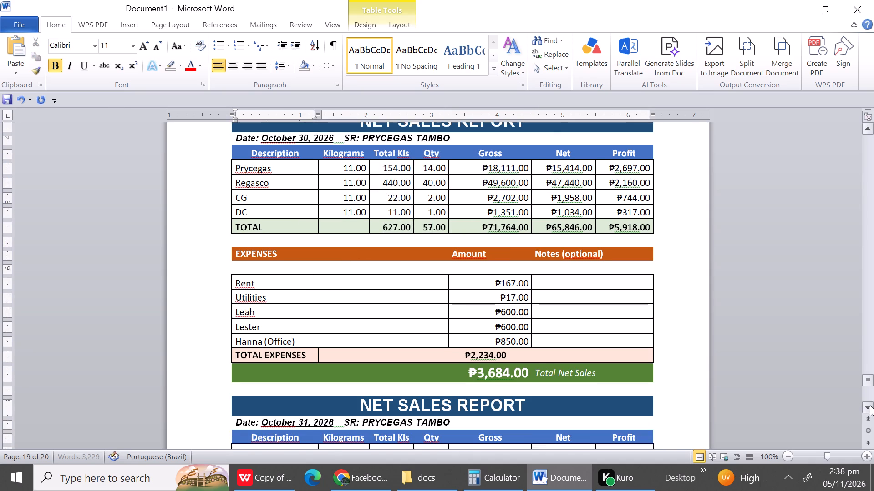
triple_click(870, 405)
triple_click(870, 405)
double_click(870, 405)
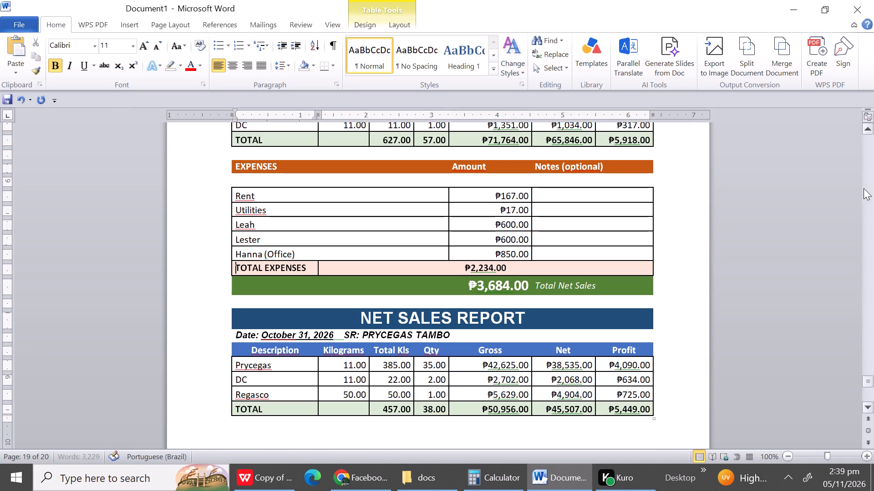
click(873, 173)
click(873, 173)
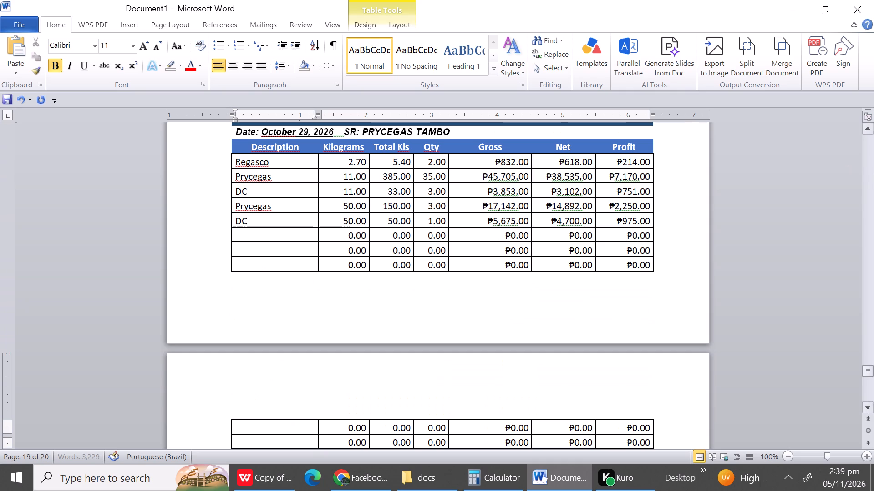
drag(255, 237, 264, 448)
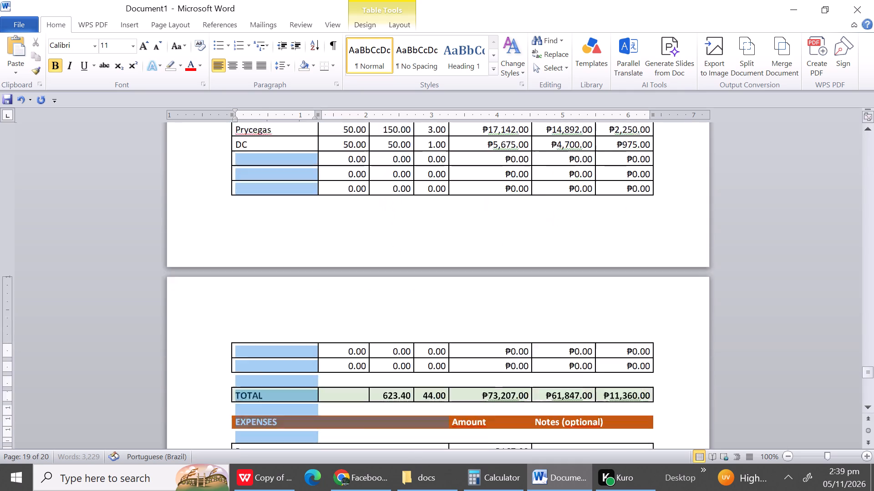
drag(264, 448, 272, 326)
right_click(272, 326)
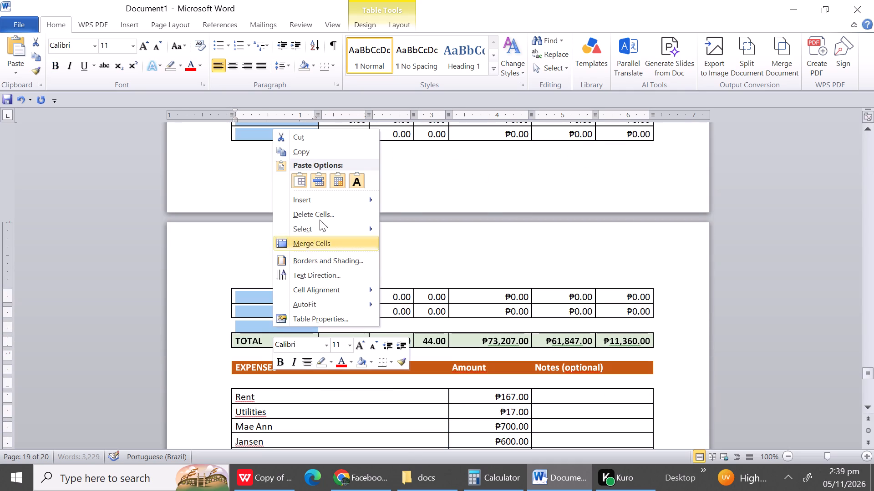
click(318, 206)
click(318, 212)
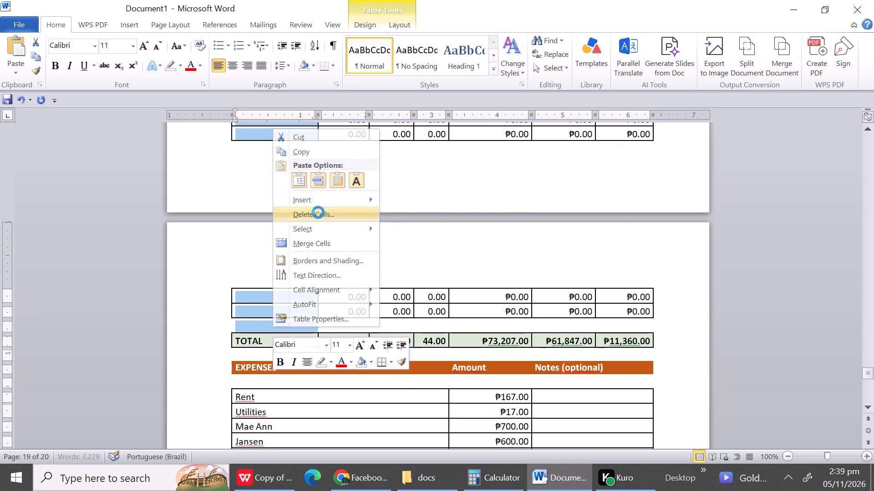
click(397, 223)
click(406, 263)
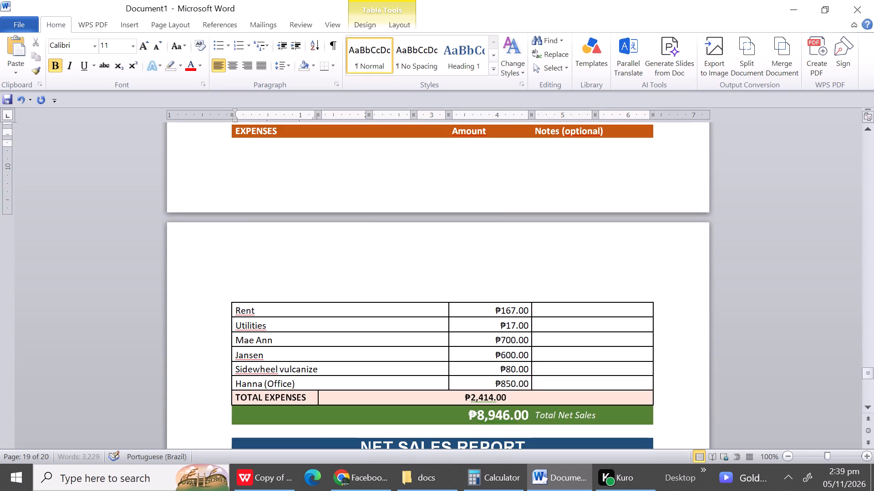
Insert an extra blank row between TOTAL and EXPENSES in the October 29 report to push the EXPENSES header onto the next page.
triple_click(870, 127)
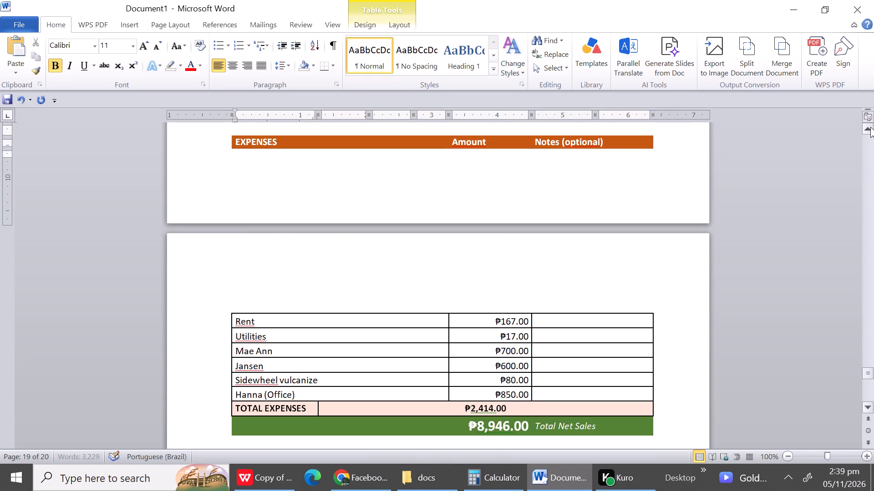
click(870, 127)
drag(870, 127, 658, 172)
click(658, 172)
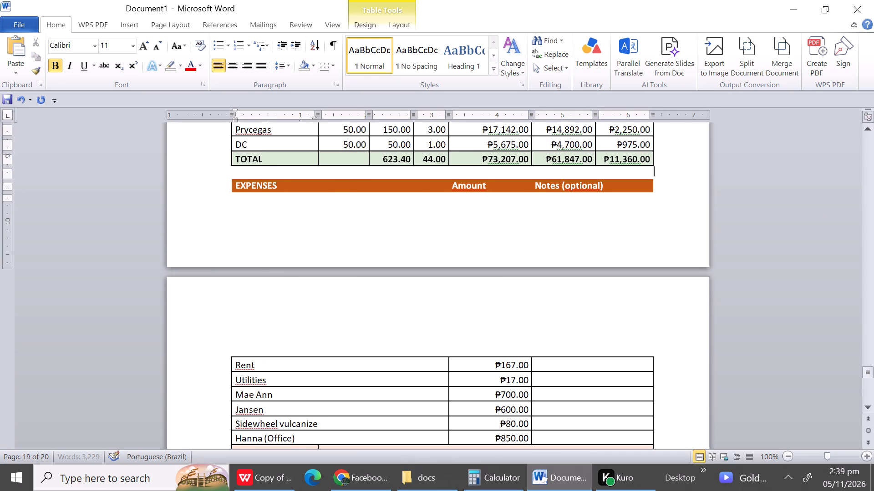
key(Return)
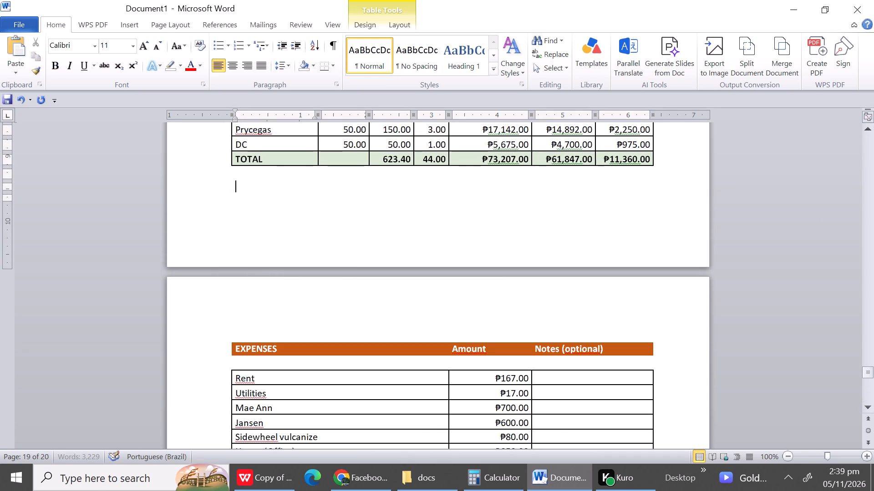
Delete the entire blank row between the EXPENSES header and Rent in the October 29 report.
click(243, 363)
right_click(243, 363)
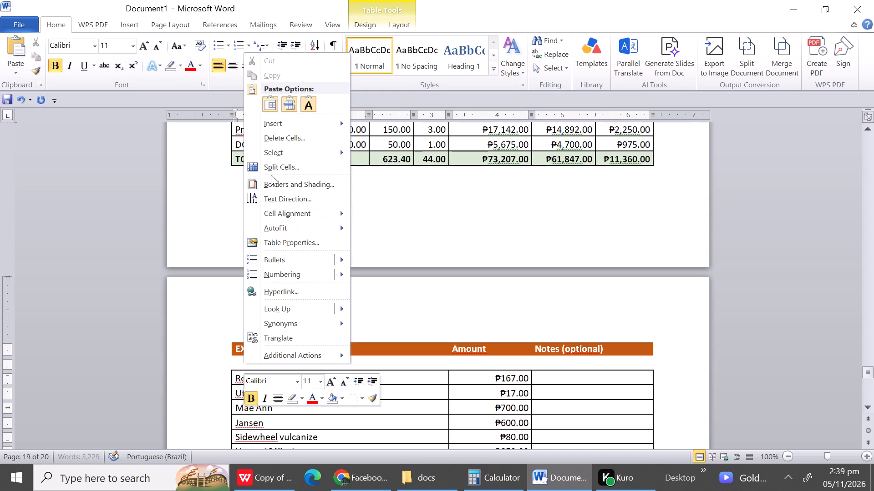
click(271, 139)
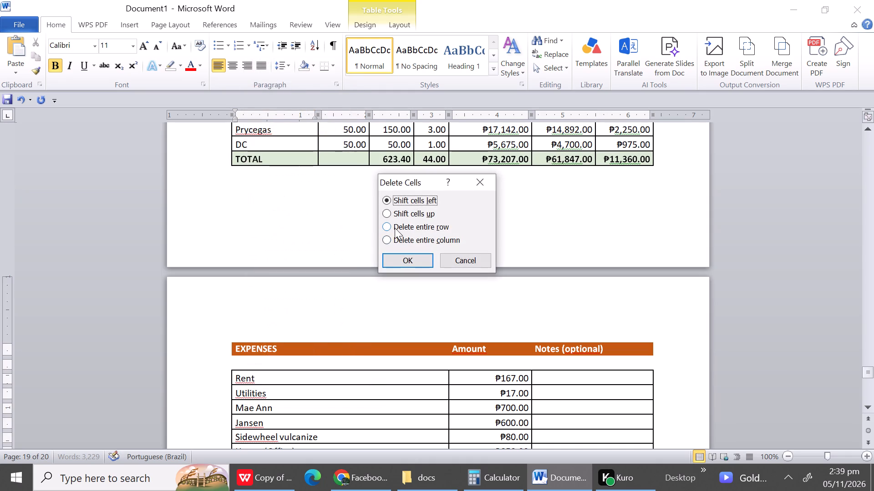
click(395, 228)
click(401, 257)
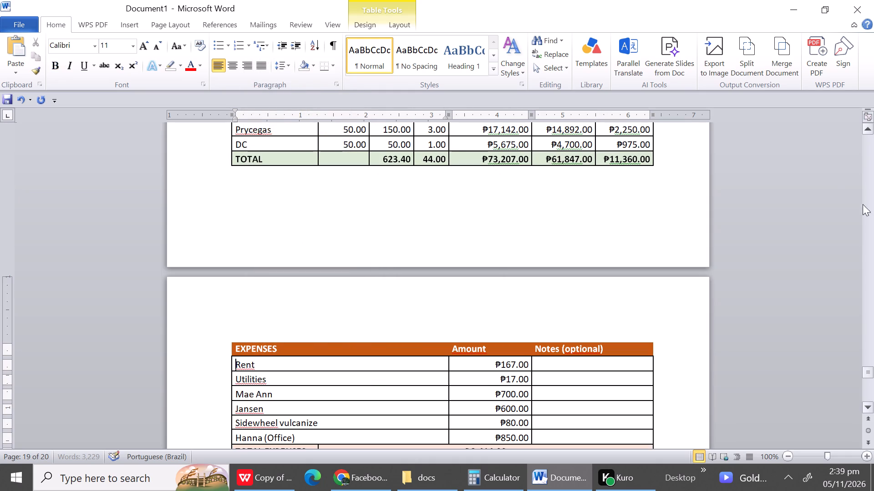
Delete the unused product rows below the 50 kg SG row and the blank row above TOTAL in the October 28 report as entire rows.
click(870, 176)
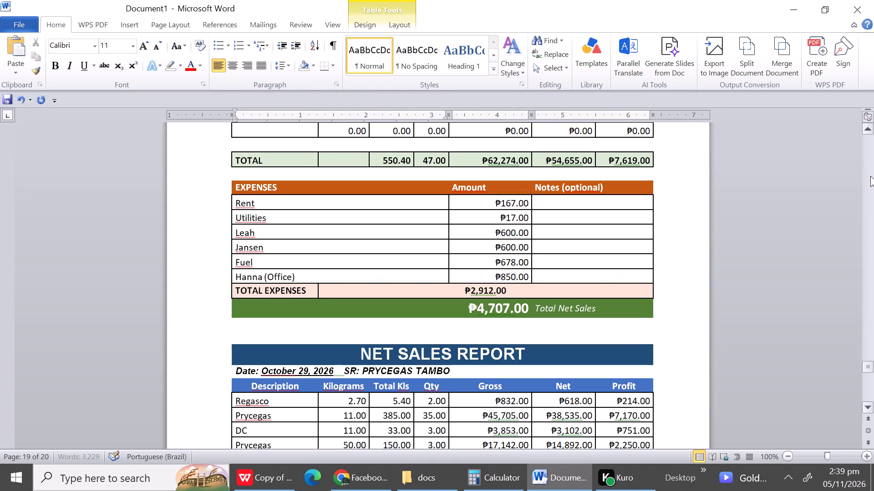
click(870, 176)
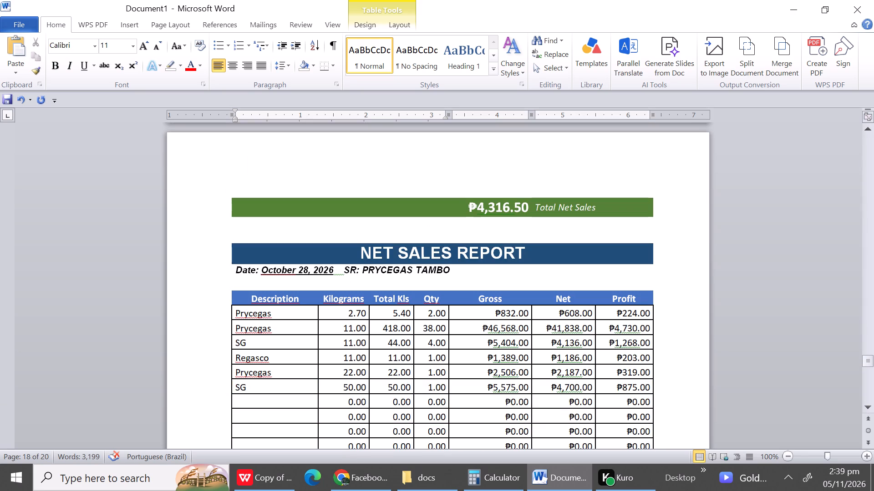
drag(271, 399, 279, 223)
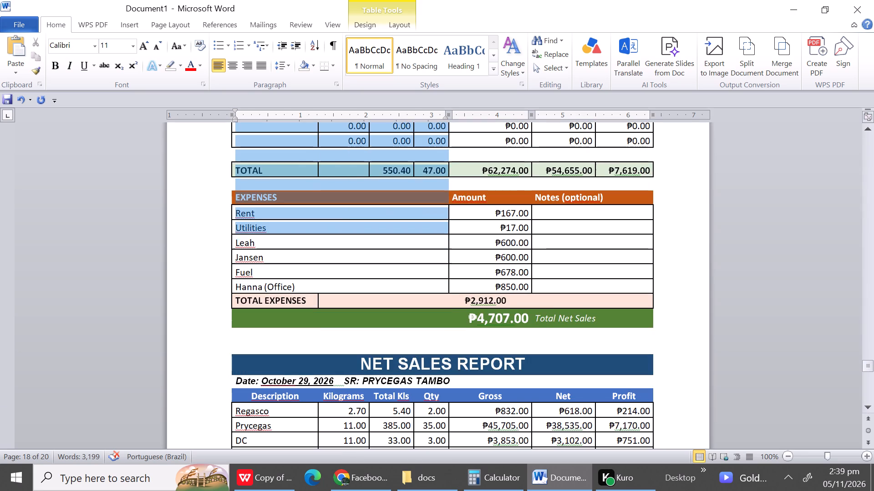
drag(279, 223, 274, 159)
right_click(274, 159)
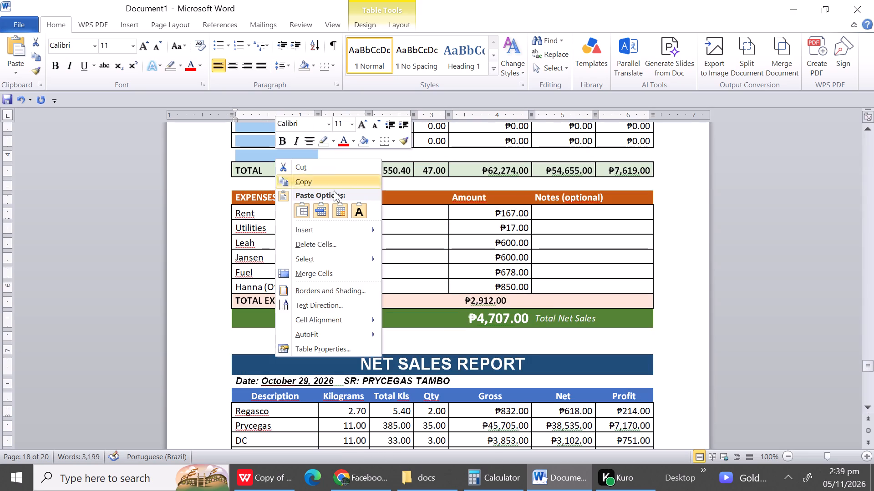
click(329, 242)
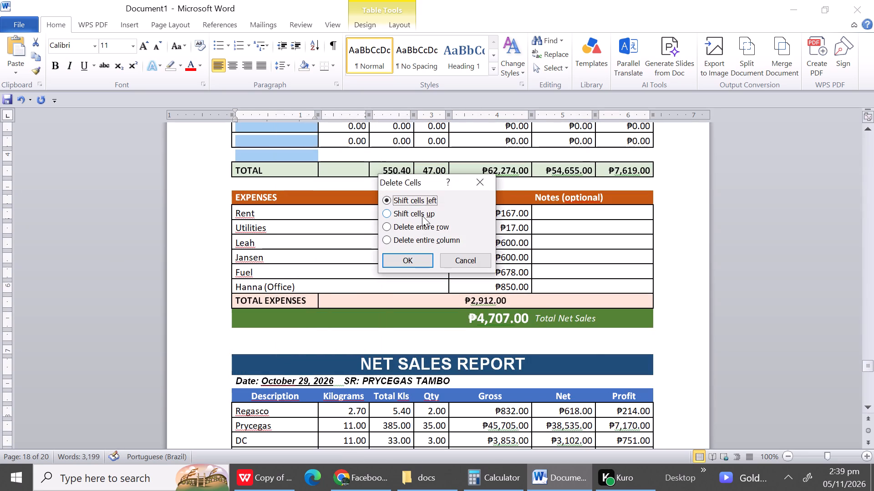
click(419, 225)
click(416, 262)
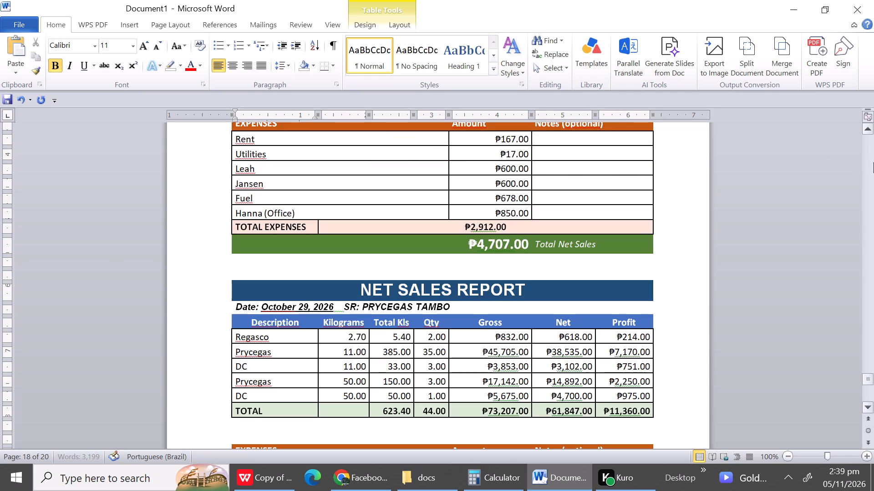
Delete the two empty expense rows between Hanna (Office) and TOTAL EXPENSES in the October 27 report as entire rows.
click(872, 155)
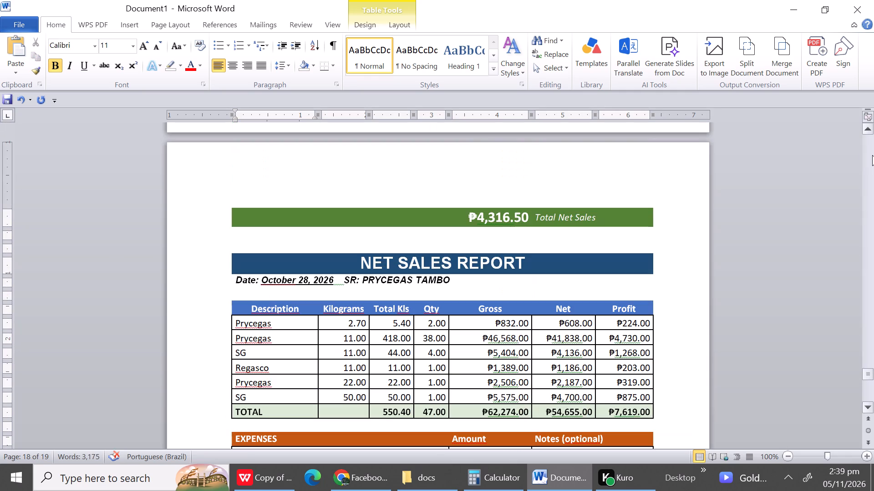
click(868, 131)
triple_click(868, 131)
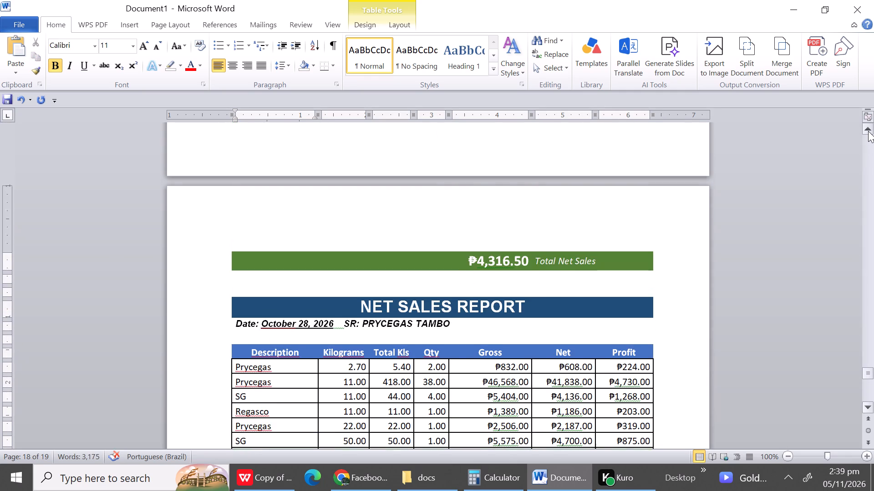
triple_click(868, 131)
triple_click(868, 131)
triple_click(868, 131)
triple_click(868, 131)
drag(868, 131, 178, 230)
drag(253, 211, 249, 230)
right_click(249, 230)
click(290, 311)
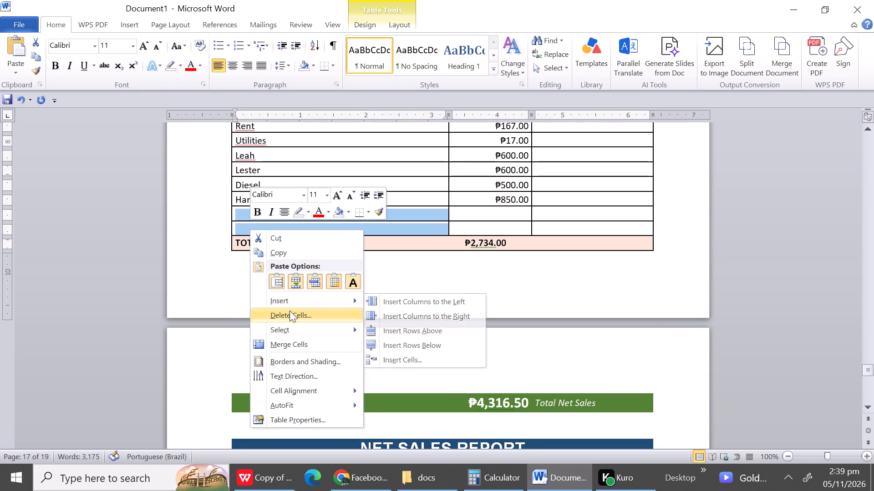
click(409, 227)
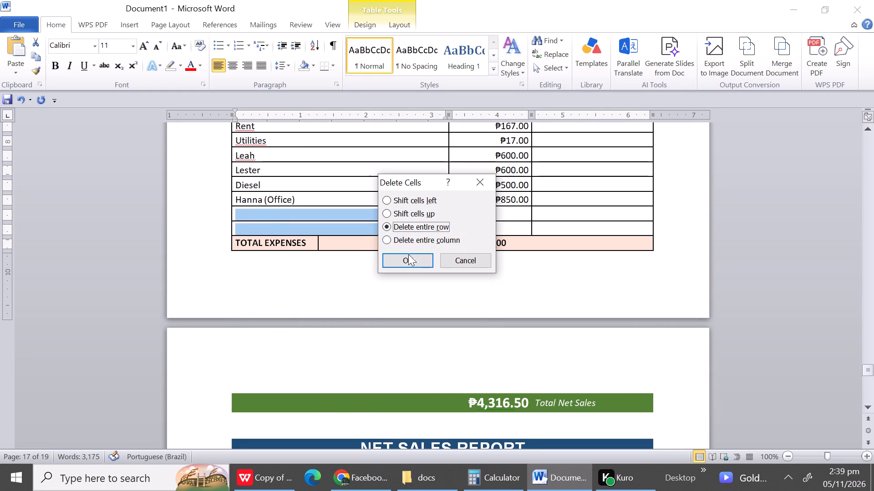
click(408, 263)
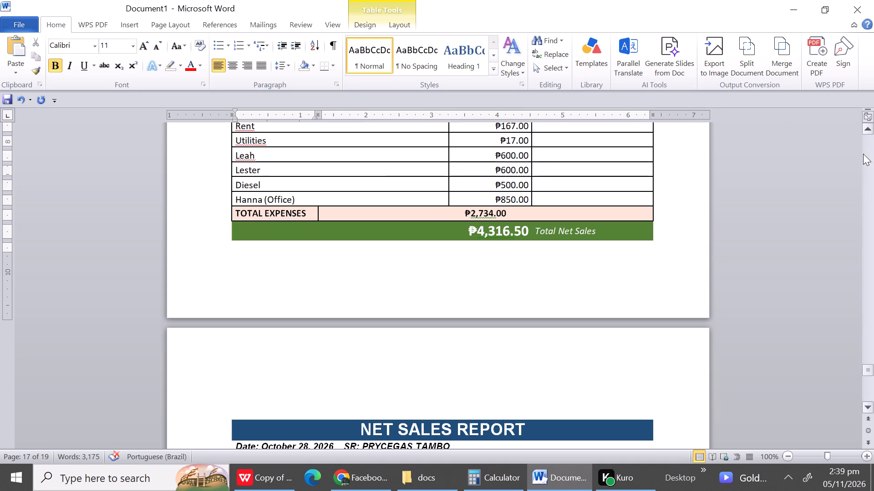
Delete the five unused product rows below Regulator and the blank row above TOTAL in the October 27 report as entire rows.
click(865, 156)
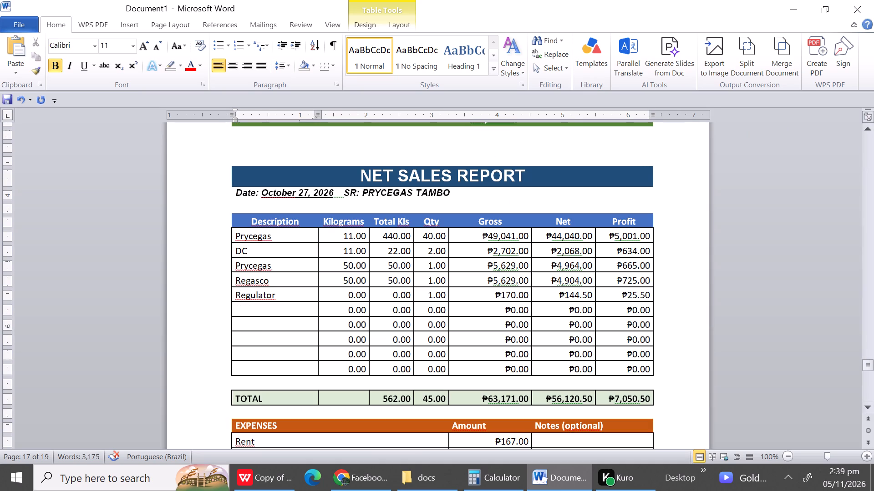
drag(289, 310, 275, 366)
drag(193, 356, 279, 303)
click(279, 303)
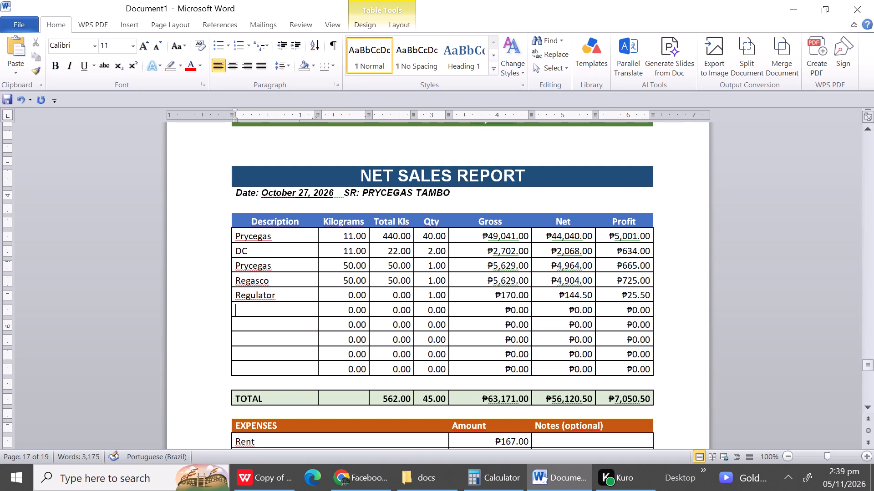
drag(279, 303, 269, 382)
right_click(269, 382)
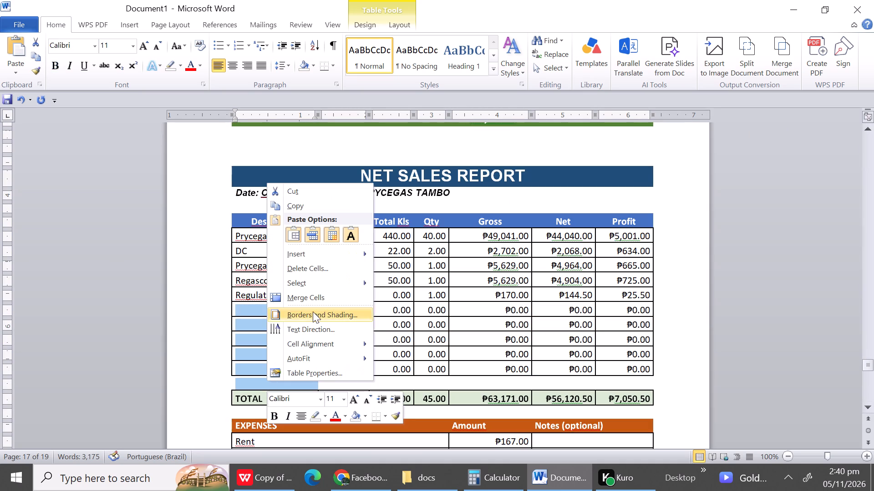
click(302, 270)
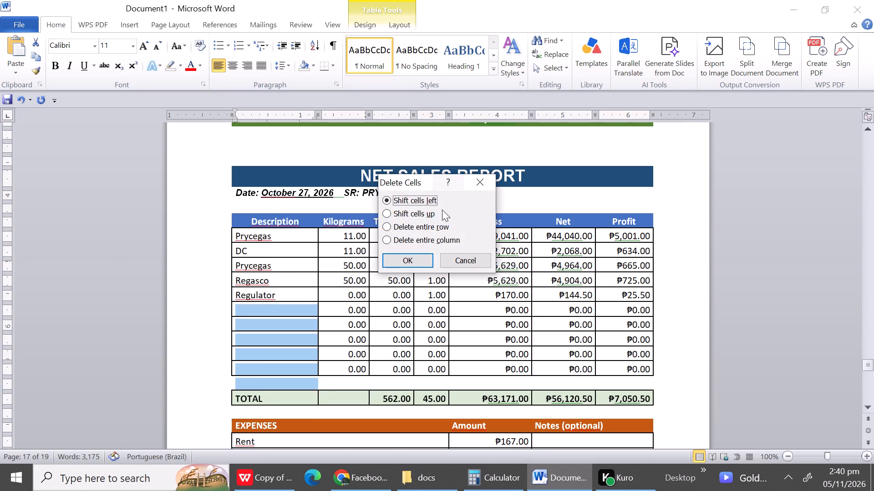
click(433, 224)
click(415, 263)
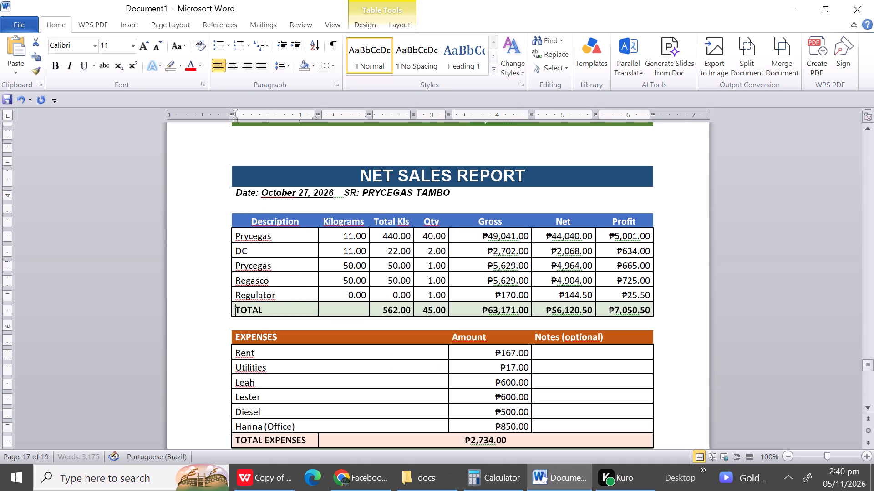
Delete the entire blank row between the date line and the column header row in the October 27 report.
click(294, 203)
right_click(294, 203)
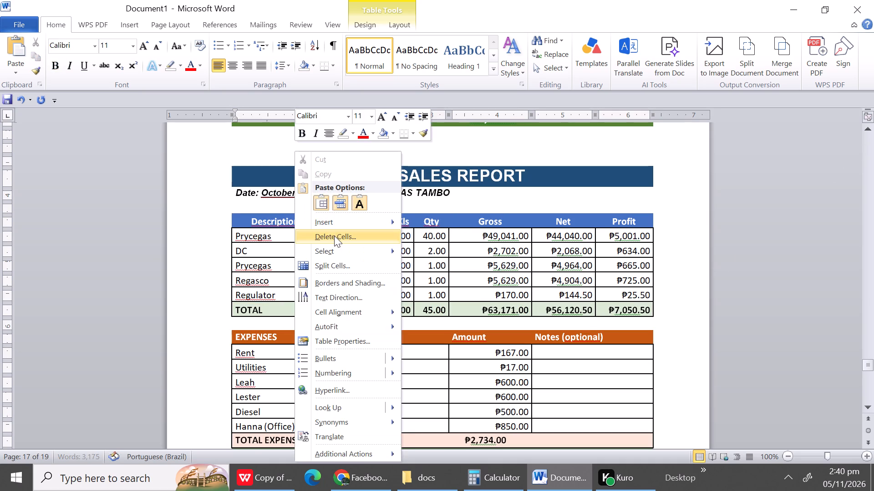
click(334, 235)
click(419, 228)
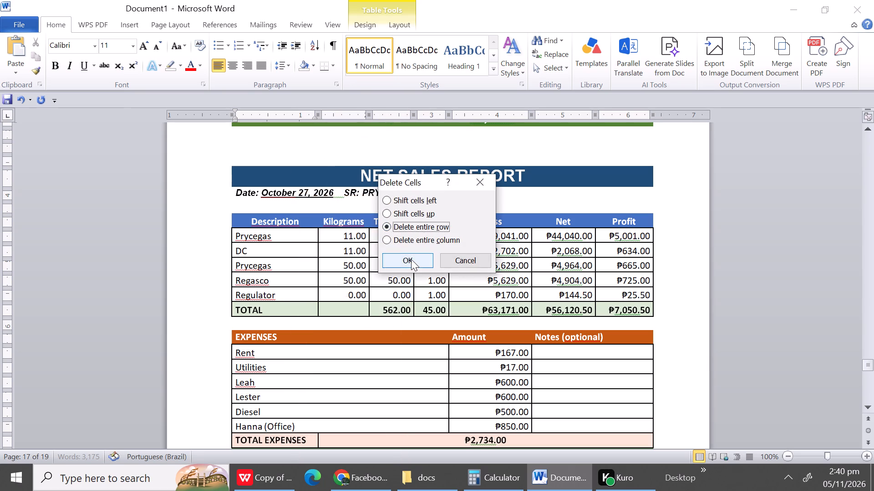
click(411, 259)
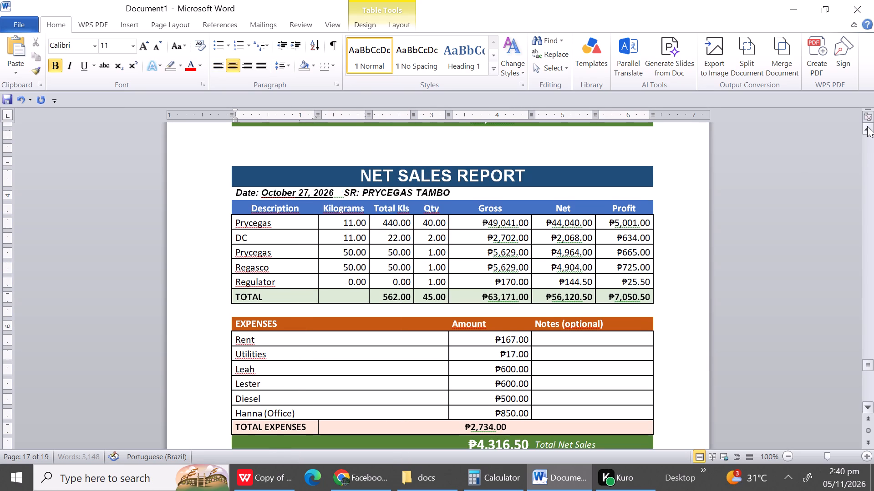
Delete one blank row above the October 27 report's title as an entire row.
triple_click(867, 126)
triple_click(867, 126)
triple_click(867, 126)
drag(867, 126, 728, 118)
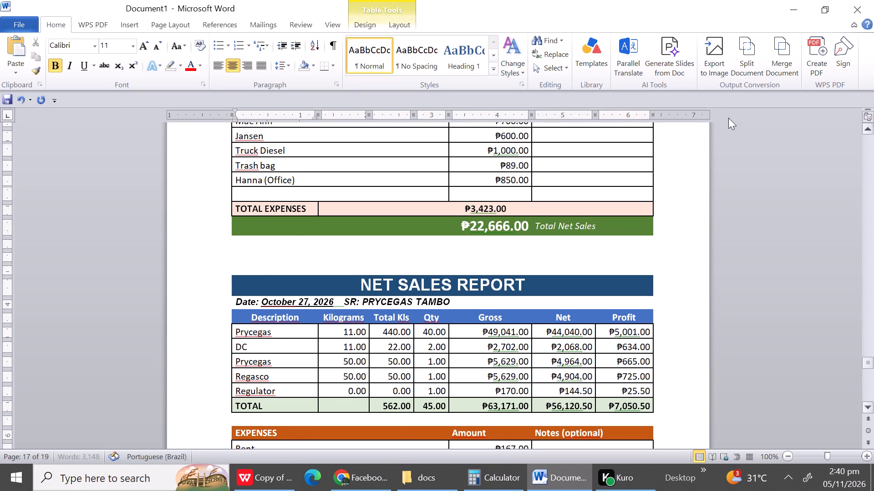
drag(728, 118, 256, 267)
click(256, 267)
right_click(256, 267)
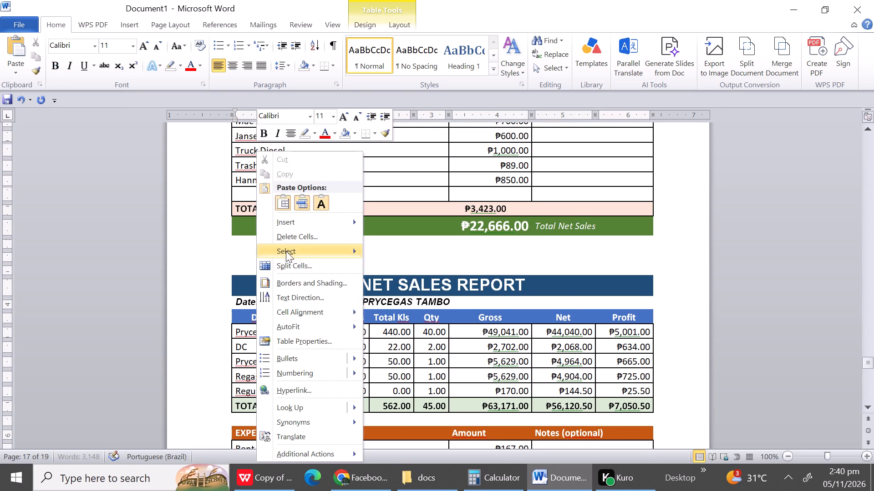
click(288, 235)
click(408, 225)
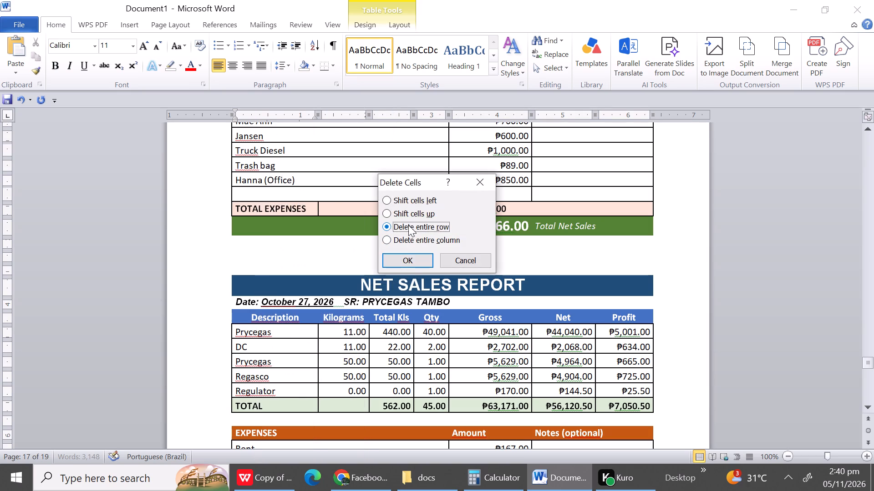
click(409, 262)
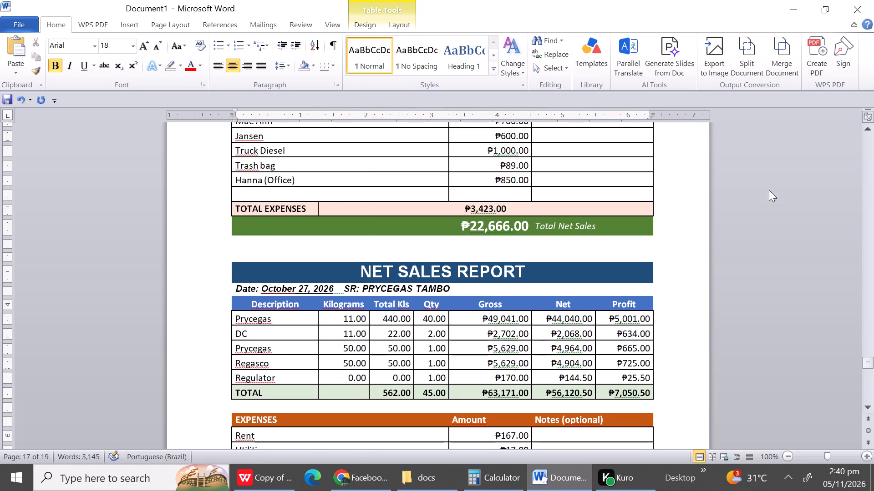
Delete another blank row between the October 26 Total Net Sales line and the October 27 report's title.
right_click(351, 251)
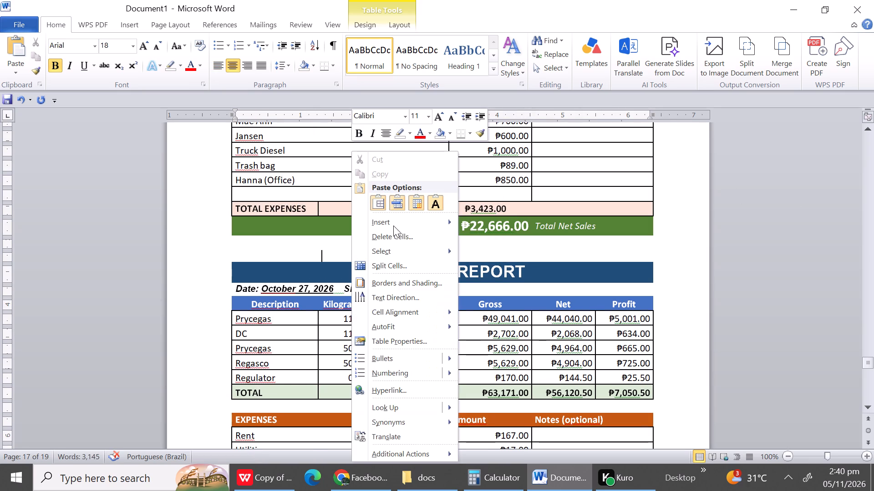
click(396, 230)
drag(439, 222, 415, 266)
click(415, 266)
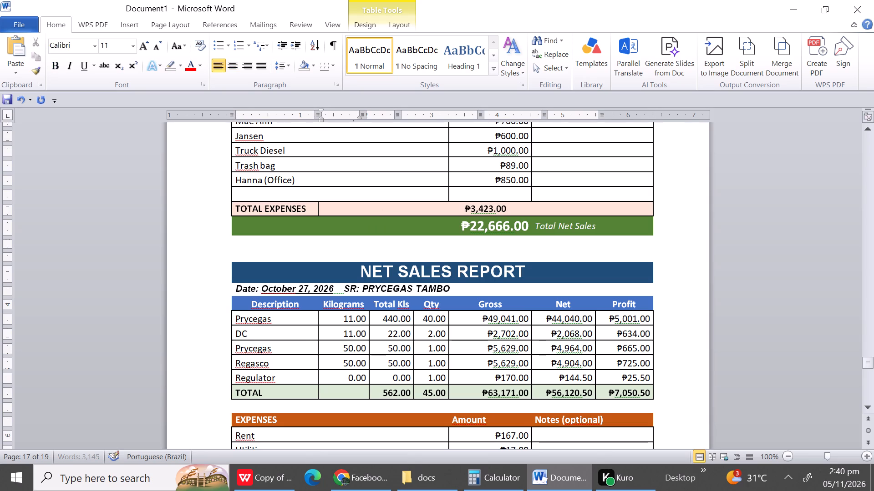
click(318, 249)
right_click(319, 251)
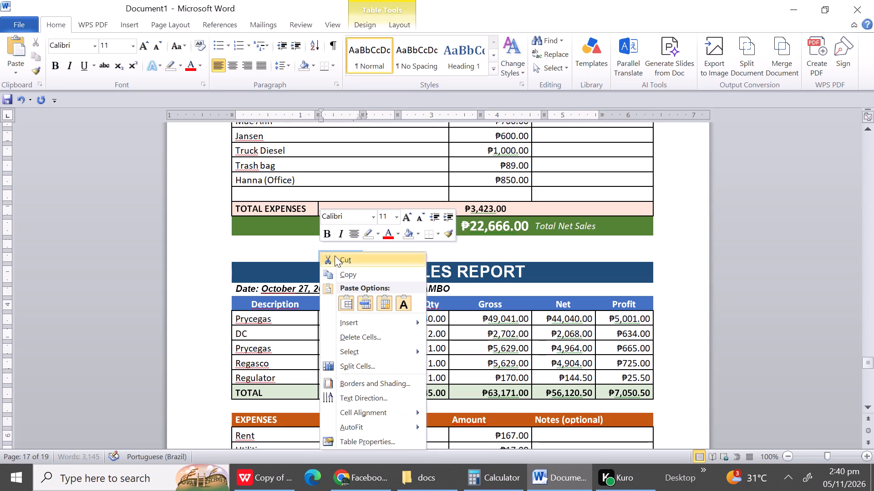
click(271, 253)
right_click(271, 253)
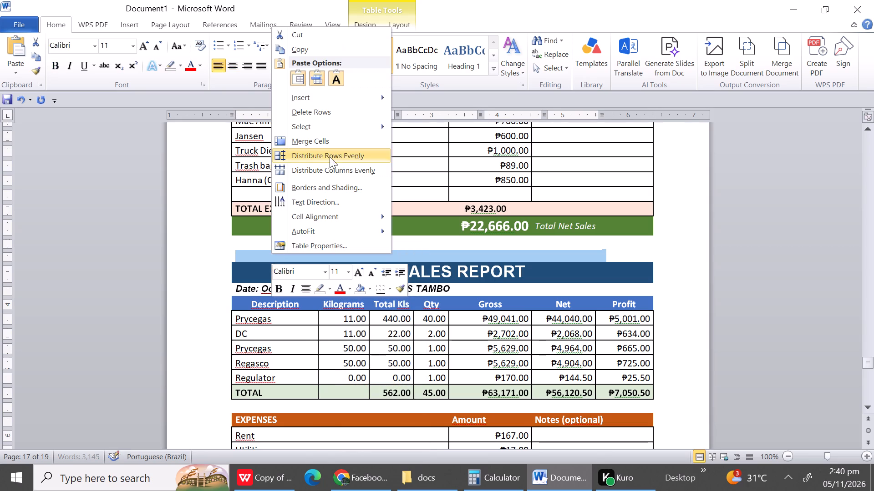
click(325, 113)
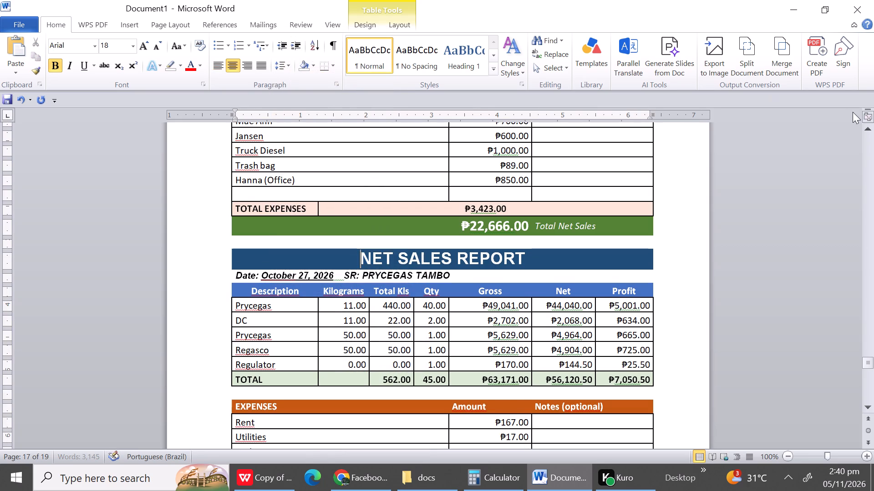
Delete the entire blank row between the EXPENSES header and Rent in the October 26 report.
triple_click(863, 126)
click(863, 126)
triple_click(863, 126)
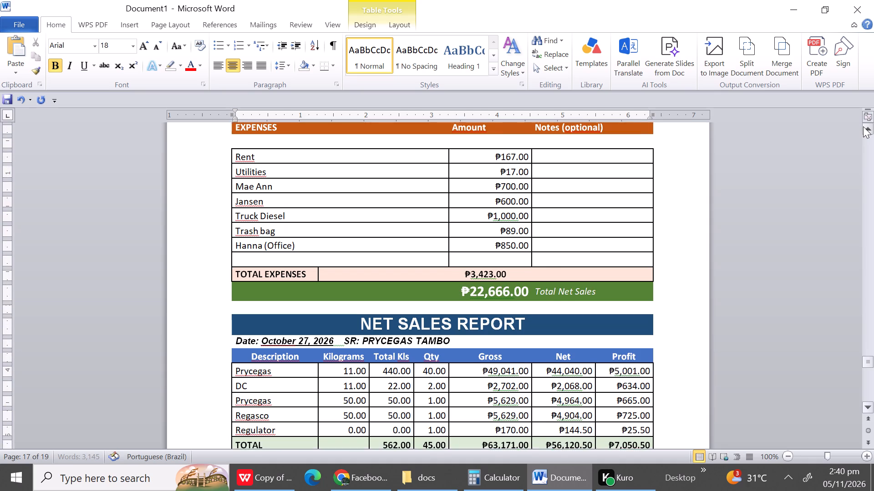
click(863, 126)
drag(863, 126, 252, 176)
click(252, 176)
right_click(252, 176)
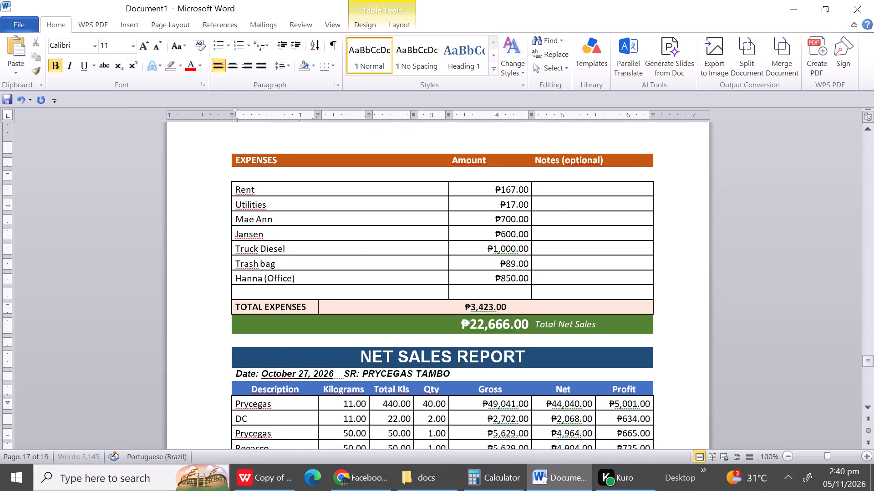
click(295, 237)
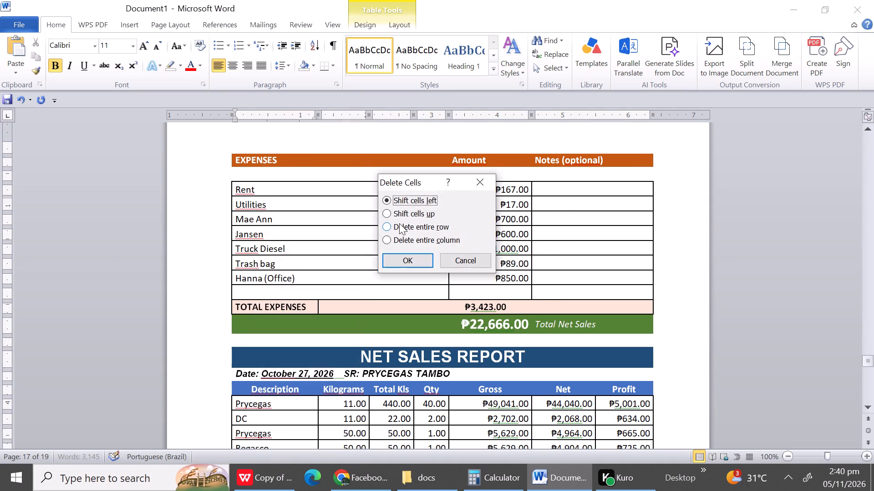
click(404, 230)
click(407, 258)
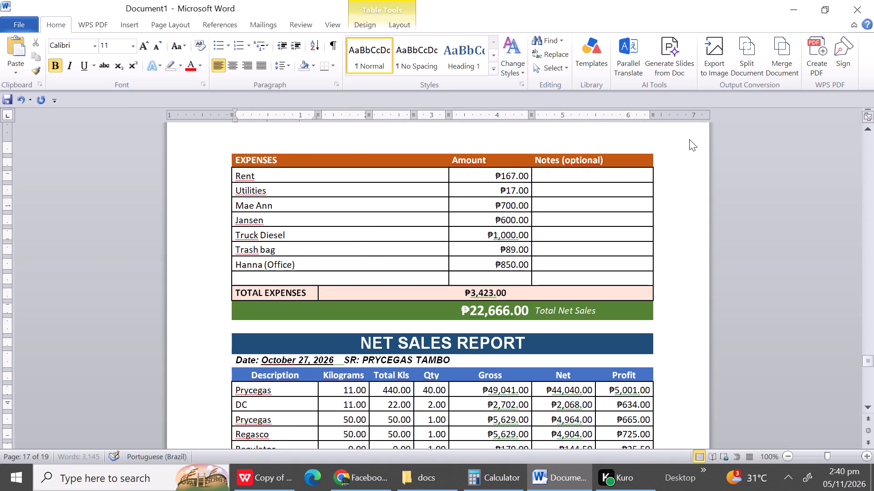
Delete the entire blank row above TOTAL in the October 26 report's product table.
triple_click(871, 131)
triple_click(871, 131)
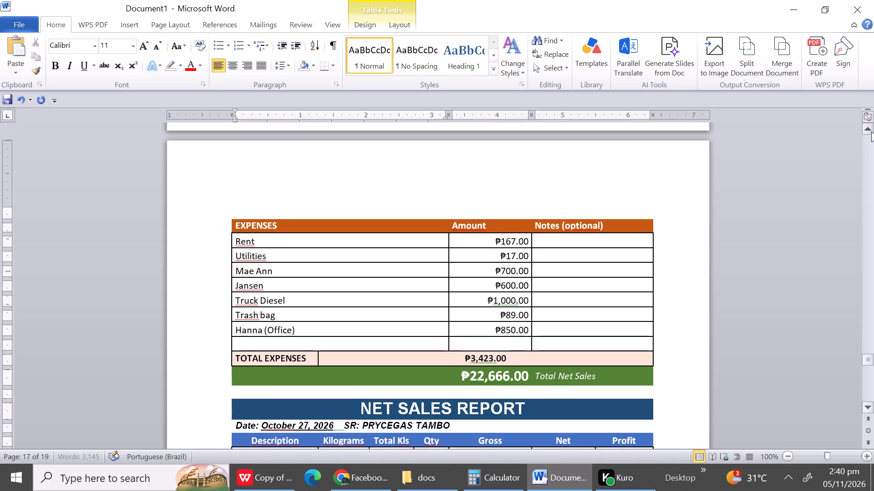
triple_click(871, 131)
triple_click(871, 131)
triple_click(871, 131)
triple_click(871, 131)
triple_click(871, 131)
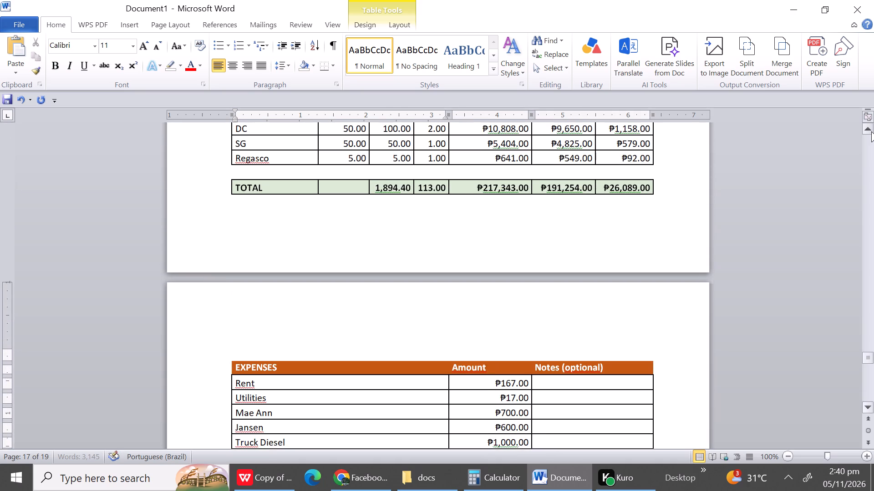
triple_click(871, 131)
click(871, 131)
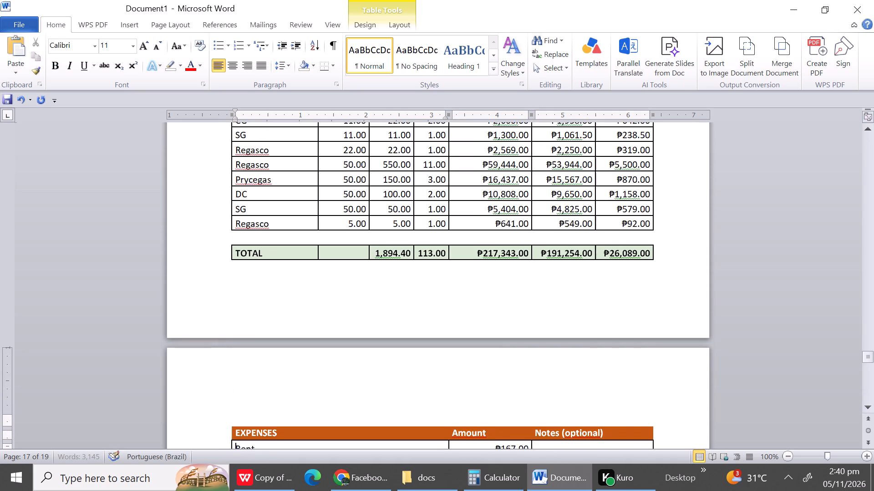
click(263, 241)
right_click(263, 241)
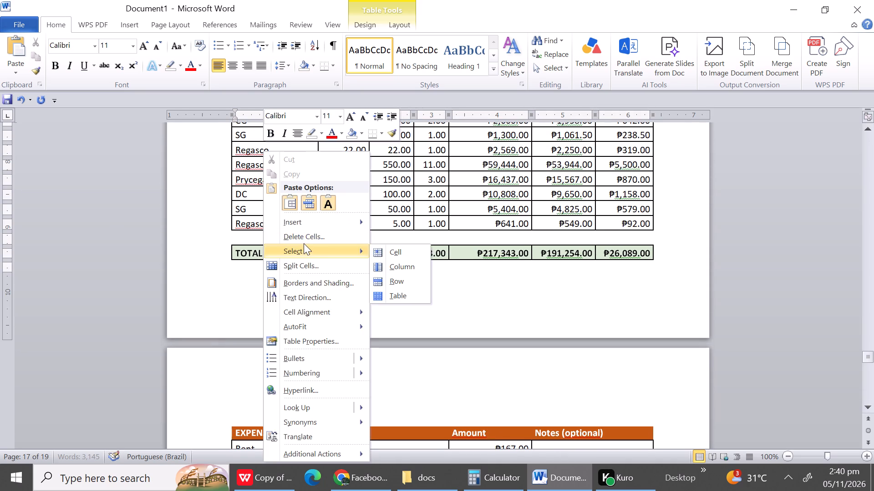
click(303, 242)
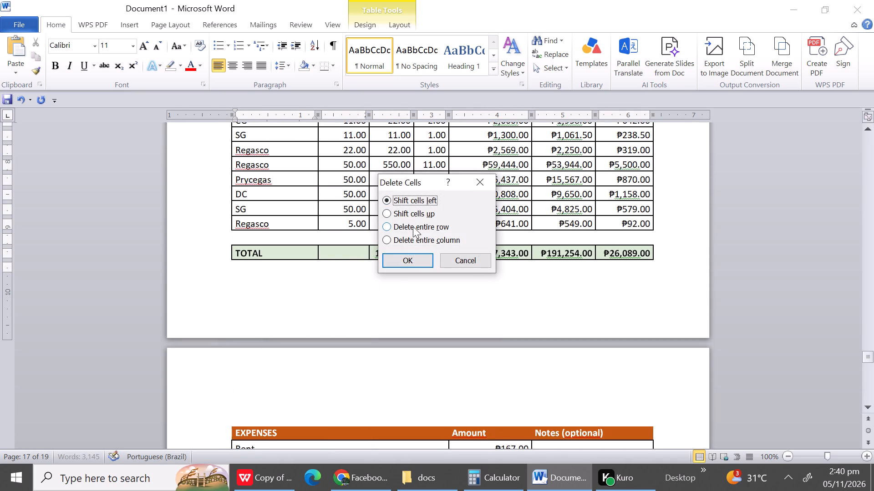
click(413, 226)
click(411, 259)
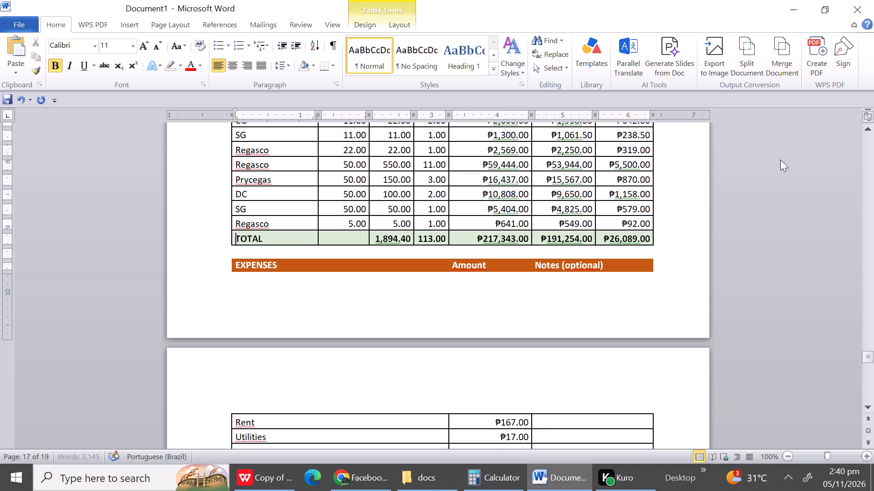
Add two line breaks in the blank row below the October 26 product TOTAL to push the EXPENSES header onto the following page.
click(623, 256)
key(Return)
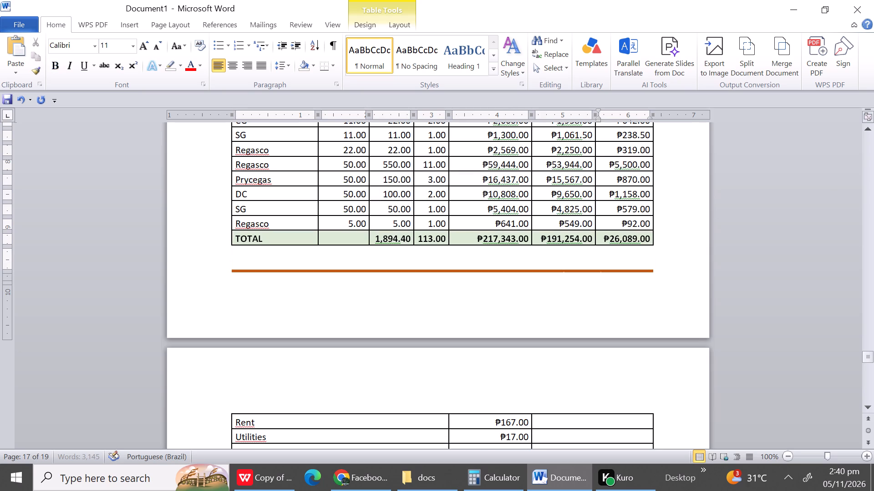
key(Return)
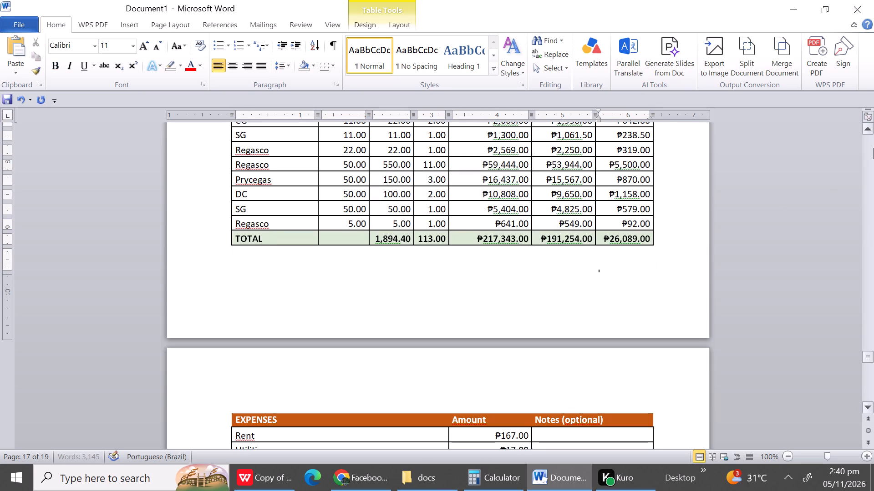
Delete the entire blank row between the date line and the column header row in the October 26 report.
triple_click(864, 129)
triple_click(864, 129)
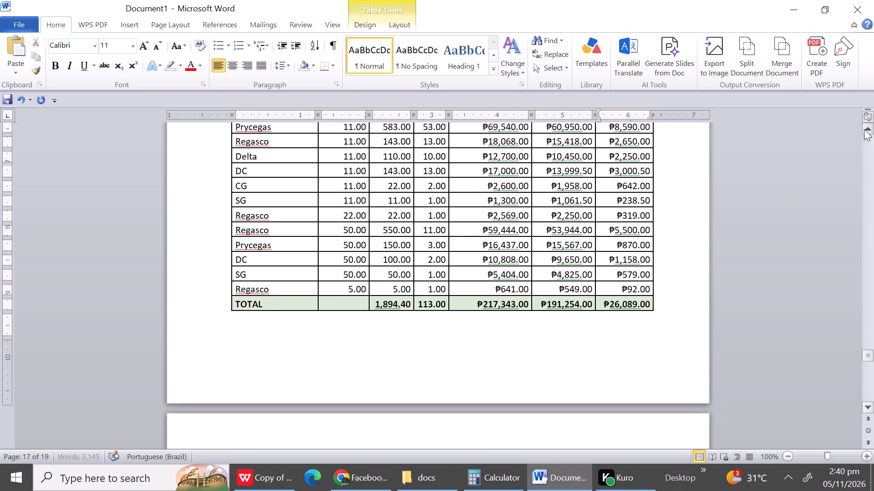
triple_click(864, 129)
triple_click(864, 129)
triple_click(864, 129)
click(864, 129)
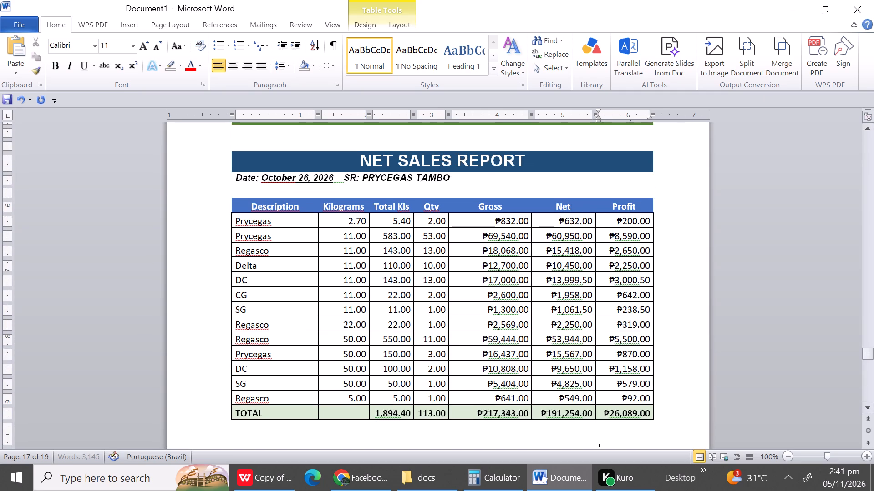
click(256, 193)
right_click(256, 193)
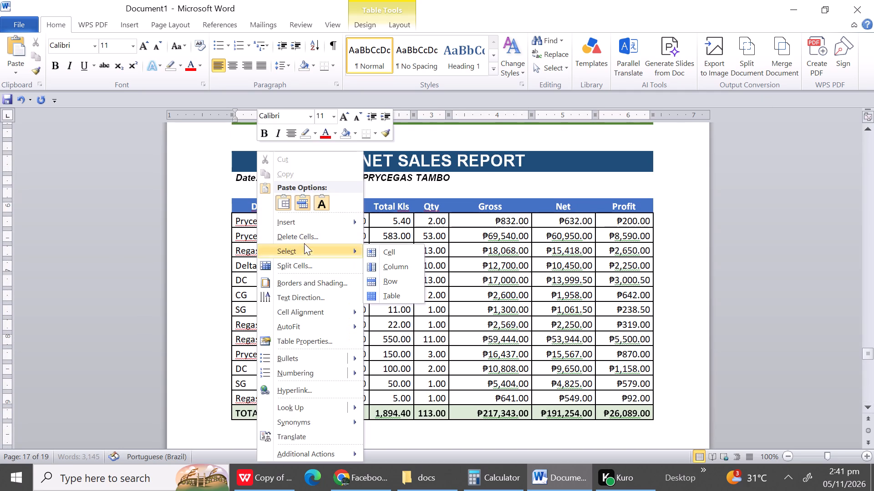
click(303, 242)
drag(401, 227, 405, 261)
click(405, 261)
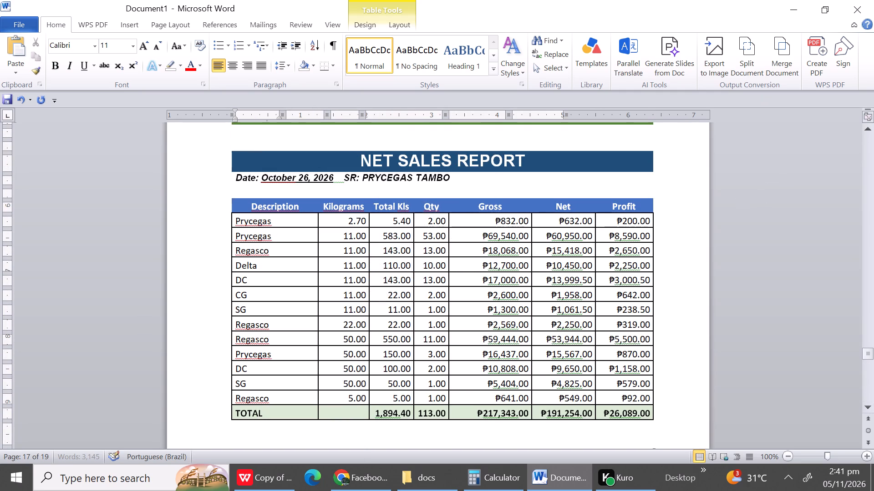
right_click(259, 191)
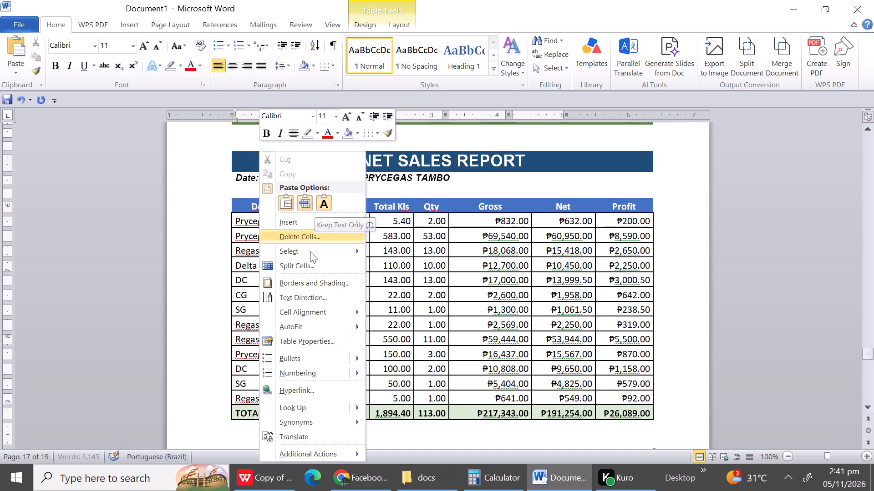
click(306, 241)
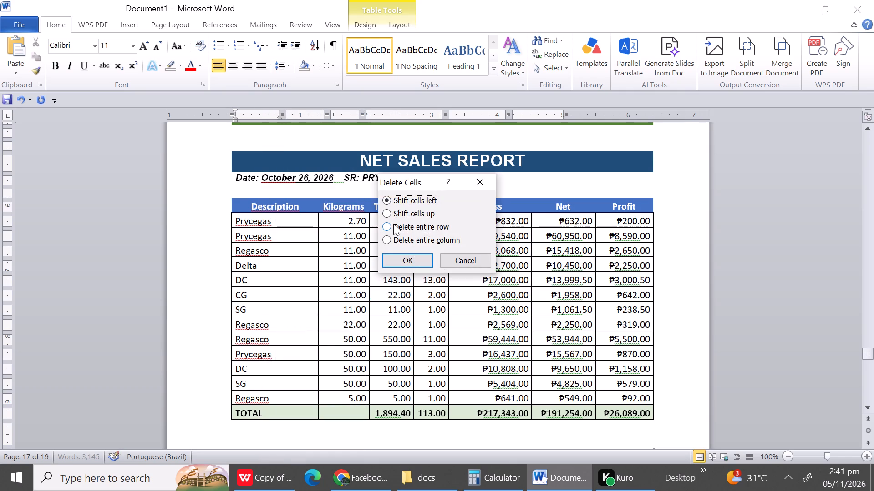
click(393, 224)
click(403, 255)
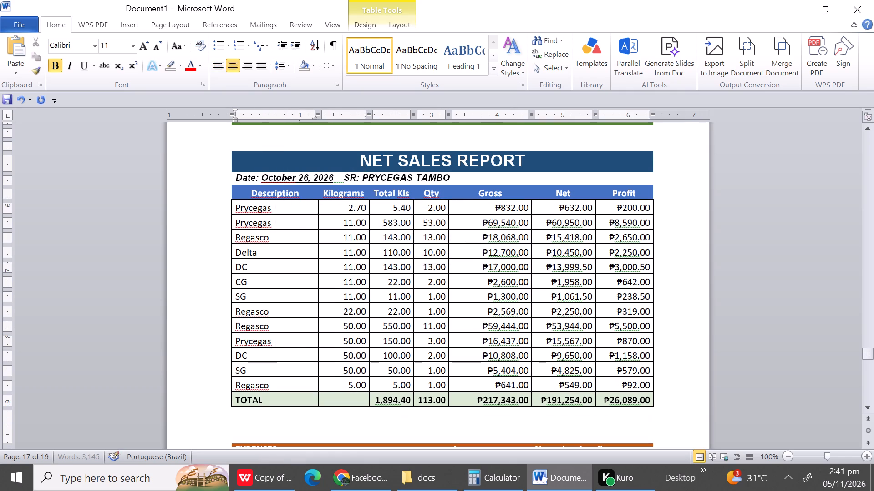
Insert a blank row below the October 26 product TOTAL to push the EXPENSES section onto the following page.
click(572, 432)
click(658, 432)
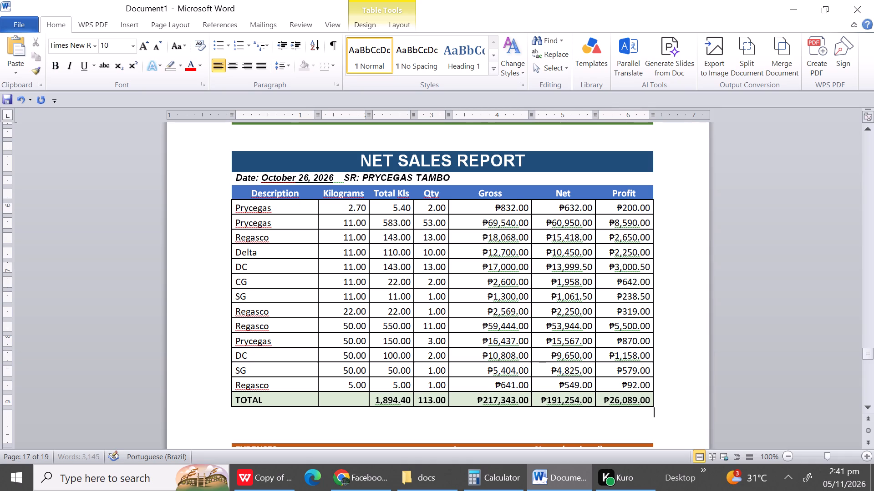
key(Return)
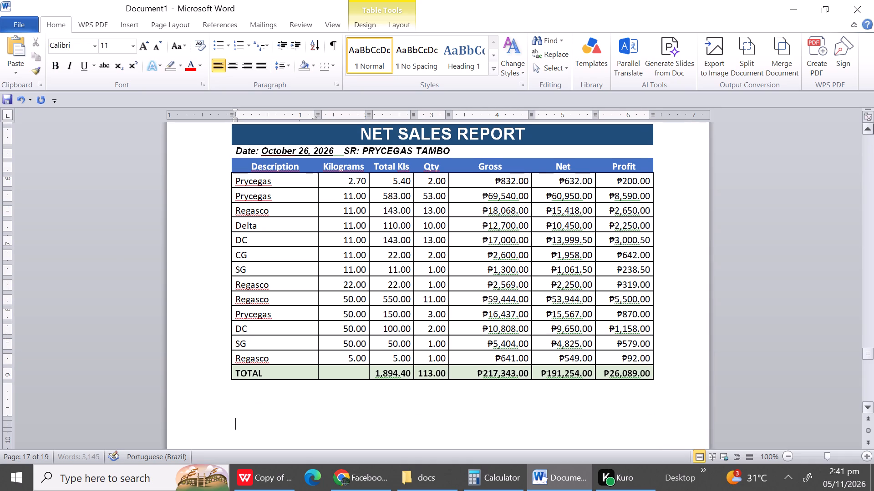
Delete the five unused zero-value rows and the blank row above TOTAL in the October 25 report's product table.
triple_click(869, 133)
triple_click(869, 133)
triple_click(869, 133)
triple_click(869, 133)
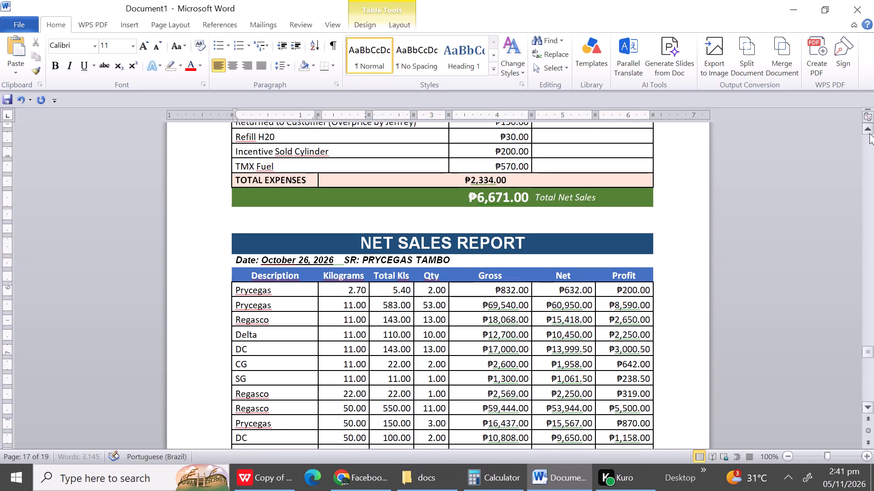
click(870, 145)
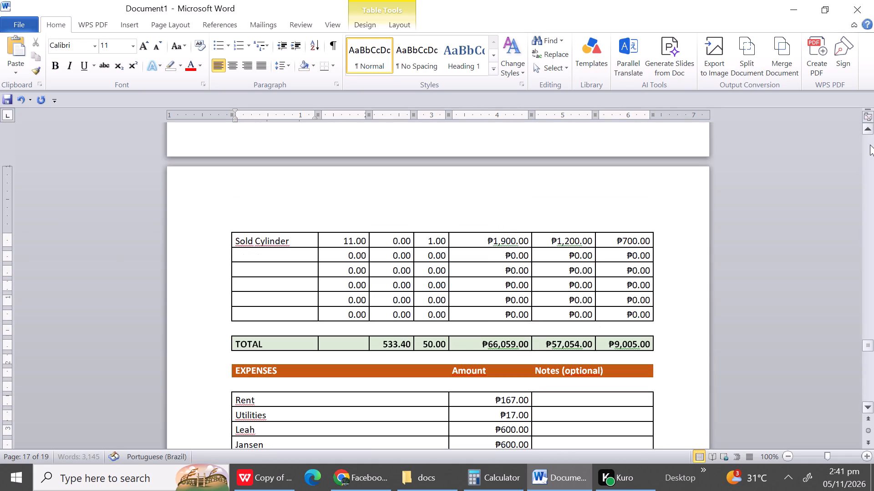
drag(300, 259, 291, 320)
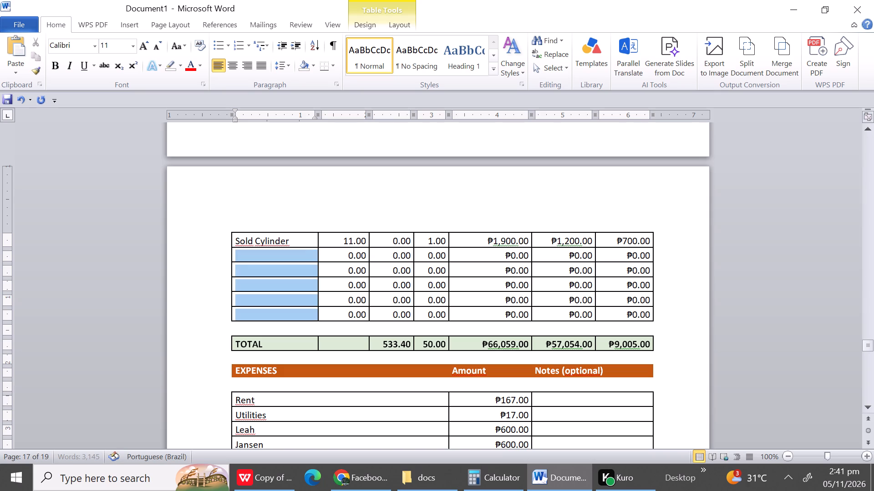
drag(291, 320, 290, 322)
right_click(290, 322)
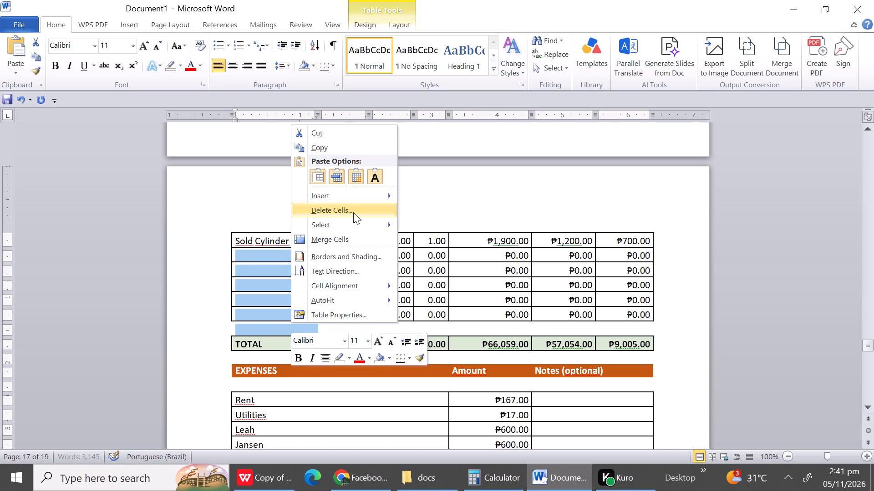
click(353, 212)
click(381, 224)
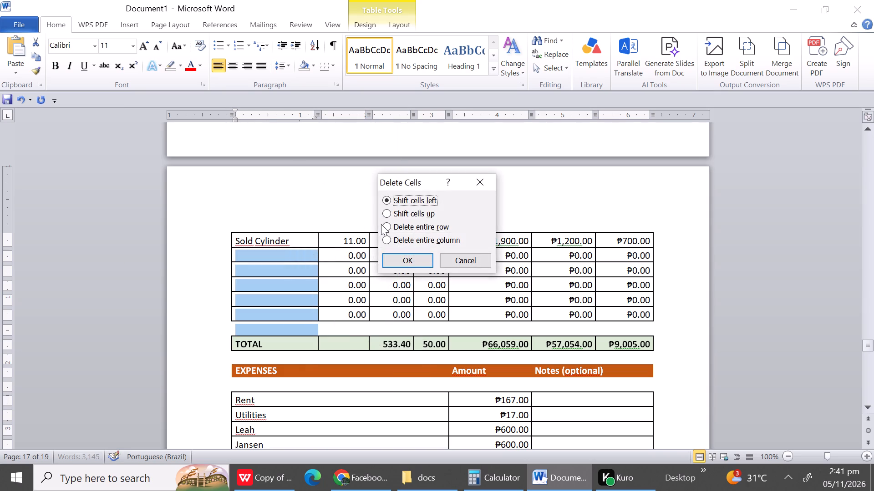
click(389, 225)
click(401, 254)
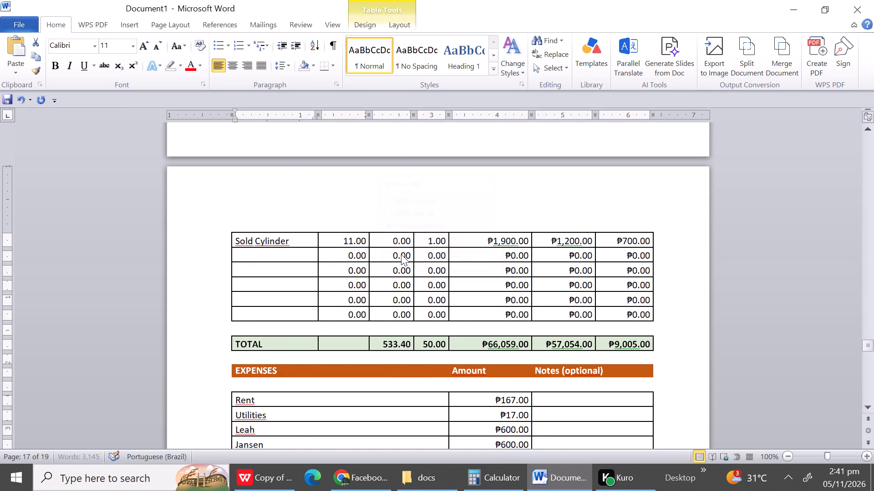
Delete the entire blank row between the date line and the column header row in the October 25 report.
triple_click(870, 127)
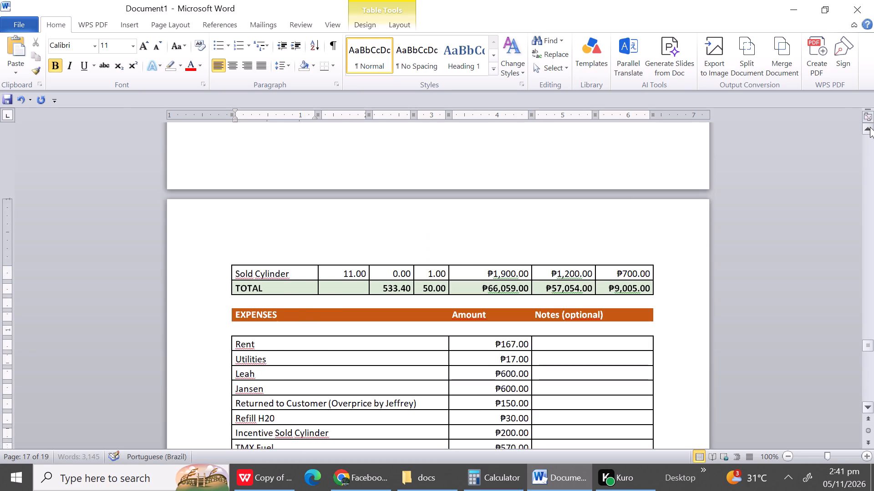
triple_click(870, 127)
triple_click(870, 127)
triple_click(870, 127)
triple_click(870, 127)
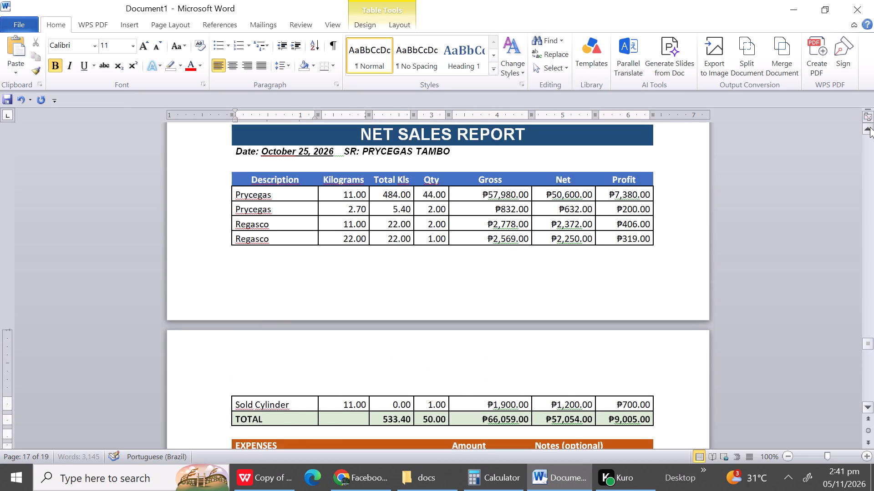
triple_click(870, 127)
click(870, 127)
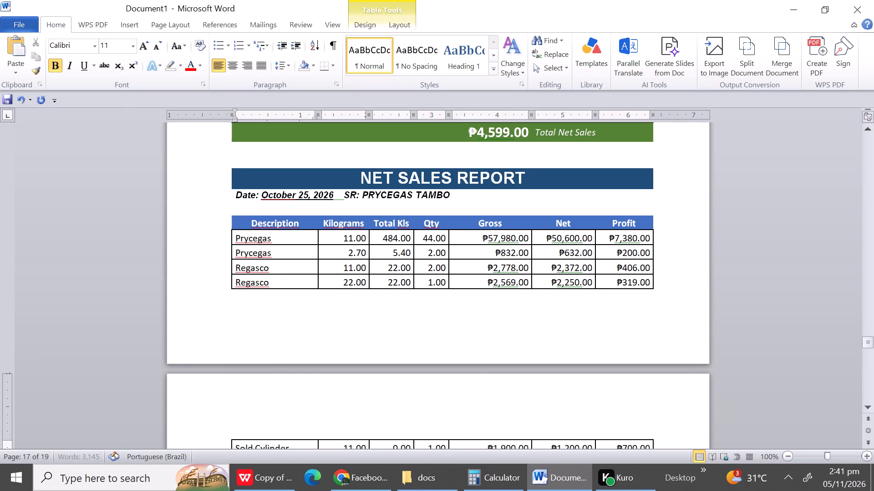
click(270, 209)
right_click(270, 209)
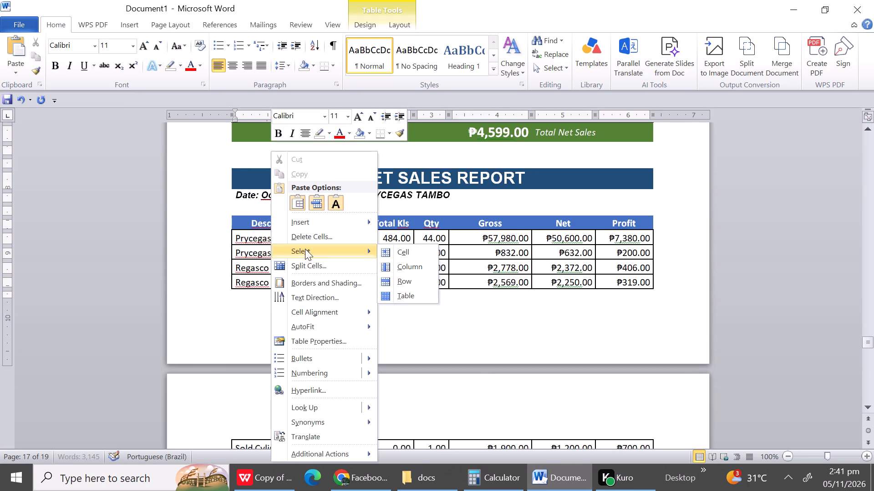
click(302, 233)
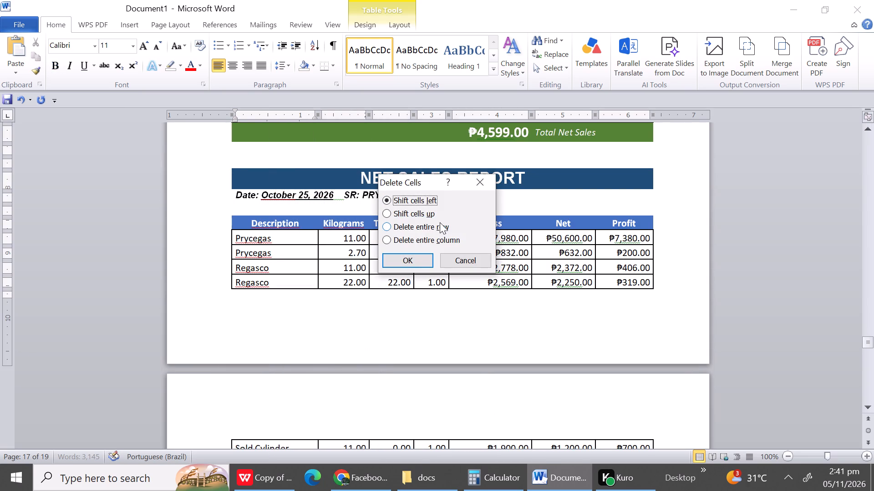
click(440, 222)
click(406, 259)
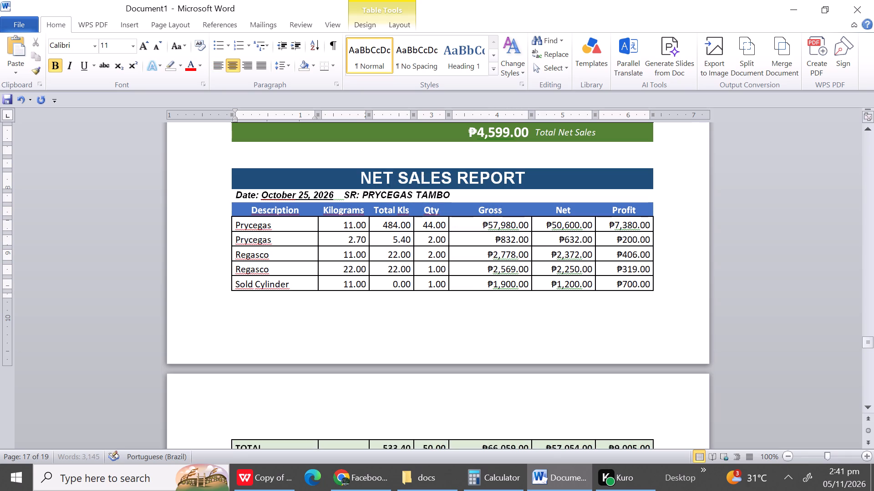
Delete one entire blank row above the October 25 report's NET SALES REPORT title.
click(269, 161)
right_click(269, 161)
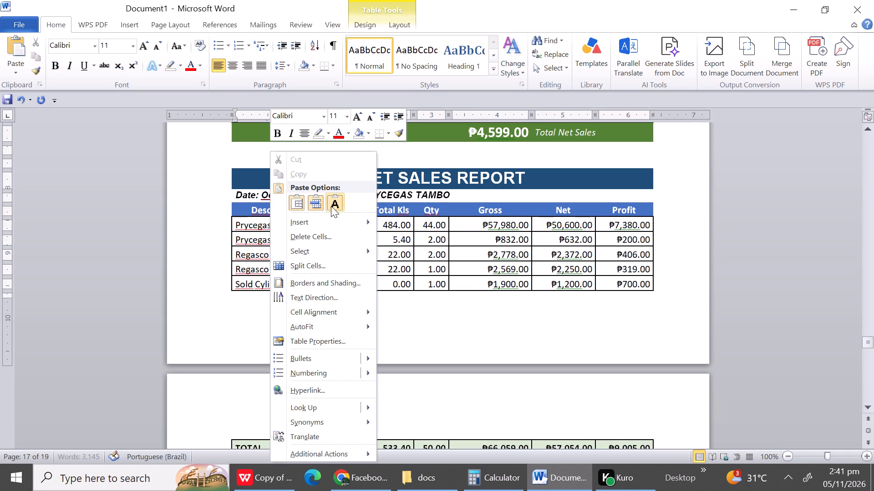
click(319, 235)
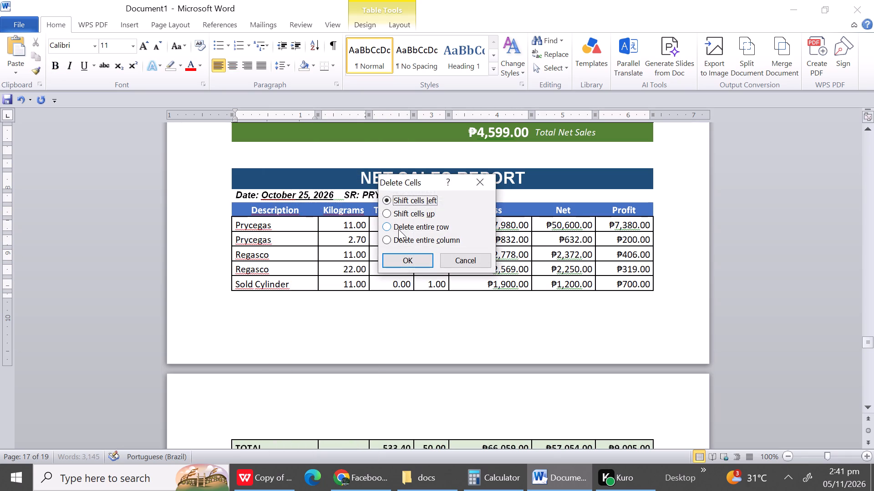
click(398, 229)
click(409, 260)
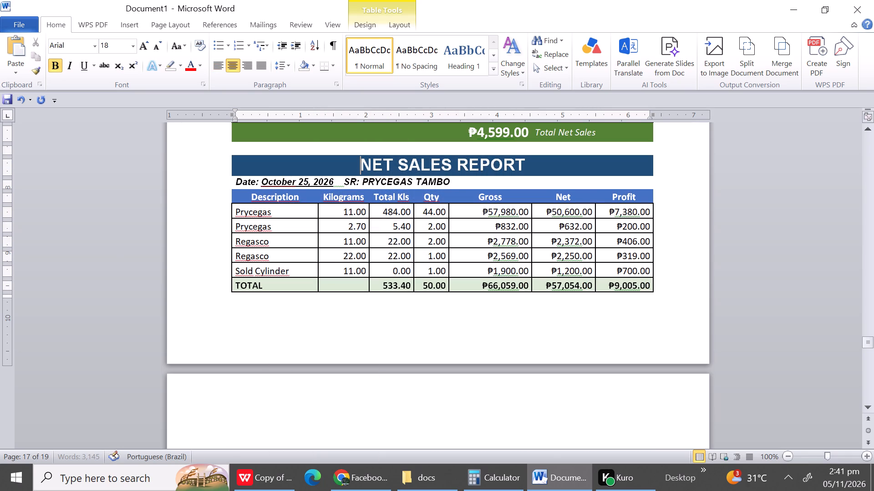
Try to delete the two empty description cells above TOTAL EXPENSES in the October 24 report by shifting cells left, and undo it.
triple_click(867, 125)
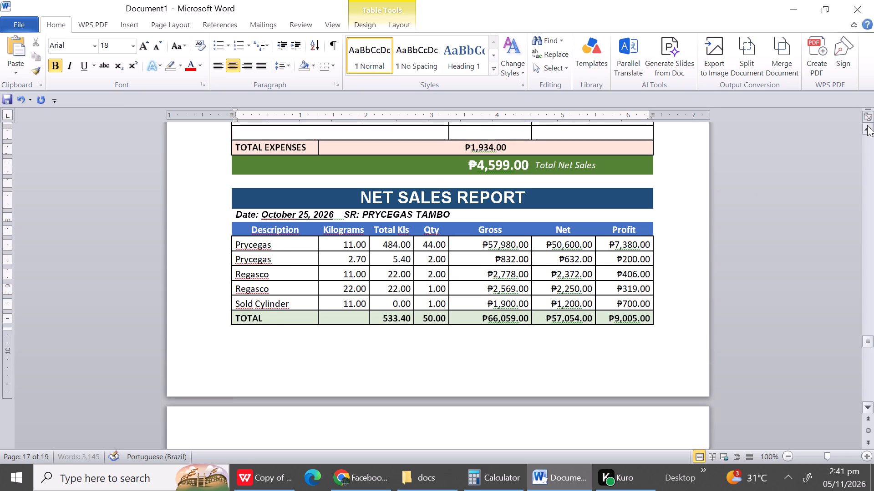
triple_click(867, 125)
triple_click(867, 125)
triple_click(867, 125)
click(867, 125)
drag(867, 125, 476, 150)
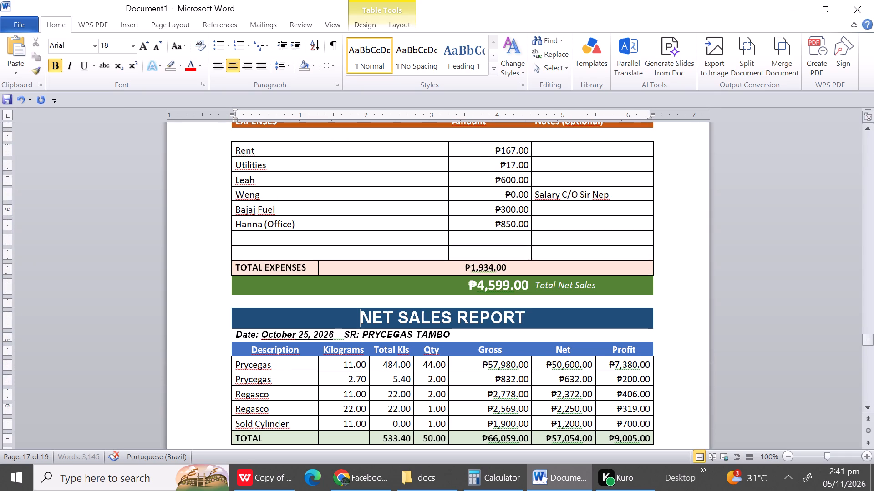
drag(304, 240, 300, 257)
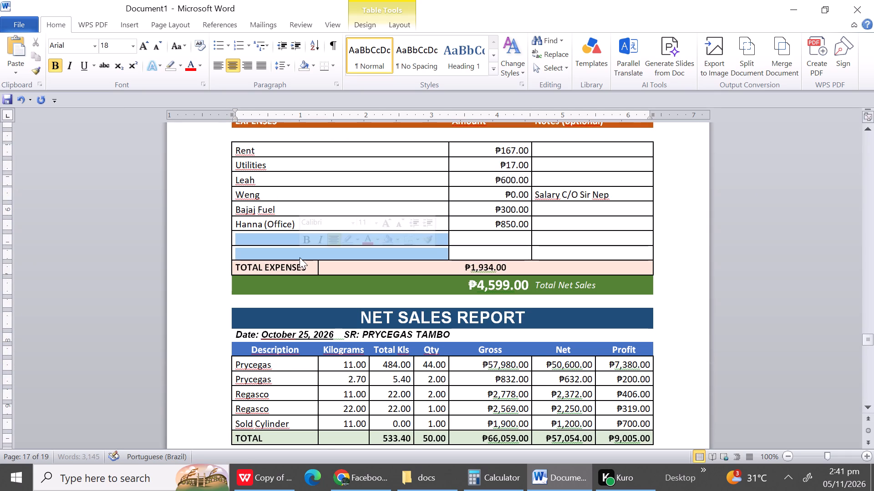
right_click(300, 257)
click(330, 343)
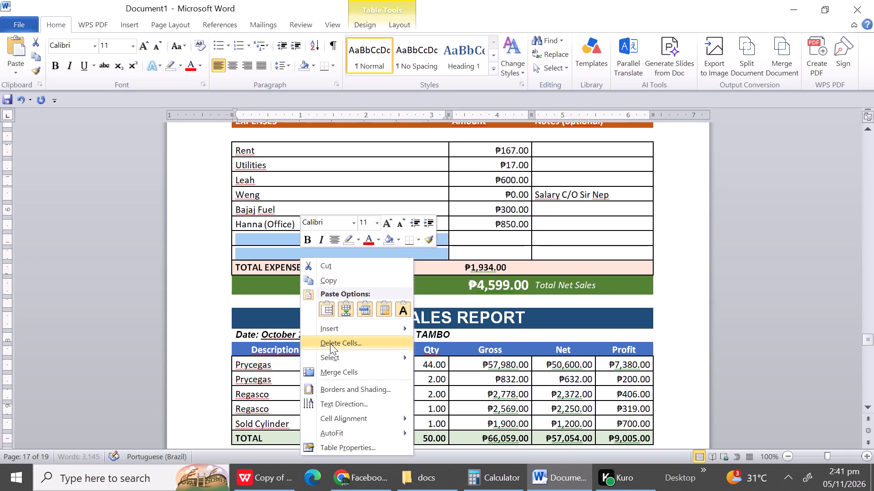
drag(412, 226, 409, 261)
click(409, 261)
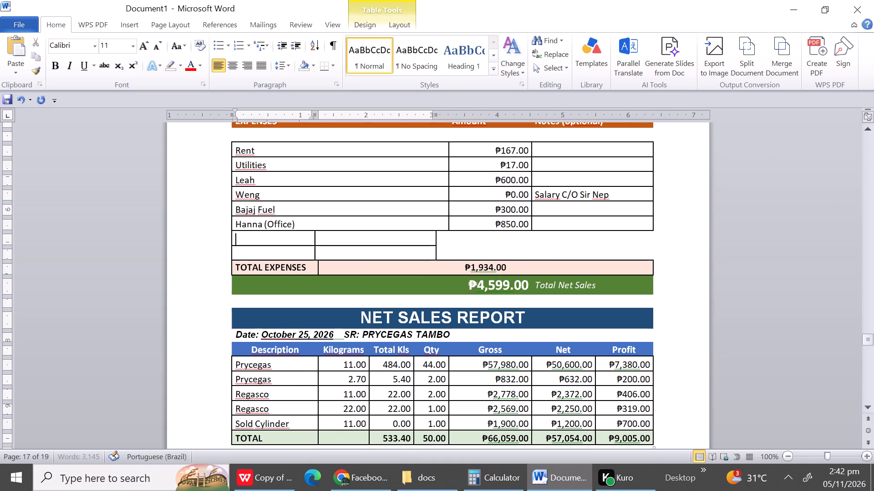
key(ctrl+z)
Delete the two entire empty rows above TOTAL EXPENSES in the October 24 report's expenses table.
right_click(288, 236)
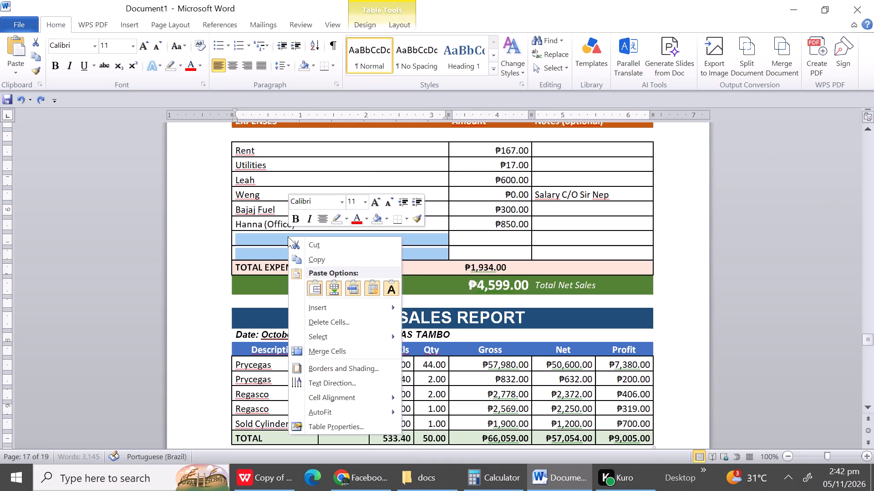
click(332, 325)
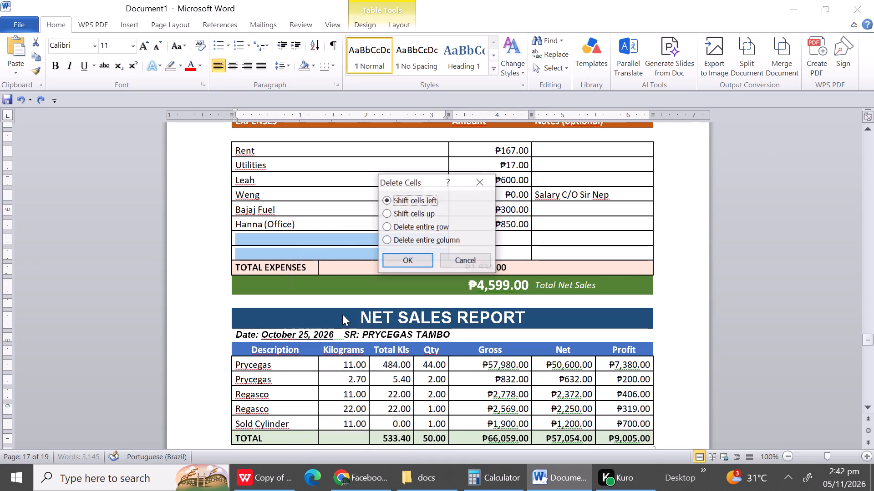
click(428, 227)
click(421, 259)
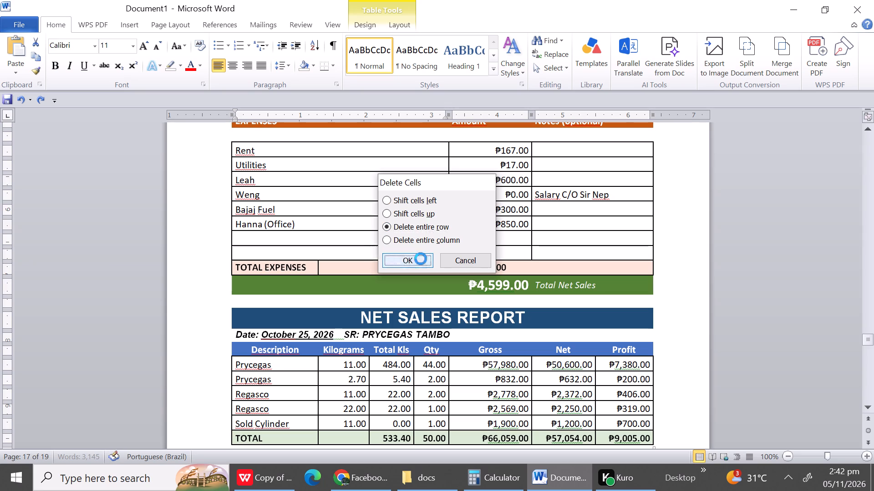
Delete the entire blank row between the EXPENSES header and the Rent row in the October 24 report.
triple_click(870, 129)
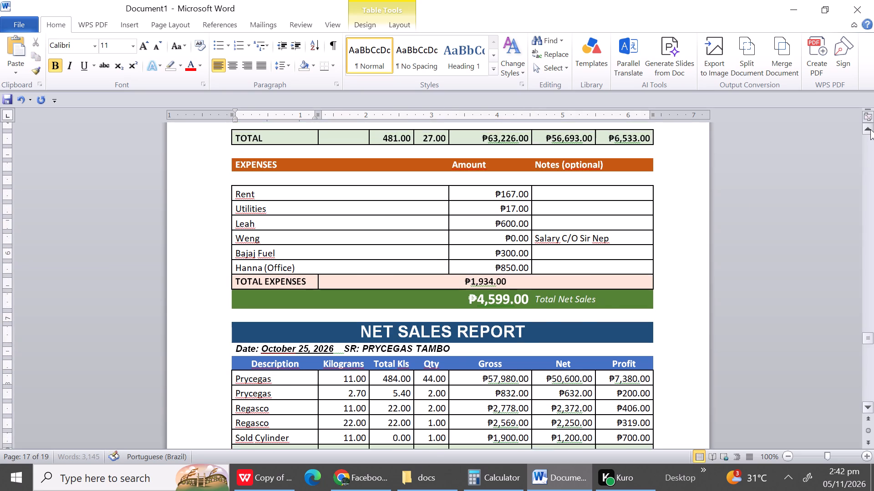
triple_click(870, 129)
triple_click(870, 129)
click(870, 129)
drag(870, 129, 394, 258)
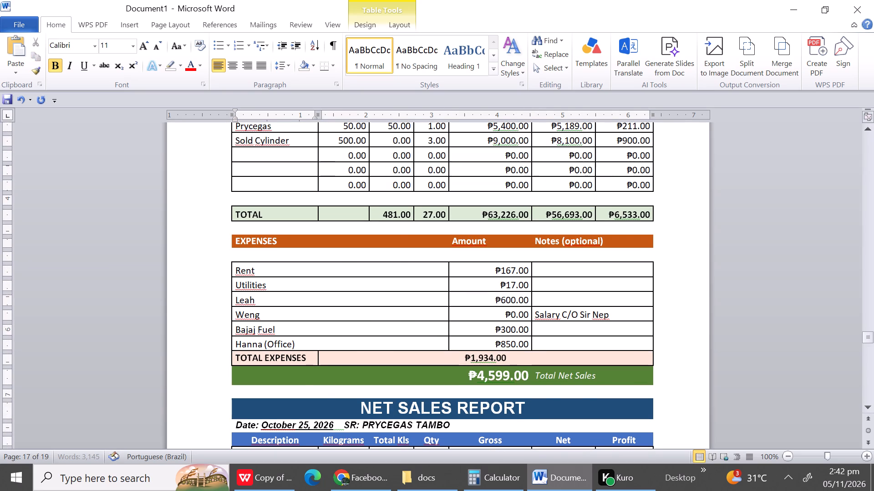
click(294, 256)
right_click(294, 256)
click(323, 238)
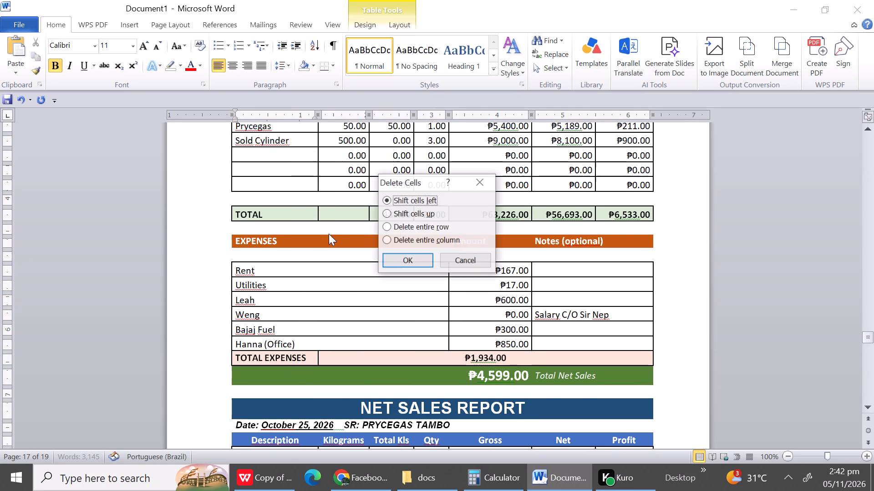
click(424, 225)
click(420, 259)
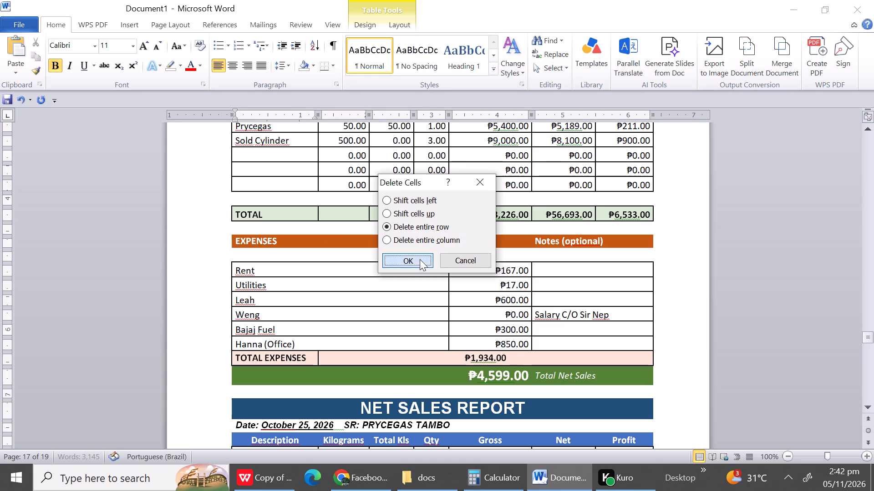
Delete the three unused zero-value rows and the blank row above TOTAL in the October 24 report's product table.
drag(262, 159, 259, 191)
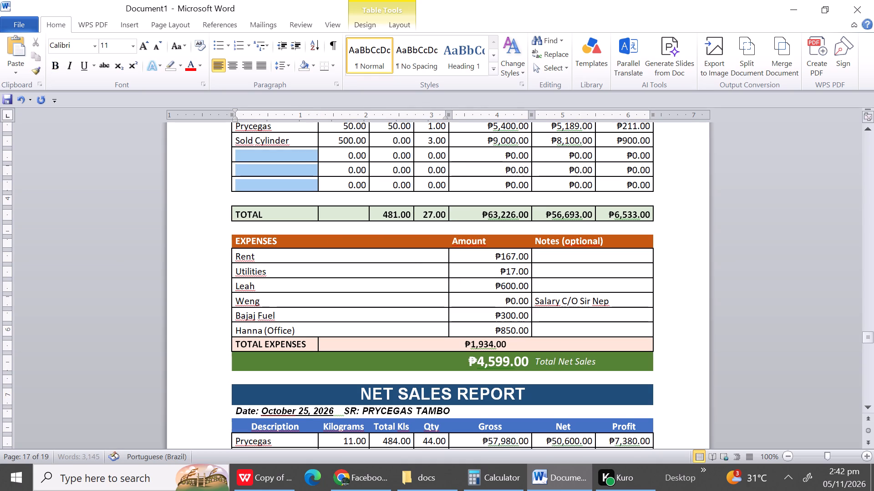
drag(259, 191, 261, 194)
right_click(261, 194)
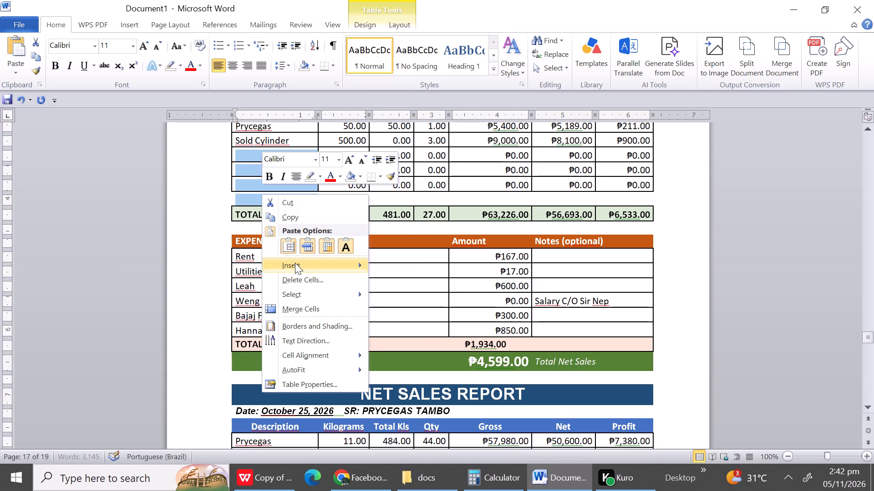
click(297, 281)
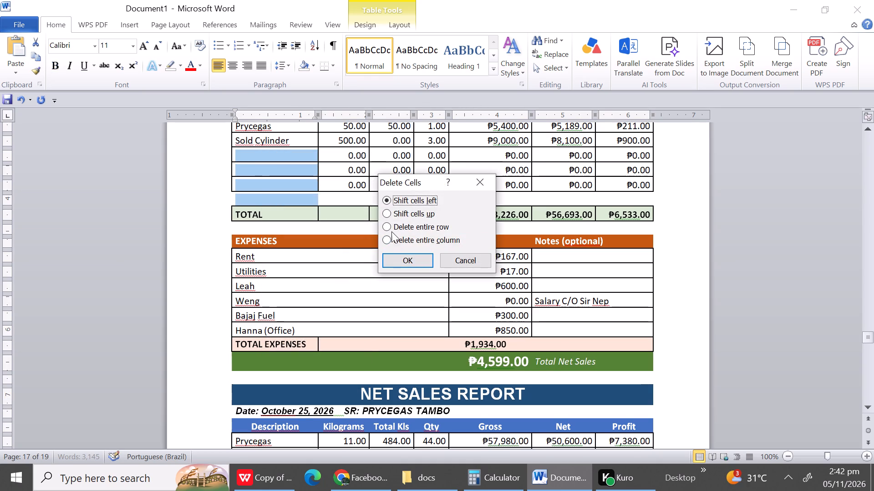
click(391, 230)
click(402, 256)
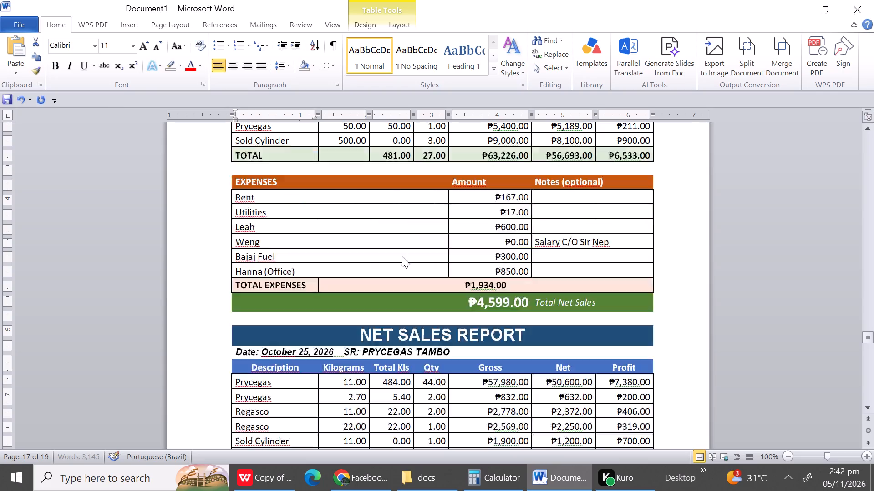
Delete the entire blank row between the date line and the product table header in the October 24 report.
triple_click(869, 131)
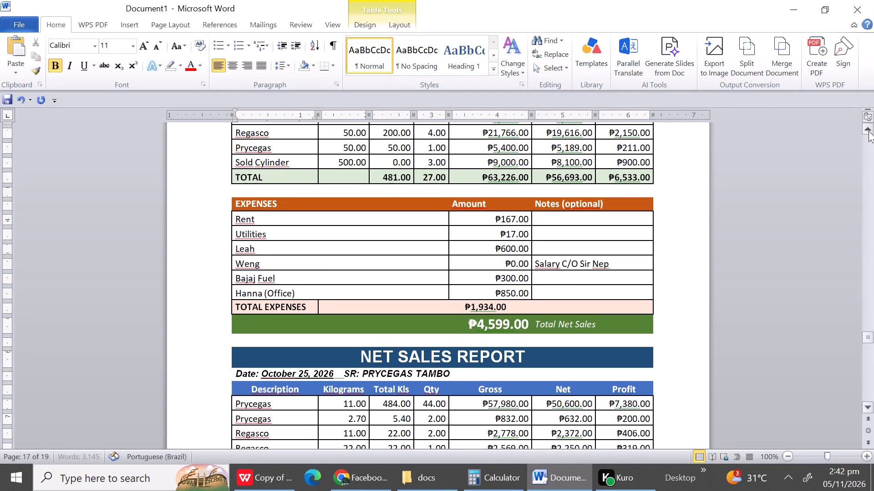
triple_click(869, 131)
double_click(869, 131)
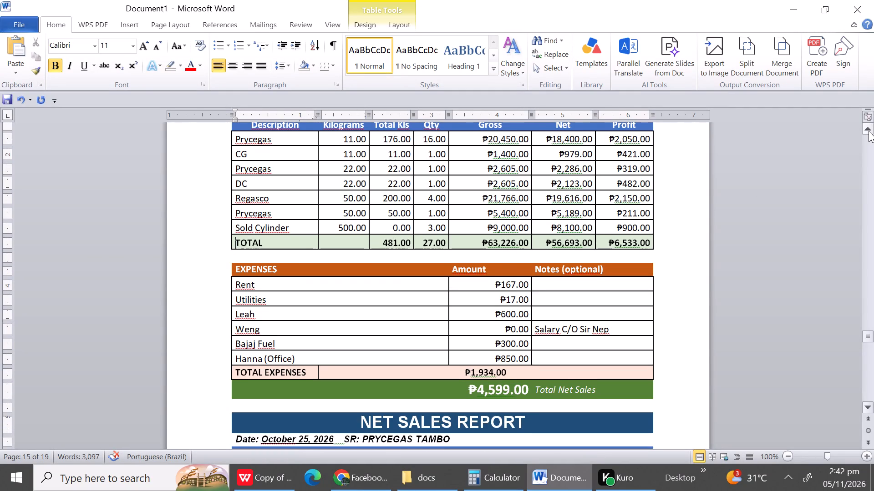
double_click(869, 131)
triple_click(869, 131)
triple_click(869, 131)
drag(869, 131, 265, 265)
click(242, 207)
right_click(242, 207)
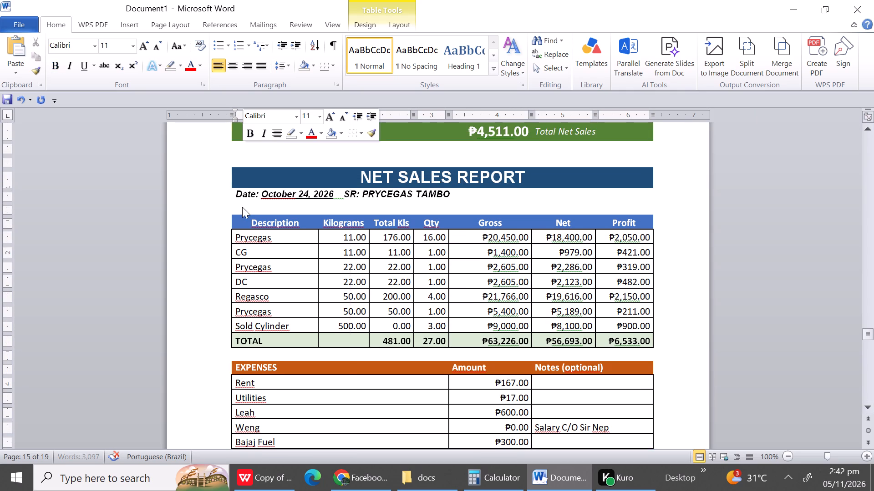
click(294, 238)
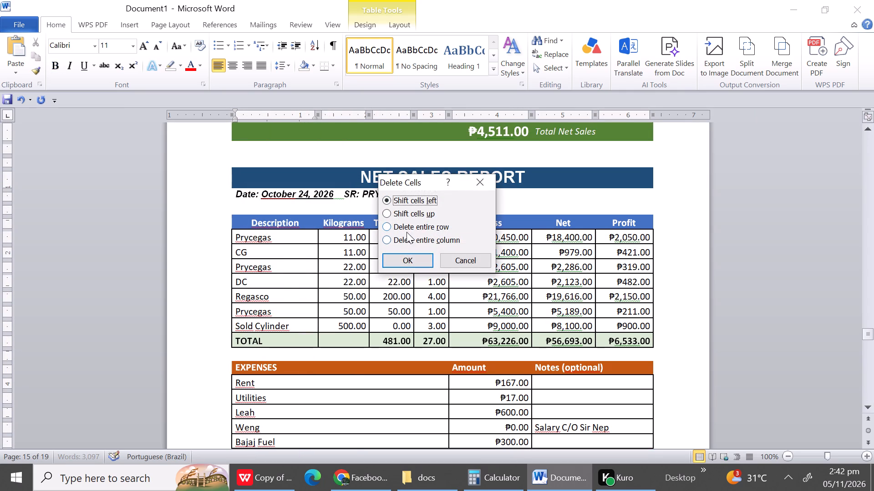
click(406, 232)
click(407, 257)
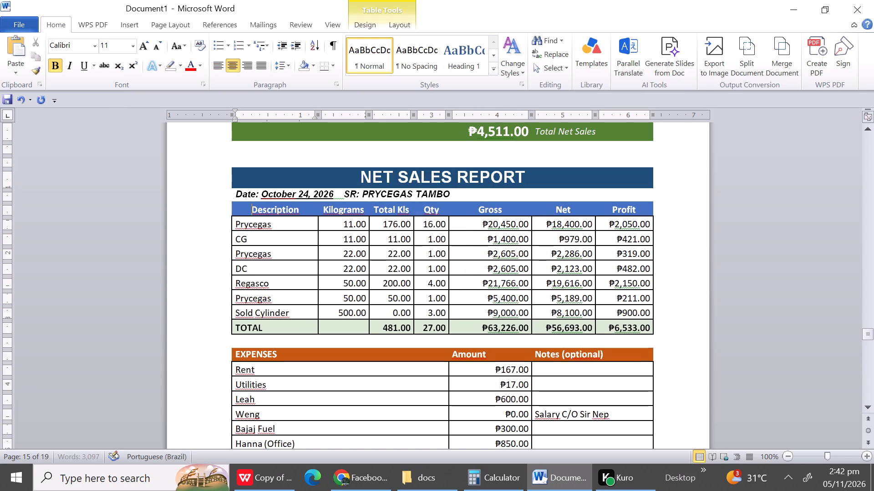
Delete one entire blank row directly above the October 24 report's NET SALES REPORT title.
triple_click(867, 128)
double_click(867, 128)
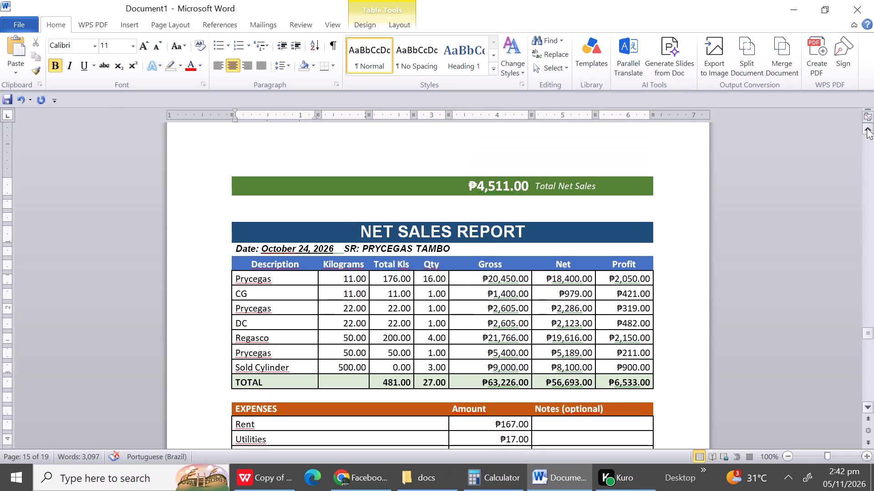
drag(867, 128, 271, 223)
click(271, 223)
right_click(271, 223)
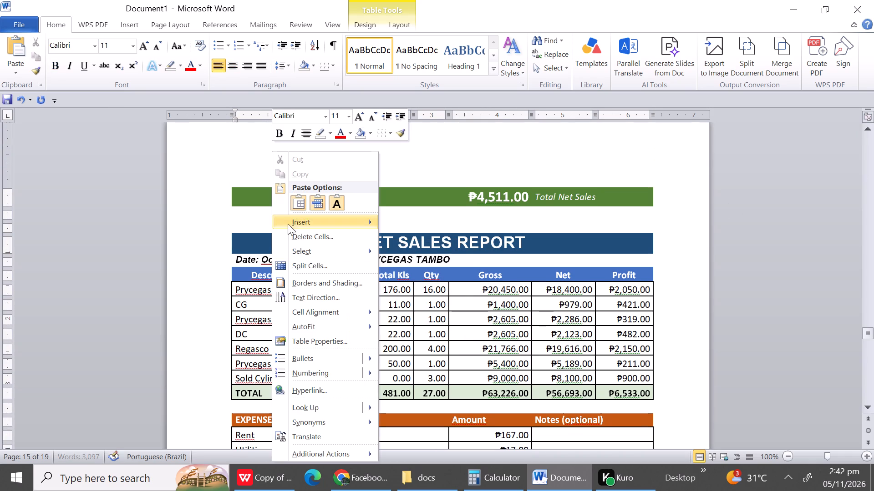
click(294, 234)
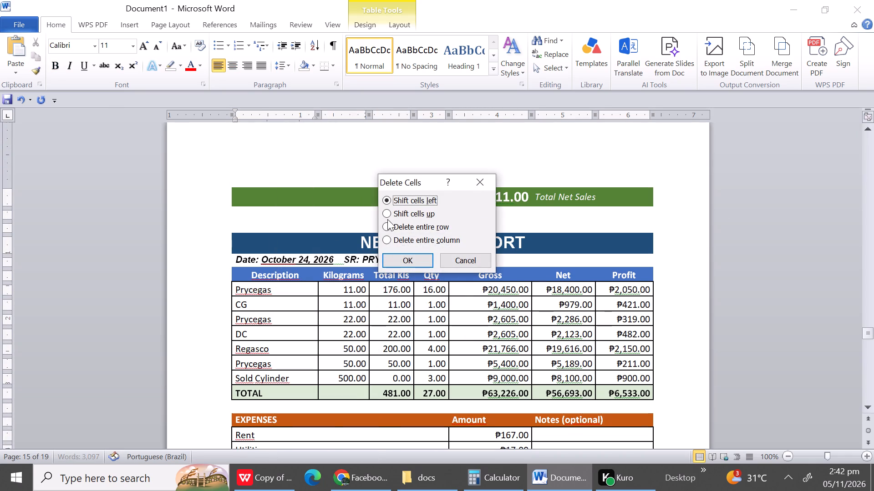
click(391, 226)
click(397, 265)
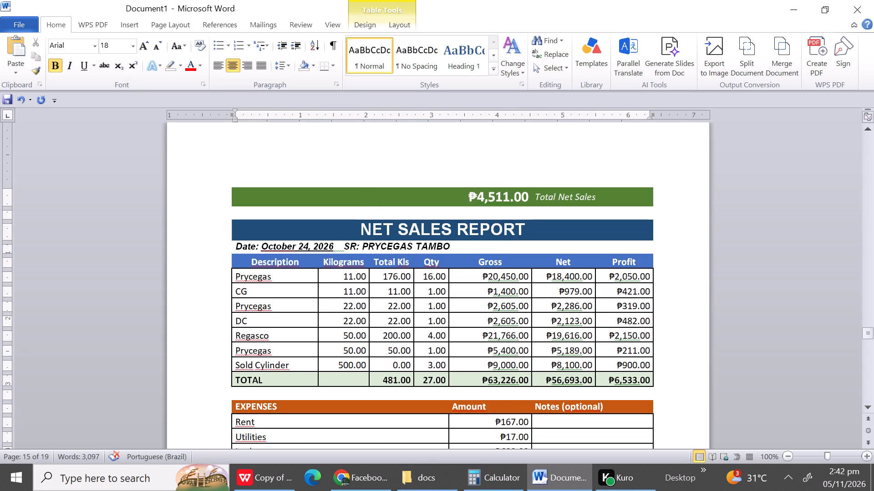
Delete the two entire empty rows above TOTAL EXPENSES in the October 23 report's expenses table.
triple_click(862, 126)
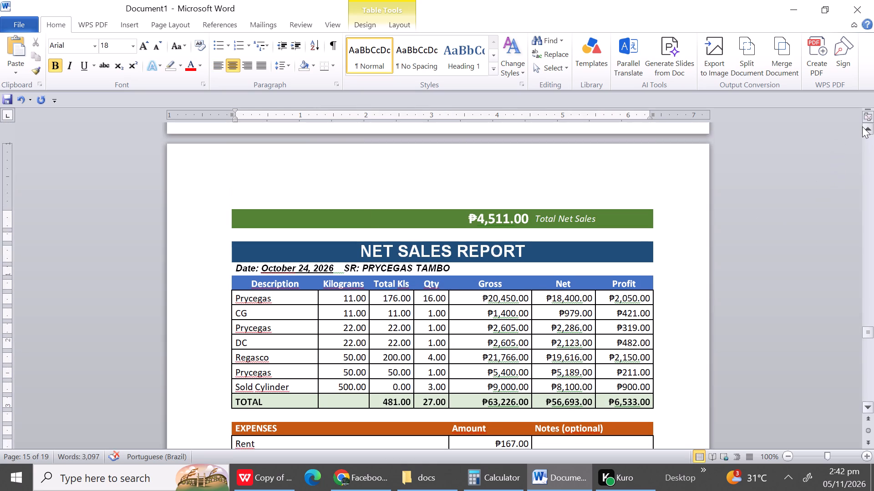
triple_click(862, 126)
triple_click(862, 126)
triple_click(862, 126)
double_click(862, 126)
drag(862, 126, 291, 121)
drag(279, 175, 278, 190)
right_click(278, 190)
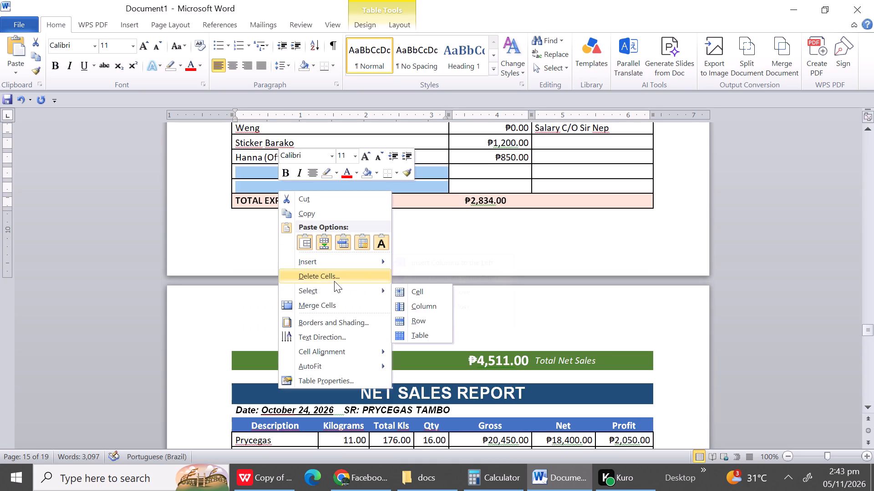
click(333, 281)
click(395, 227)
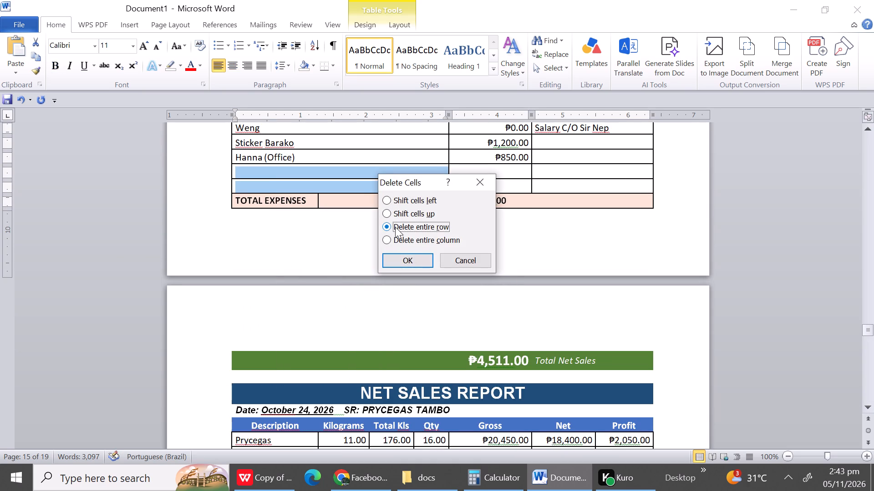
click(408, 261)
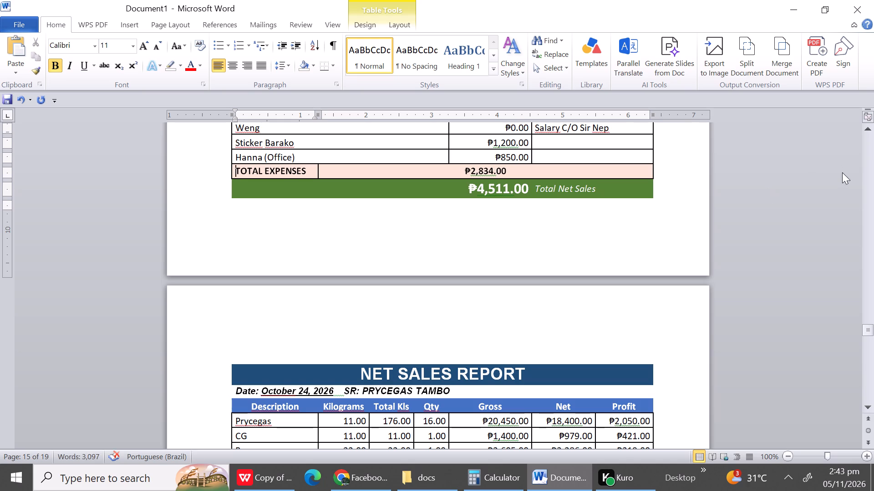
Delete the entire blank row between the EXPENSES header and the Rent row in the October 23 report.
triple_click(867, 131)
triple_click(867, 131)
triple_click(867, 131)
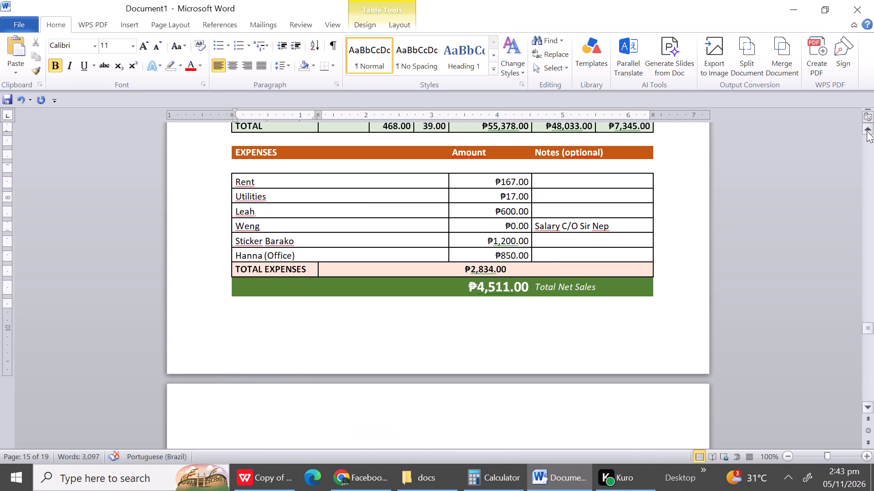
triple_click(867, 131)
triple_click(867, 131)
drag(867, 131, 318, 287)
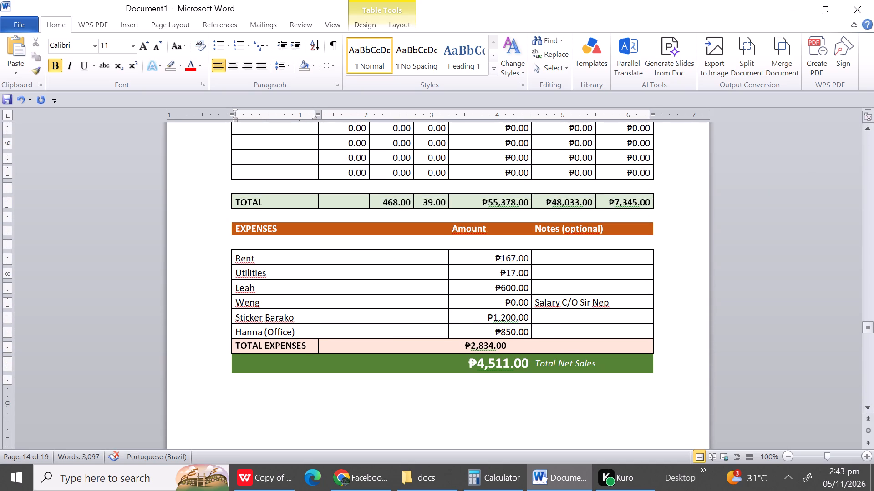
click(256, 243)
right_click(256, 243)
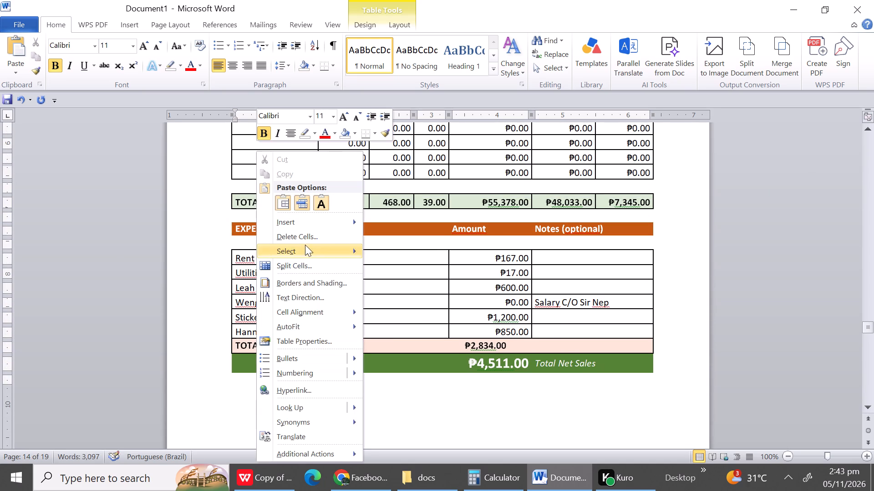
click(300, 235)
click(400, 225)
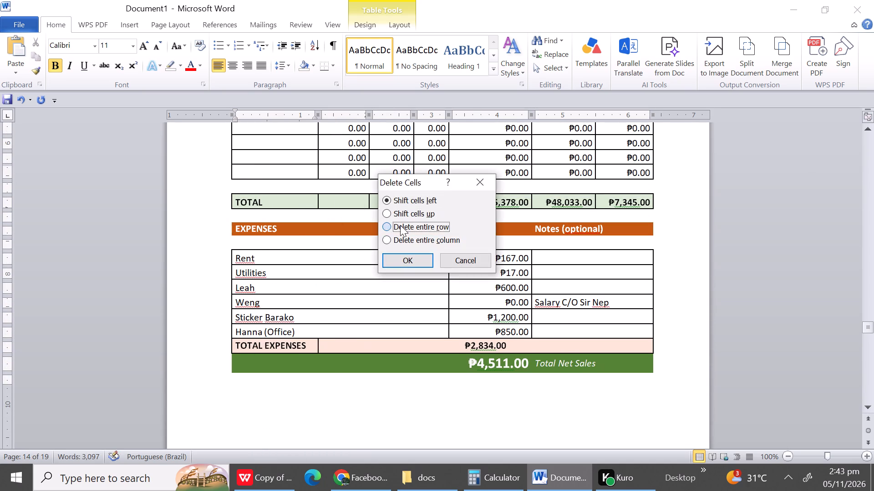
click(417, 264)
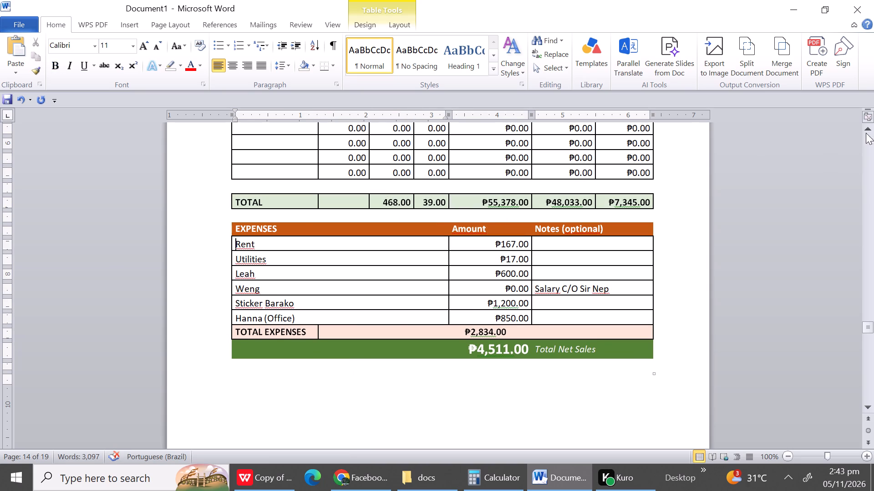
Delete the six unused zero-value rows and the blank row above TOTAL in the October 23 report's product table.
triple_click(862, 132)
drag(862, 132, 868, 130)
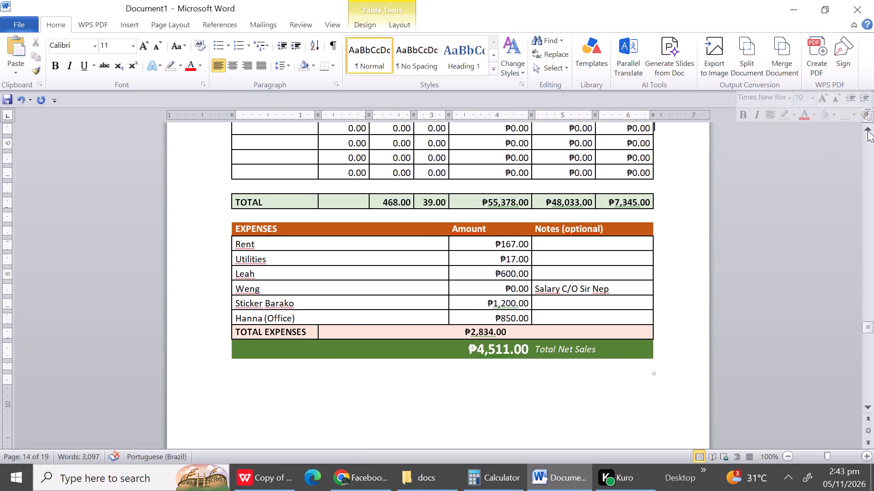
triple_click(868, 130)
triple_click(868, 130)
double_click(868, 130)
drag(868, 130, 281, 215)
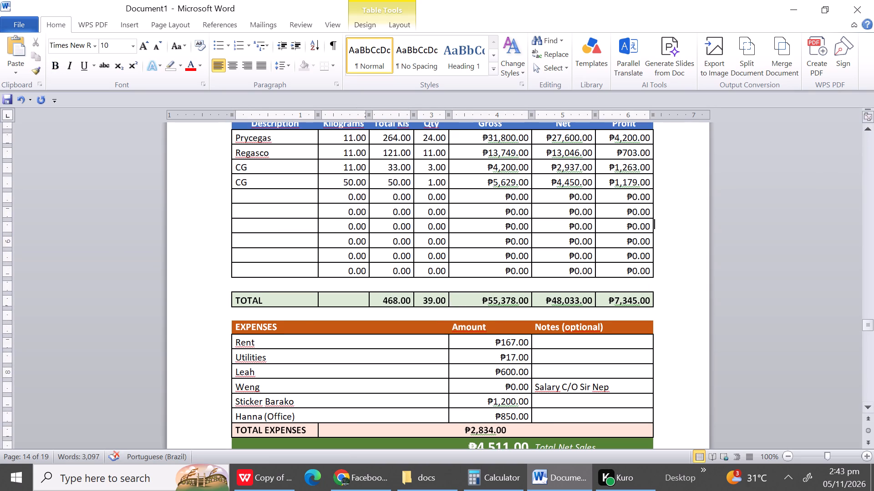
drag(269, 201, 277, 280)
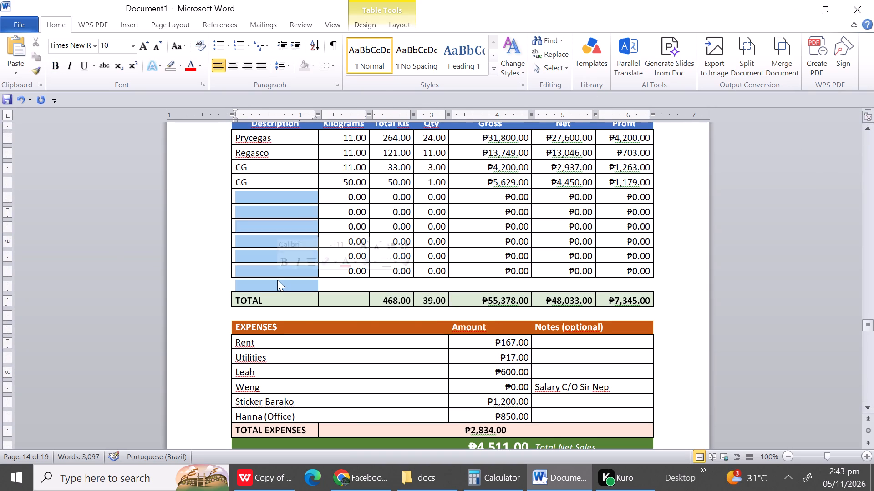
right_click(277, 280)
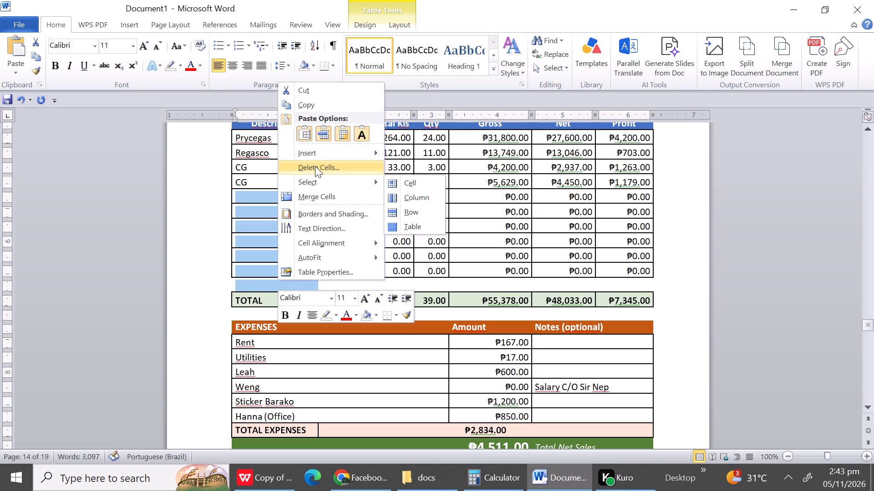
click(315, 166)
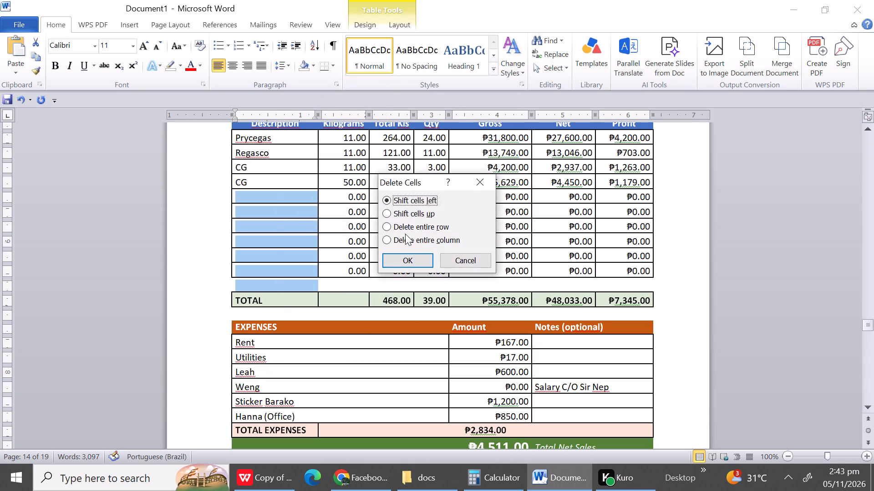
drag(405, 234, 402, 227)
click(402, 227)
click(418, 265)
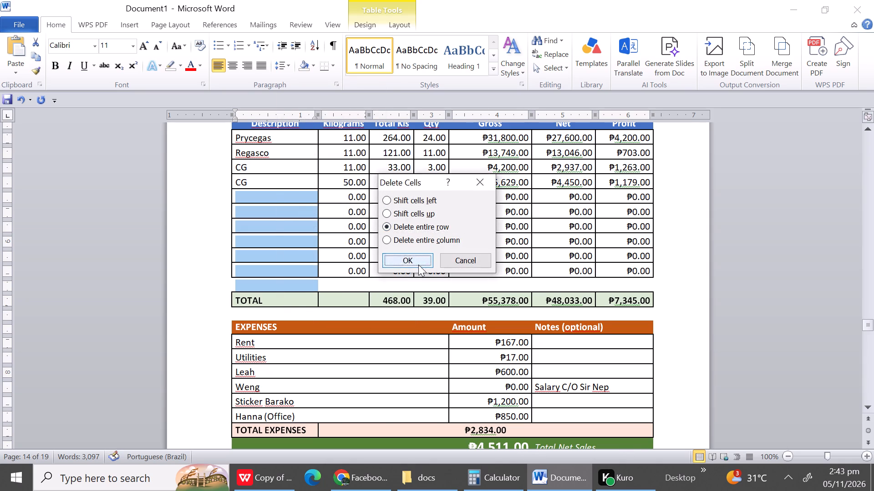
Delete the entire blank row between the date line and the product table header in the October 23 report.
triple_click(868, 134)
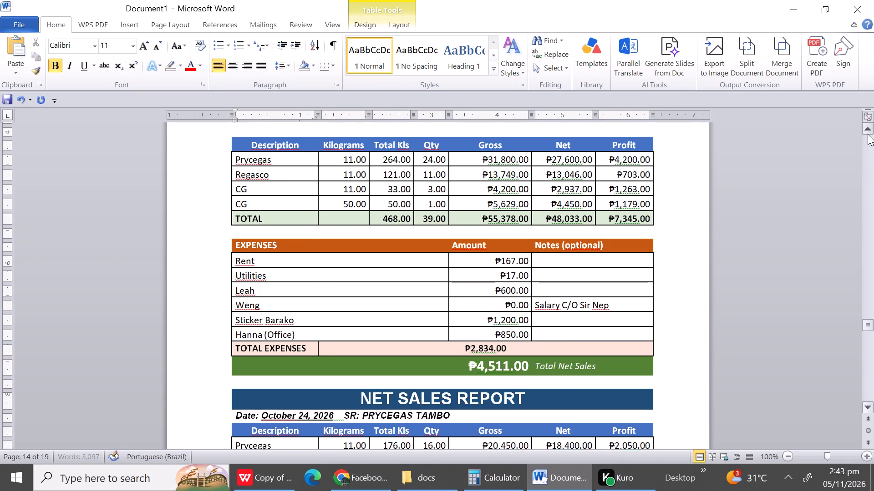
triple_click(868, 134)
triple_click(868, 134)
triple_click(868, 134)
drag(868, 134, 359, 213)
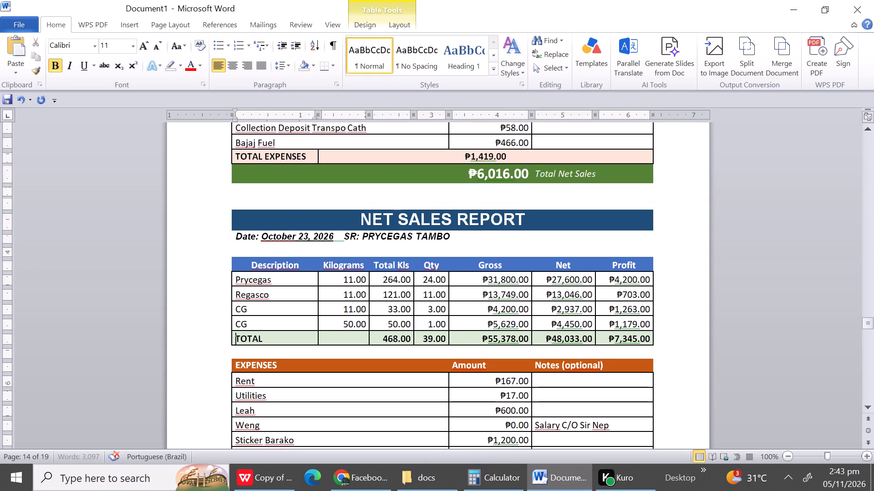
click(254, 255)
right_click(254, 255)
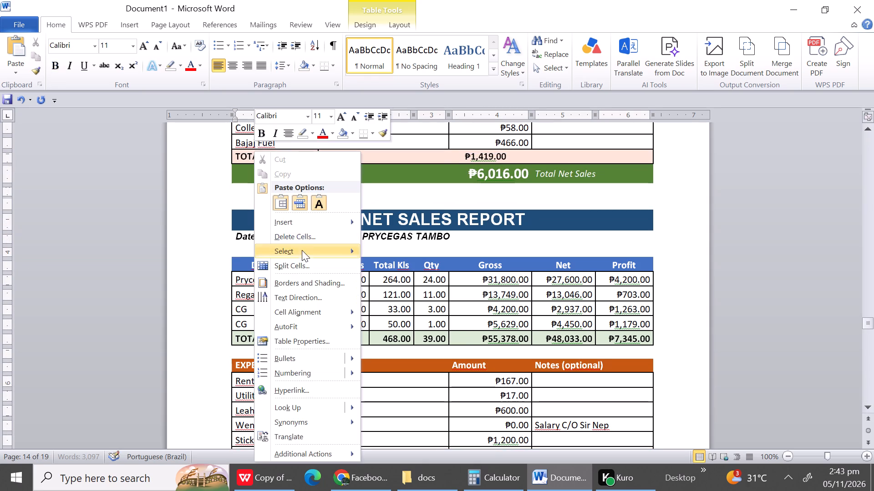
click(295, 238)
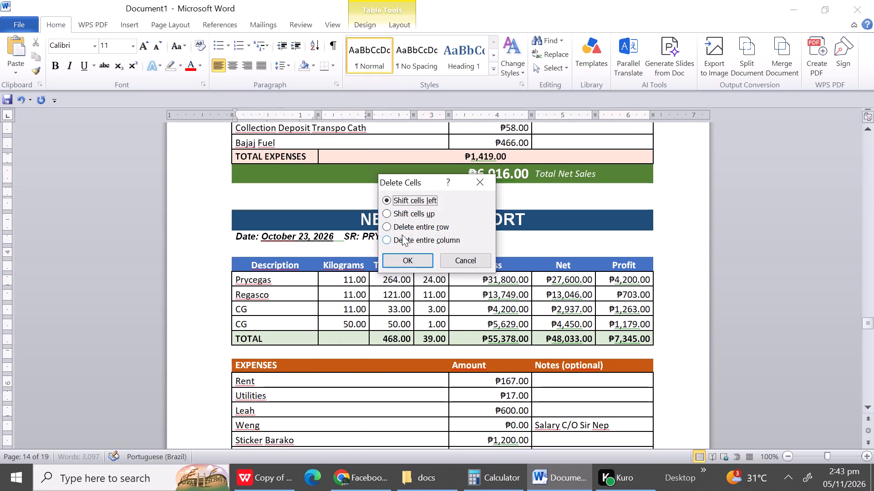
click(404, 228)
click(410, 258)
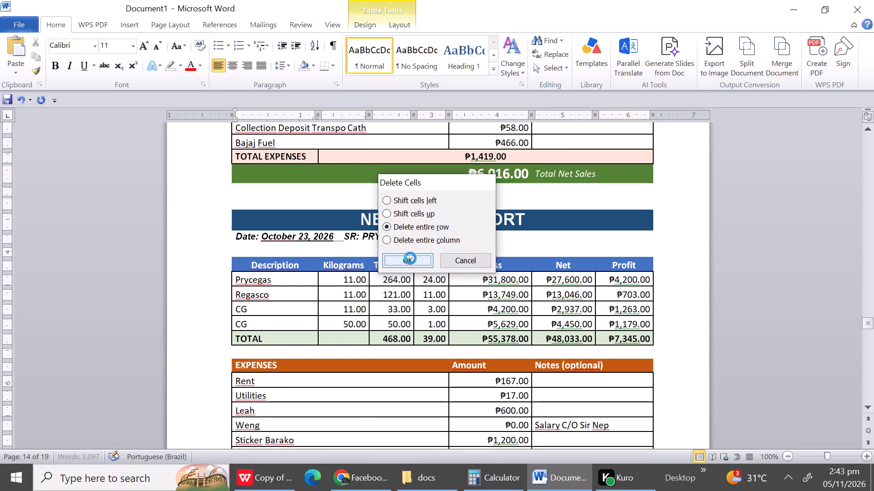
Delete one entire blank row directly above the October 23 report's NET SALES REPORT title.
click(326, 204)
right_click(326, 204)
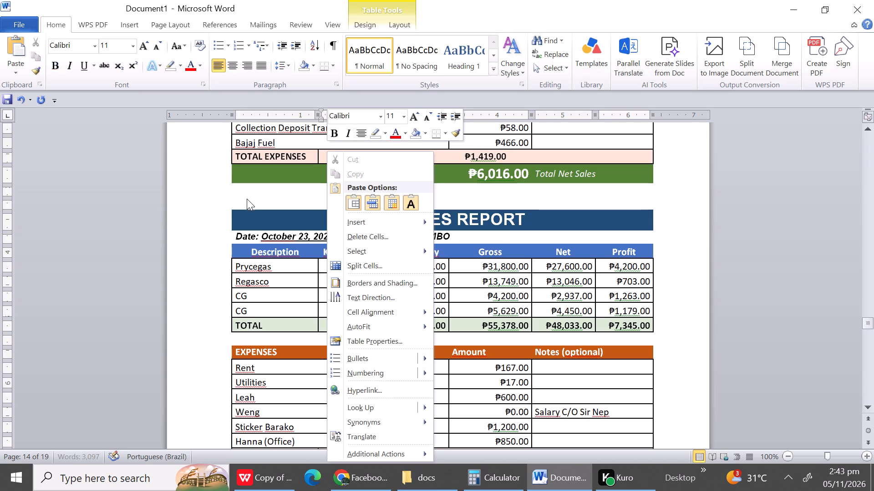
click(246, 197)
click(247, 201)
right_click(247, 201)
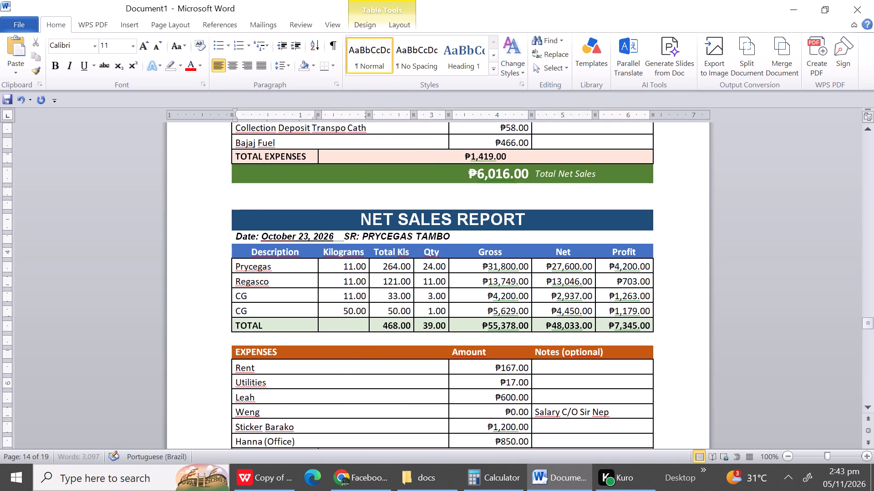
click(291, 235)
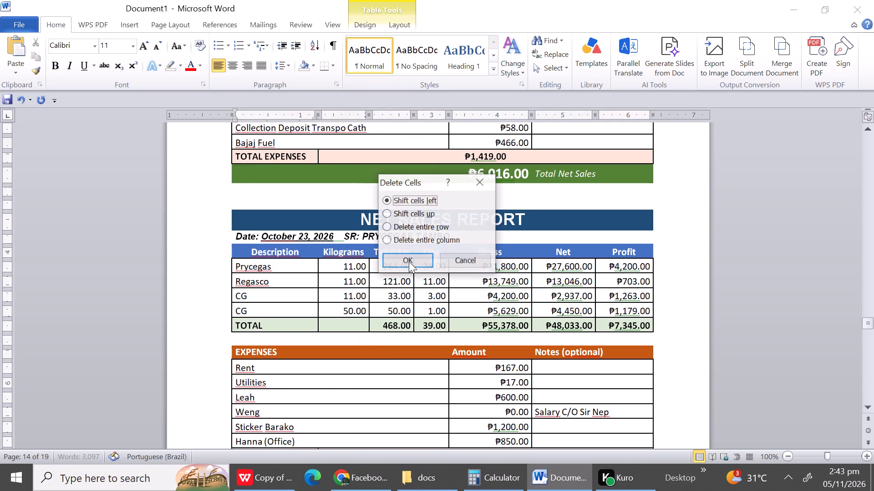
click(413, 228)
click(415, 260)
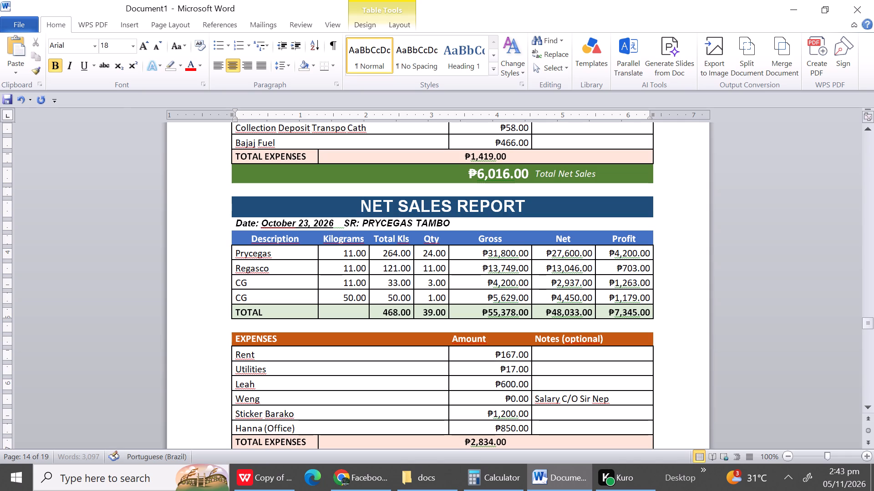
Delete the entire blank row between the EXPENSES header and the Rent row in the October 22 report.
click(870, 146)
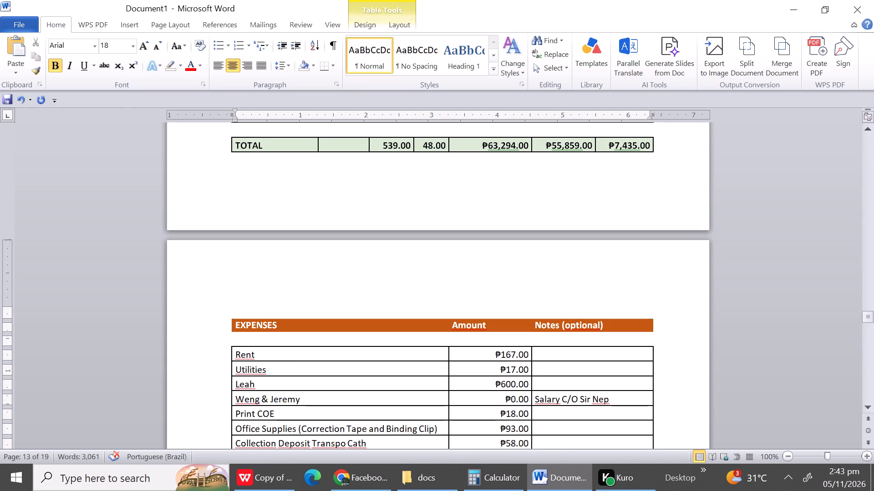
click(373, 338)
right_click(373, 338)
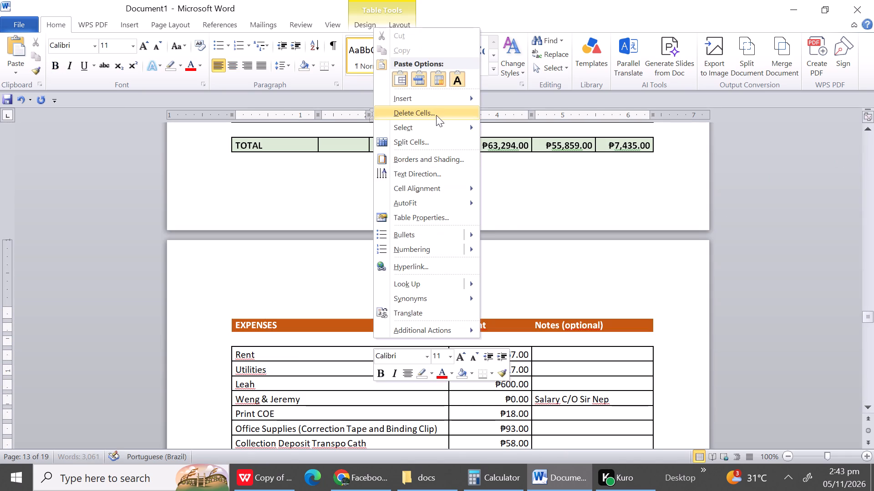
click(436, 115)
click(408, 228)
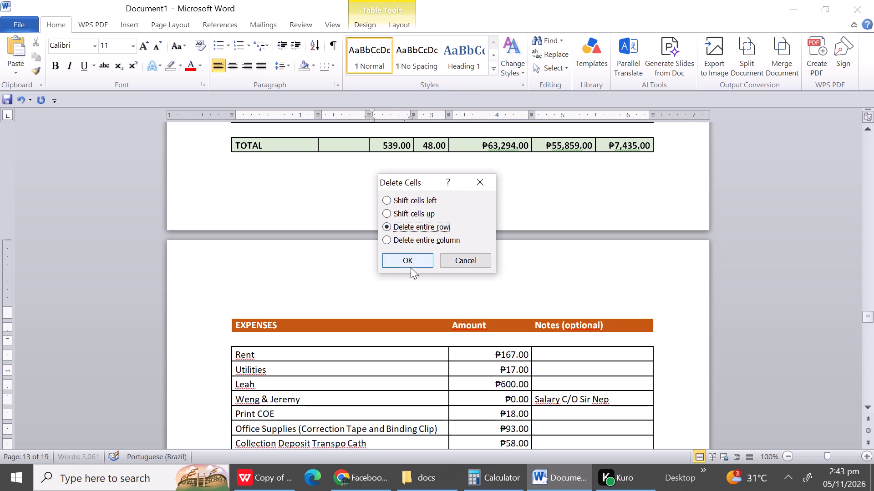
click(407, 265)
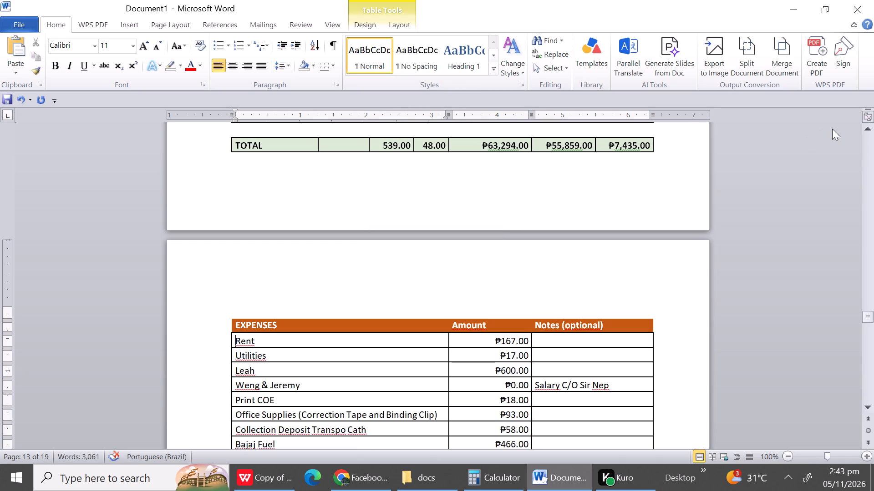
Delete the six unused zero-value rows and the blank row above TOTAL in the October 22 report's product table.
triple_click(866, 130)
triple_click(866, 130)
triple_click(866, 130)
click(866, 130)
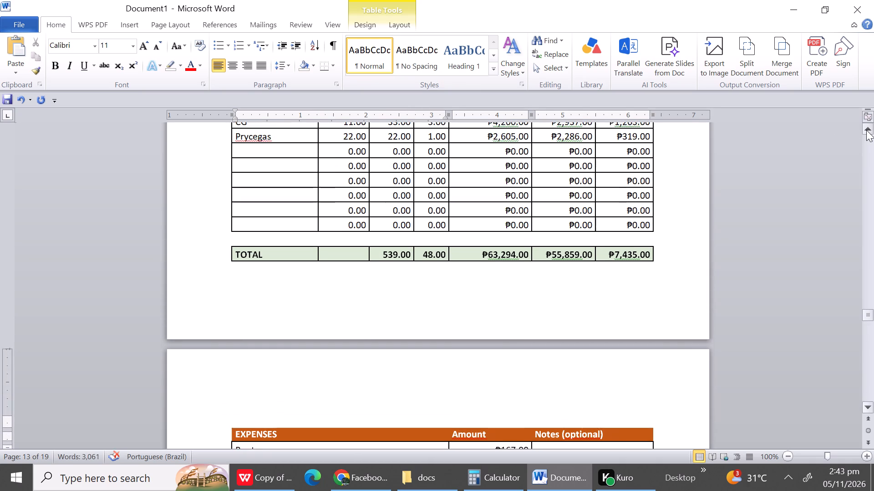
drag(866, 130, 351, 155)
drag(308, 165, 307, 238)
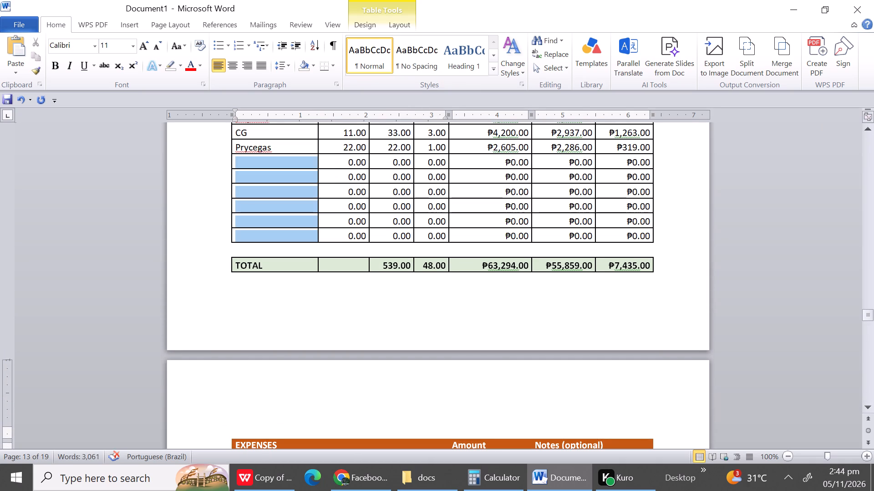
drag(307, 238, 307, 249)
right_click(307, 249)
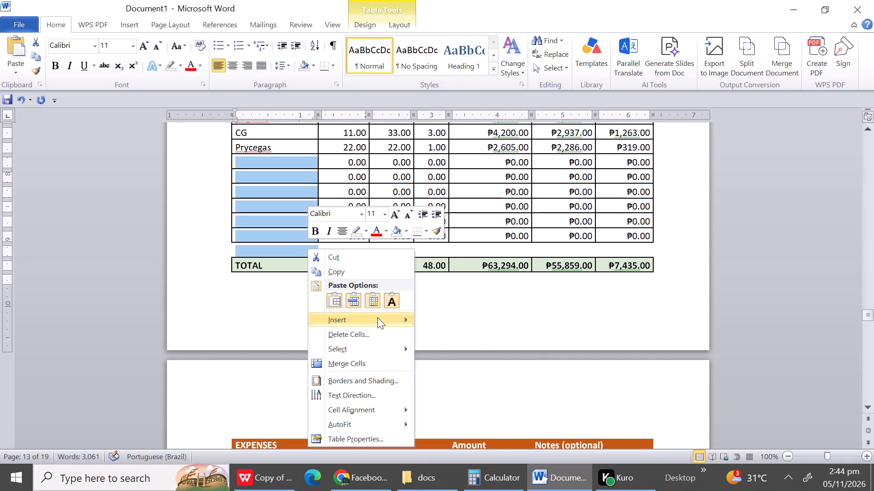
click(379, 337)
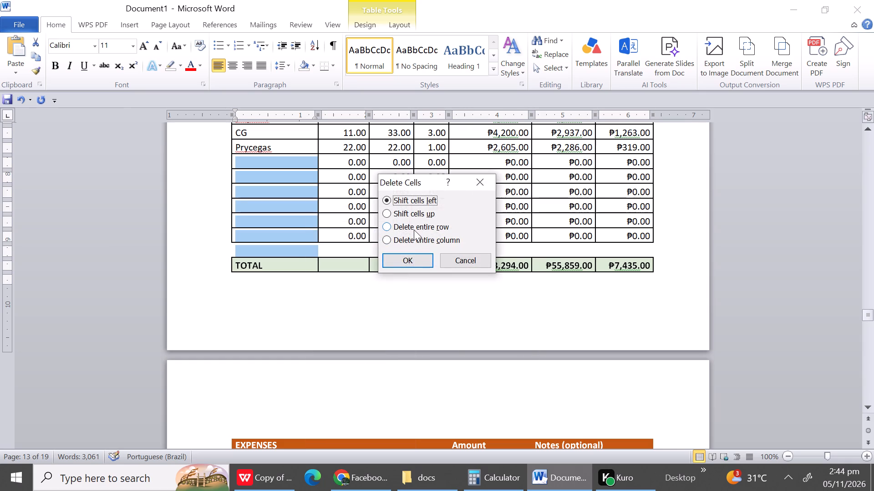
click(414, 230)
click(416, 262)
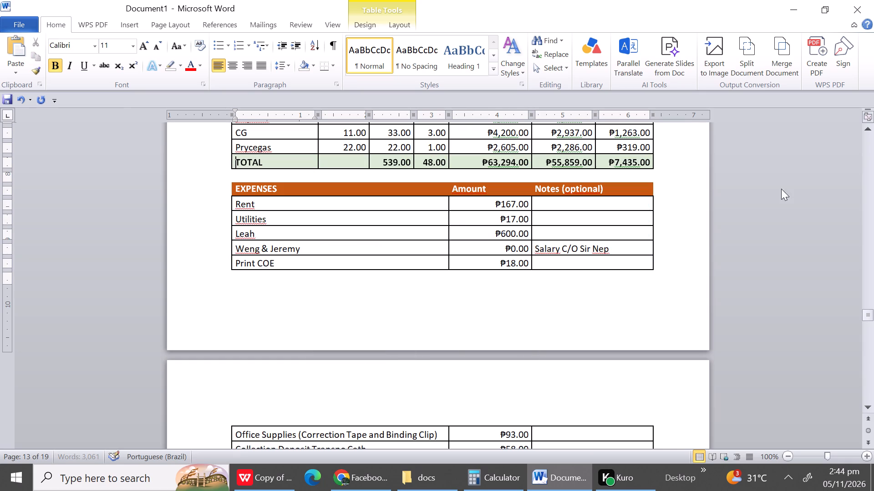
Delete the entire blank row between the date line and the product table header in the October 22 report.
triple_click(868, 131)
triple_click(868, 131)
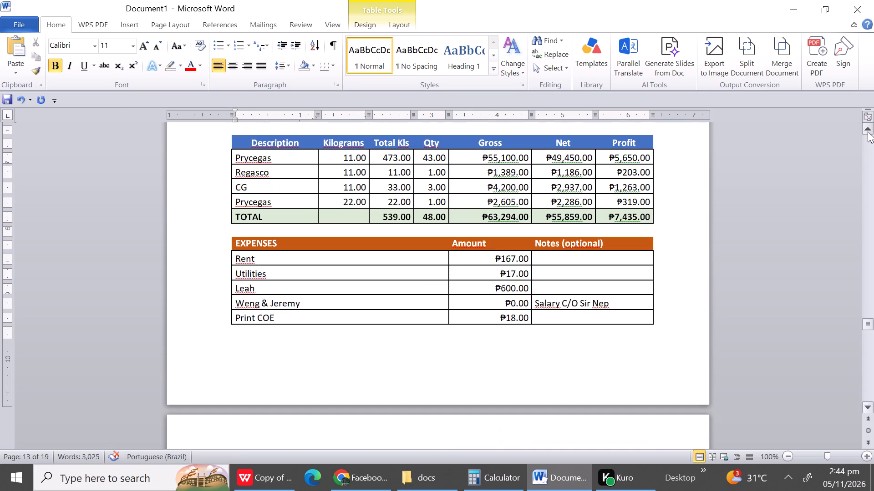
triple_click(868, 131)
click(868, 131)
drag(868, 131, 327, 210)
click(272, 192)
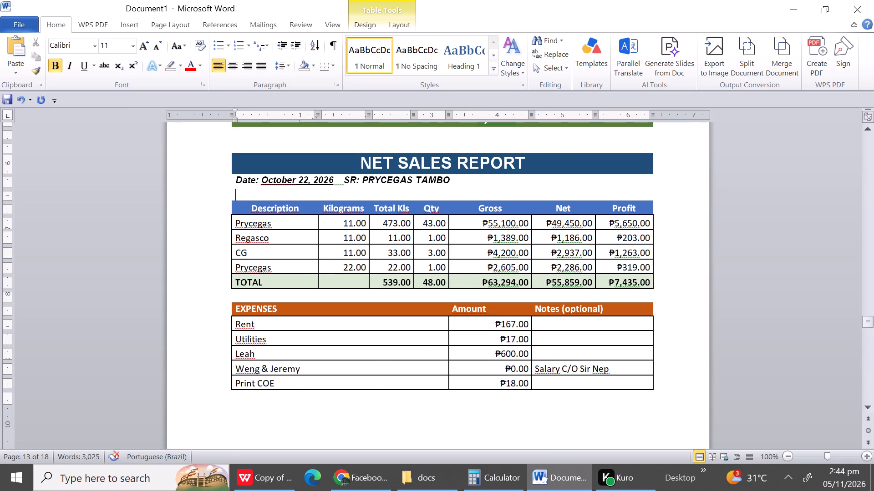
right_click(272, 192)
click(323, 240)
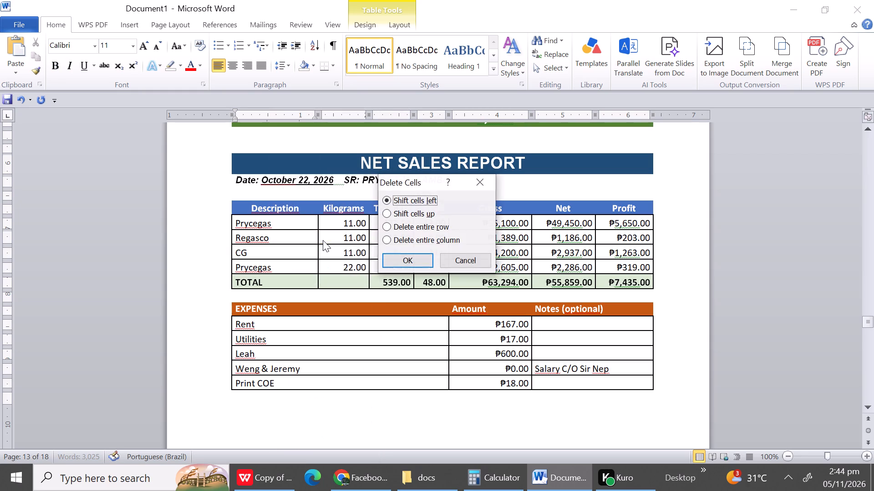
click(397, 232)
click(395, 227)
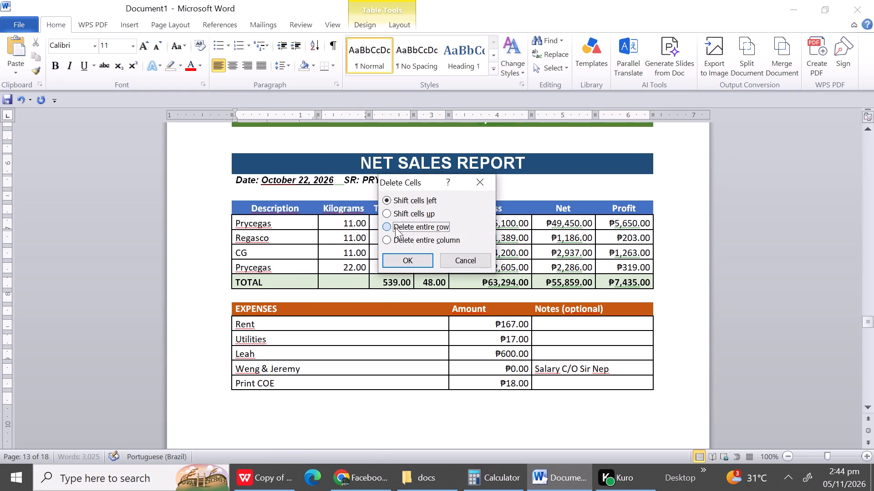
click(398, 260)
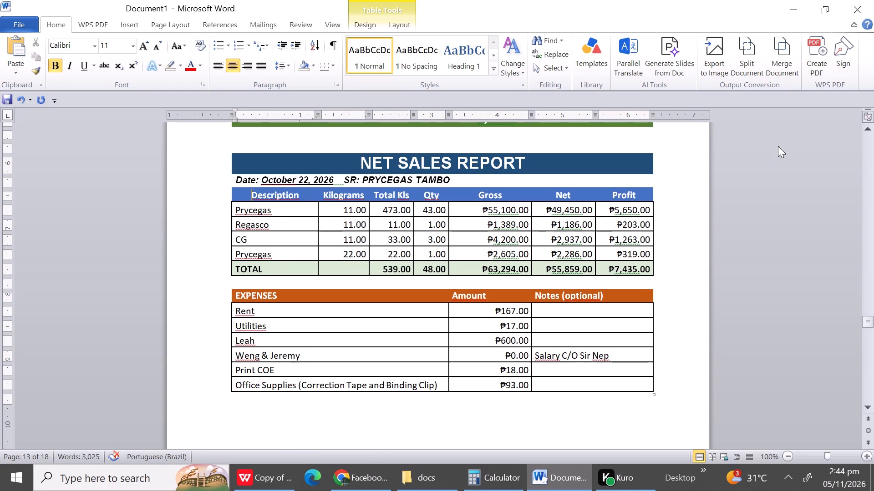
Delete one entire blank row directly above the October 22 report's NET SALES REPORT title.
triple_click(864, 128)
triple_click(864, 128)
double_click(864, 128)
drag(864, 128, 297, 232)
click(270, 245)
right_click(270, 245)
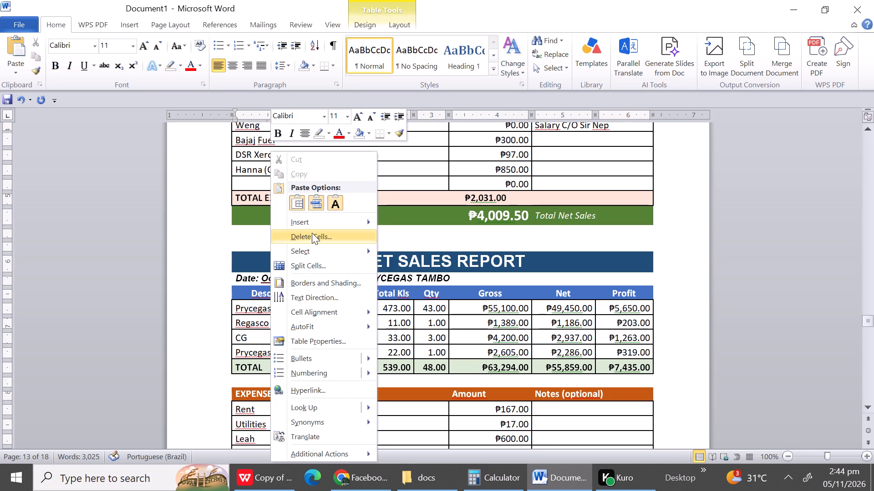
click(315, 237)
click(398, 224)
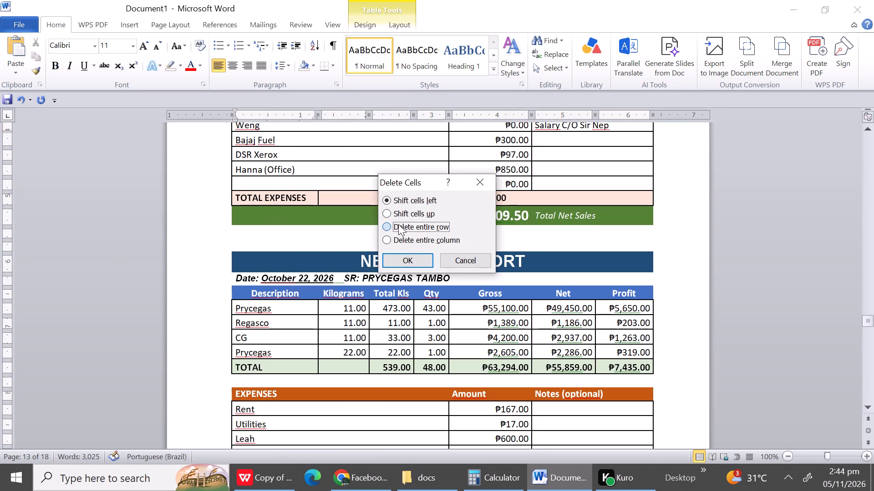
click(407, 261)
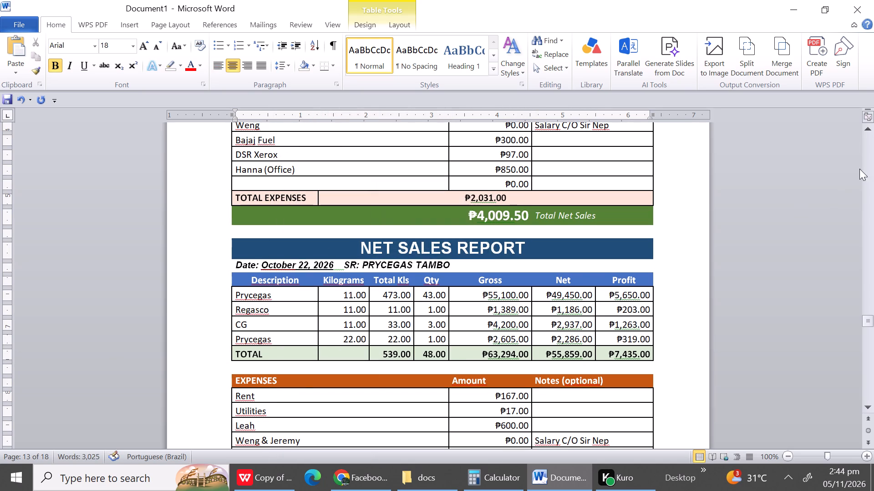
Delete the entire unnamed zero-amount expense row above TOTAL EXPENSES in the October 21 report.
triple_click(866, 128)
triple_click(866, 128)
click(866, 128)
drag(866, 128, 329, 261)
click(279, 269)
right_click(279, 269)
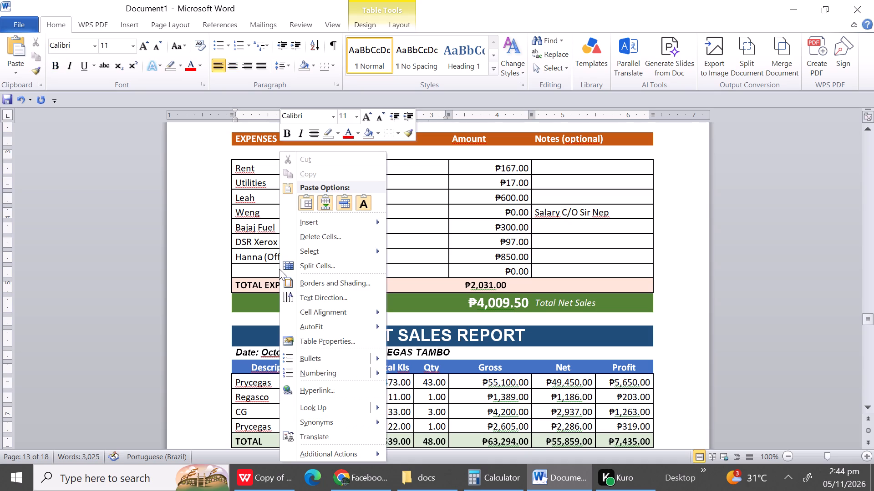
click(317, 234)
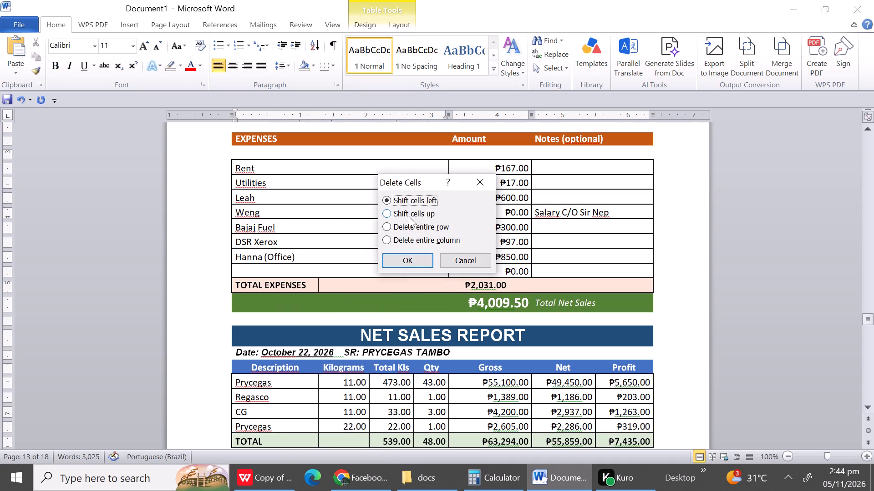
click(412, 226)
click(411, 258)
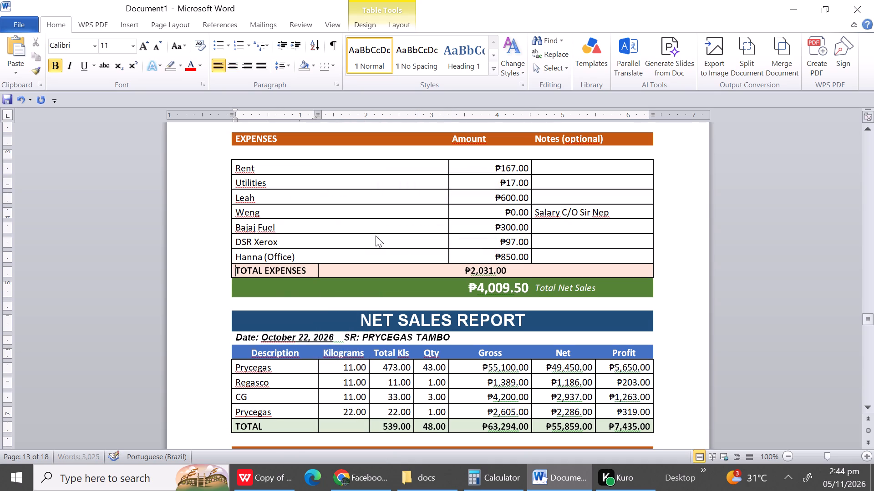
Delete the entire blank row between the EXPENSES header and the Rent row in the October 21 report.
click(273, 153)
right_click(273, 153)
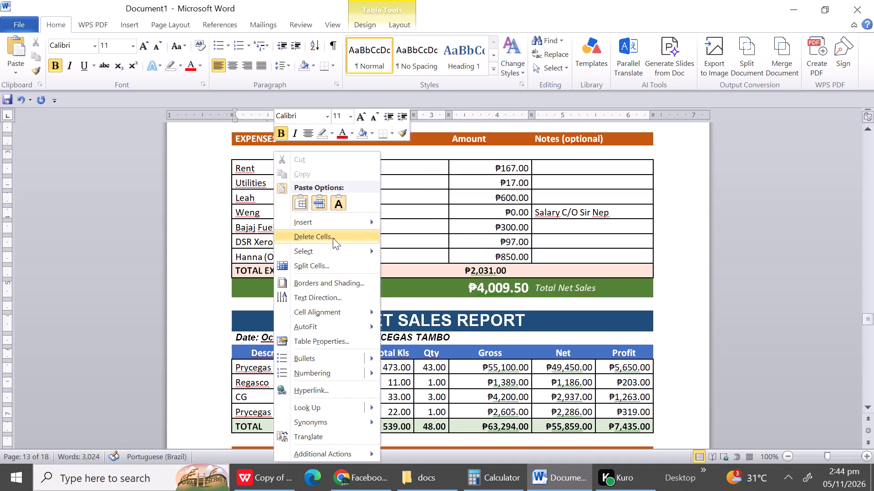
click(331, 240)
click(401, 225)
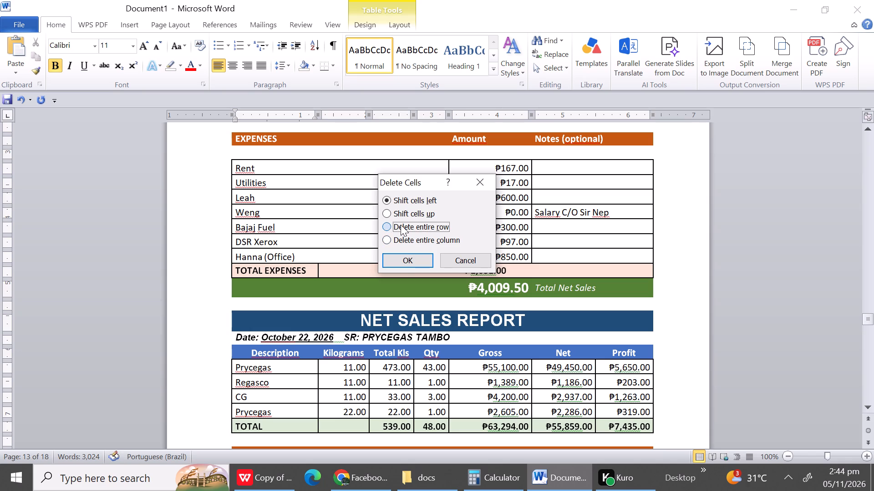
click(404, 260)
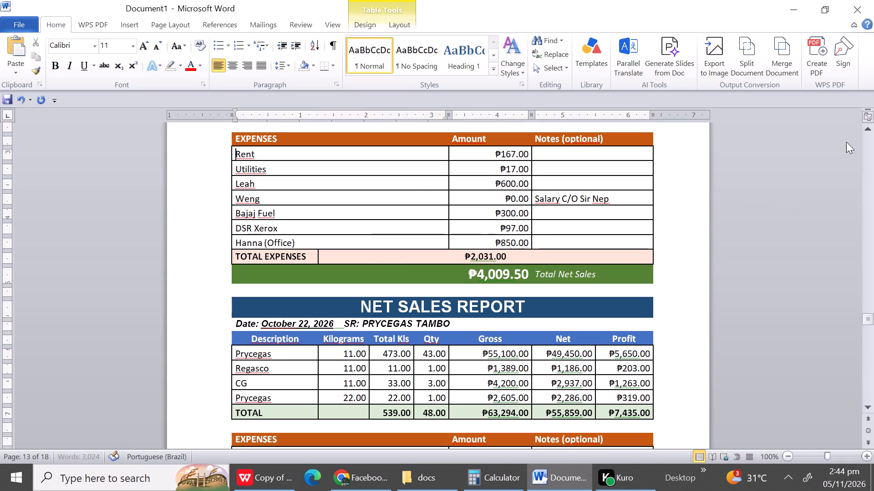
Delete the six unused product rows and the blank row above TOTAL in the October 21 report's product table.
triple_click(869, 127)
triple_click(869, 127)
triple_click(869, 127)
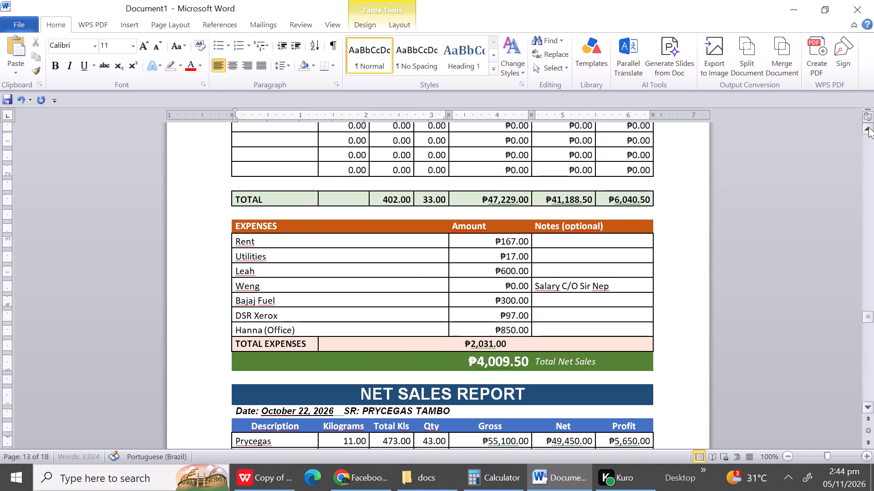
triple_click(869, 127)
triple_click(869, 127)
drag(869, 127, 216, 180)
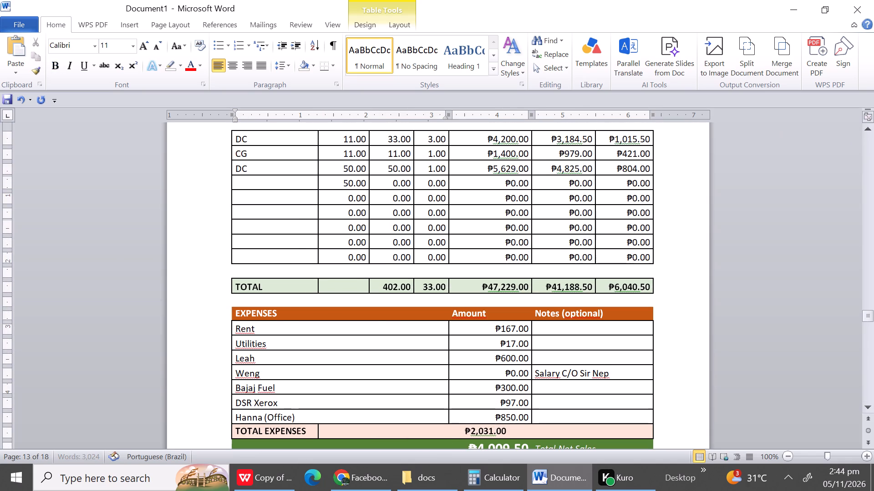
drag(243, 184, 251, 270)
right_click(251, 270)
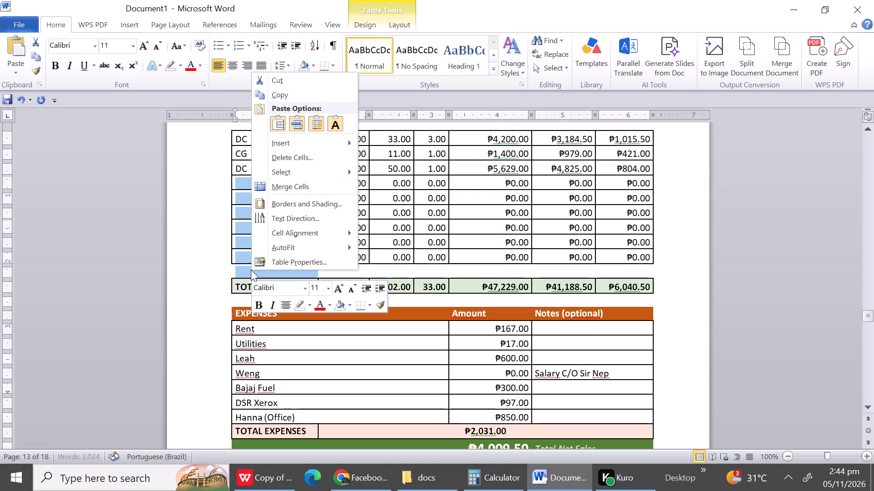
click(285, 159)
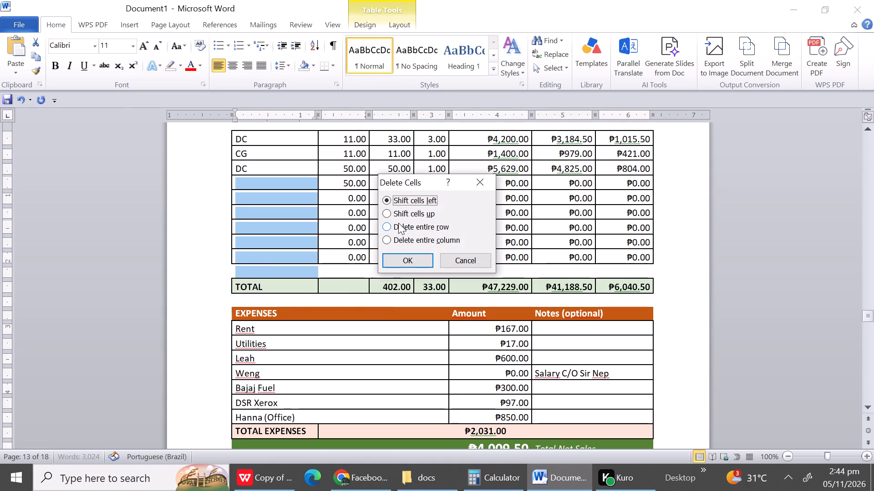
click(398, 224)
click(402, 260)
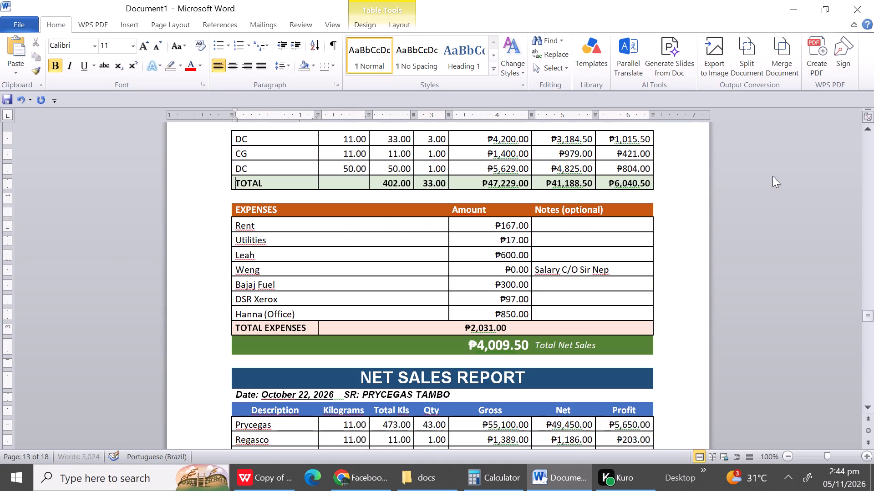
Delete the entire blank row between the date line and the product table header in the October 21 report.
triple_click(873, 128)
triple_click(873, 128)
triple_click(873, 128)
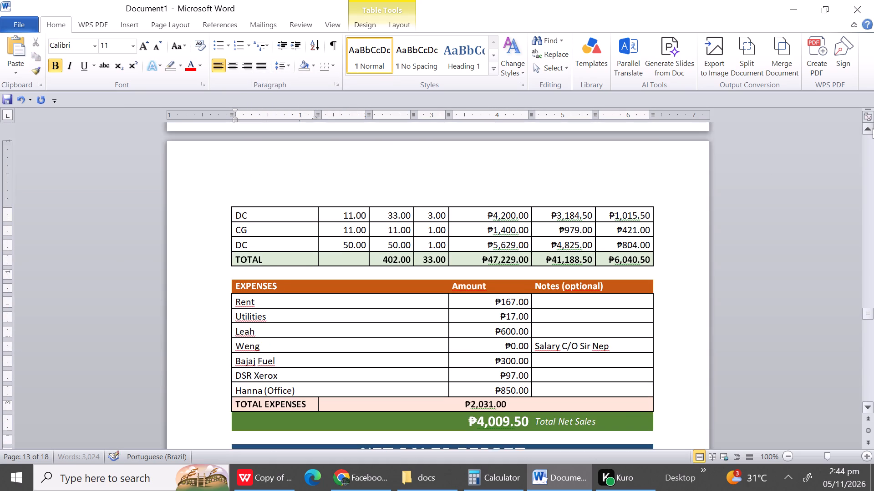
triple_click(873, 128)
triple_click(873, 128)
triple_click(873, 128)
triple_click(873, 128)
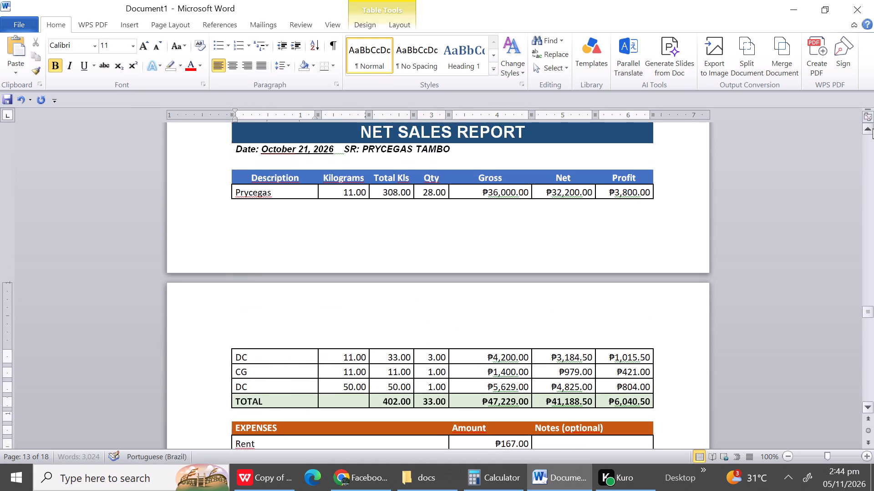
triple_click(873, 128)
click(295, 210)
right_click(295, 210)
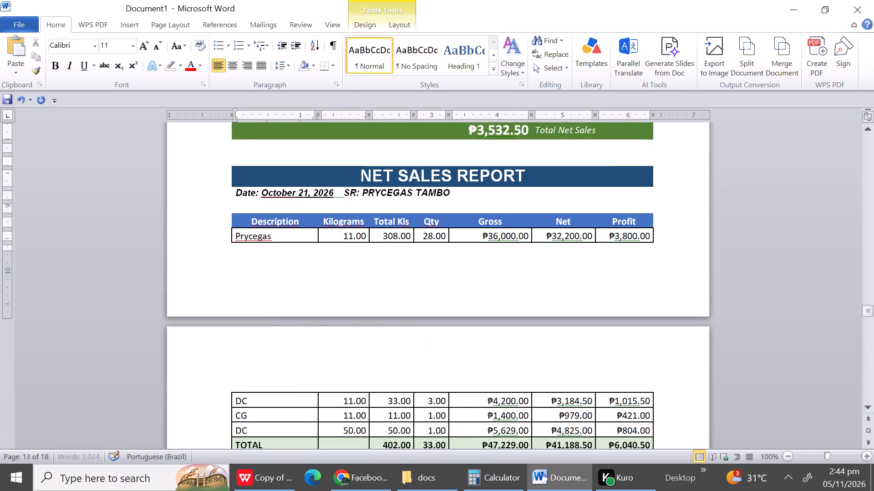
click(326, 235)
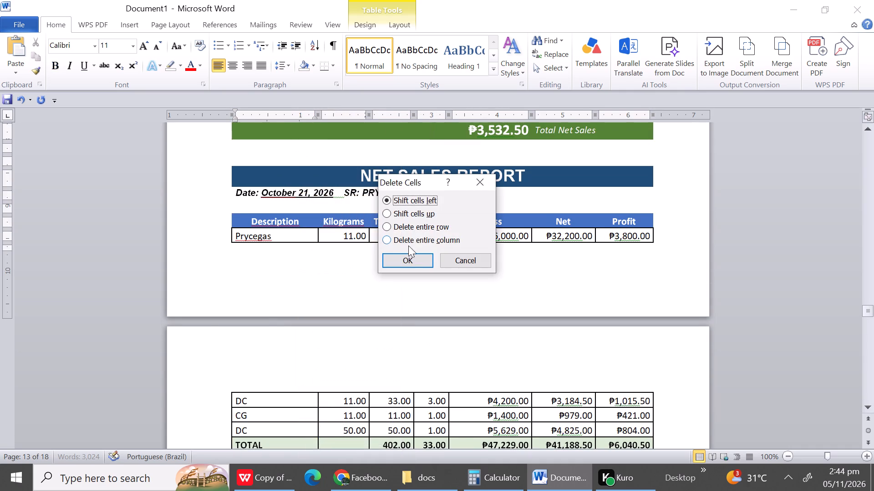
click(412, 228)
click(415, 257)
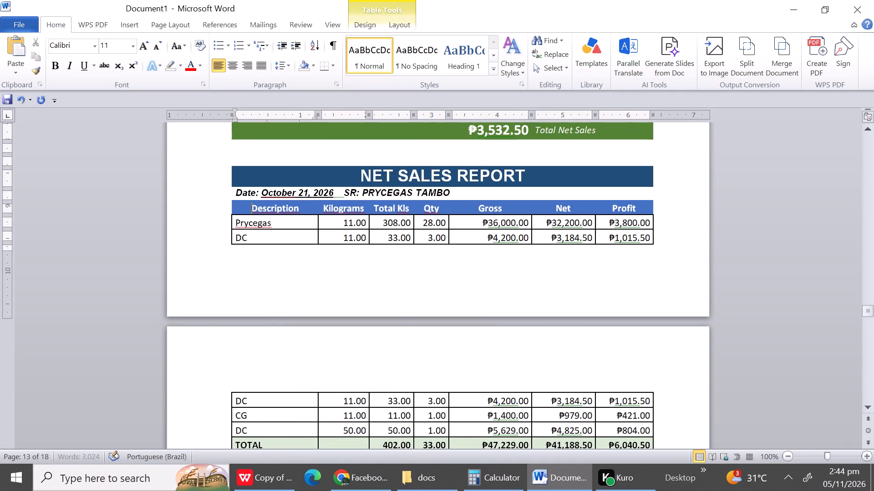
Delete the three entire blank expense rows above TOTAL EXPENSES in the report directly before October 21.
triple_click(867, 130)
triple_click(867, 130)
triple_click(867, 130)
drag(867, 130, 399, 205)
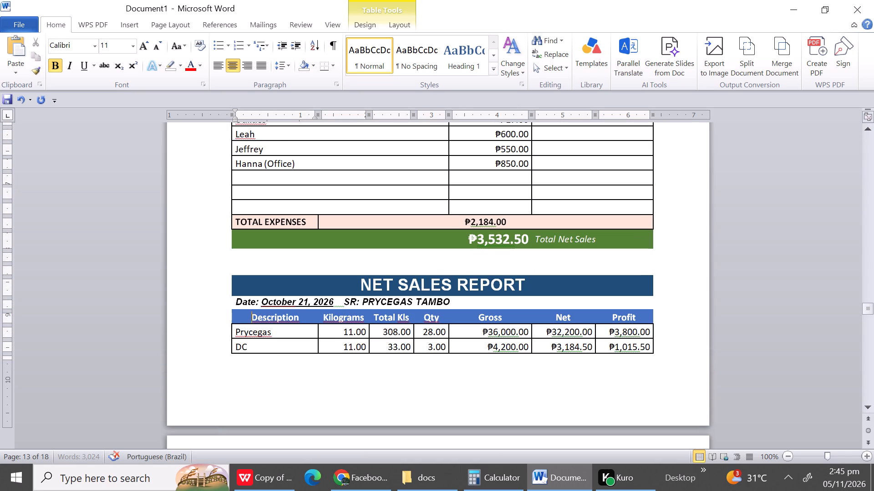
drag(356, 174, 358, 201)
right_click(358, 201)
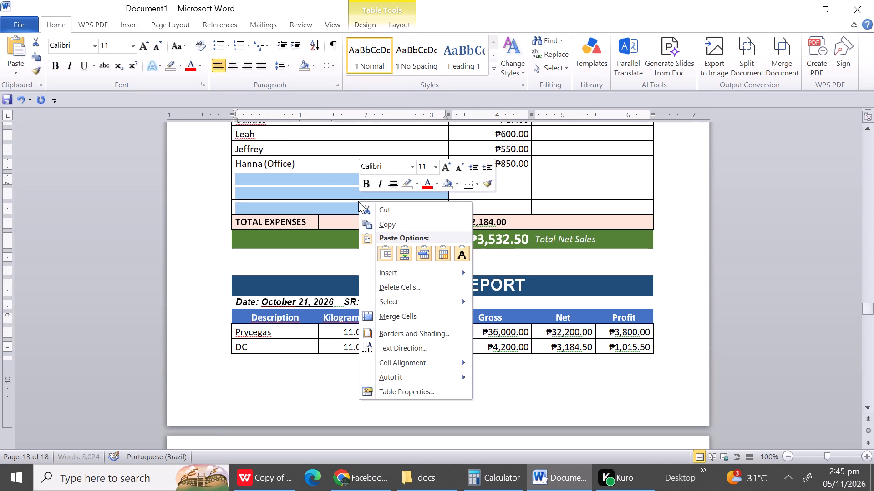
click(398, 285)
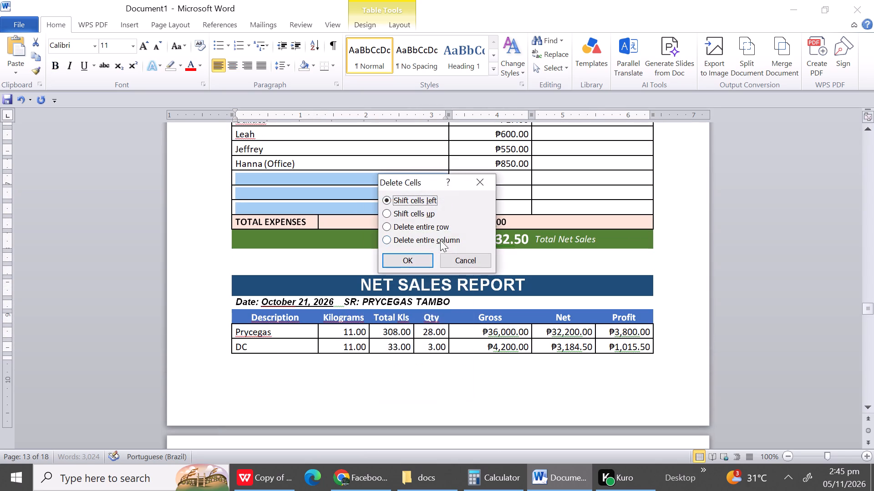
drag(428, 226, 421, 261)
drag(421, 261, 411, 228)
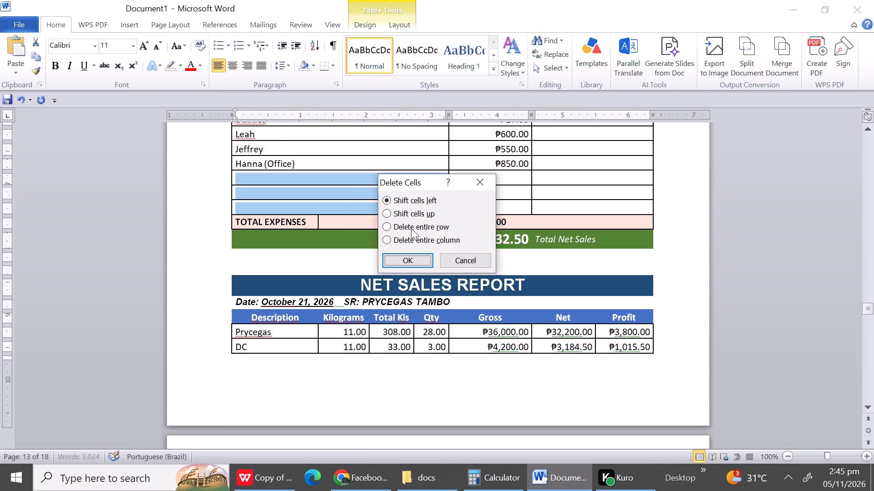
drag(411, 228, 407, 222)
click(407, 222)
click(400, 259)
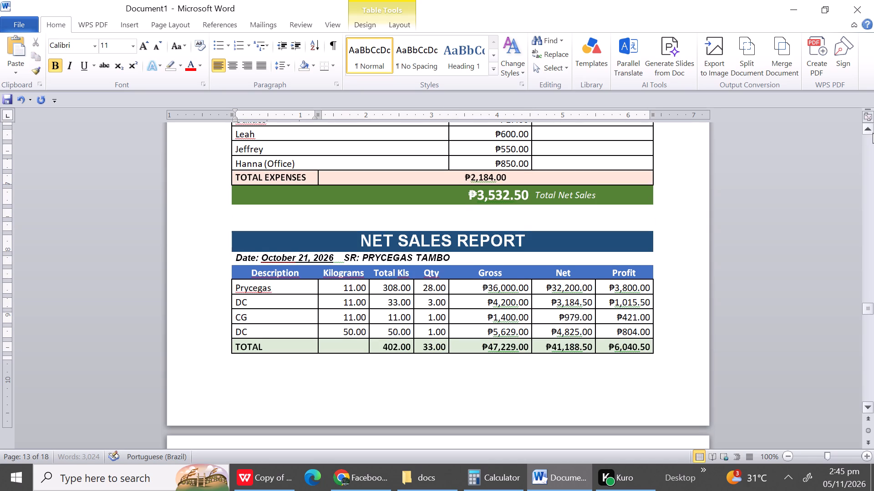
Delete the entire blank row between the EXPENSES header and the Rent row in the report directly before October 21.
triple_click(873, 133)
triple_click(873, 133)
click(873, 133)
drag(873, 133, 306, 169)
click(264, 179)
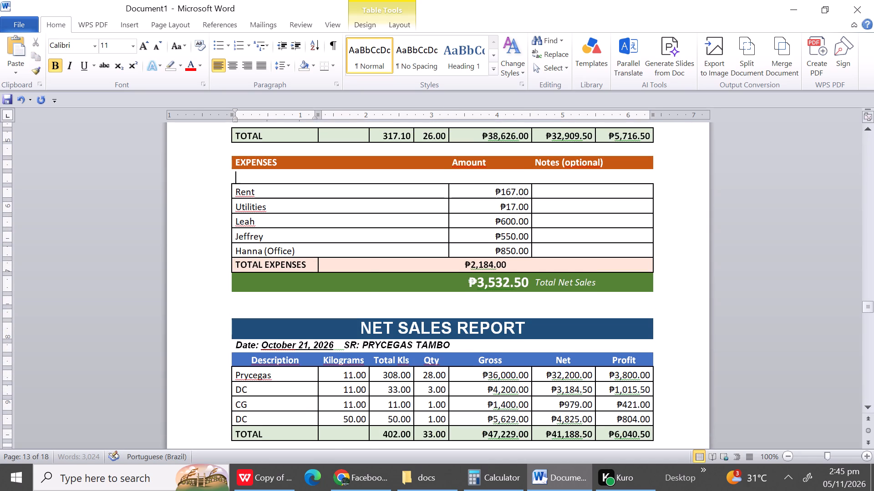
right_click(264, 179)
click(319, 231)
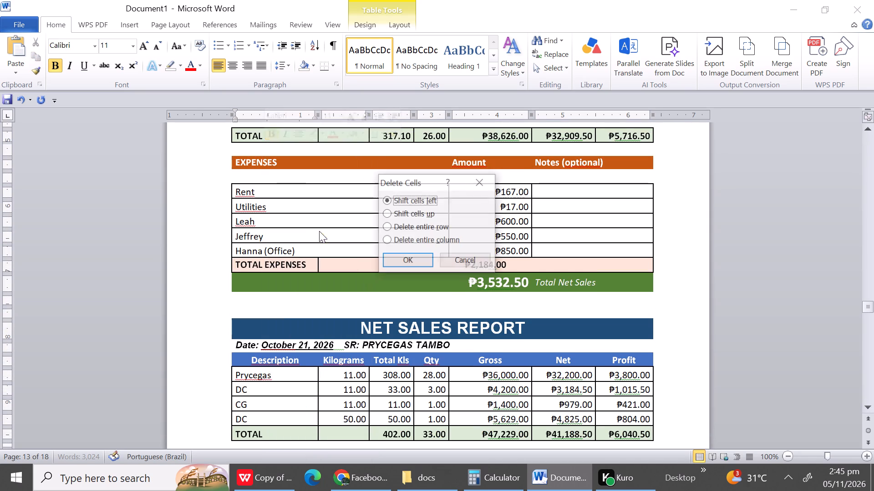
click(407, 230)
click(410, 257)
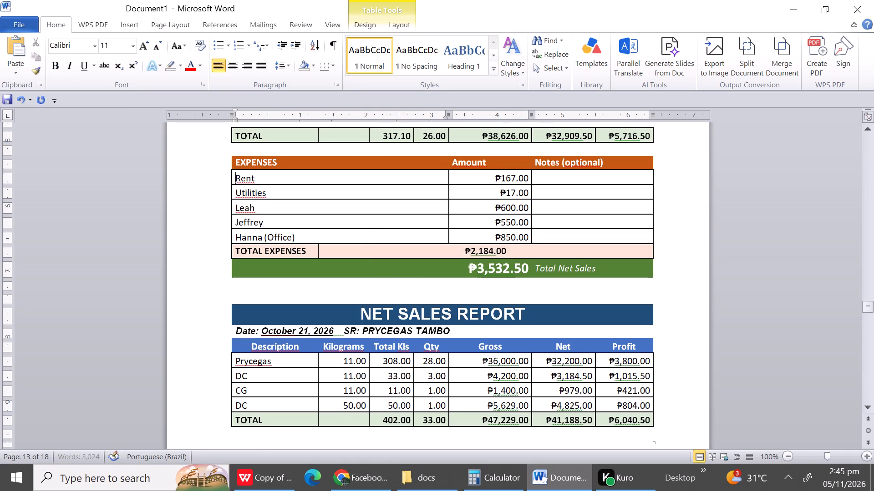
Delete the six unused product rows and the blank row above TOTAL in the October 19 report's product table.
triple_click(873, 135)
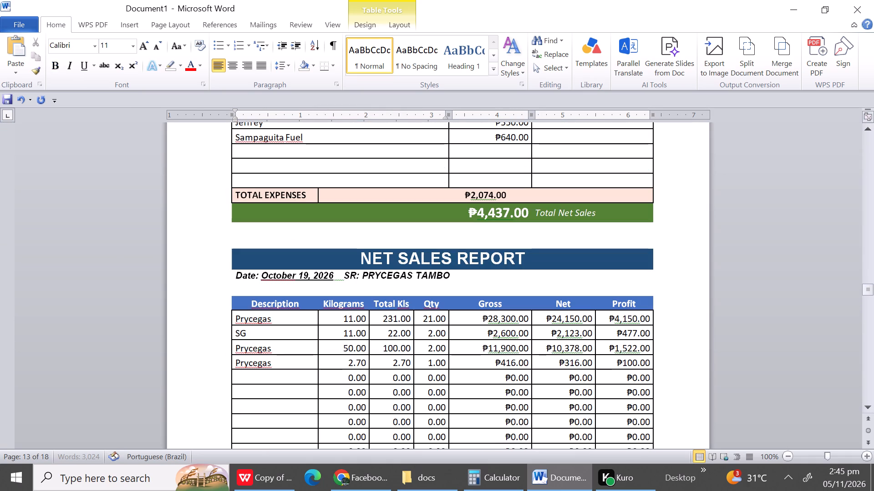
drag(266, 379, 290, 188)
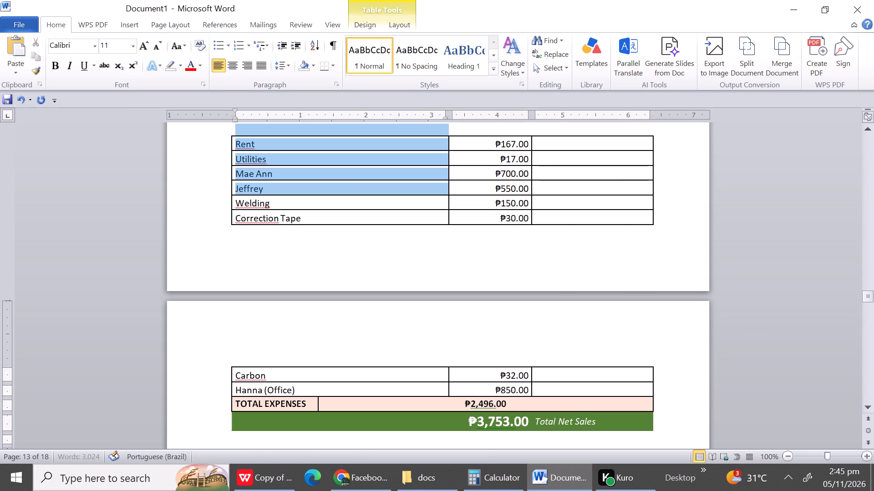
drag(290, 188, 299, 228)
right_click(299, 228)
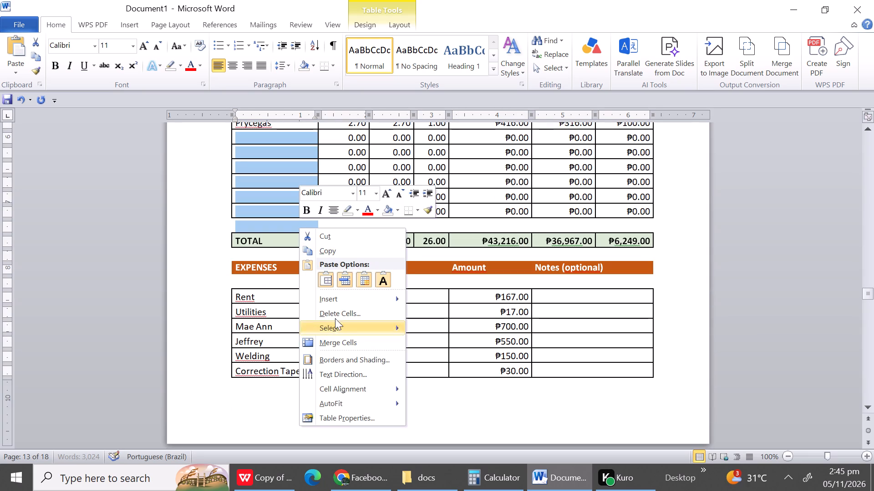
click(331, 311)
click(416, 227)
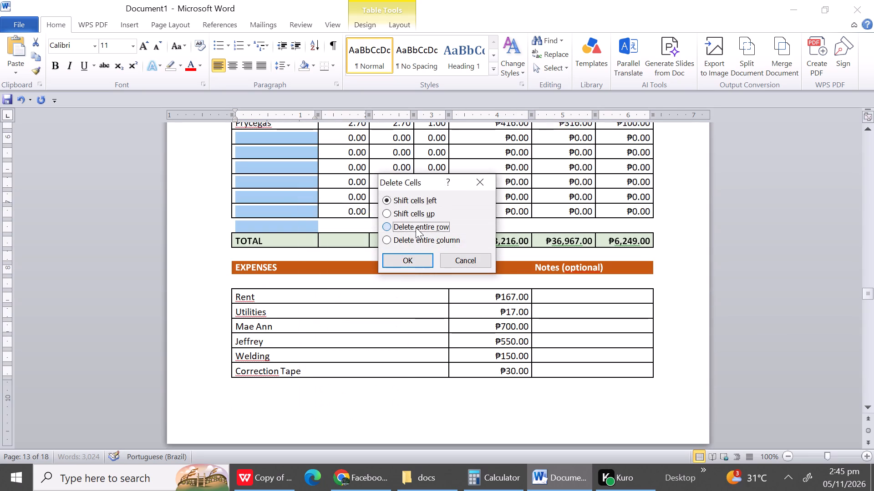
click(412, 259)
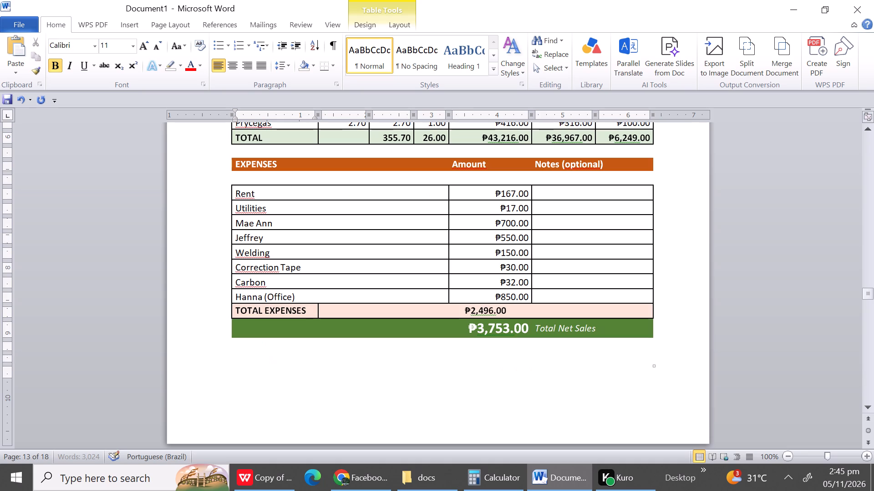
Delete the entire blank row between the EXPENSES header and the Rent row in the October 19 report.
click(267, 177)
right_click(267, 177)
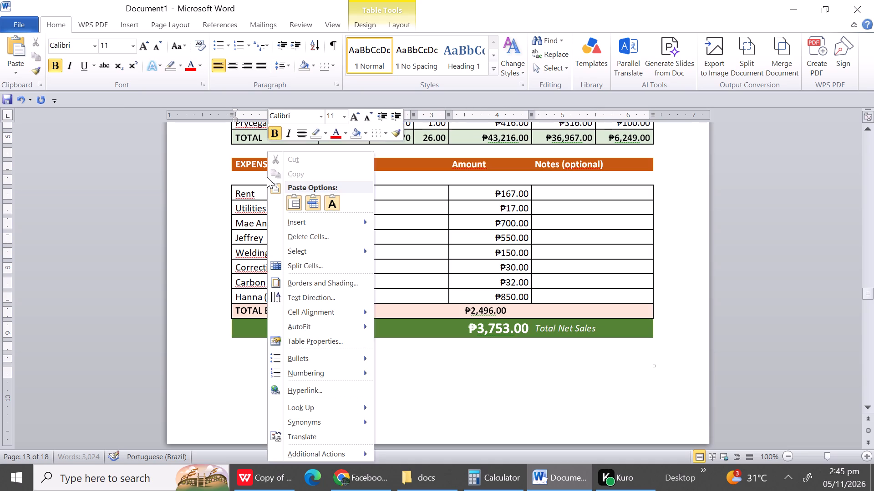
click(312, 233)
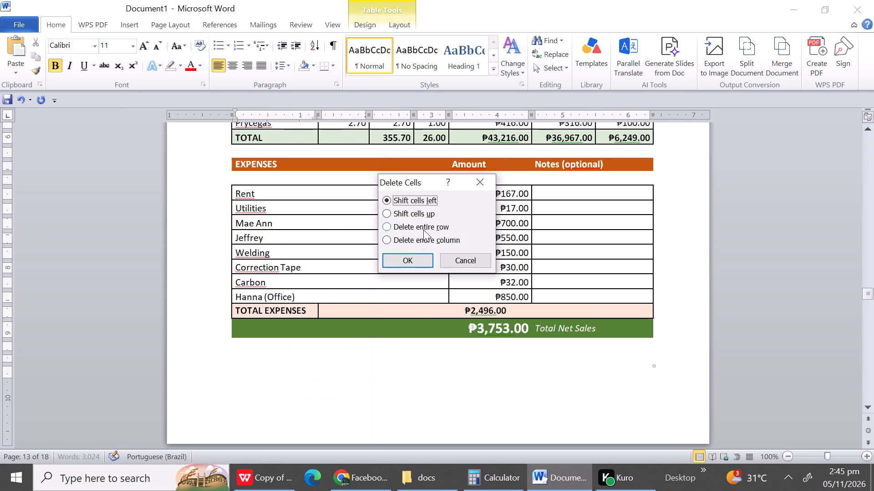
drag(423, 230, 421, 265)
click(421, 265)
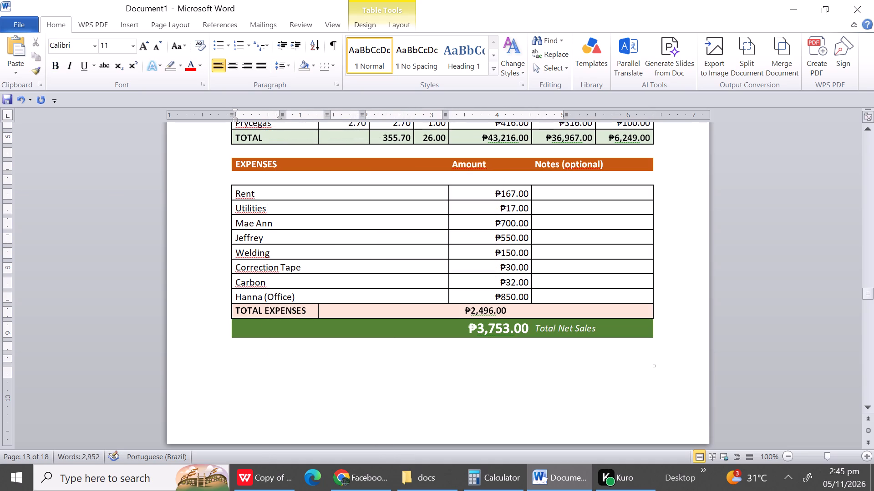
click(312, 181)
right_click(312, 181)
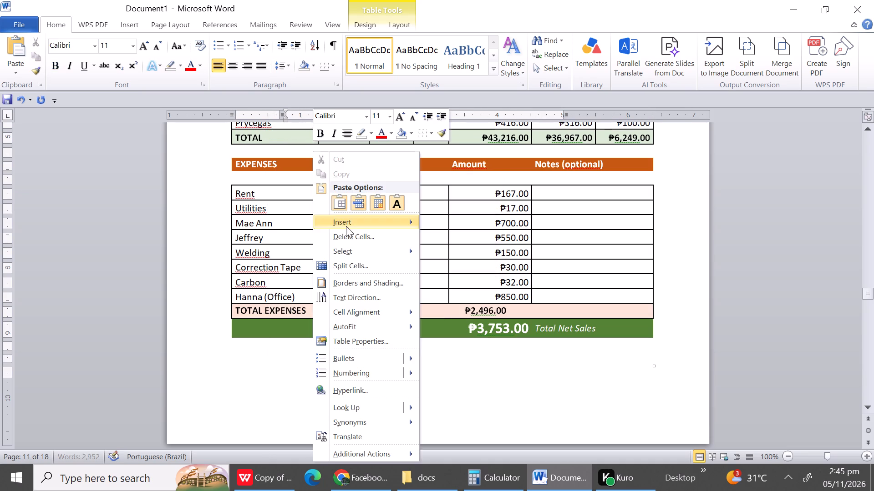
click(344, 237)
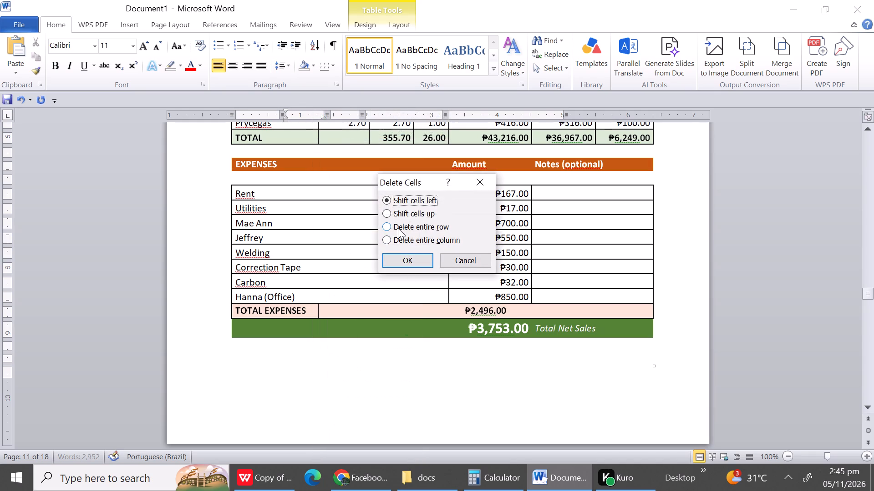
click(398, 228)
click(401, 263)
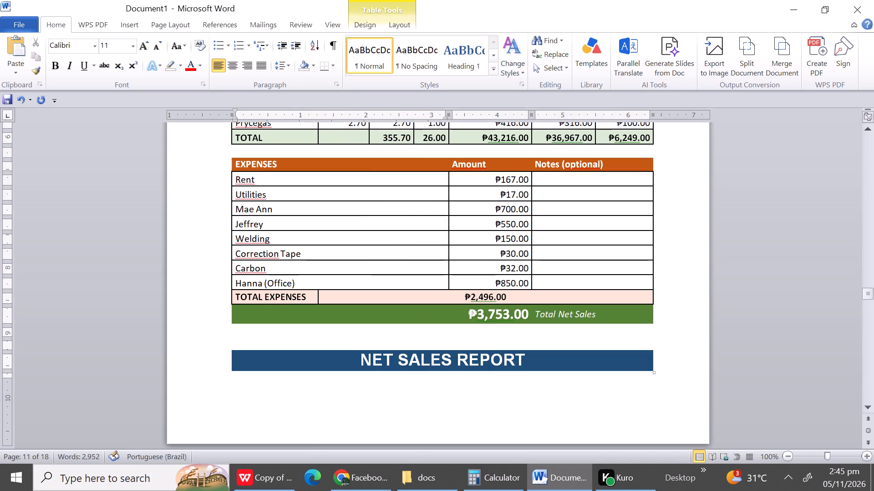
Add an empty line below the October 19 report's Total Net Sales row to push the following report onto the next page.
click(617, 331)
key(Return)
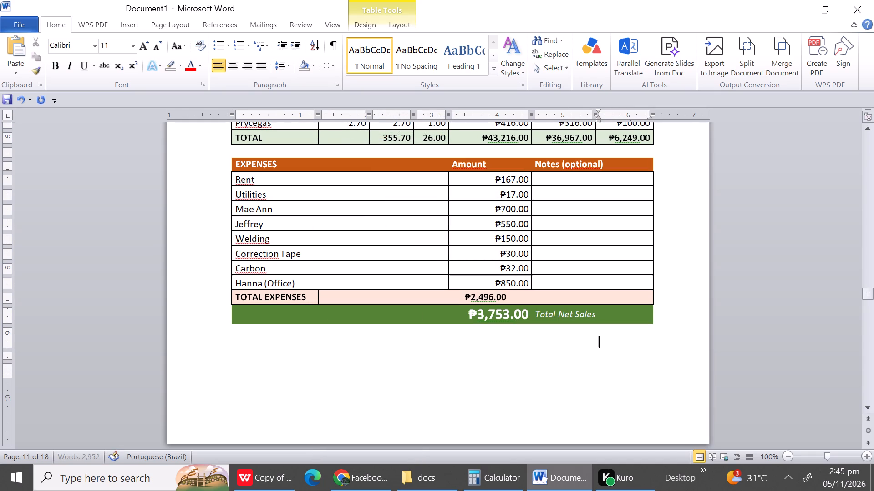
Delete the entire blank row between the date line and the product table header in the October 19 report.
triple_click(863, 128)
triple_click(863, 128)
triple_click(863, 128)
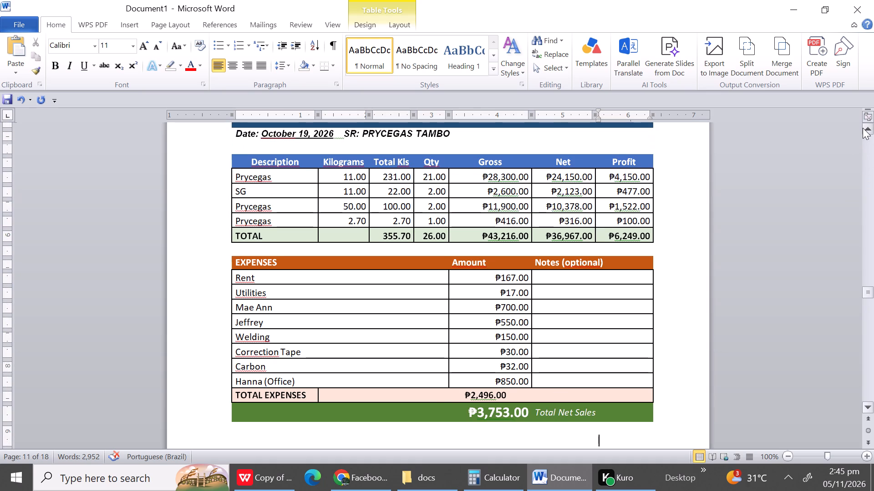
key(ctrl+s)
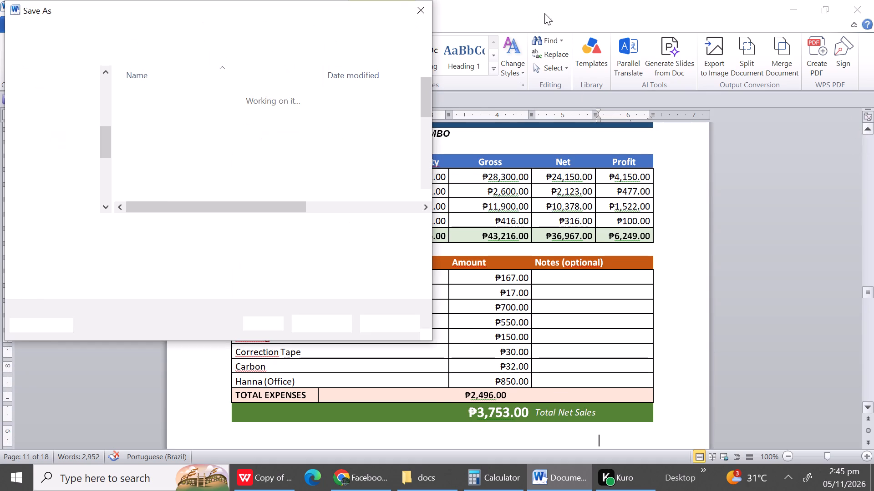
click(421, 10)
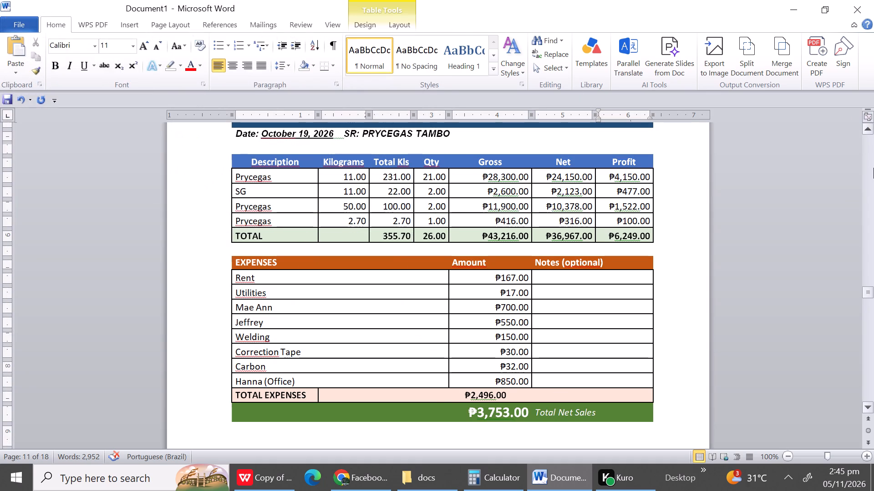
triple_click(864, 129)
triple_click(864, 129)
triple_click(864, 129)
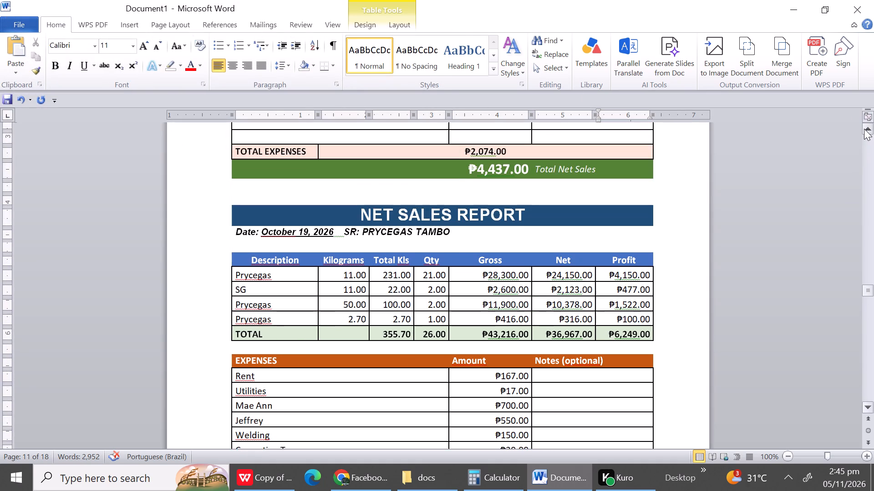
double_click(864, 129)
click(273, 266)
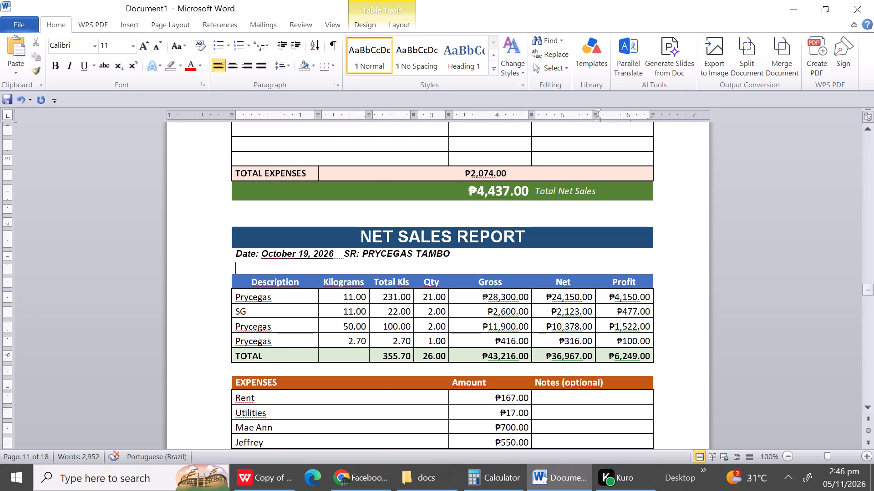
right_click(273, 266)
click(318, 240)
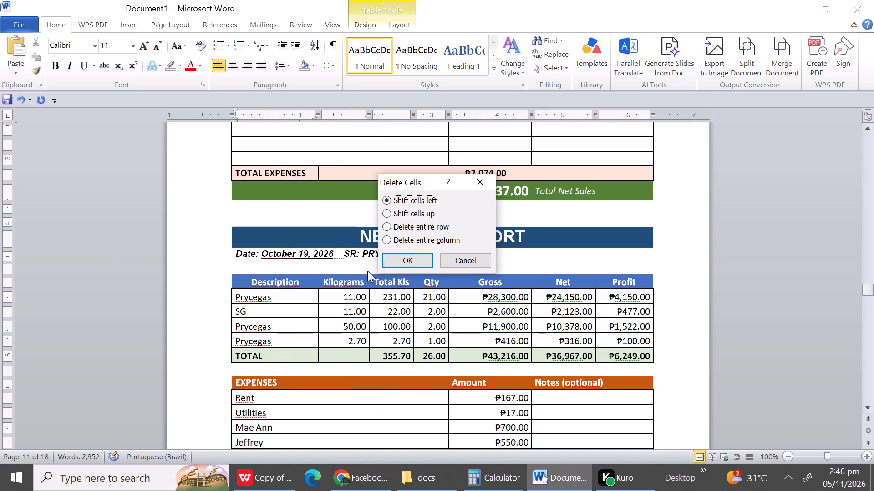
click(421, 229)
click(421, 265)
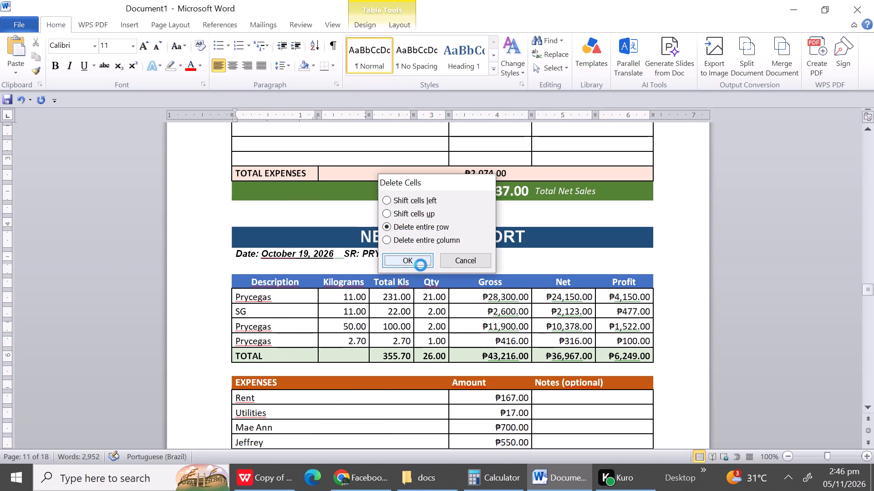
Delete the three entire blank expense rows between Sampaguita Fuel and TOTAL EXPENSES in the report directly before October 19.
triple_click(871, 125)
triple_click(871, 125)
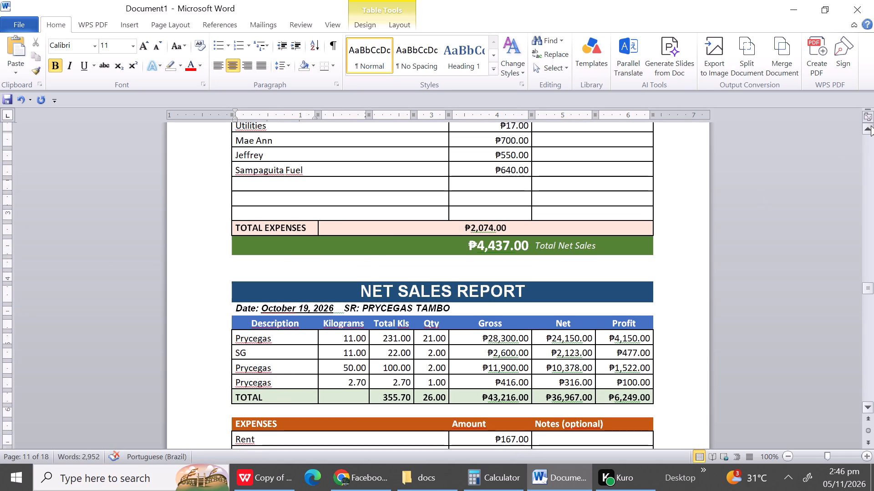
double_click(871, 125)
drag(871, 125, 320, 273)
drag(293, 231, 293, 237)
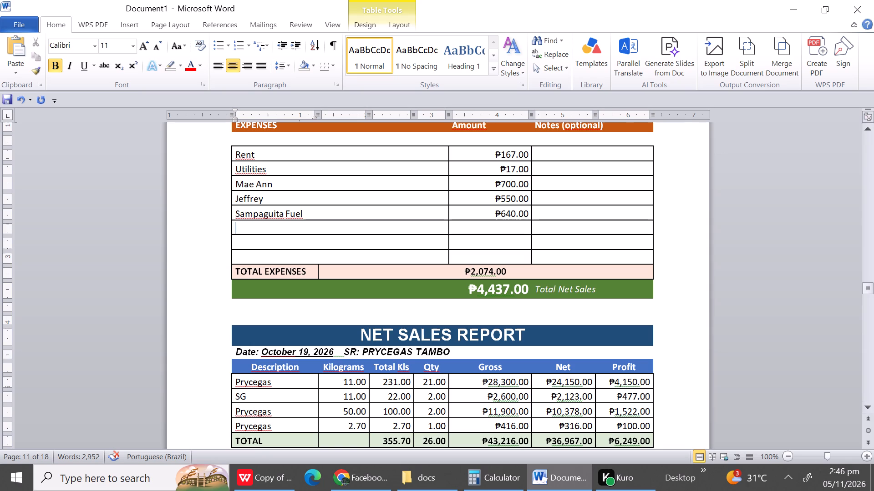
drag(293, 237, 293, 253)
right_click(293, 253)
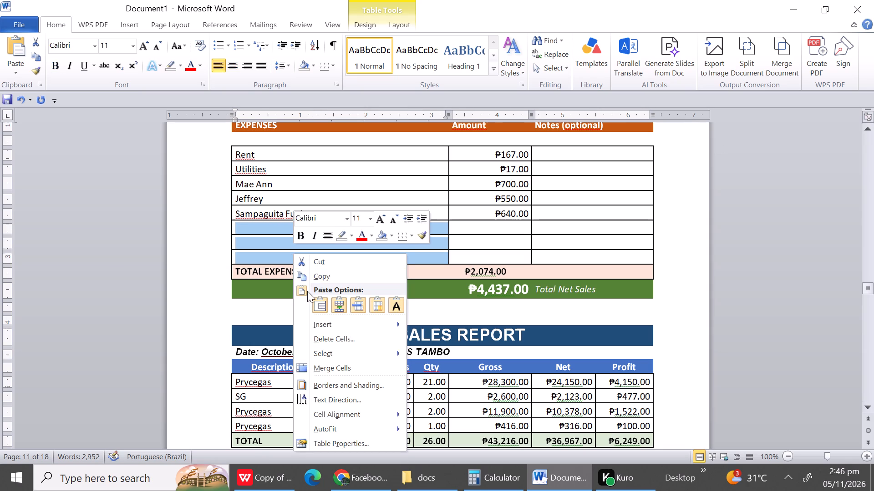
click(331, 342)
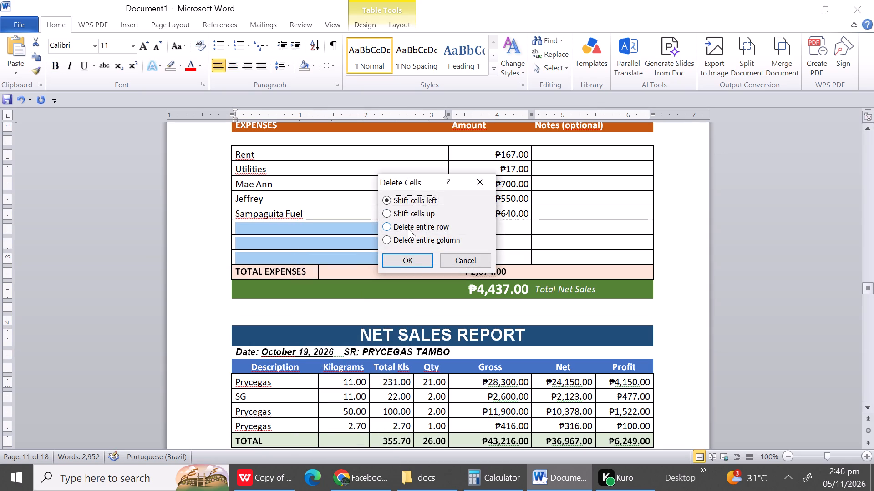
click(408, 229)
click(416, 258)
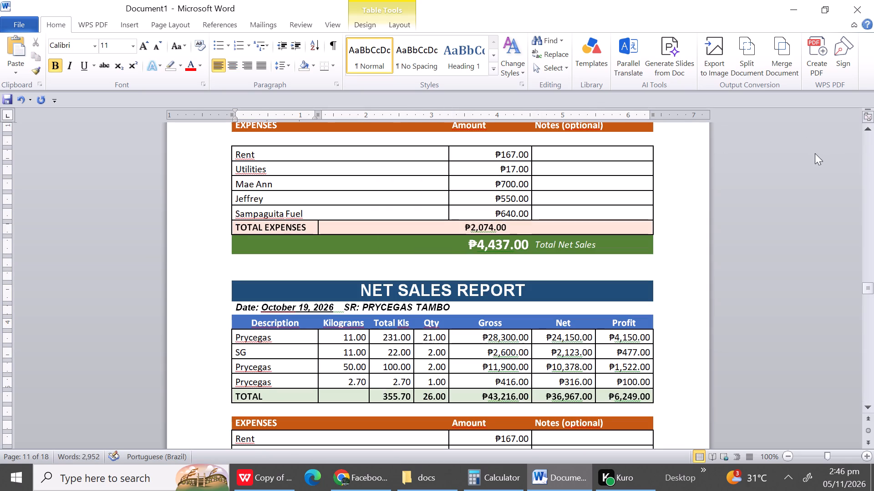
Delete the entire blank row between the EXPENSES header and the Rent row in the October 18 report.
triple_click(868, 126)
triple_click(868, 126)
double_click(868, 126)
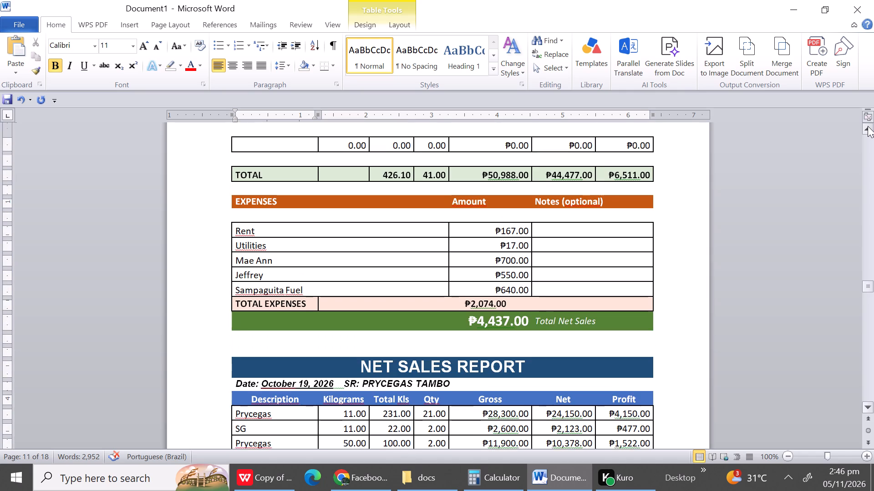
drag(868, 126, 344, 224)
click(317, 236)
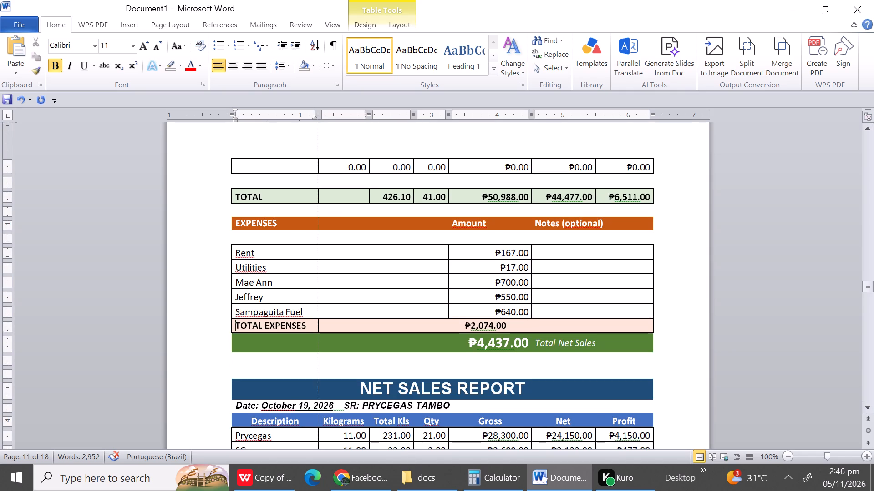
click(291, 240)
right_click(291, 240)
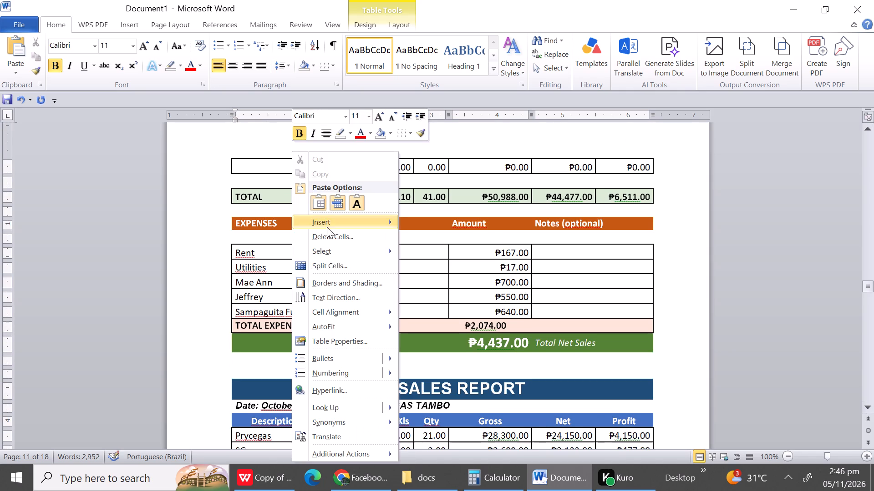
click(327, 233)
click(429, 228)
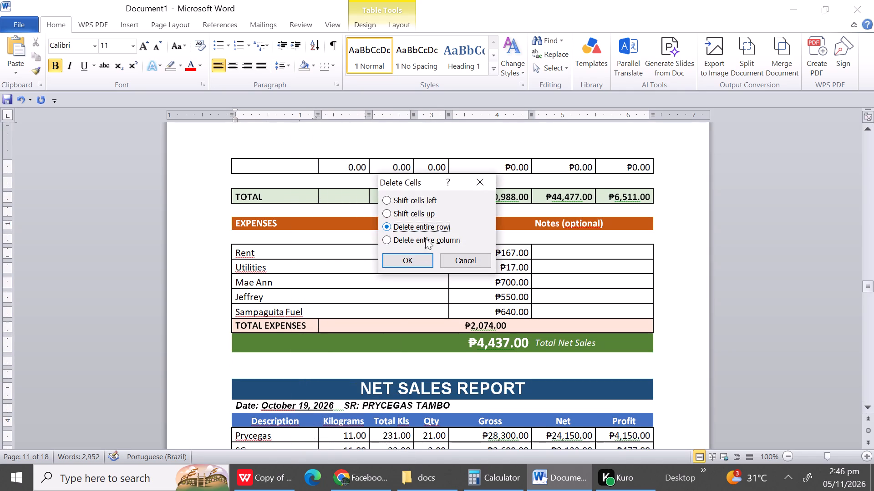
click(419, 259)
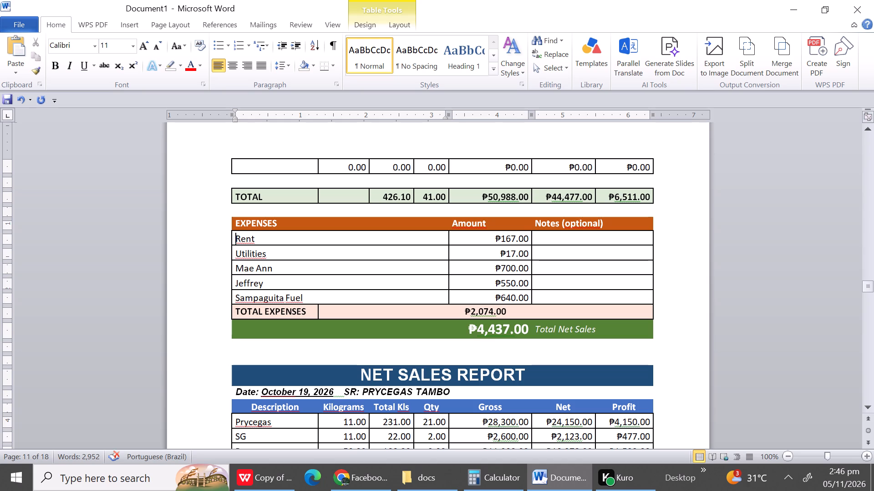
Delete the entire blank row directly above the product TOTAL row in the October 18 report.
click(297, 182)
right_click(297, 182)
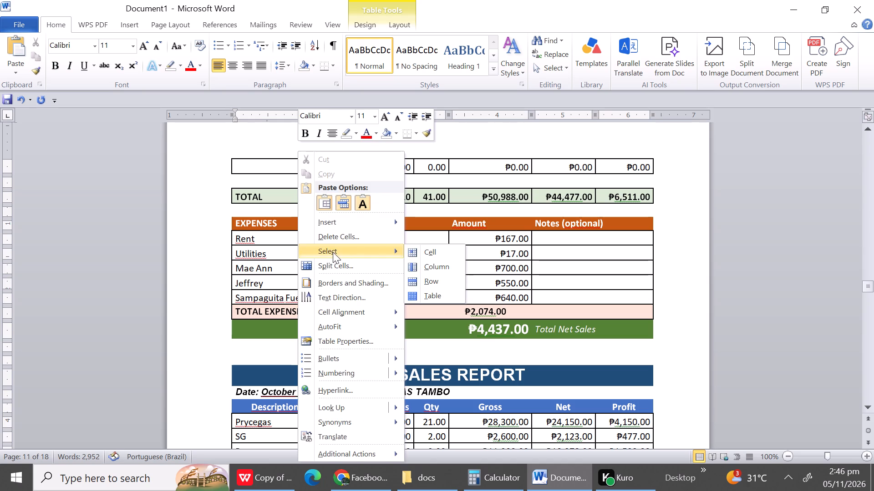
click(329, 232)
click(391, 230)
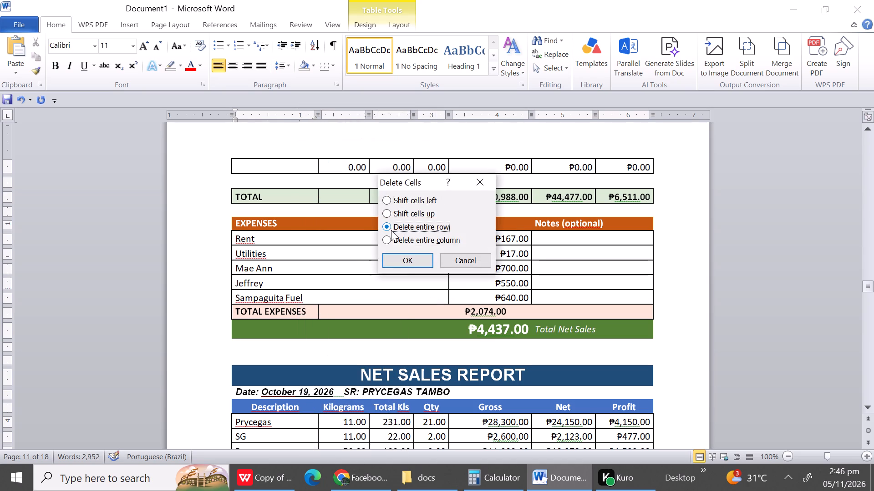
click(401, 263)
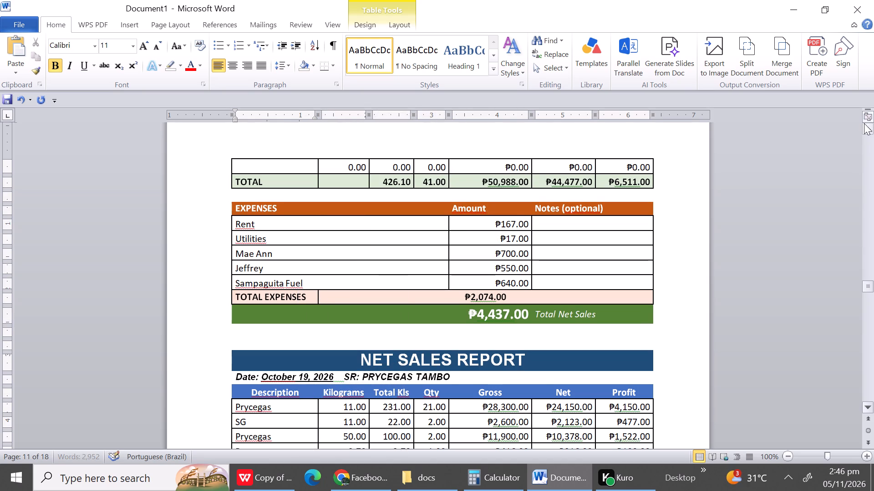
Delete the seven entire unused product rows between CG and TOTAL in the October 18 report.
triple_click(864, 124)
triple_click(864, 124)
triple_click(864, 124)
triple_click(864, 124)
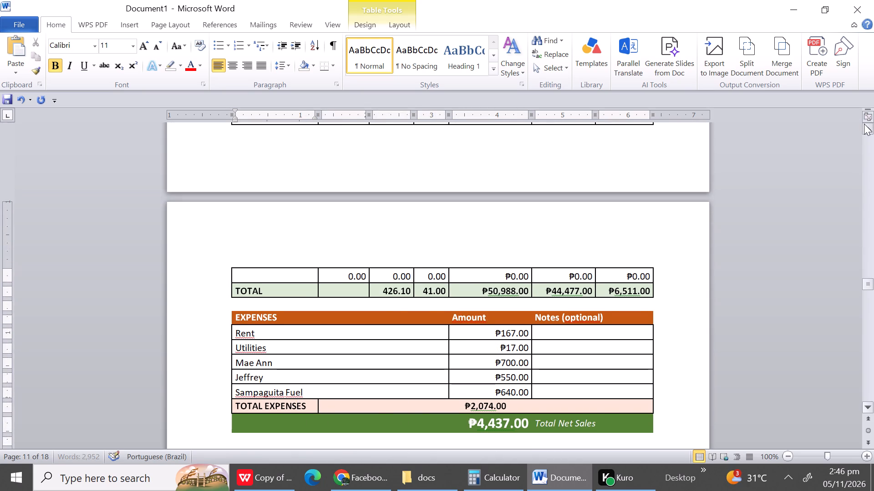
triple_click(864, 124)
triple_click(864, 124)
click(864, 124)
drag(864, 124, 368, 242)
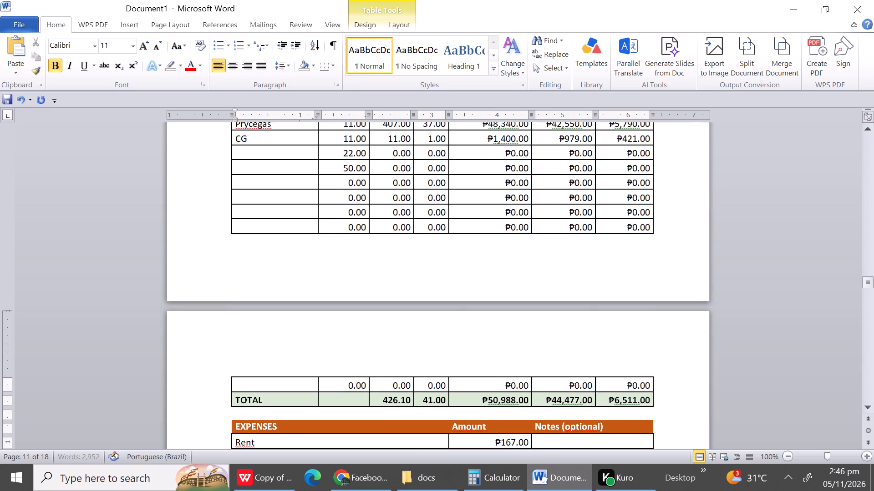
drag(273, 154, 273, 176)
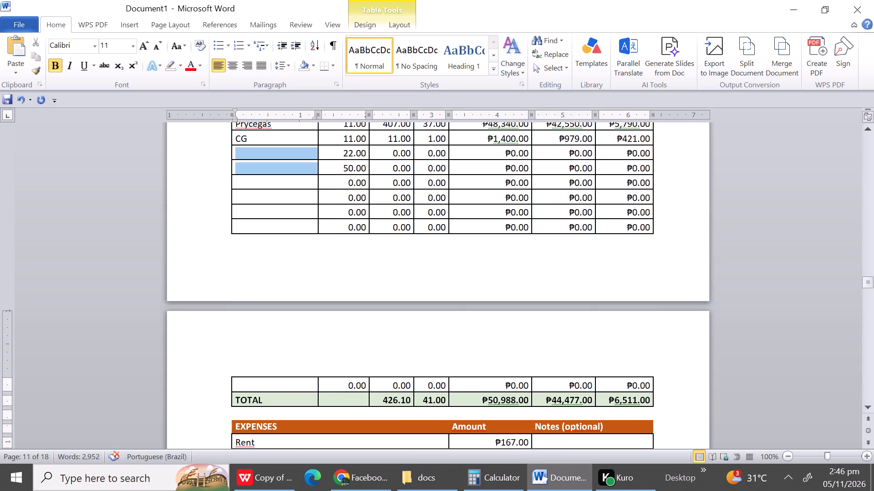
drag(273, 176, 271, 344)
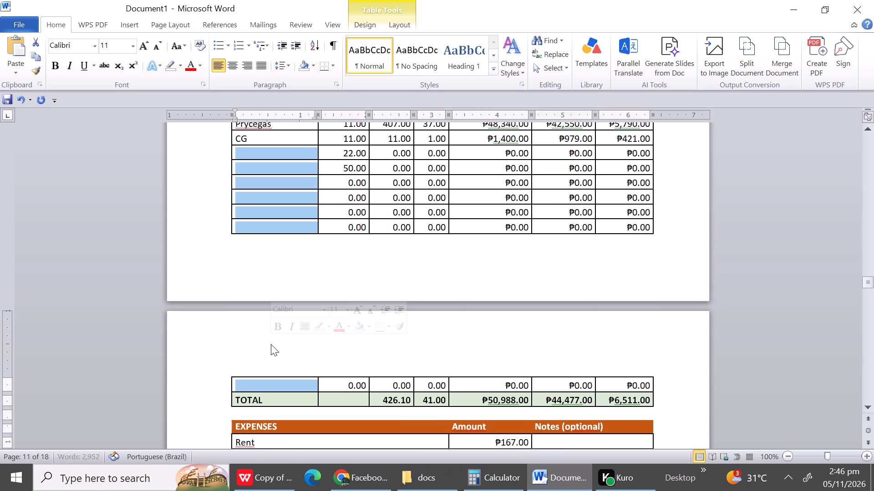
right_click(271, 344)
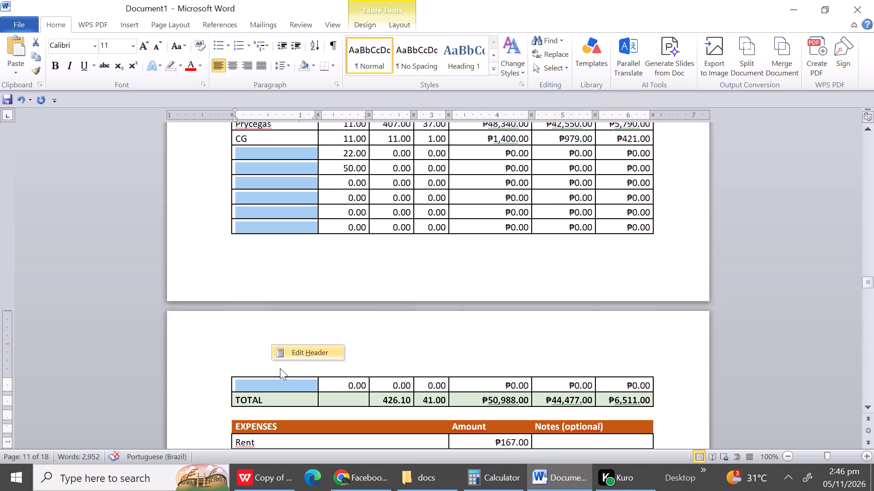
right_click(281, 381)
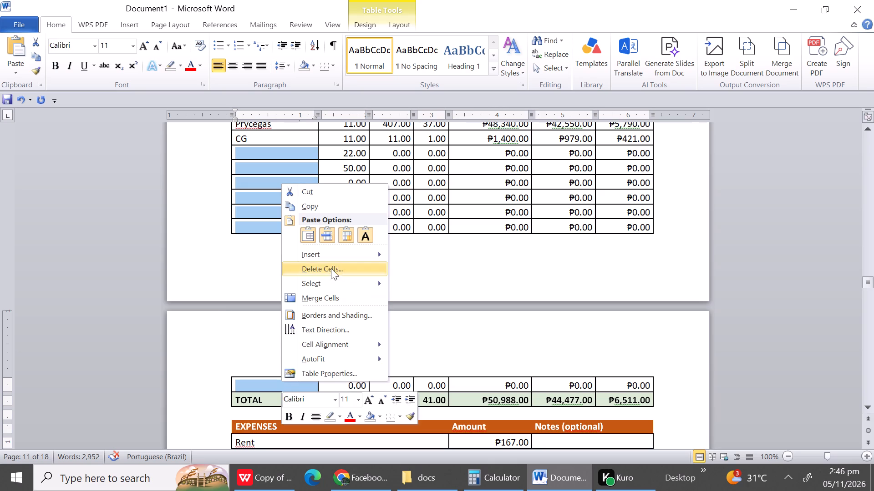
click(329, 266)
click(417, 231)
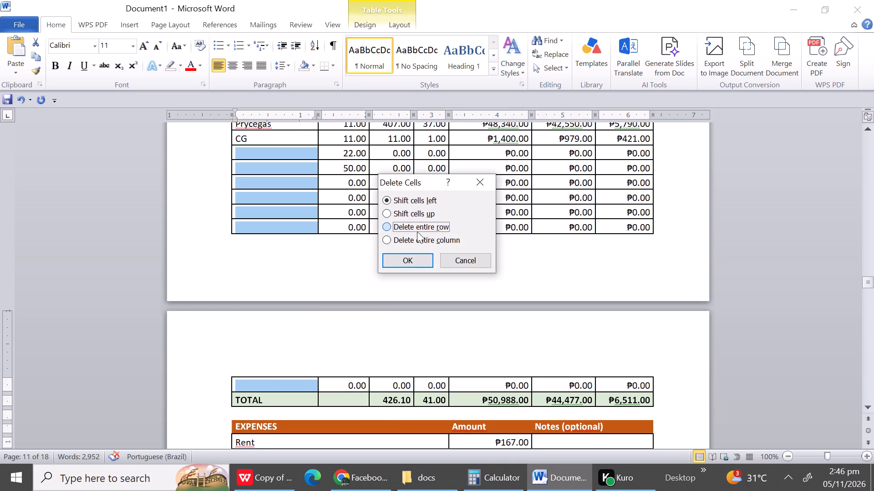
click(411, 266)
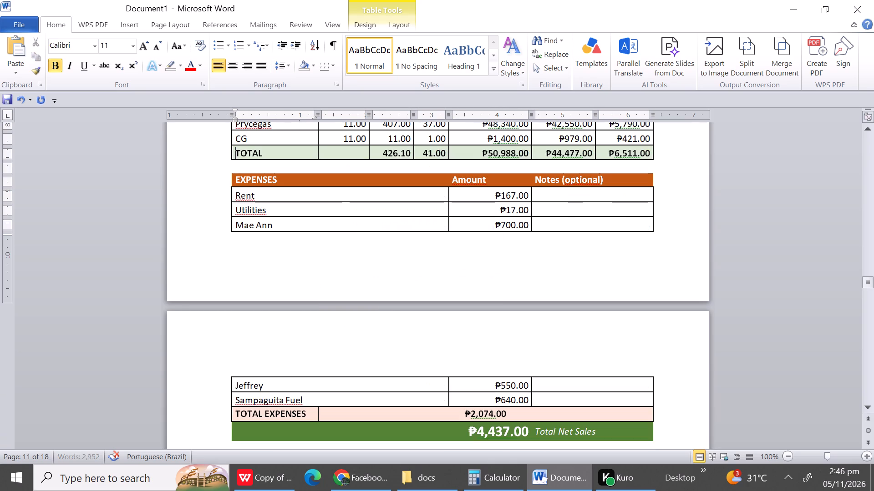
Delete the entire blank row between the date line and the product table header in the October 18 report.
click(863, 124)
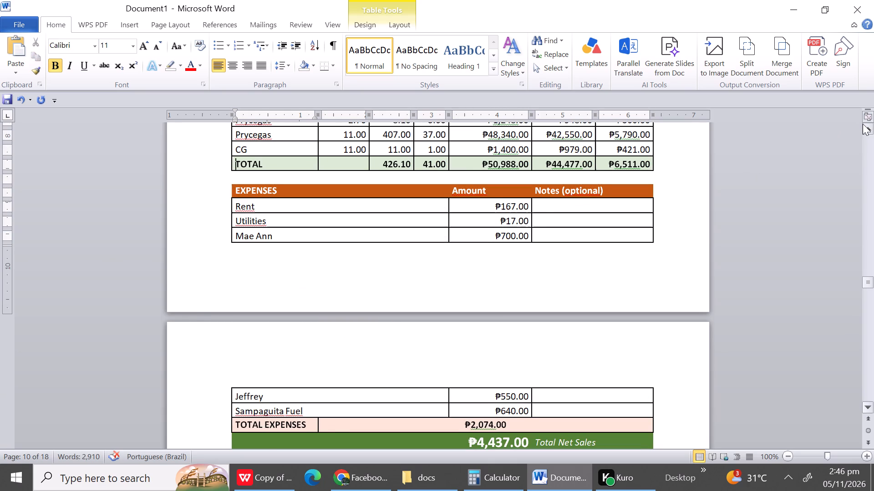
triple_click(863, 124)
double_click(863, 124)
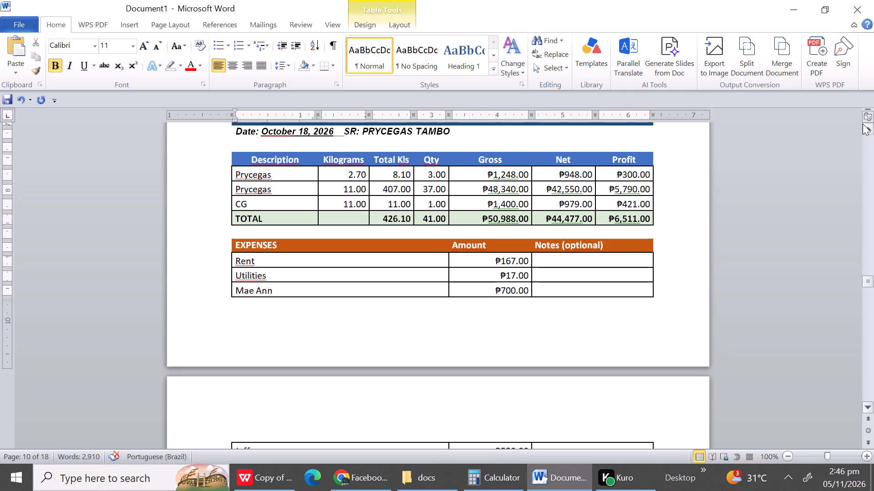
triple_click(863, 124)
double_click(863, 124)
drag(863, 124, 361, 205)
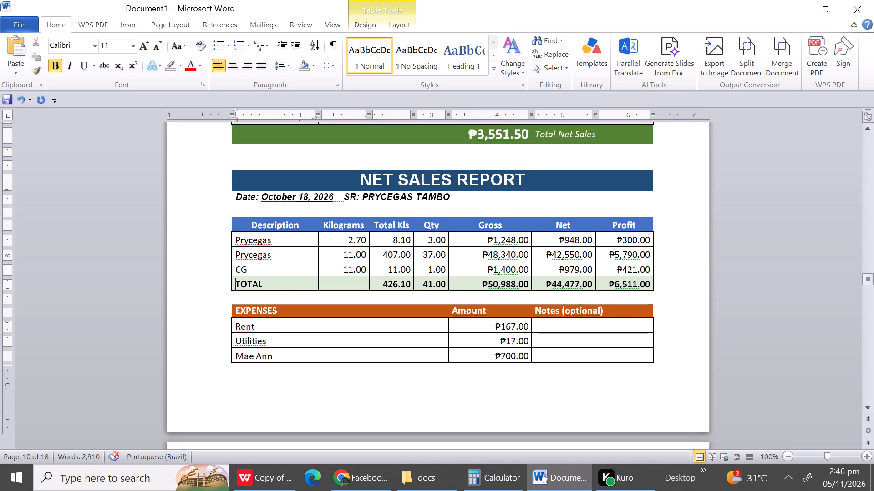
click(361, 205)
click(321, 211)
right_click(321, 211)
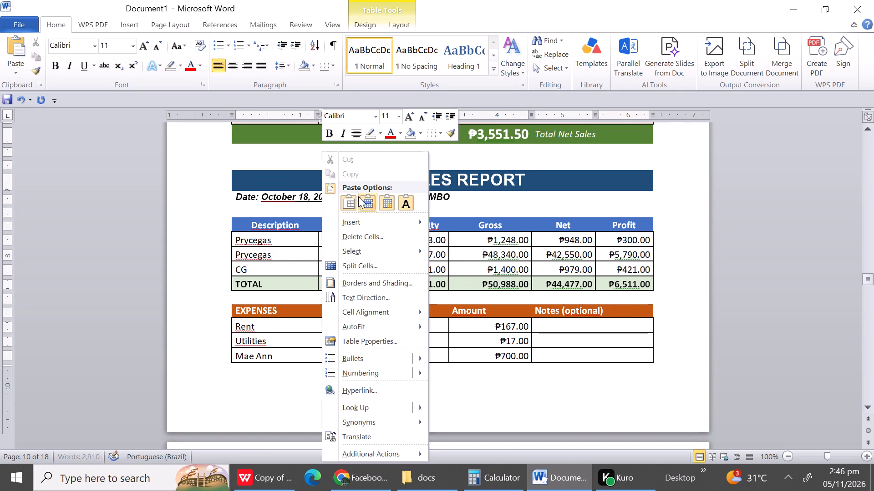
click(349, 235)
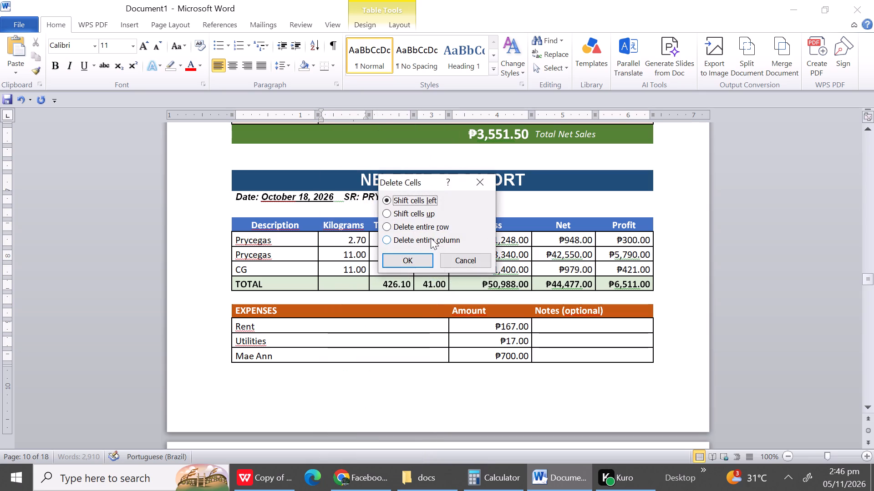
click(427, 231)
click(418, 263)
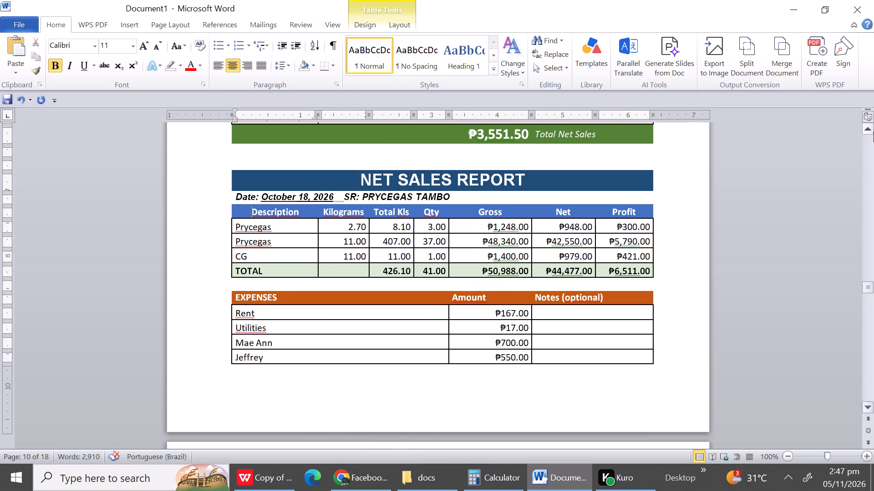
Delete one entire blank row between the preceding report's Total Net Sales row and the October 18 report's title.
triple_click(873, 131)
triple_click(873, 131)
click(873, 131)
drag(873, 131, 434, 316)
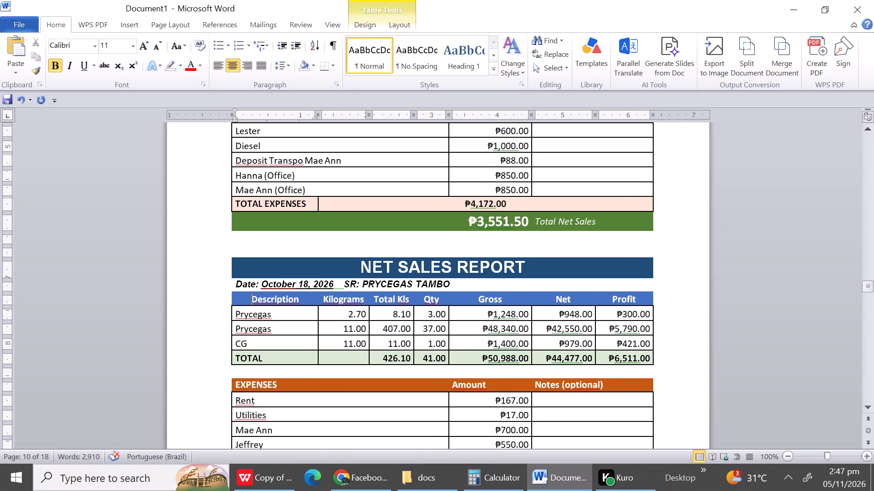
click(263, 253)
right_click(263, 253)
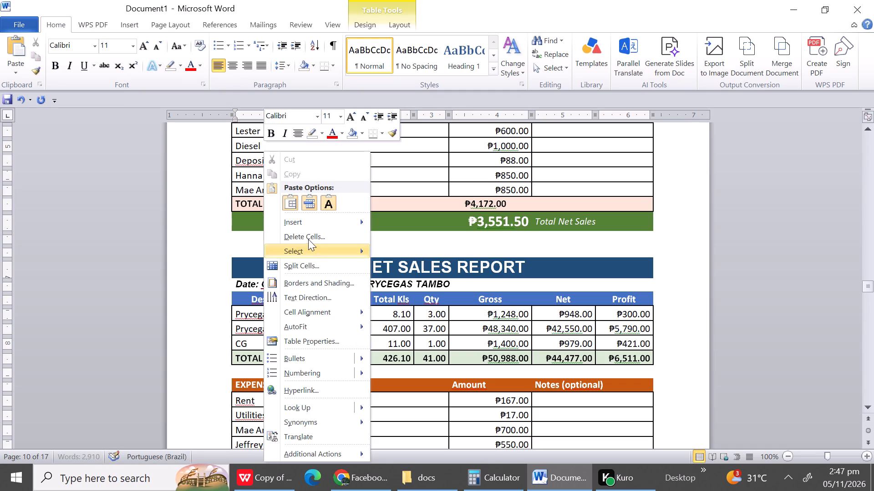
click(308, 236)
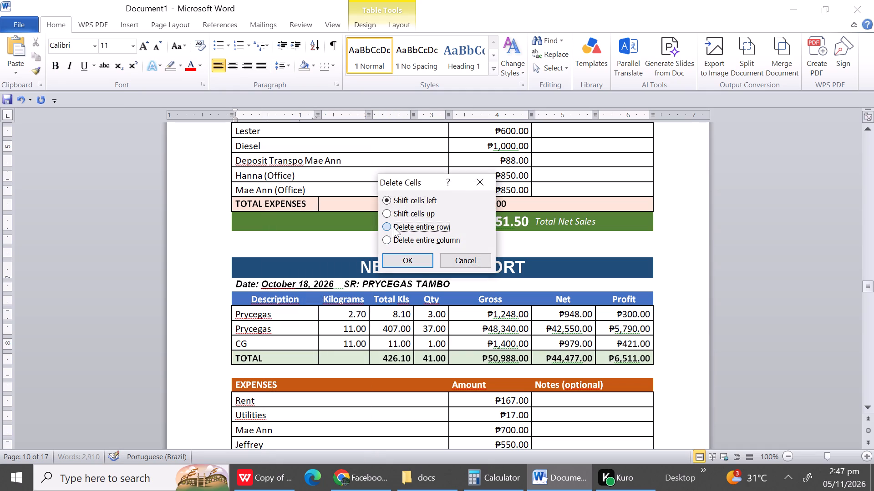
click(393, 226)
double_click(401, 267)
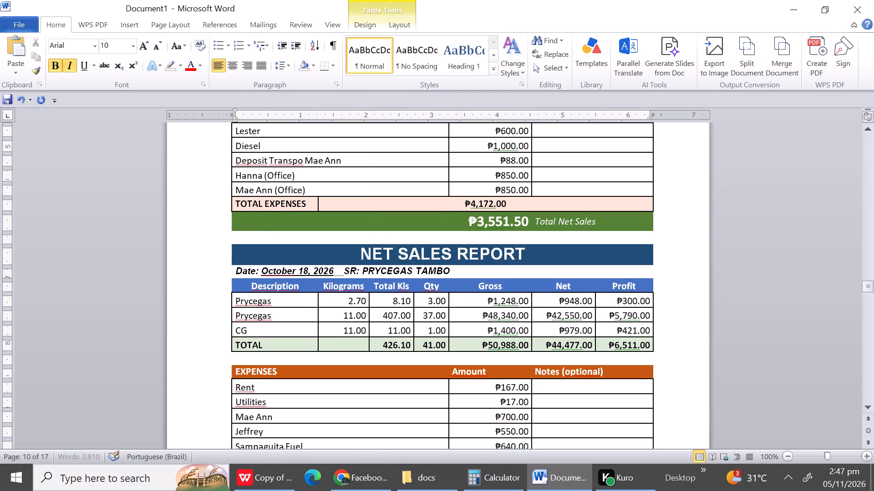
Delete the entire blank row between the product TOTAL row and the EXPENSES header in the October 18 report.
triple_click(869, 409)
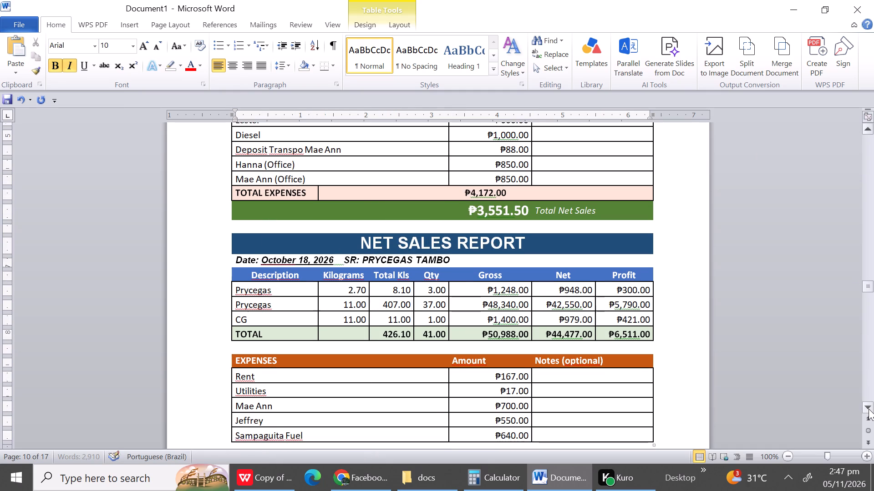
triple_click(869, 409)
triple_click(869, 409)
triple_click(869, 409)
triple_click(869, 409)
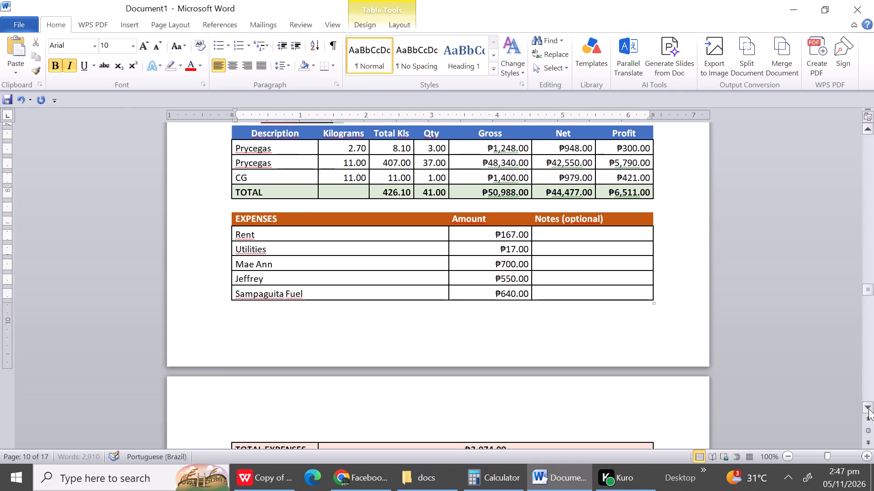
click(869, 409)
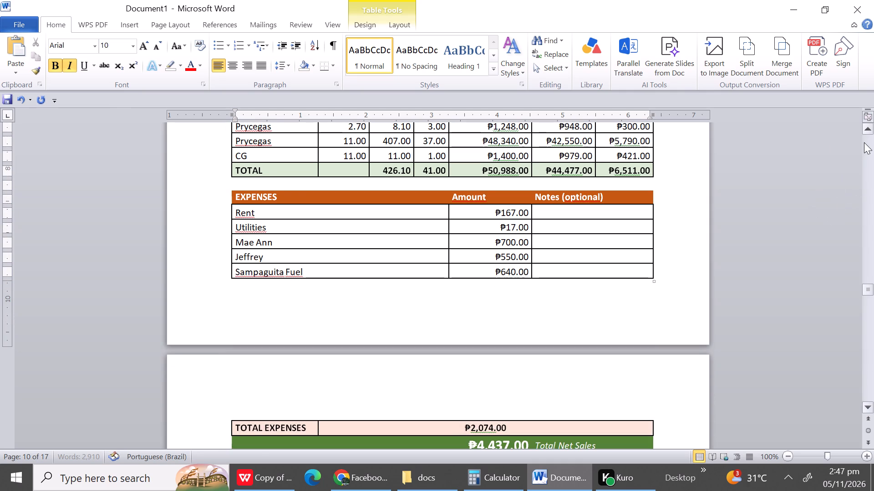
click(339, 187)
right_click(339, 187)
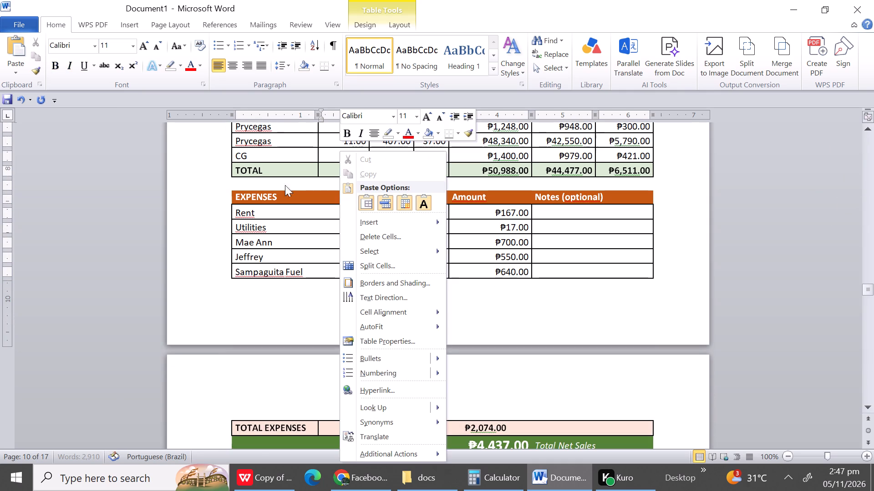
click(268, 184)
right_click(268, 184)
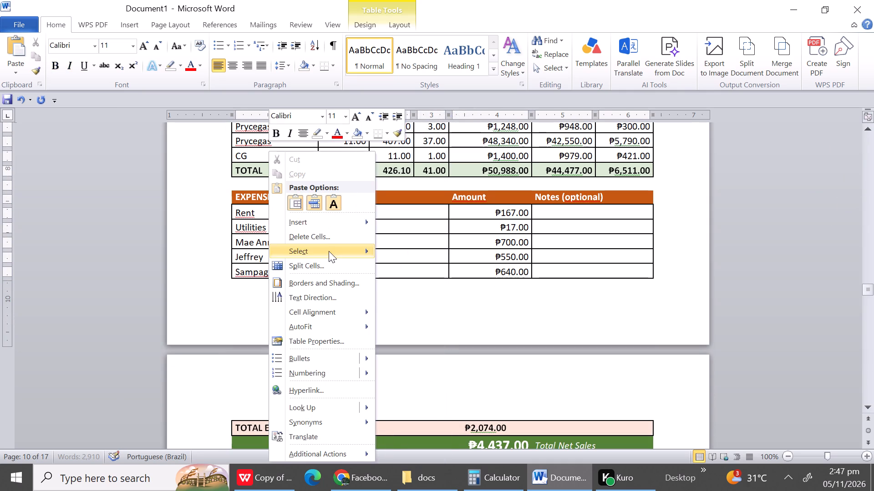
click(321, 235)
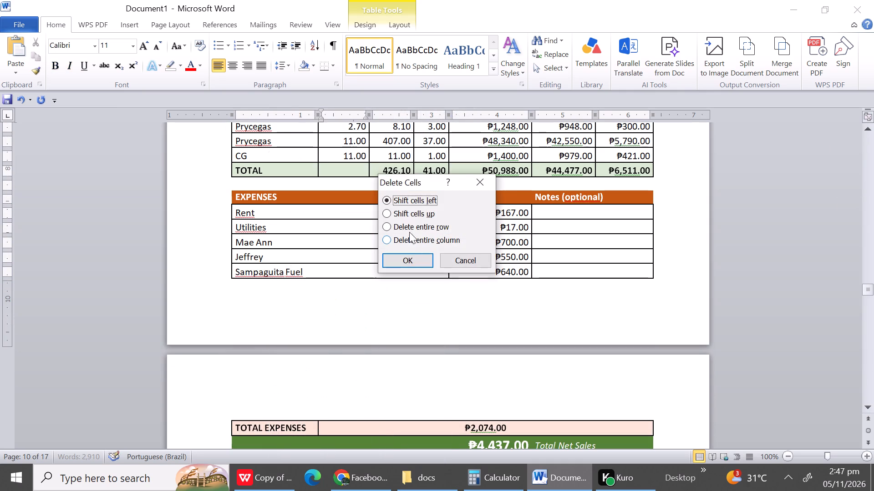
click(407, 228)
click(409, 263)
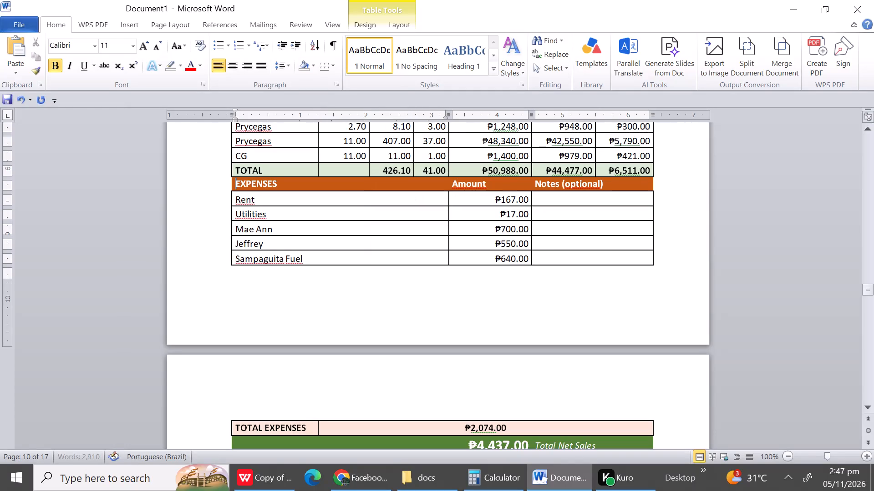
Delete the entire blank row between the EXPENSES header and the Rent row in the October 17 report.
triple_click(871, 132)
triple_click(871, 132)
triple_click(871, 132)
triple_click(871, 132)
triple_click(871, 132)
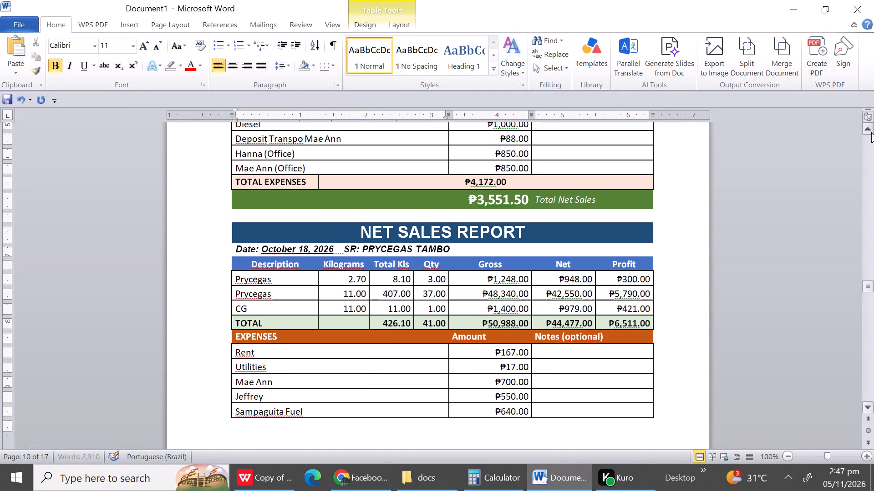
triple_click(871, 132)
triple_click(871, 132)
triple_click(871, 132)
double_click(871, 132)
drag(871, 132, 356, 224)
click(287, 192)
right_click(287, 192)
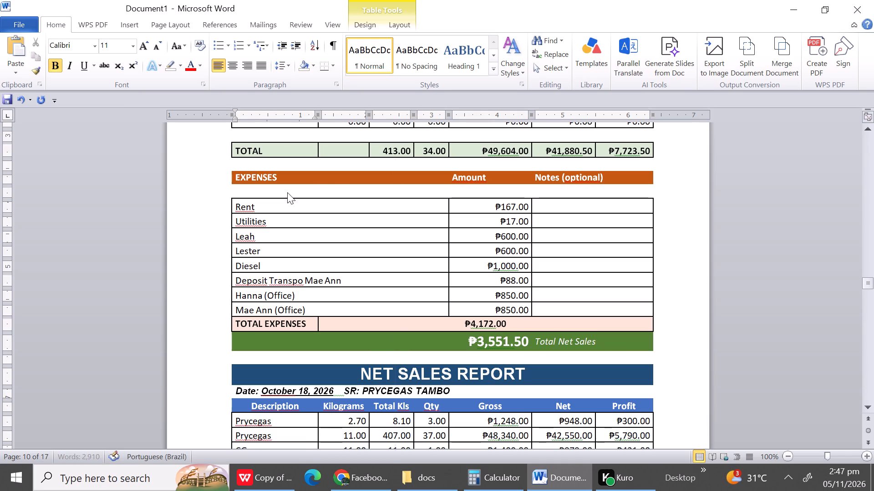
click(320, 236)
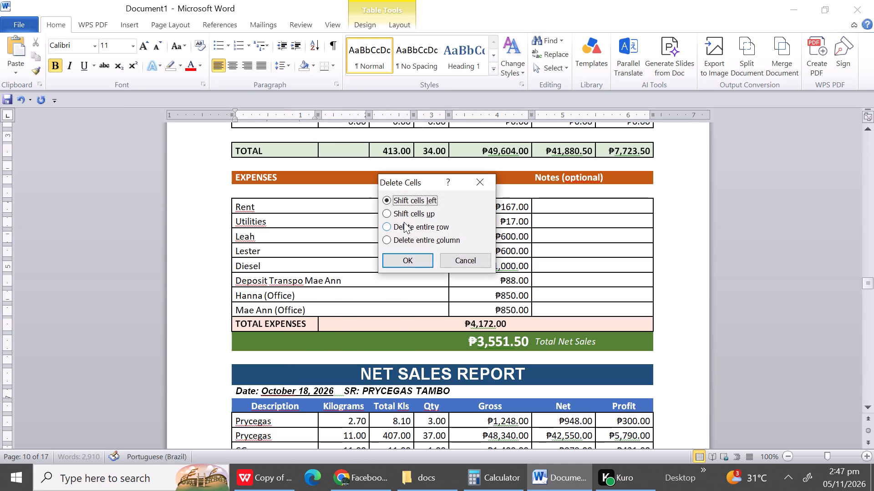
click(404, 222)
click(411, 262)
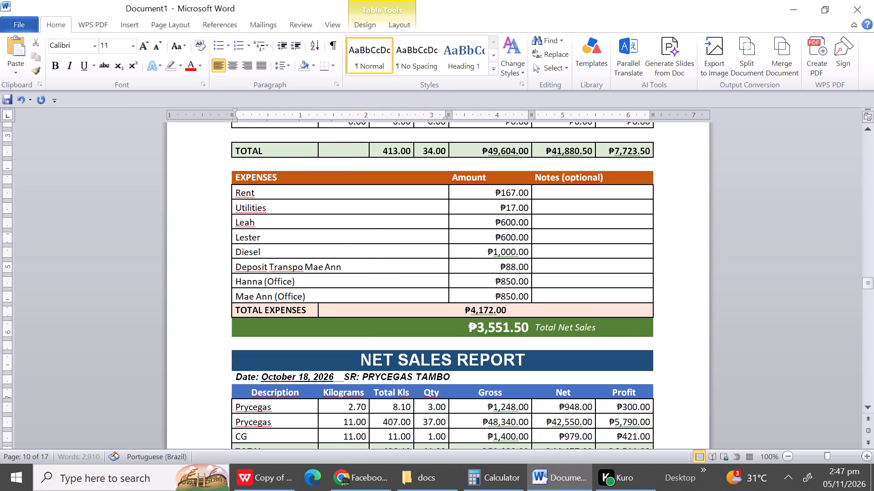
Delete the entire blank row between the product TOTAL row and the EXPENSES header in the October 17 report.
click(264, 164)
right_click(264, 164)
click(325, 238)
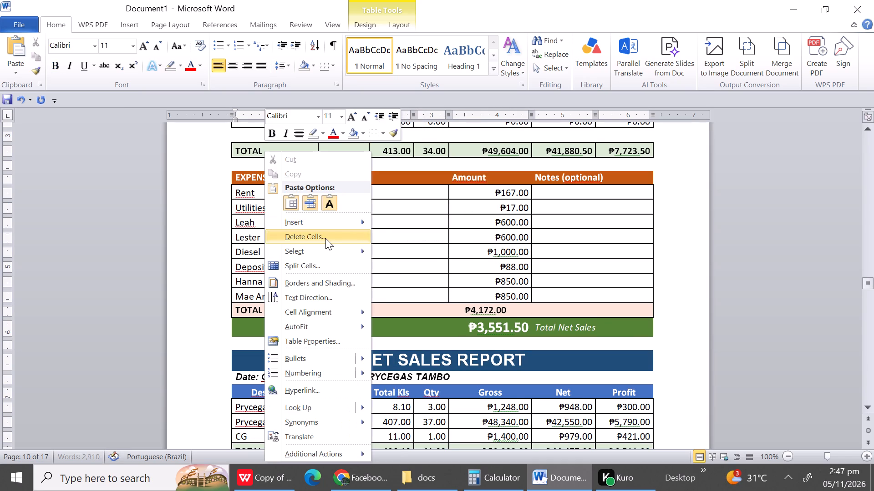
click(396, 227)
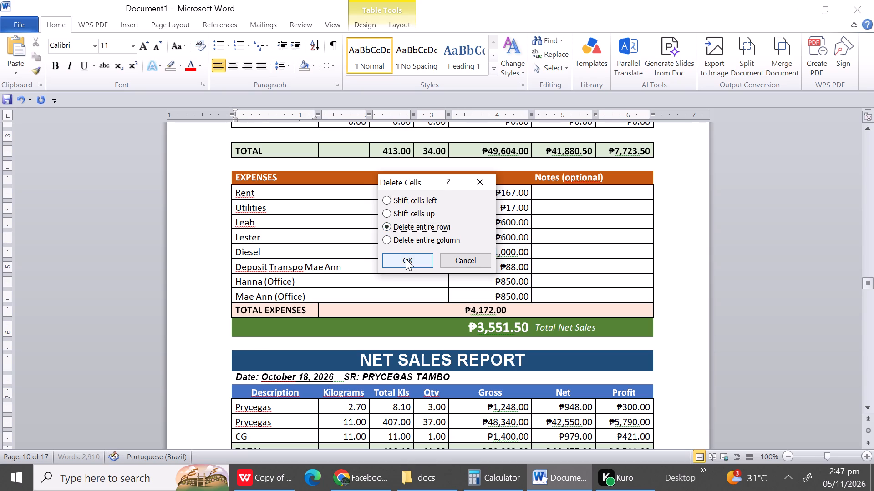
click(406, 259)
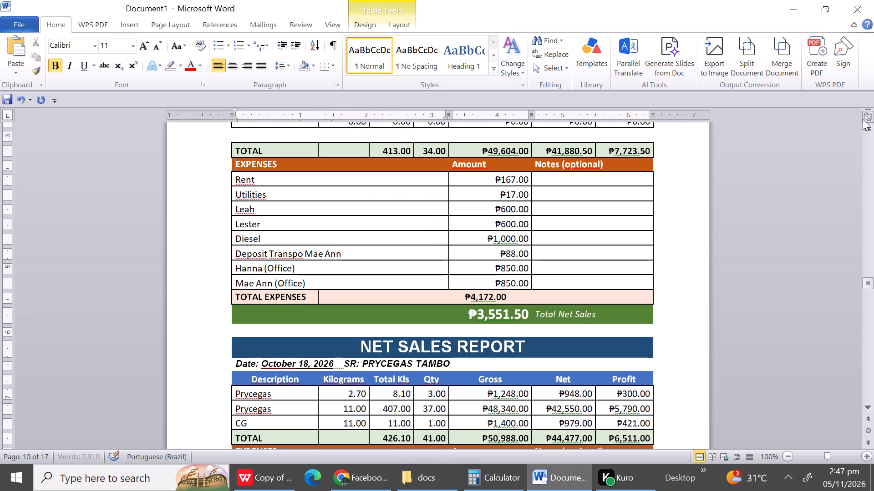
Delete the six unused product rows and the blank row between Regasco and TOTAL in the October 17 report as entire rows.
triple_click(867, 130)
triple_click(867, 130)
triple_click(867, 130)
triple_click(867, 130)
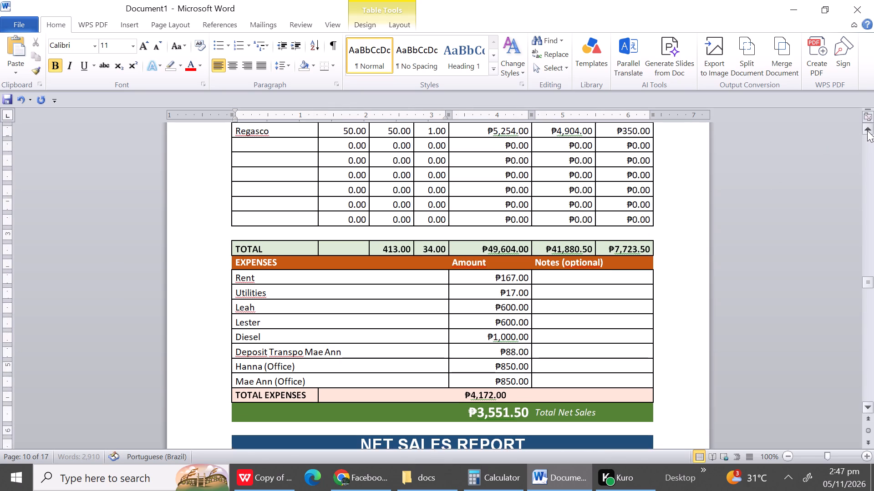
click(867, 130)
drag(867, 130, 356, 214)
ctrl+scroll(356, 214, down, 1)
ctrl+scroll(356, 214, up, 1)
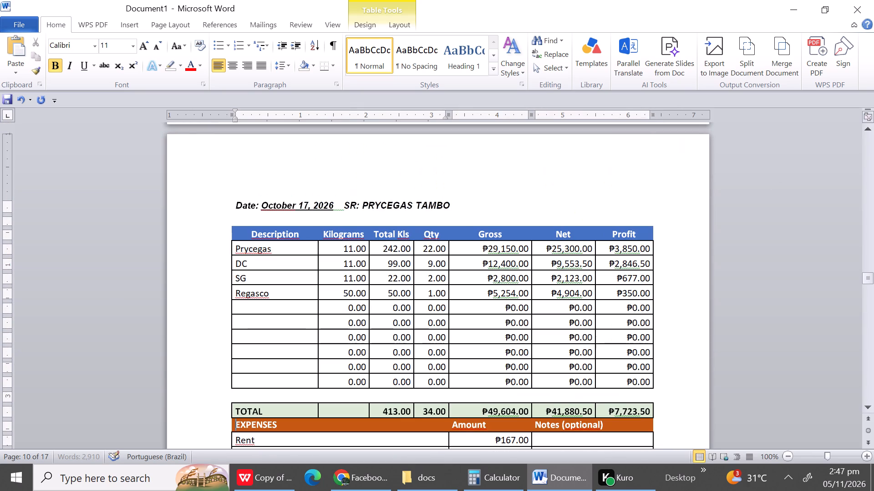
drag(274, 306, 273, 350)
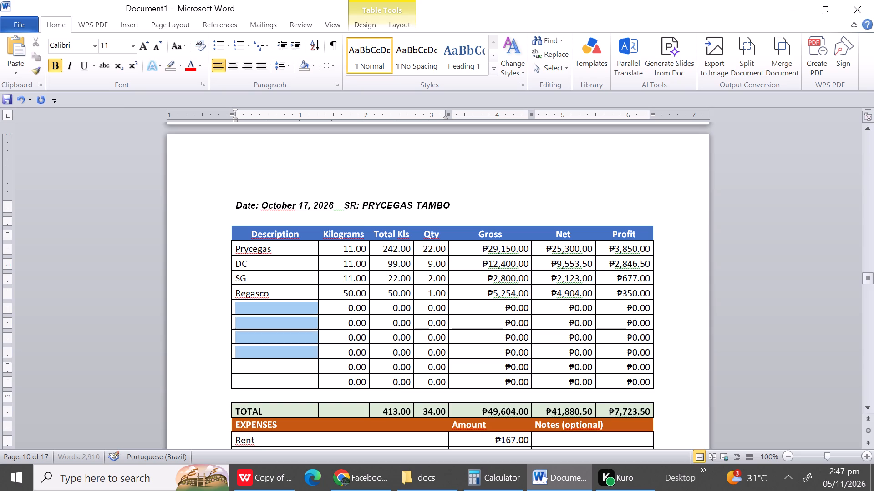
drag(273, 350, 278, 391)
right_click(278, 391)
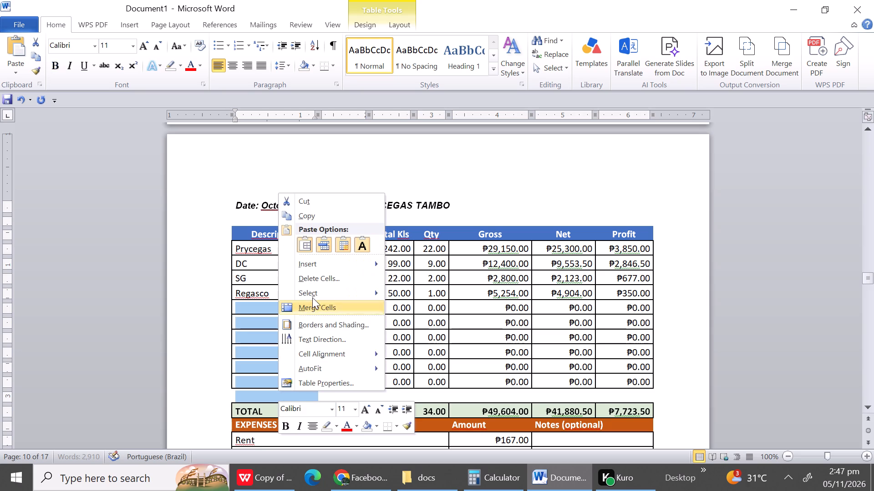
click(309, 277)
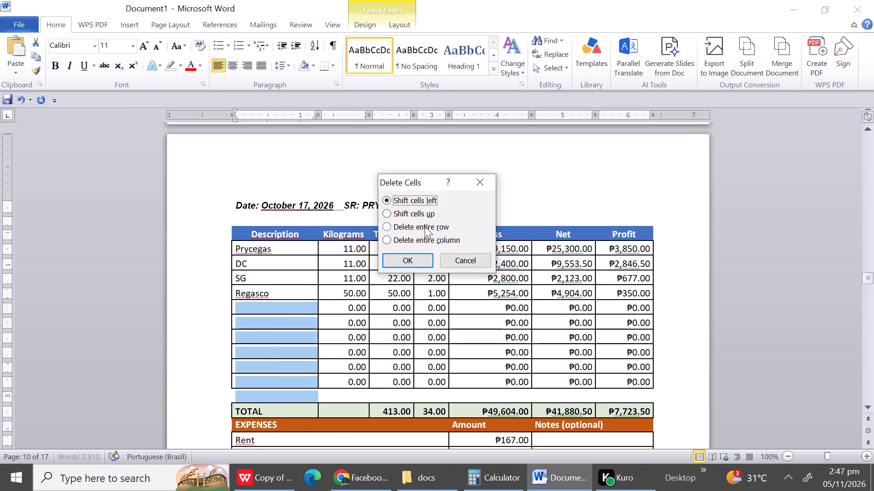
click(425, 226)
click(413, 265)
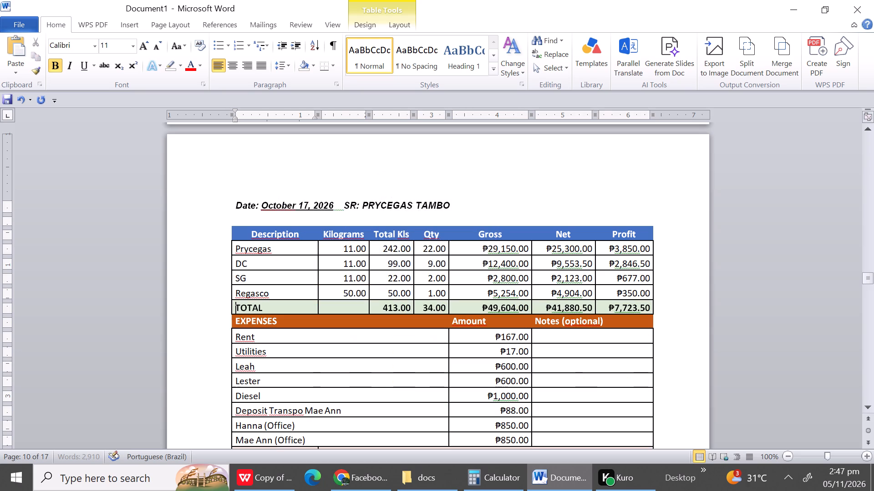
Delete the entire blank row between the date line and the product table header in the October 17 report.
click(275, 219)
right_click(275, 219)
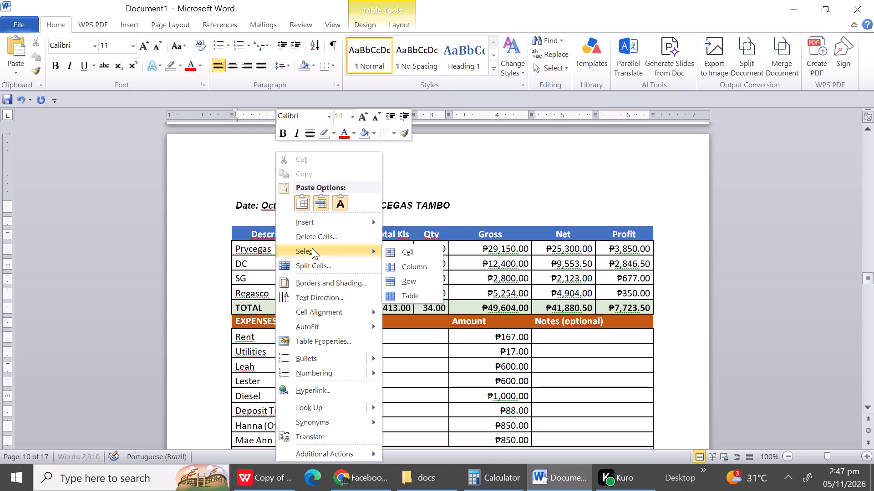
click(308, 240)
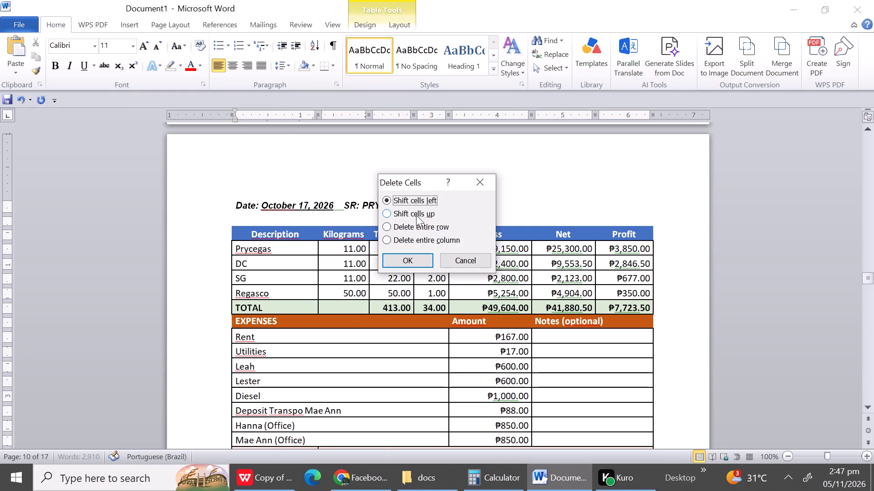
click(417, 229)
click(411, 261)
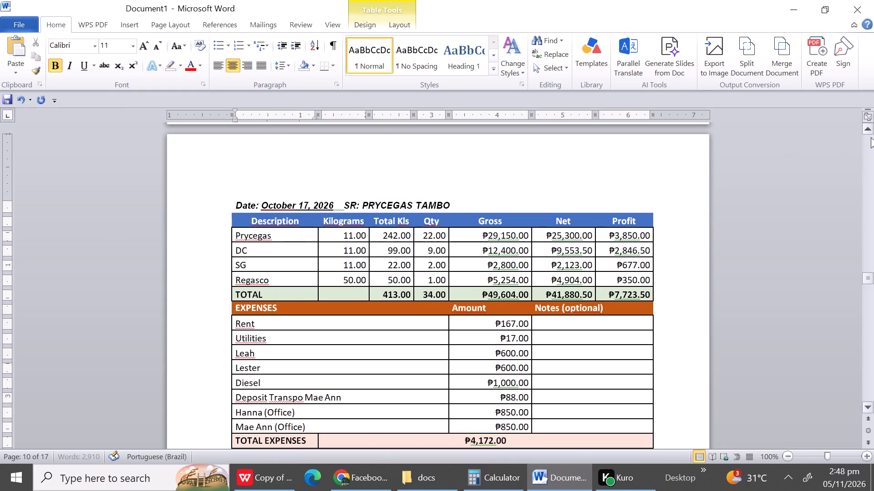
Insert a blank row below the October 16 report's Total Net Sales row to move the October 17 report's title onto the next page.
click(869, 131)
click(869, 131)
triple_click(869, 131)
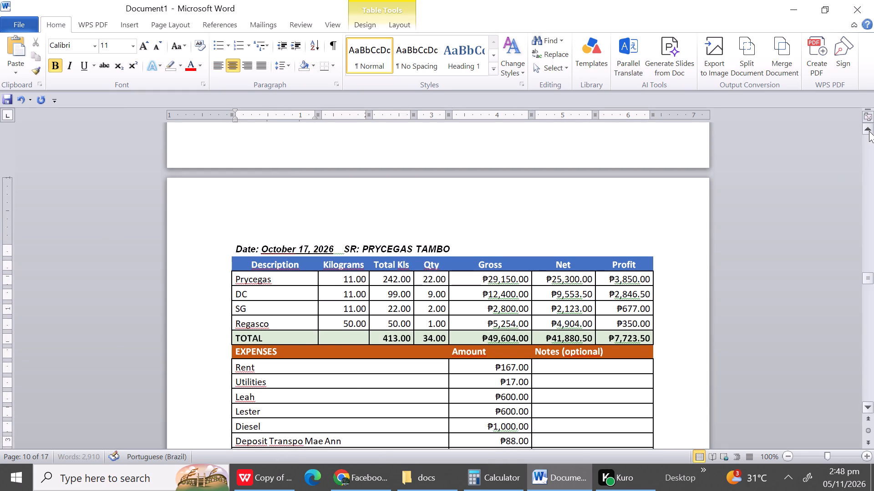
triple_click(869, 131)
triple_click(869, 131)
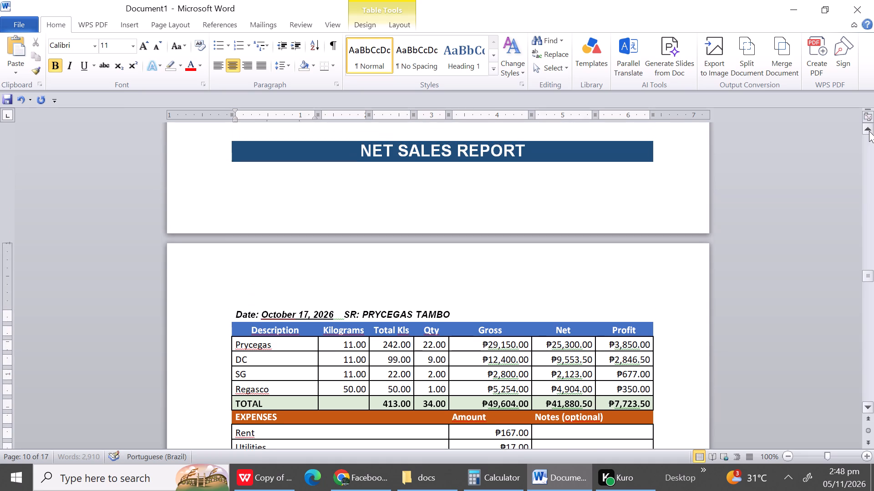
triple_click(869, 131)
click(869, 131)
drag(869, 131, 661, 188)
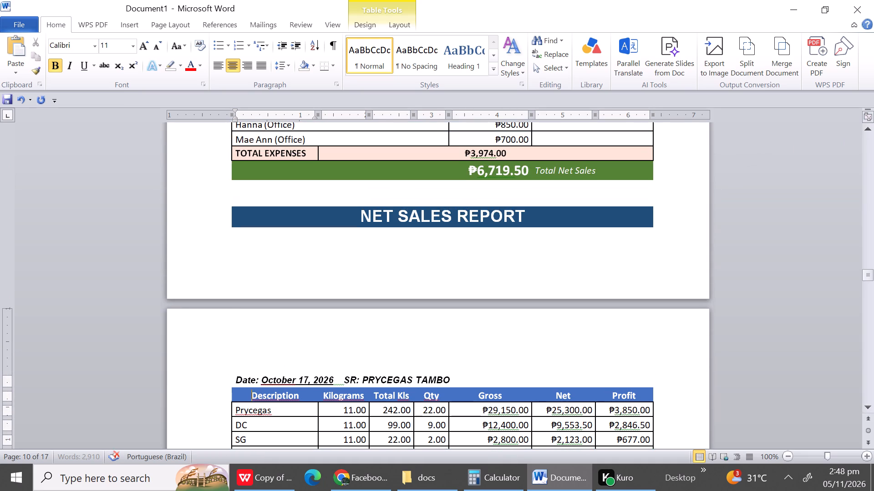
click(661, 188)
key(Return)
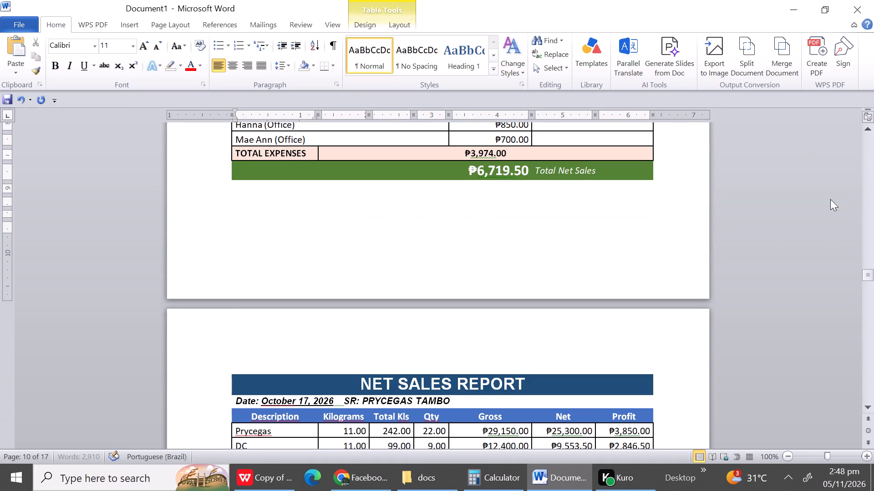
Delete the five unused product rows and the blank row between the last DC row and TOTAL in the October 16 report as entire rows.
triple_click(867, 133)
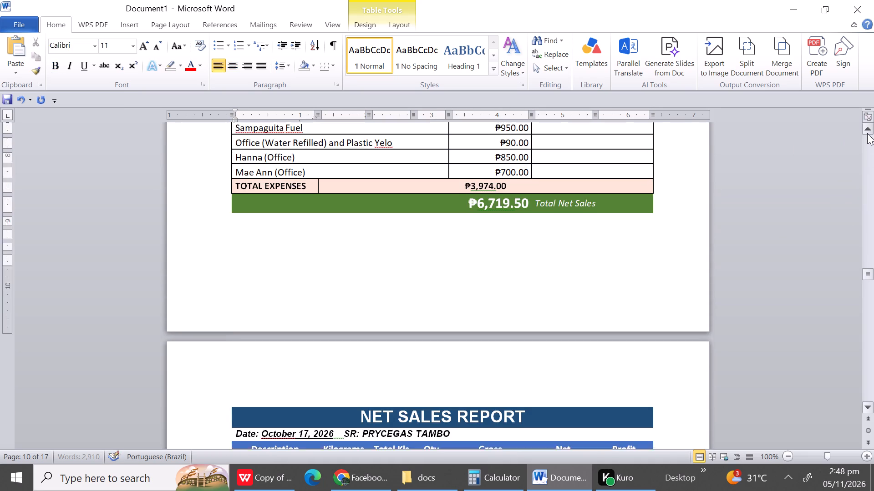
triple_click(867, 133)
triple_click(867, 133)
triple_click(867, 133)
triple_click(867, 133)
triple_click(867, 133)
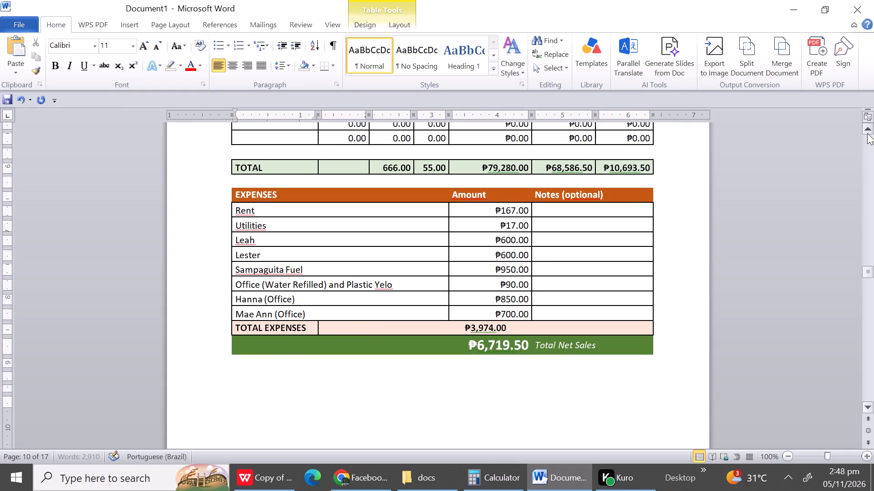
triple_click(867, 133)
triple_click(867, 133)
drag(867, 133, 419, 153)
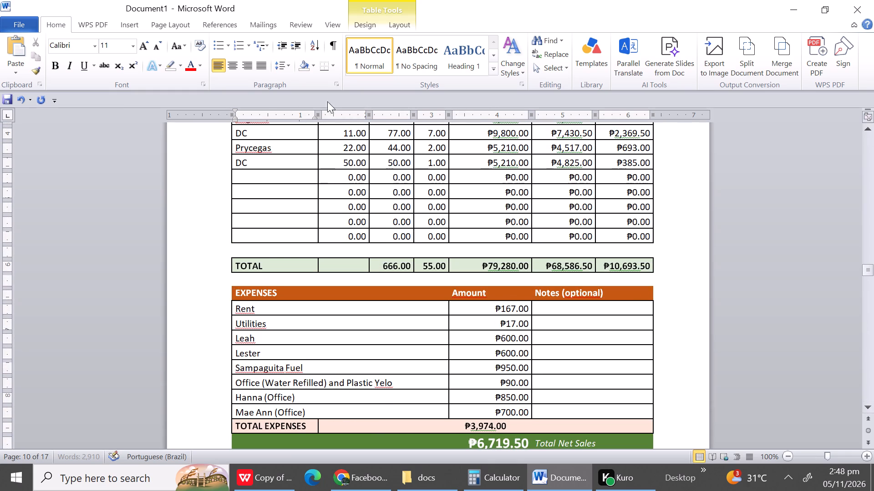
drag(260, 180, 263, 244)
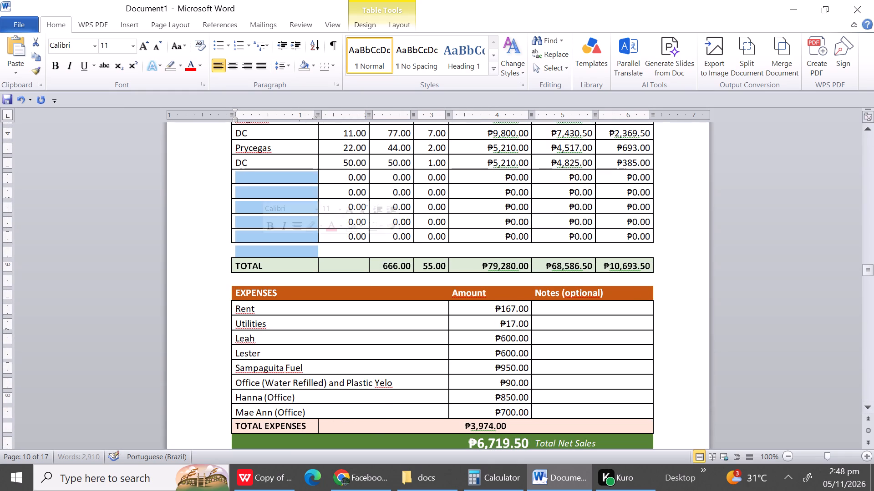
right_click(263, 244)
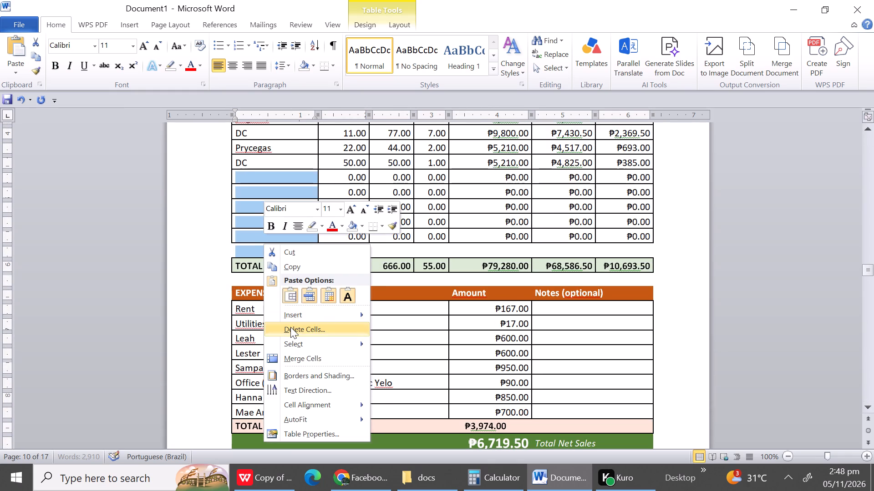
click(290, 327)
click(383, 223)
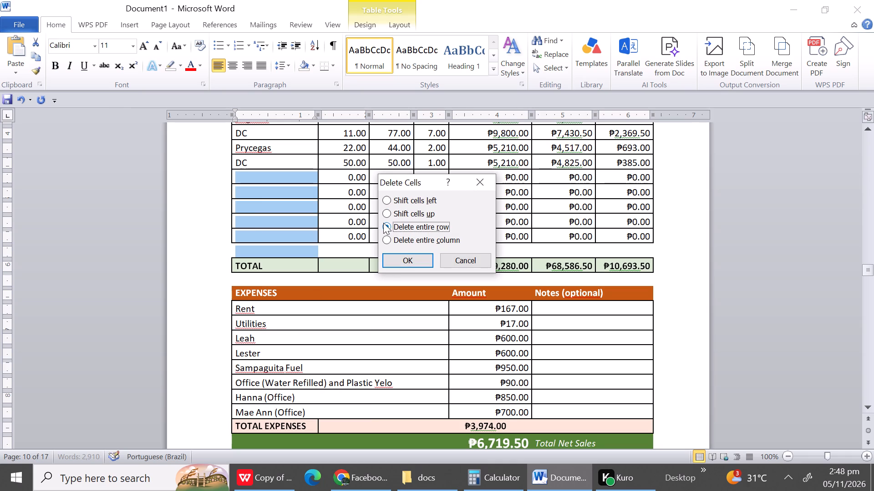
click(395, 259)
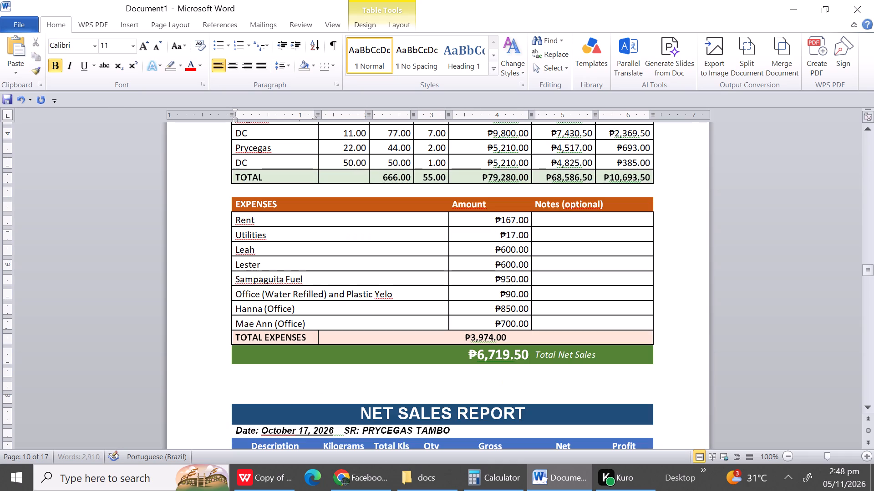
Examine the top of the October 16 report and the end of the preceding report for remaining blank rows.
triple_click(873, 131)
triple_click(873, 131)
triple_click(873, 131)
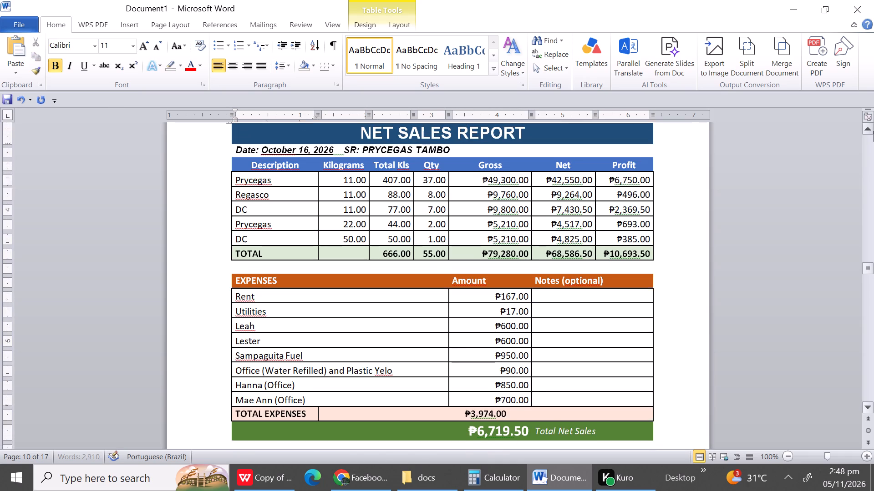
triple_click(873, 131)
triple_click(873, 131)
triple_click(873, 131)
double_click(873, 131)
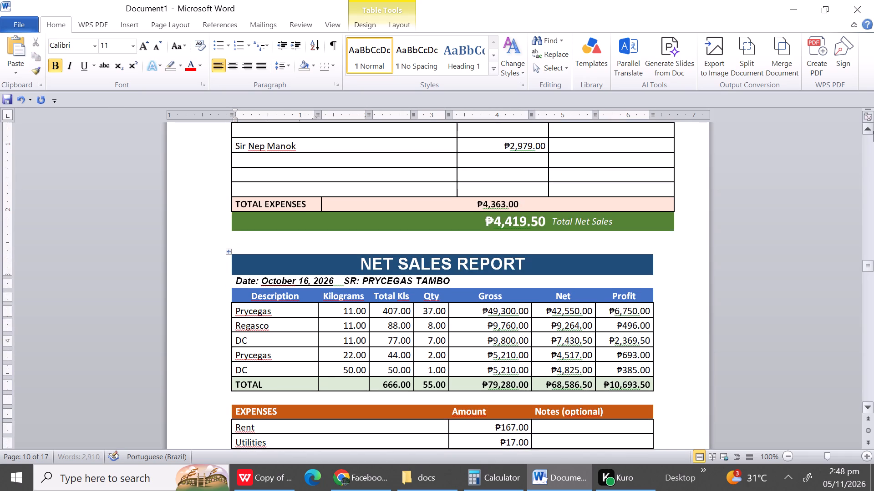
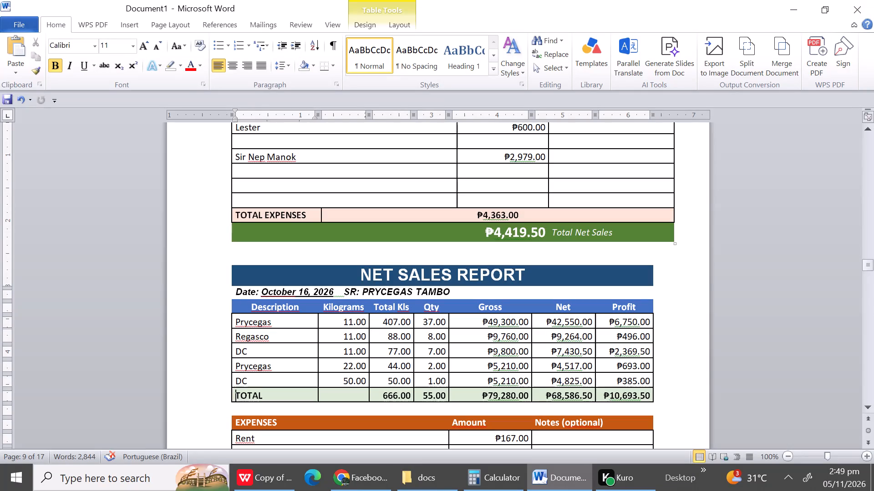
Delete the three blank expense rows directly above TOTAL EXPENSES in the October 15 report as entire rows.
drag(256, 169, 258, 195)
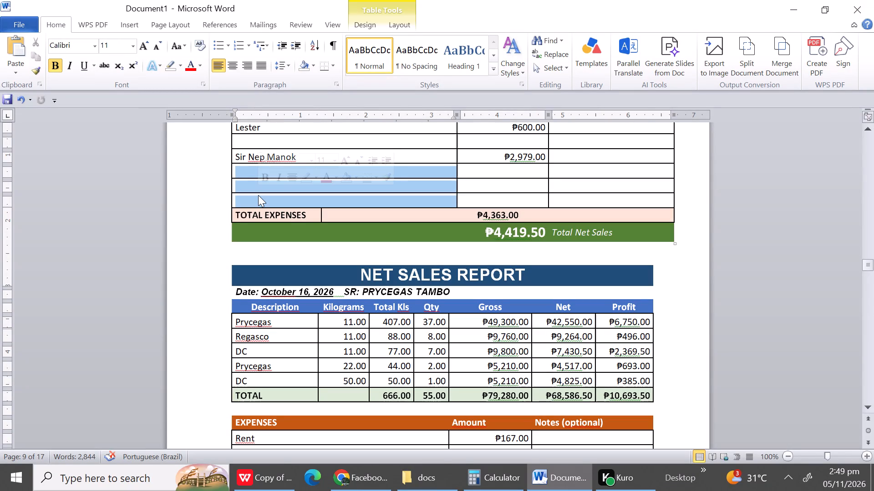
right_click(258, 195)
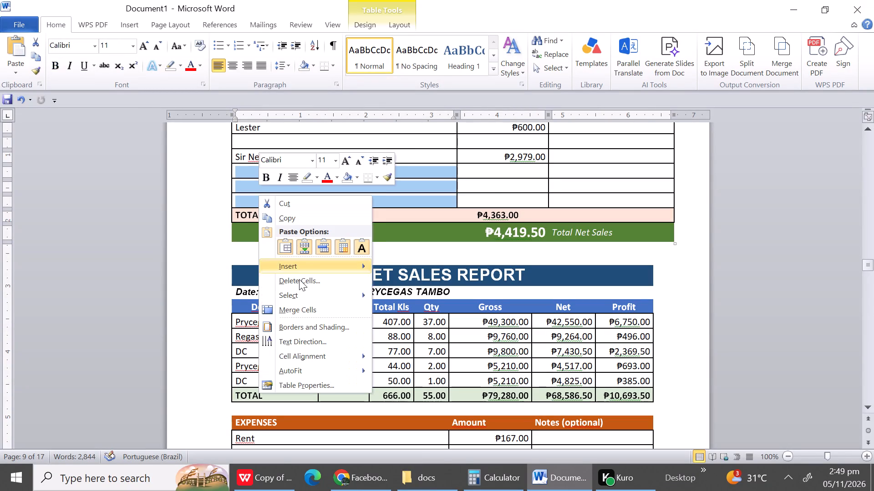
click(299, 281)
click(415, 229)
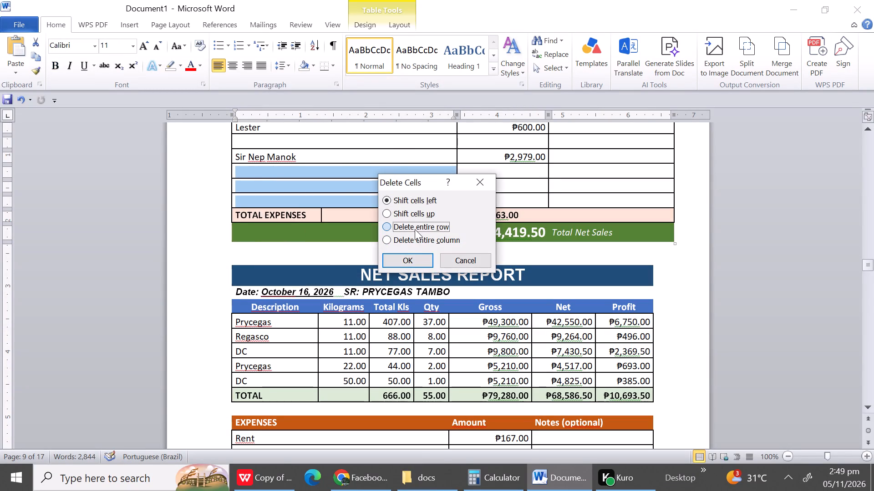
click(414, 263)
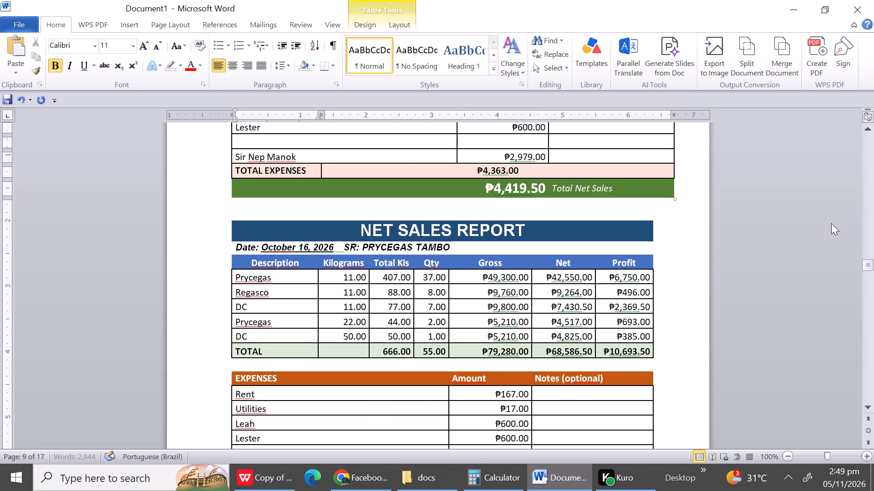
Delete the entire blank expense row between the Lester entry and the last expense entry in the October 15 report.
click(867, 128)
triple_click(867, 128)
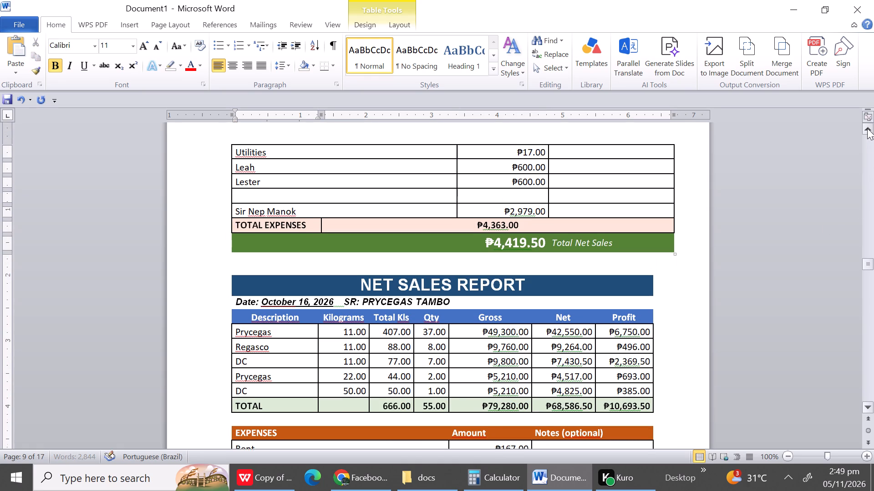
triple_click(867, 128)
triple_click(867, 128)
triple_click(867, 128)
double_click(867, 128)
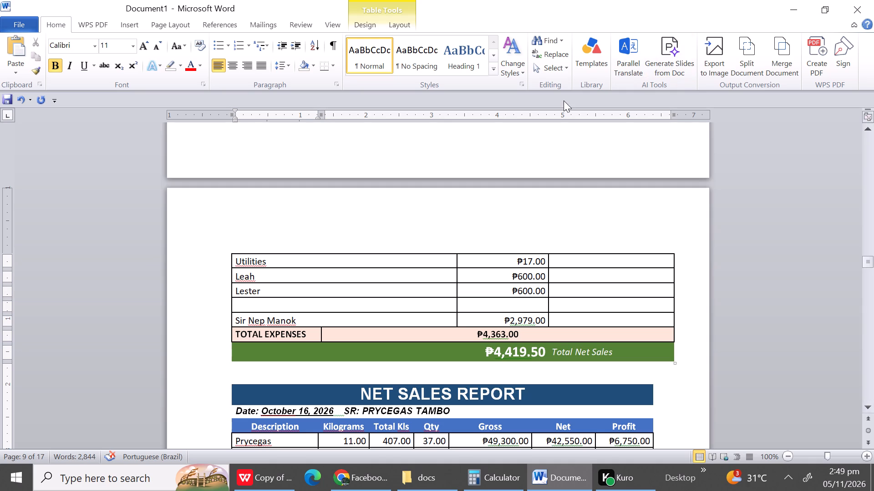
click(239, 304)
right_click(239, 304)
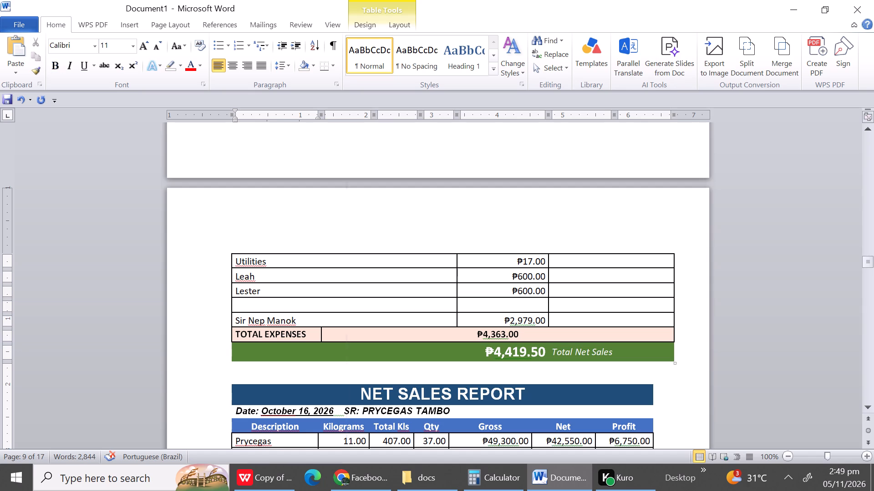
click(292, 240)
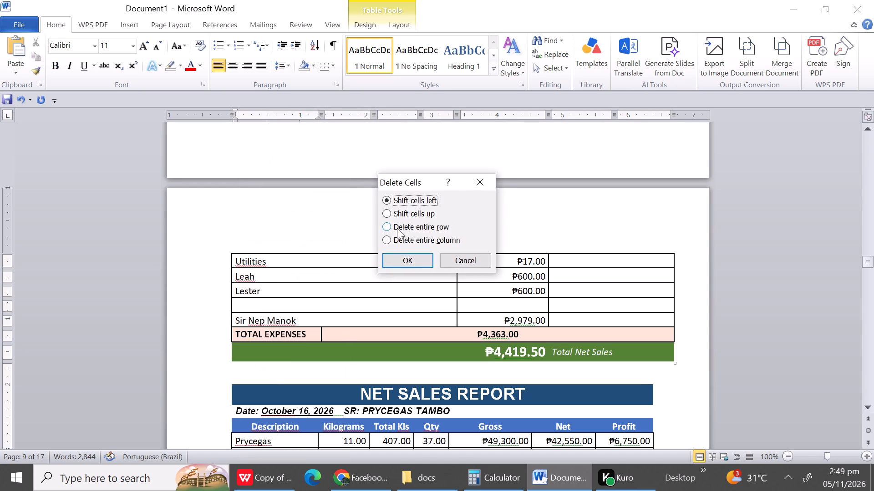
click(397, 225)
click(404, 260)
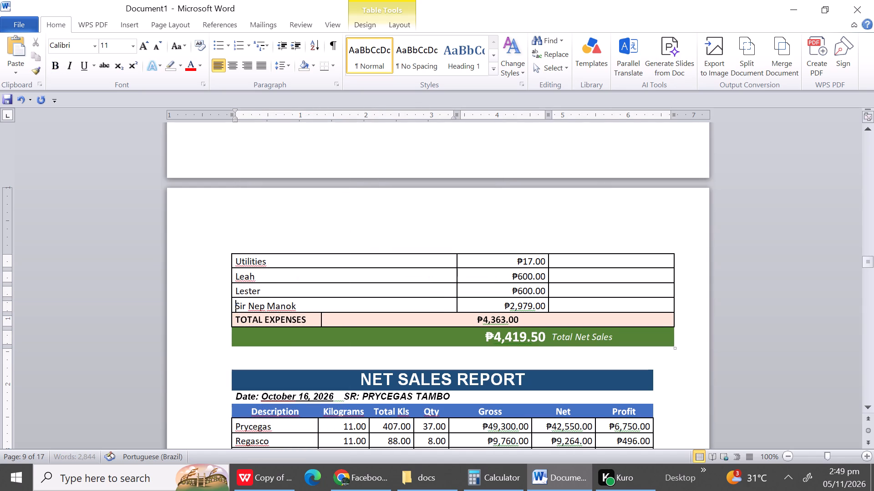
Delete the entire blank row between the EXPENSES header and the Rent row in the October 15 report.
triple_click(864, 132)
triple_click(864, 132)
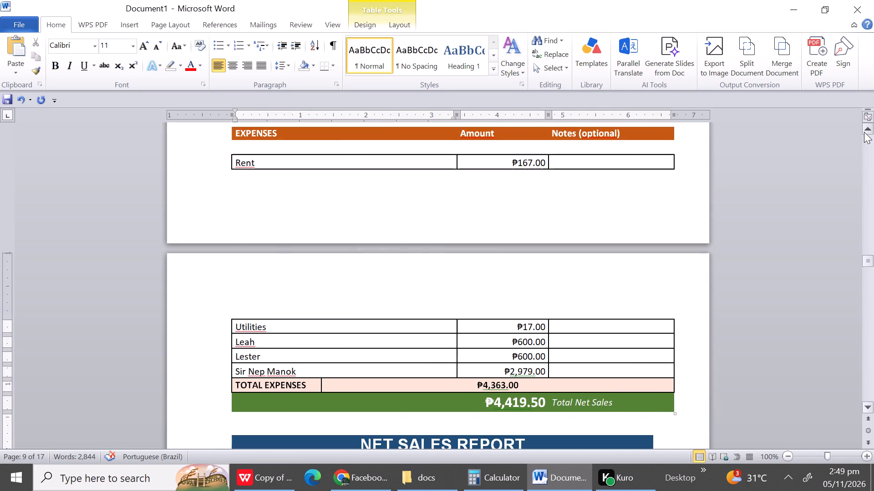
double_click(864, 132)
drag(864, 132, 489, 192)
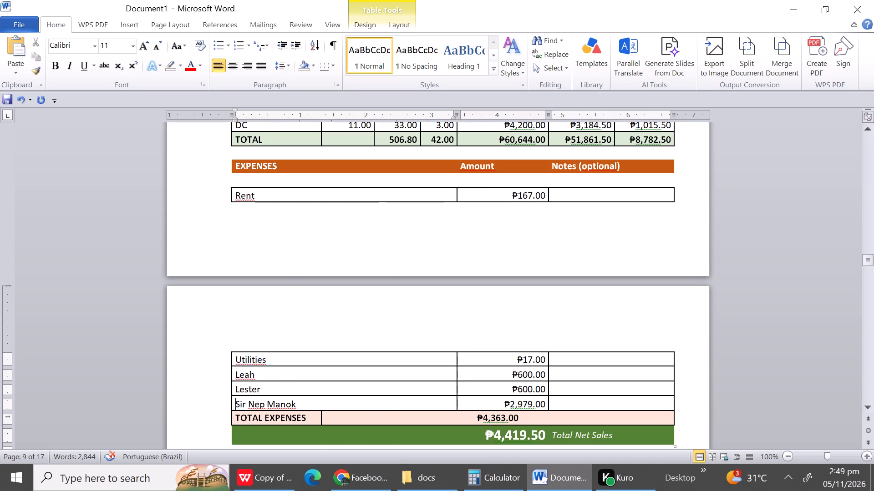
right_click(285, 180)
click(239, 182)
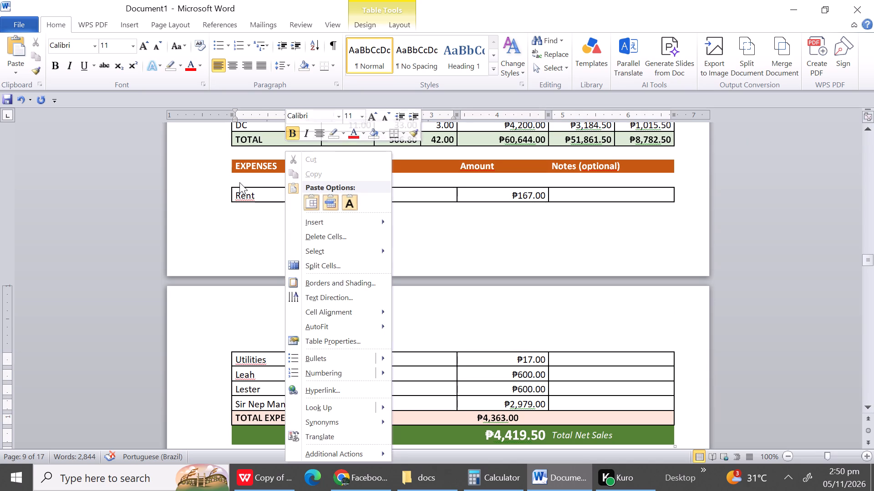
right_click(239, 182)
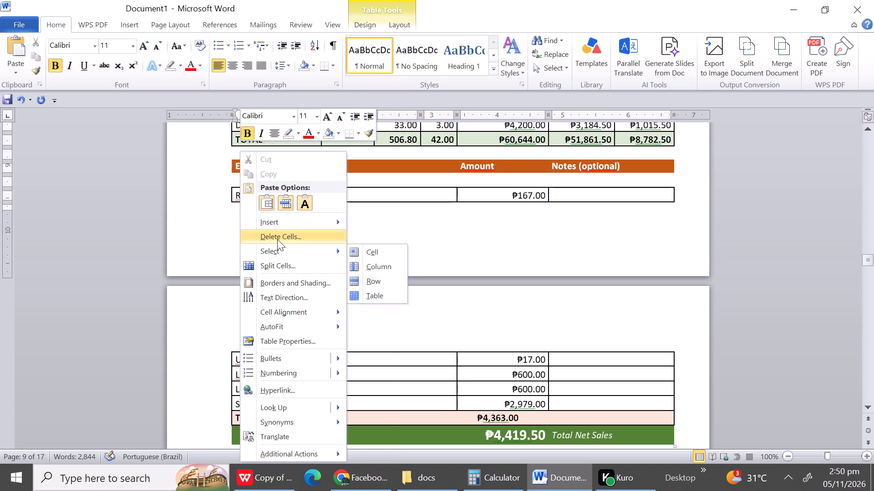
click(277, 239)
click(386, 230)
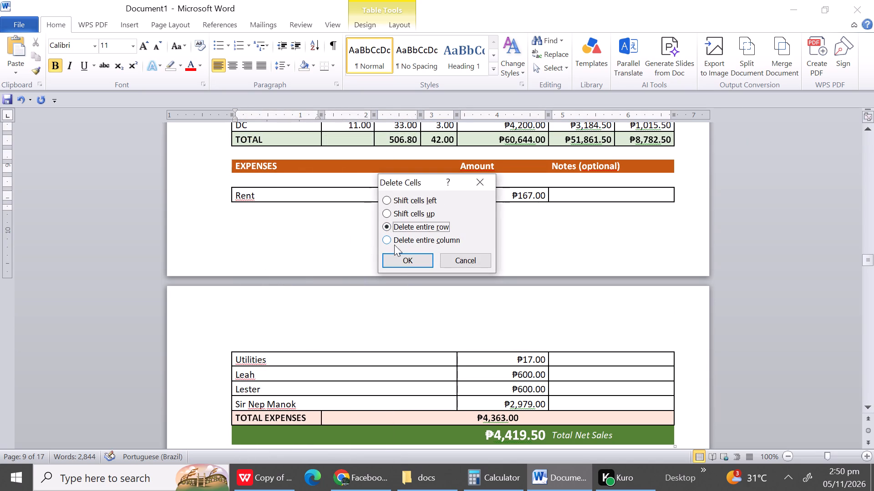
click(396, 261)
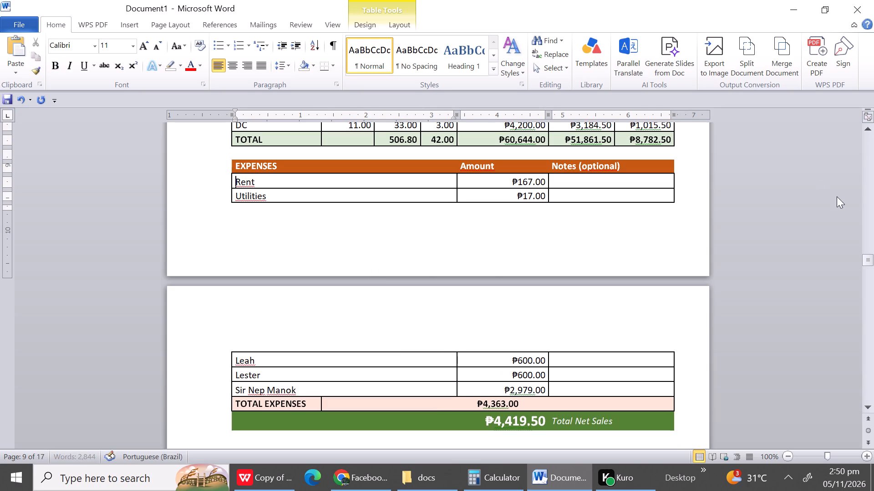
Delete the four unused product rows and the blank row between City Gas and TOTAL in the October 14 report as entire rows.
triple_click(866, 131)
triple_click(866, 131)
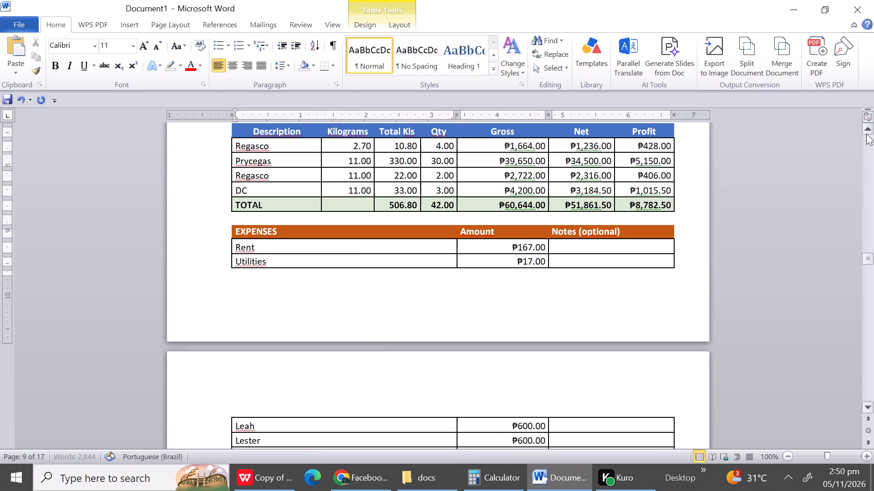
triple_click(866, 134)
triple_click(866, 134)
triple_click(866, 134)
triple_click(866, 134)
triple_click(866, 134)
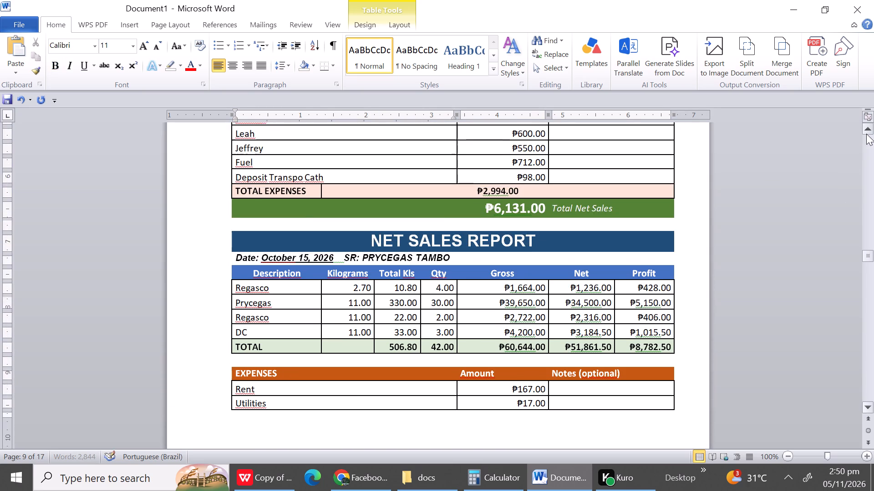
triple_click(866, 134)
triple_click(866, 134)
triple_click(866, 134)
triple_click(866, 134)
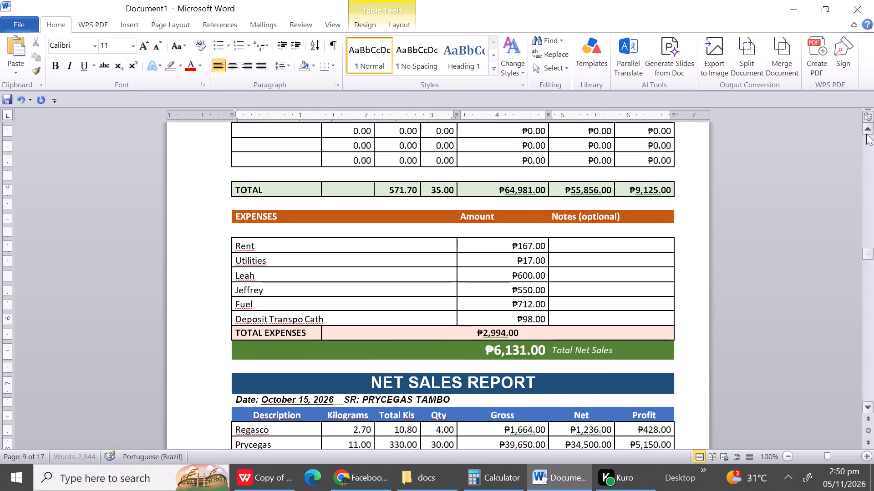
triple_click(866, 134)
double_click(866, 134)
drag(866, 134, 401, 190)
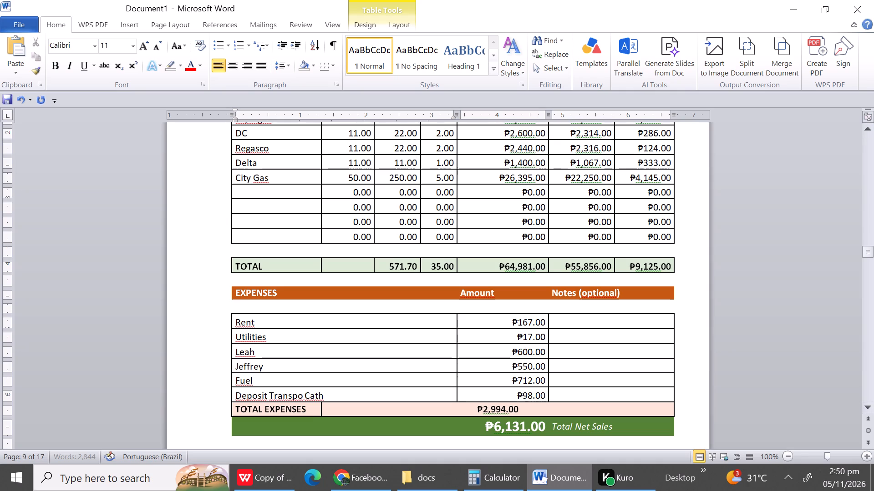
drag(310, 195, 308, 247)
right_click(308, 247)
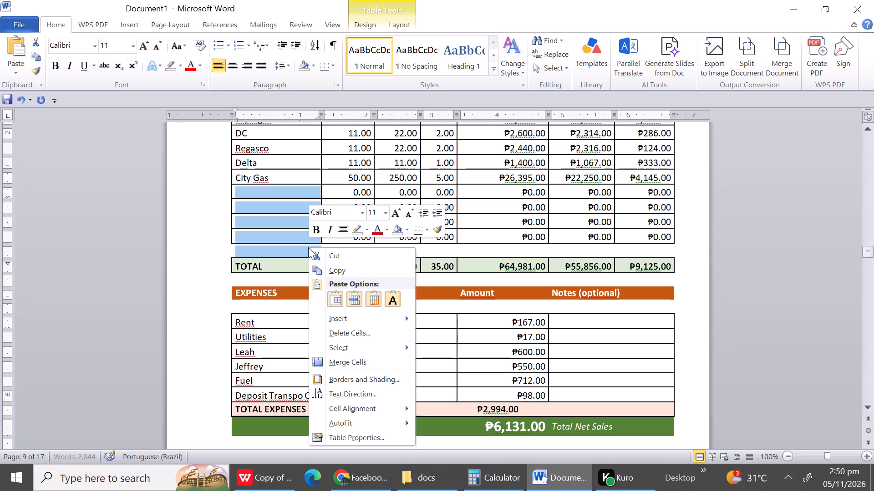
click(342, 336)
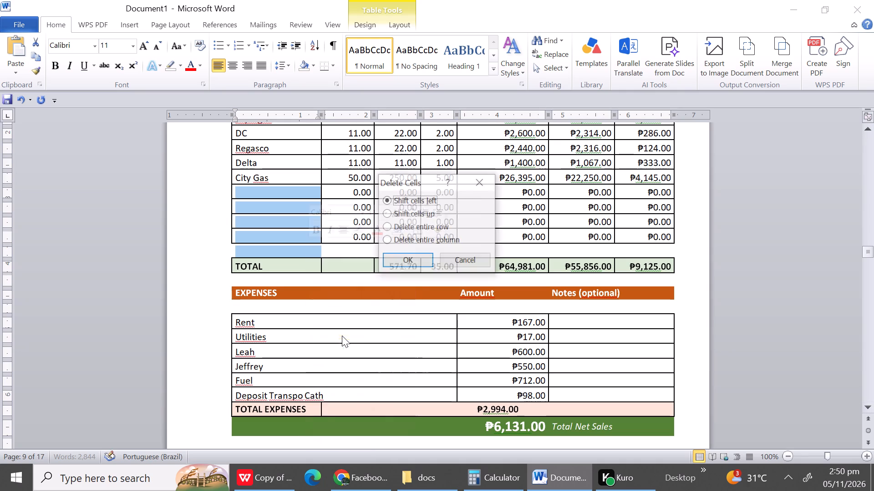
click(430, 229)
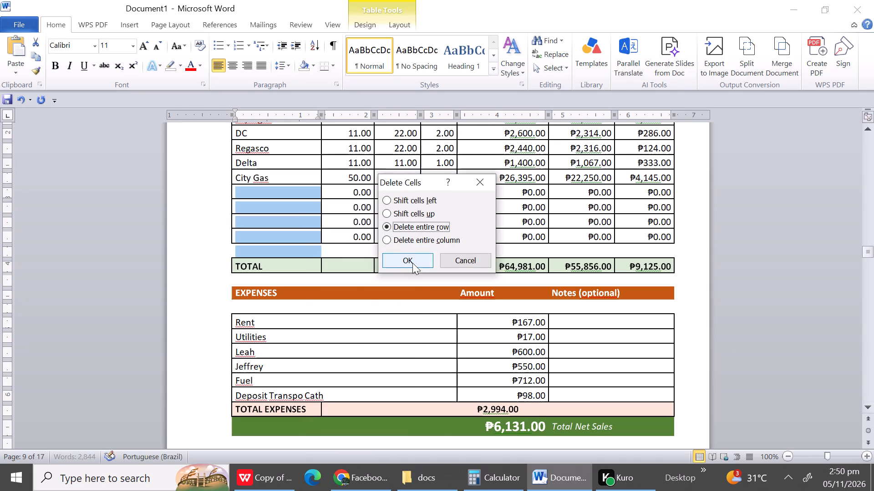
click(412, 263)
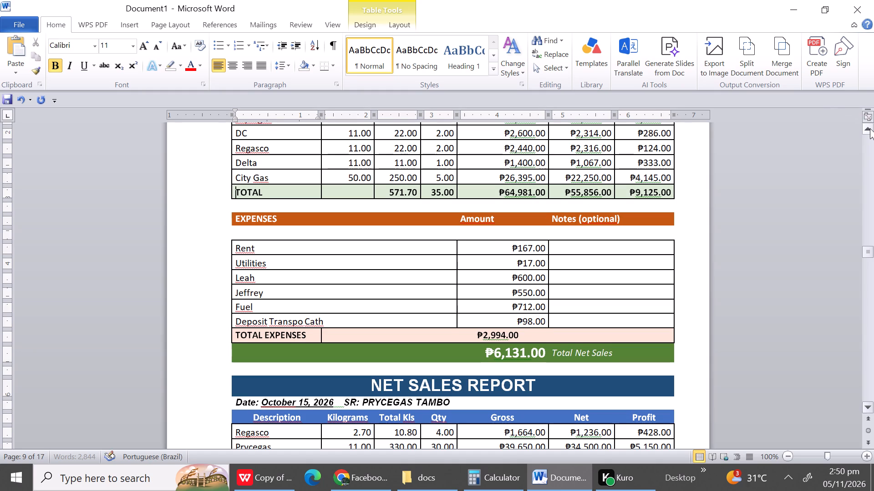
Delete the two blank expense rows between Jeffrey and TOTAL EXPENSES in the October 13 report as entire rows.
triple_click(870, 128)
triple_click(870, 128)
triple_click(870, 128)
triple_click(870, 128)
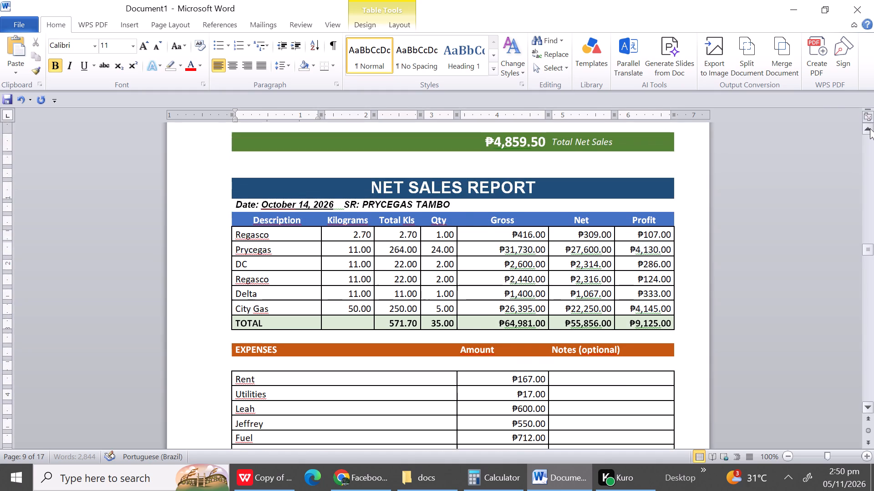
triple_click(870, 128)
triple_click(870, 128)
triple_click(870, 128)
triple_click(870, 128)
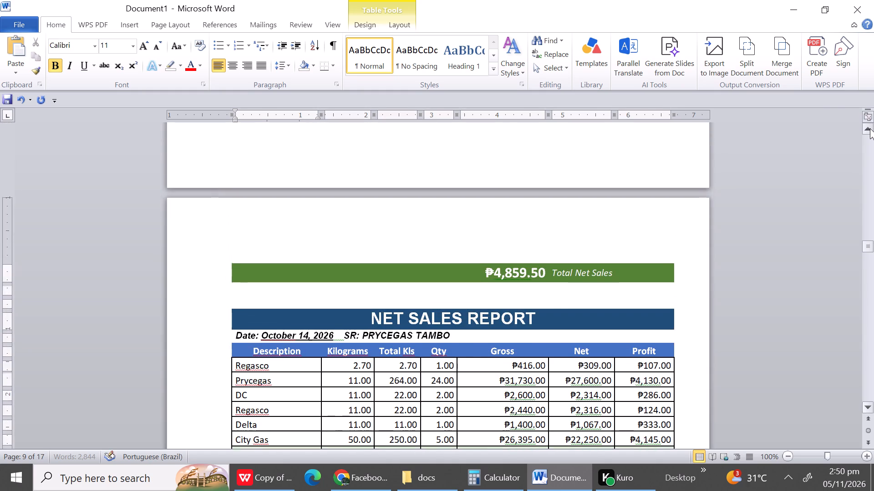
triple_click(870, 128)
triple_click(870, 128)
triple_click(870, 128)
drag(870, 128, 390, 174)
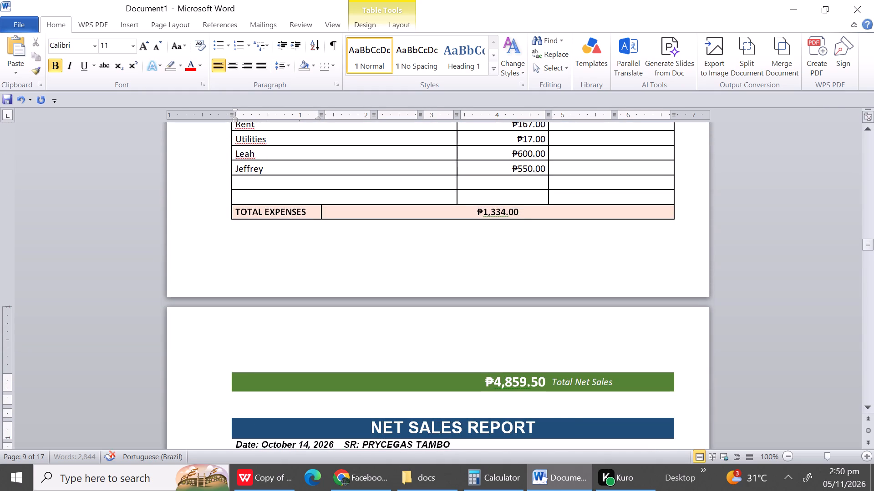
drag(340, 184, 337, 202)
right_click(337, 202)
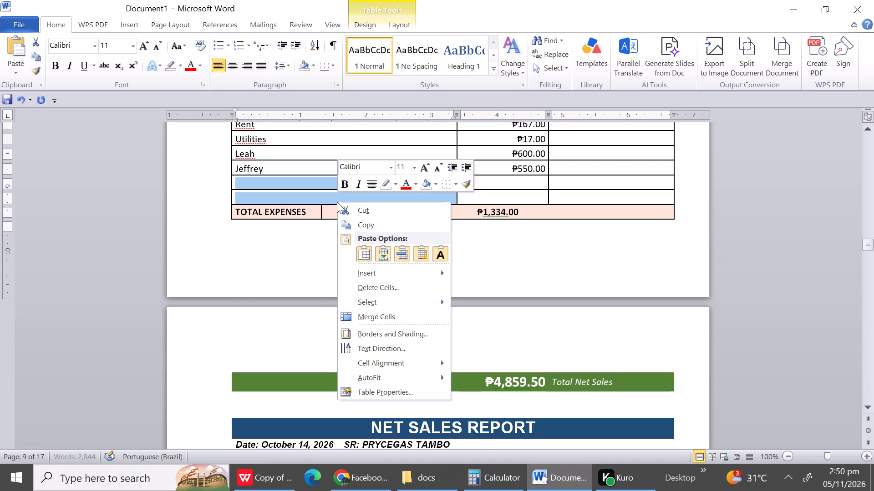
click(374, 283)
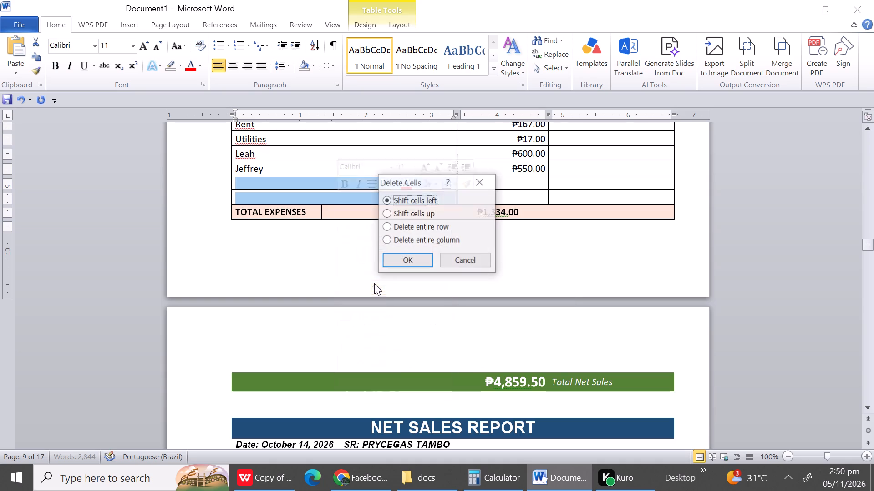
click(412, 229)
click(411, 256)
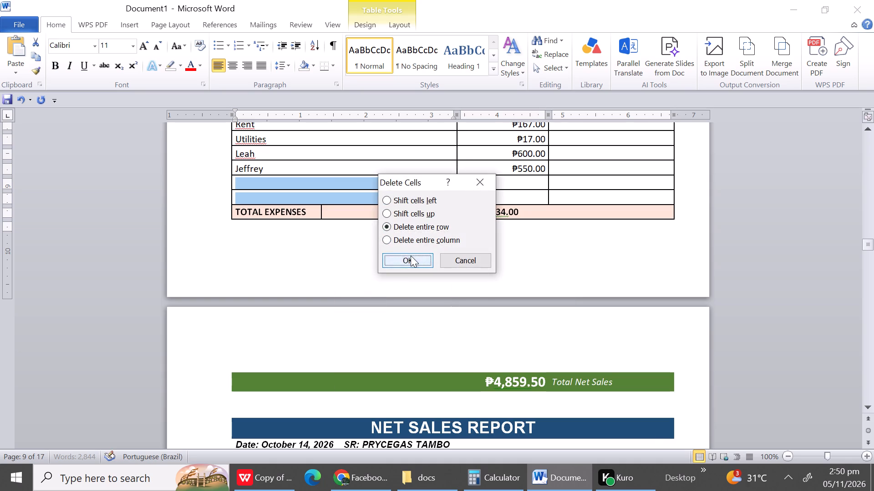
Examine the October 13 report and the earlier reports back to October 1 at the start of the document.
triple_click(869, 126)
triple_click(869, 126)
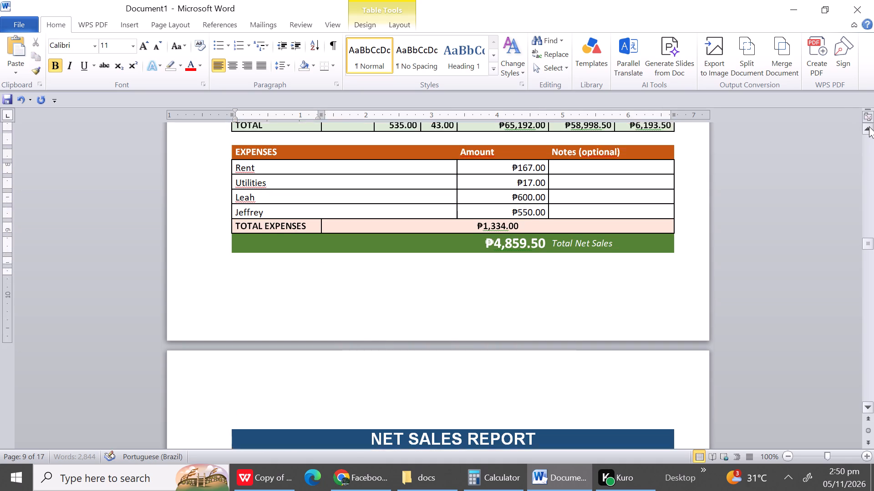
triple_click(869, 126)
triple_click(869, 126)
triple_click(869, 126)
triple_click(869, 126)
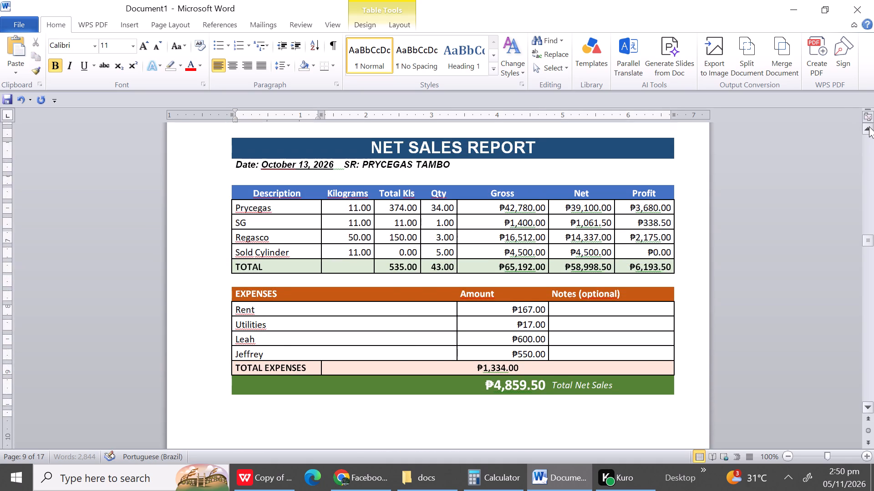
triple_click(869, 126)
triple_click(869, 126)
triple_click(869, 126)
double_click(869, 126)
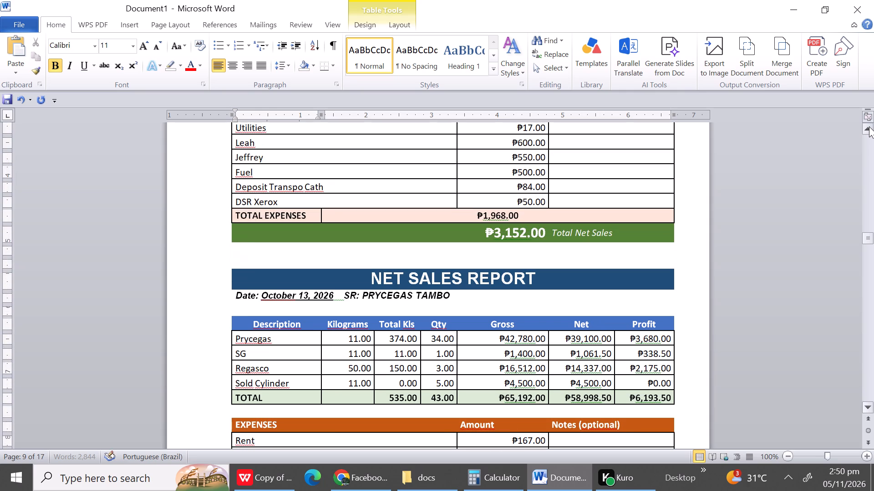
drag(869, 235, 861, 150)
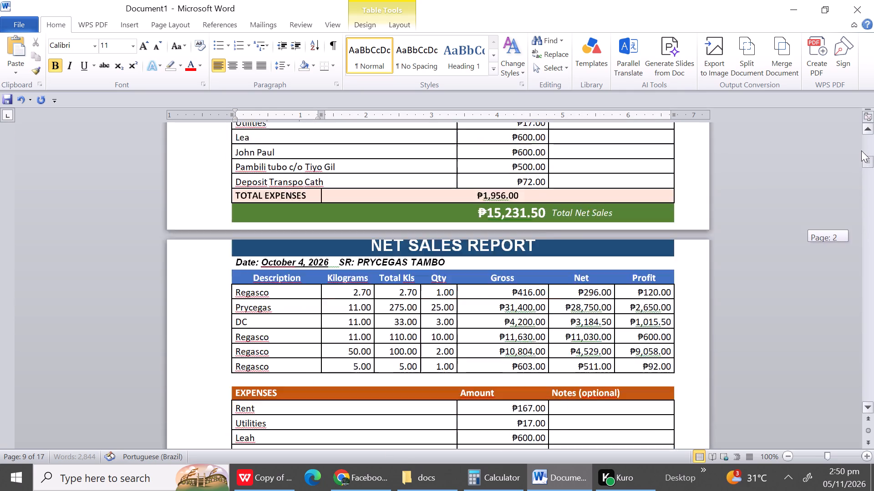
drag(861, 150, 861, 72)
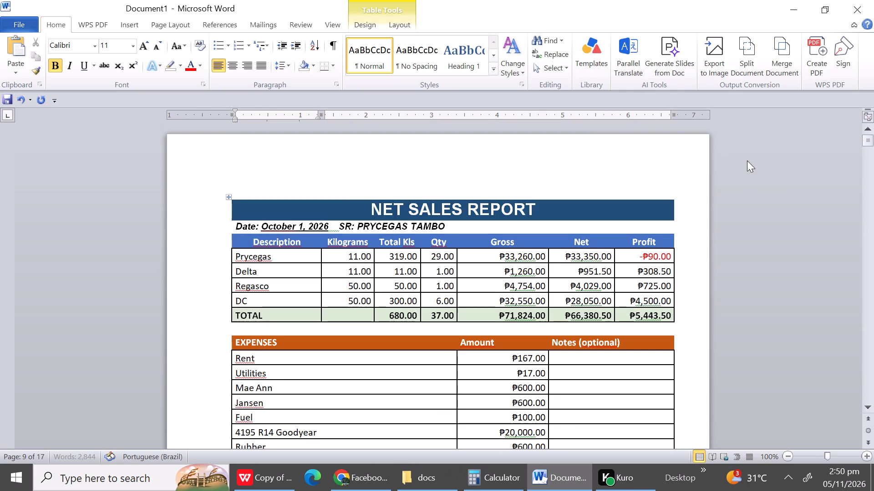
Save the report document as a PDF named TAMBO NET SALES REPORT in the docs folder on USB Drive (F:).
click(23, 25)
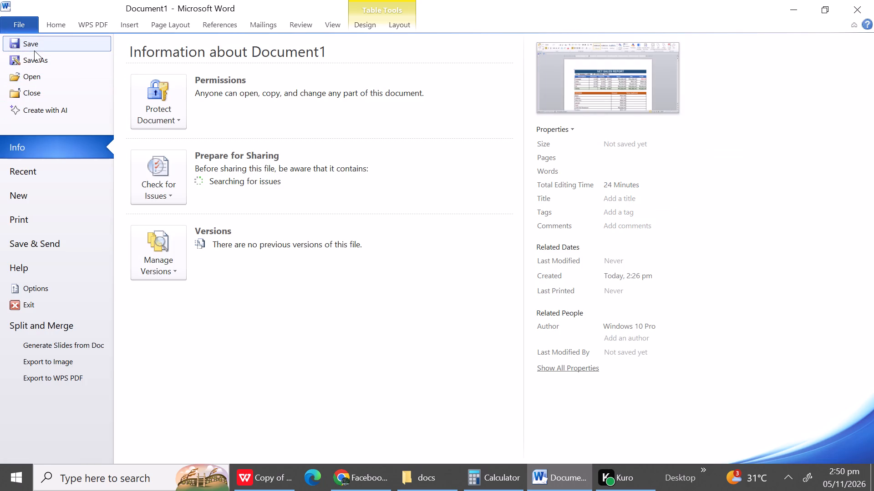
click(34, 50)
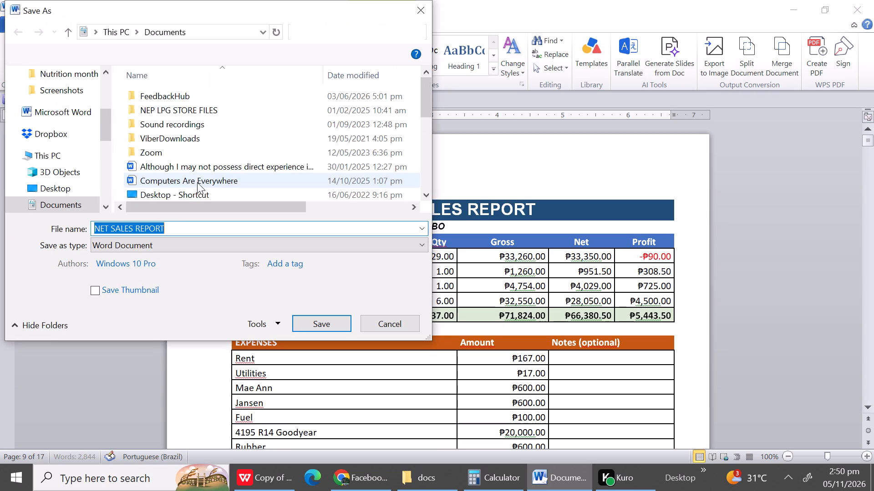
click(170, 245)
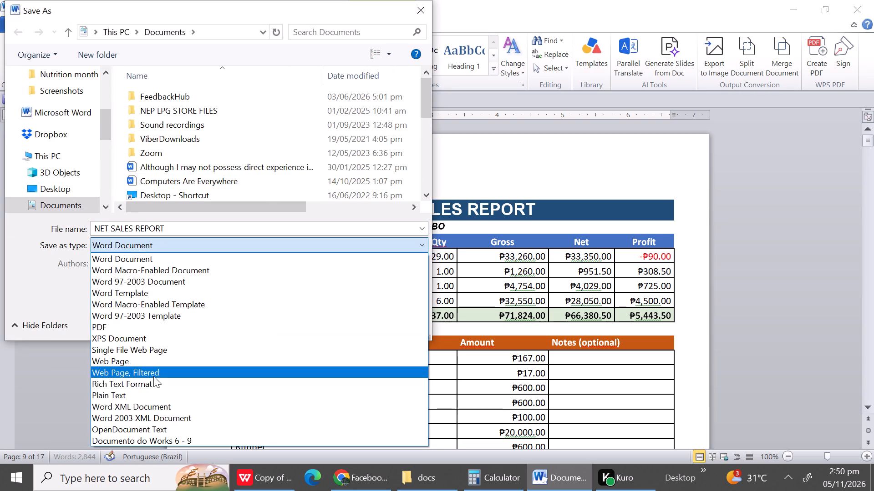
click(139, 329)
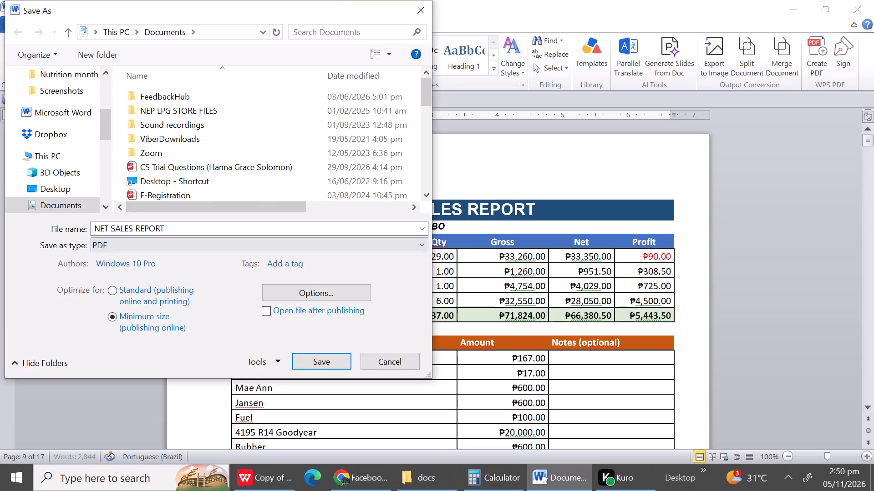
click(97, 229)
click(97, 229)
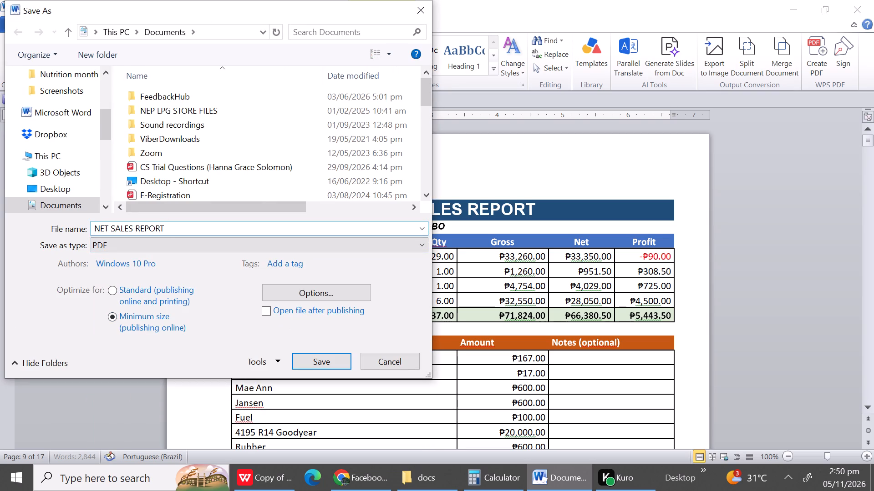
text(TA)
text(MBO)
key(space)
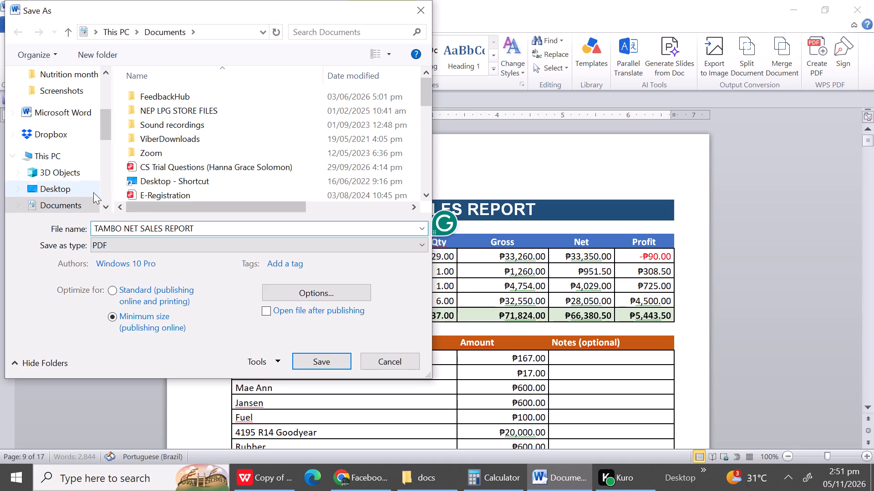
triple_click(102, 204)
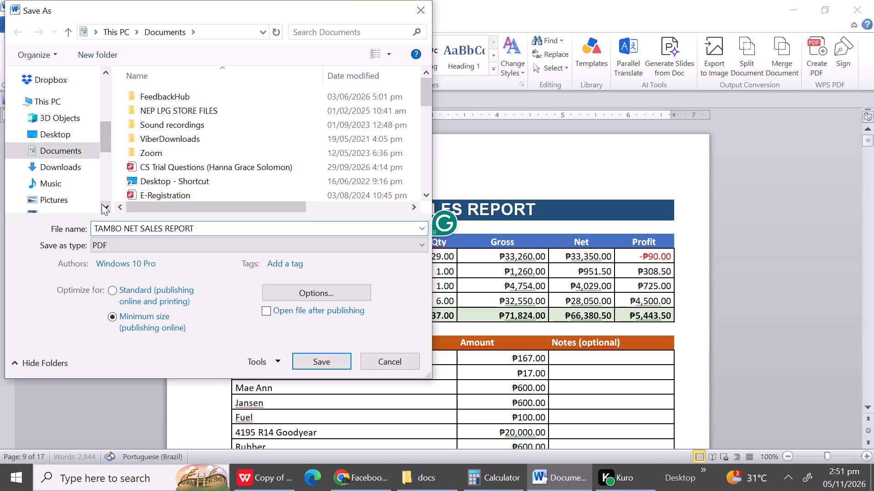
triple_click(102, 204)
double_click(102, 204)
double_click(75, 175)
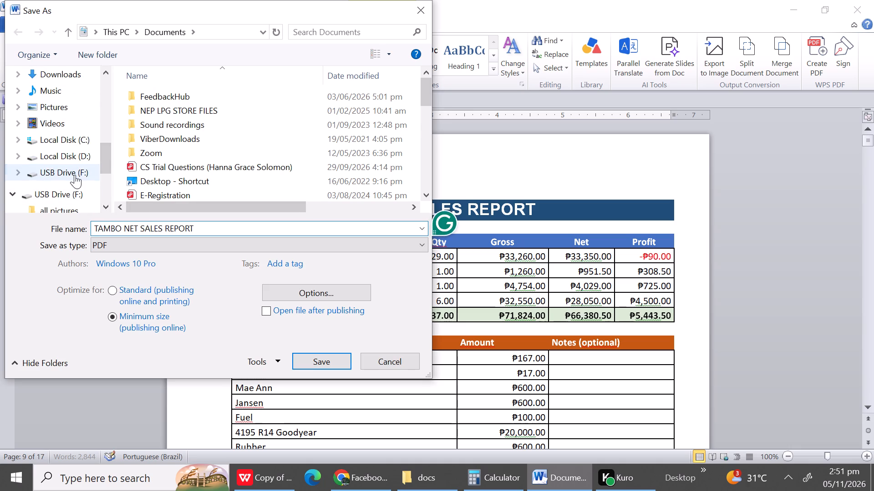
double_click(153, 120)
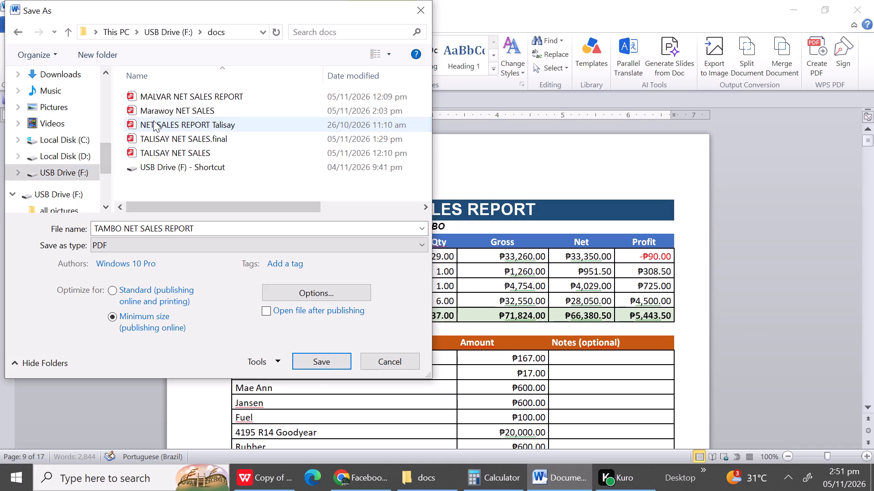
click(326, 360)
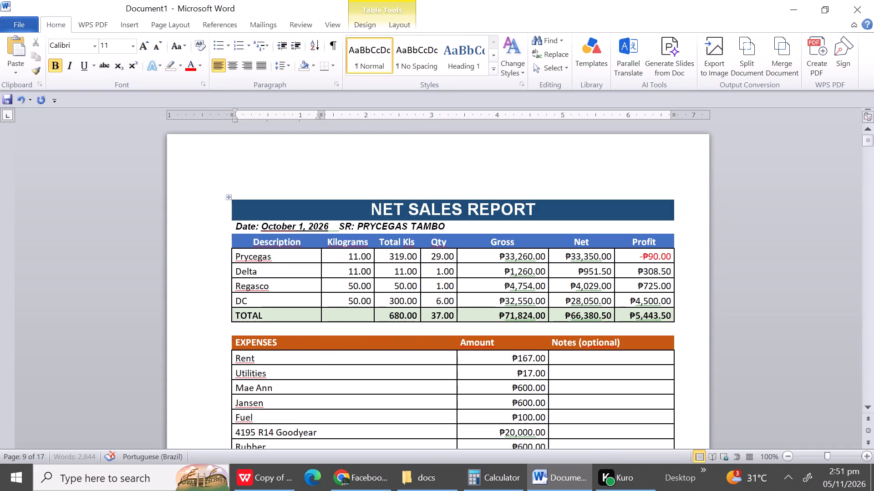
Save the report as a Word Document named TAMBO NET SALES REPORT 2 in the docs folder and close it.
click(27, 21)
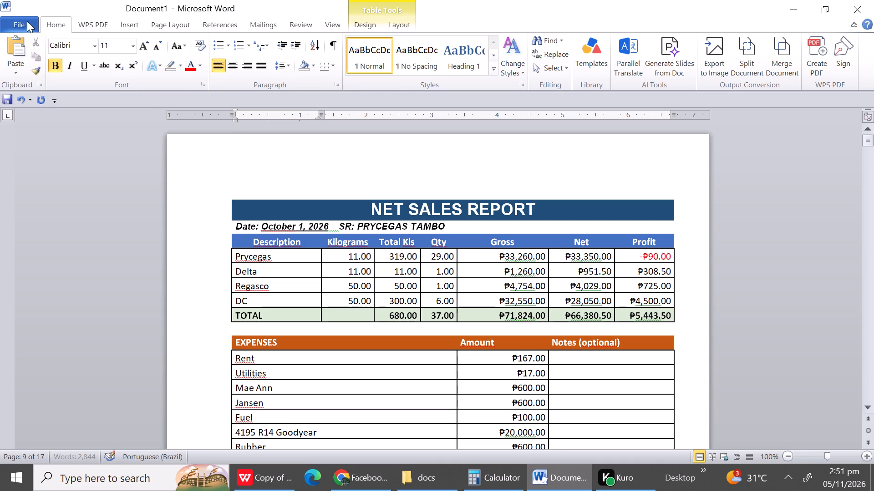
click(44, 51)
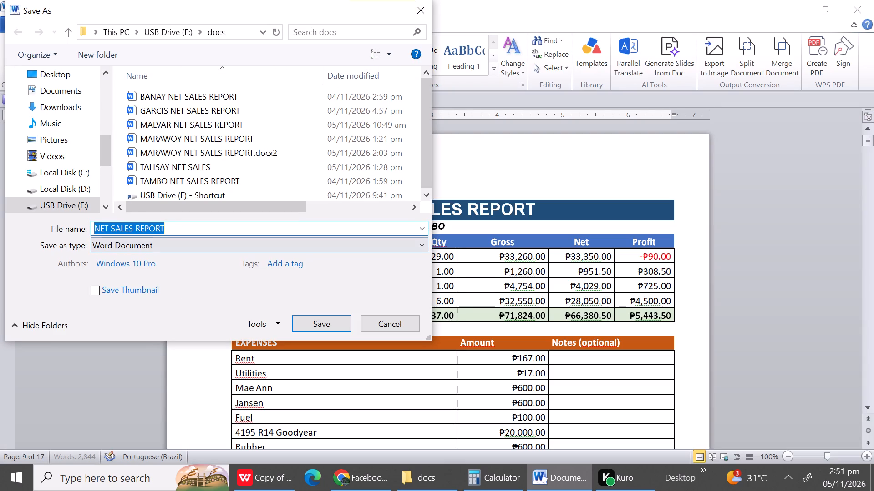
click(96, 227)
key(shift+t)
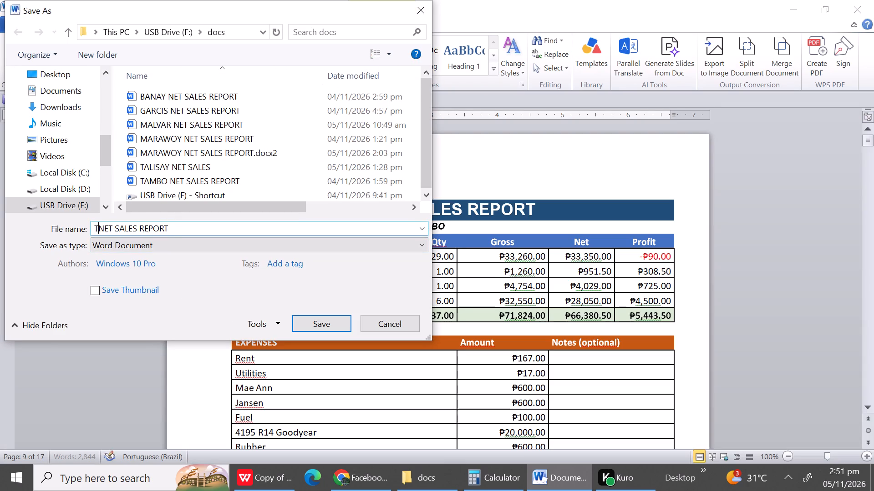
text(AMBO)
key(space)
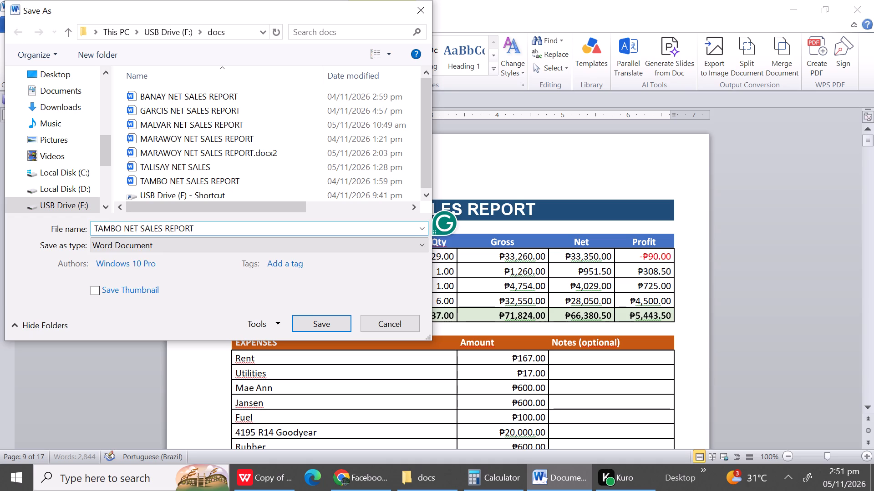
click(227, 230)
key(space)
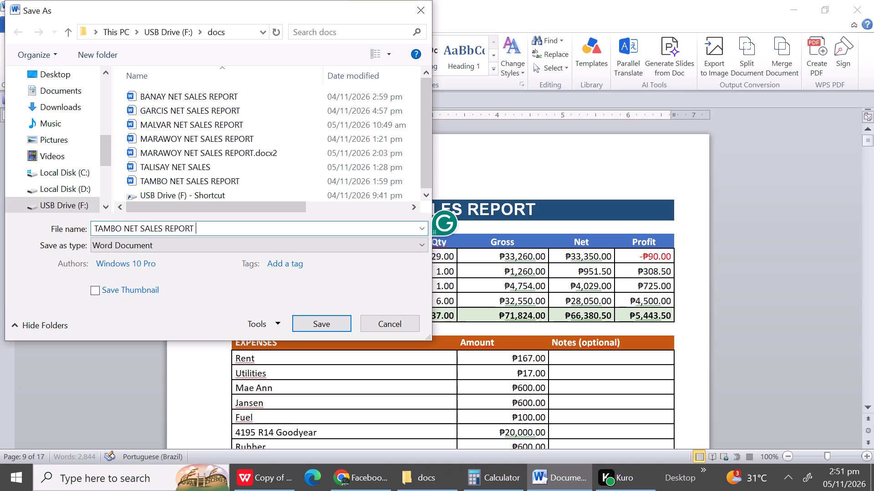
text(2)
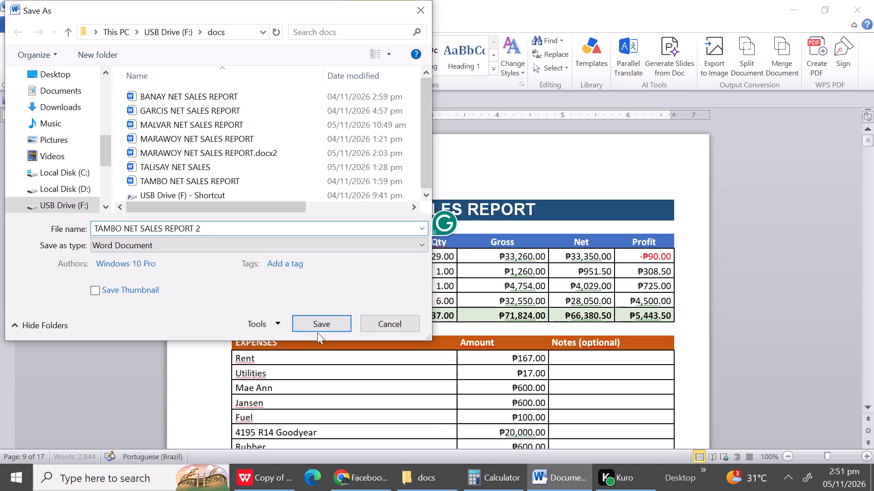
click(317, 332)
click(315, 325)
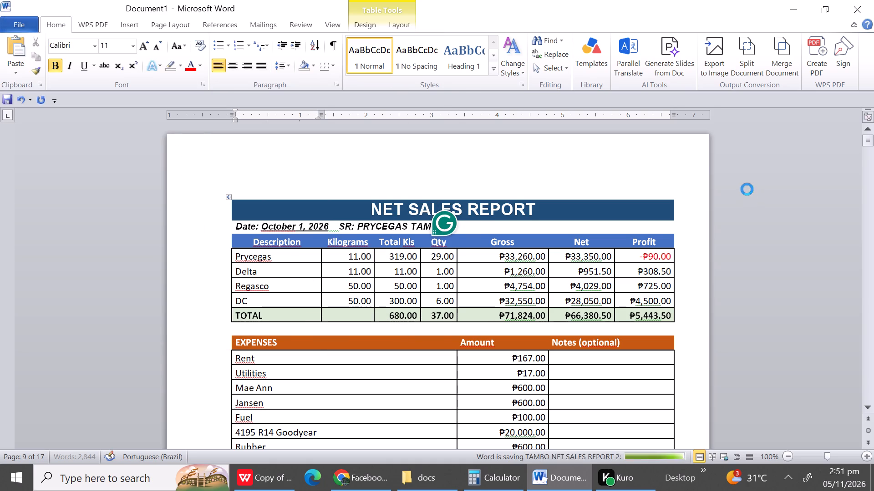
click(870, 6)
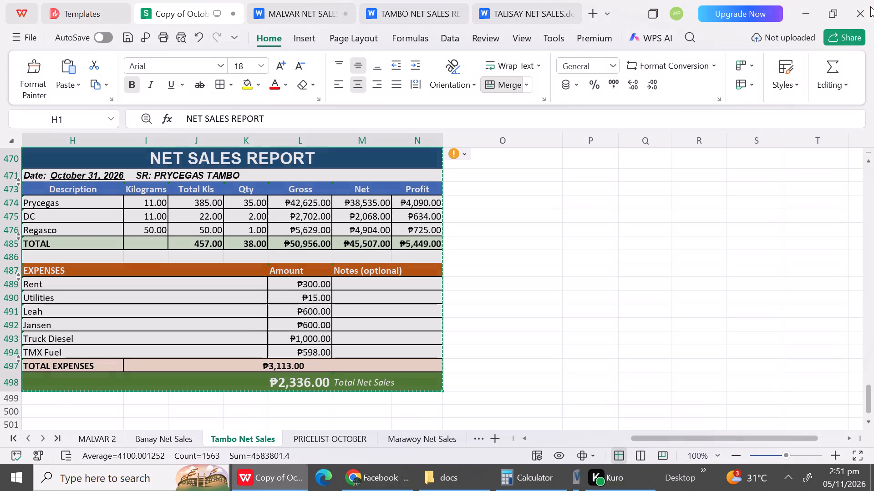
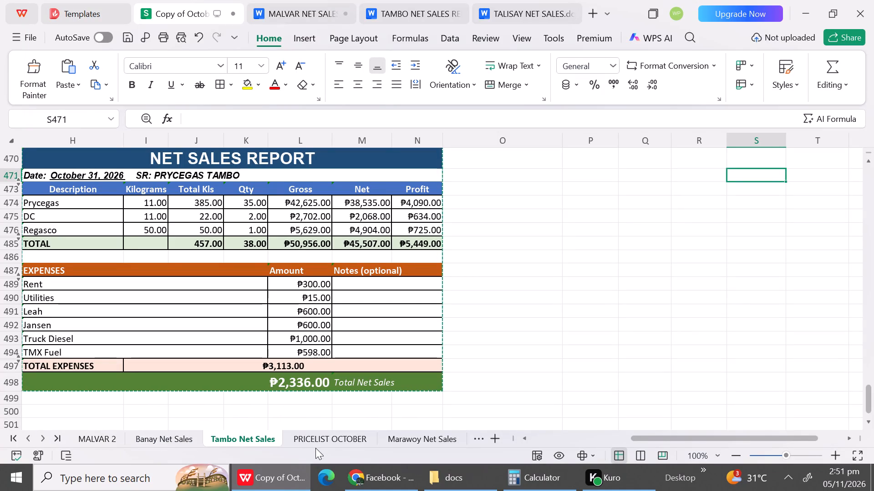
Examine the Banay Net Sales sheet, from its last report back to the October 1, 16 and 31 reports in the first rows.
click(161, 446)
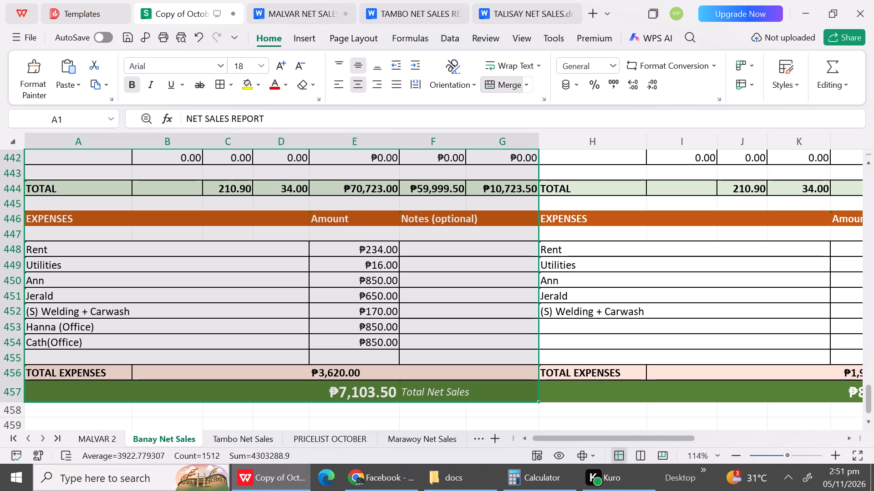
click(672, 364)
scroll(817, 367, right, 1)
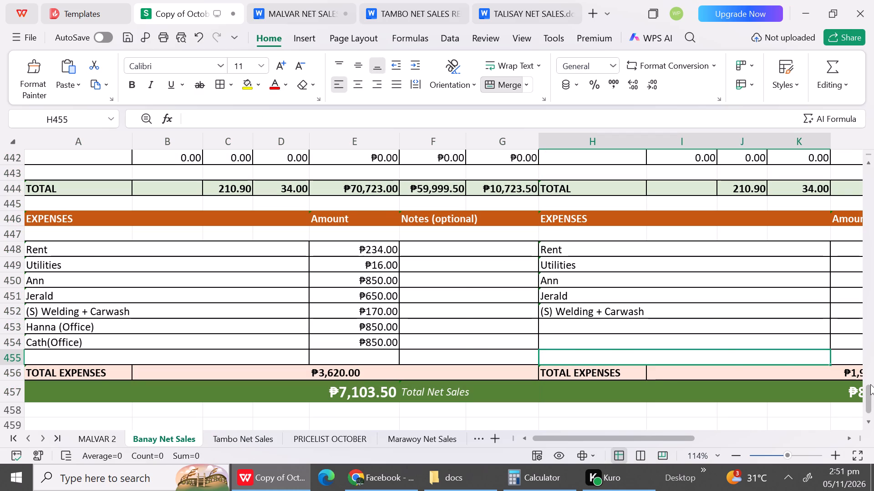
drag(870, 384, 854, 330)
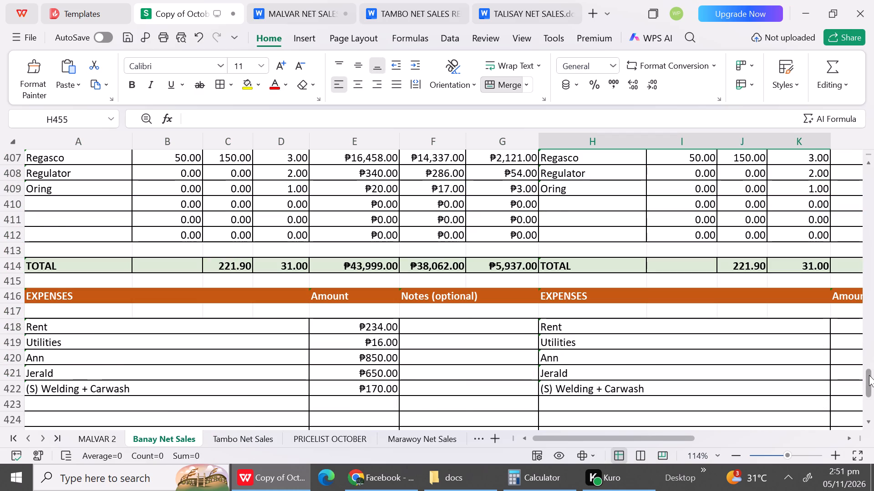
drag(869, 375, 870, 387)
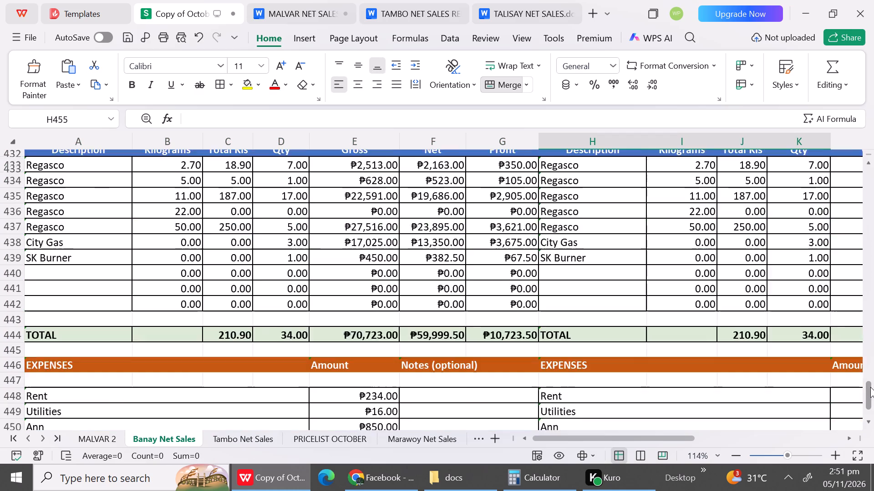
drag(870, 387, 865, 87)
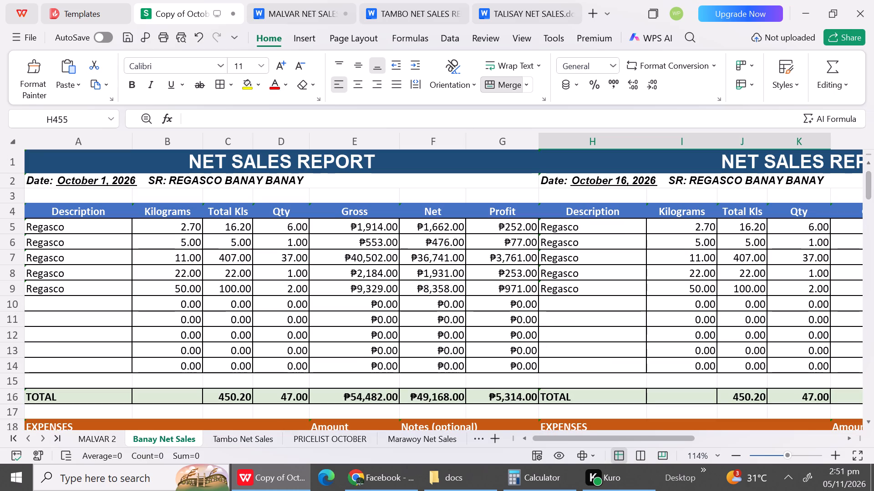
triple_click(853, 440)
double_click(853, 440)
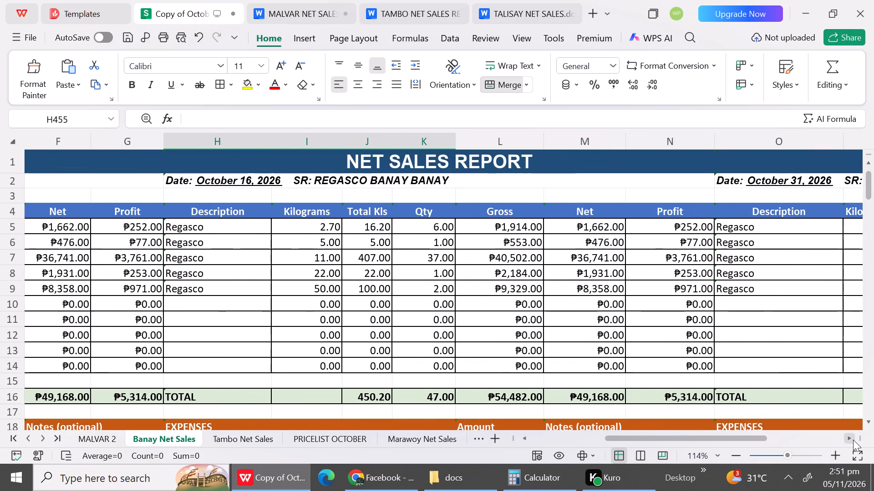
double_click(853, 440)
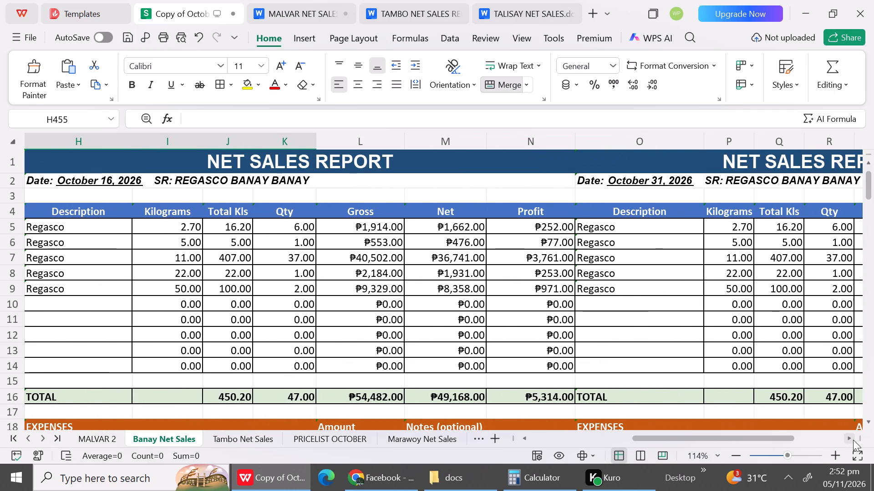
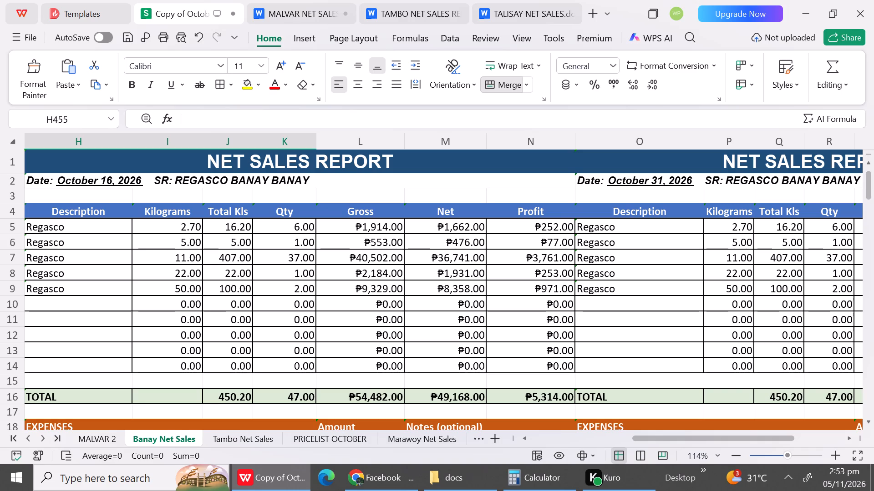
Set the October 16 Banay Banay quantities to 6, 0, 31, 3 and 5 for the 2.70, 5, 11, 22 and 50 kg rows.
click(284, 230)
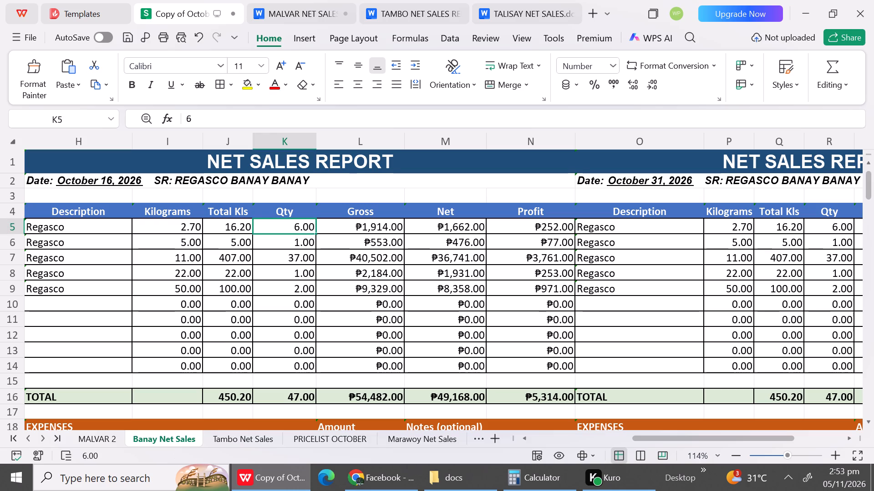
key(0)
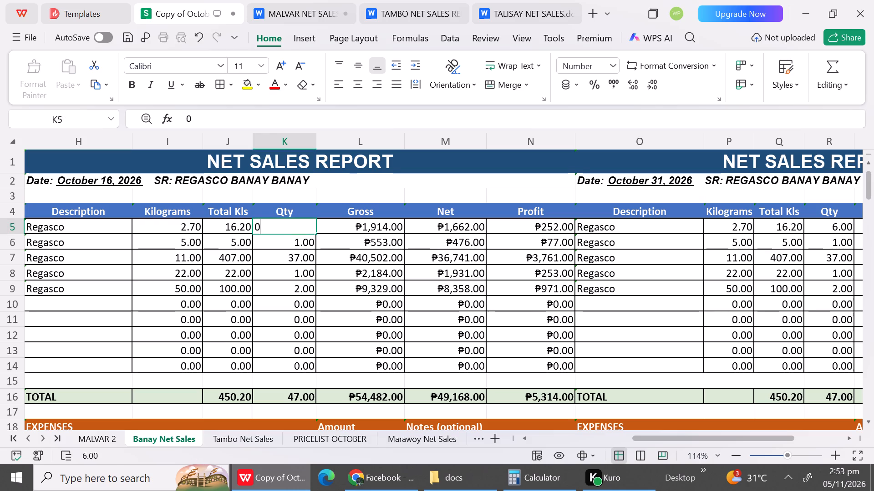
key(BackSpace)
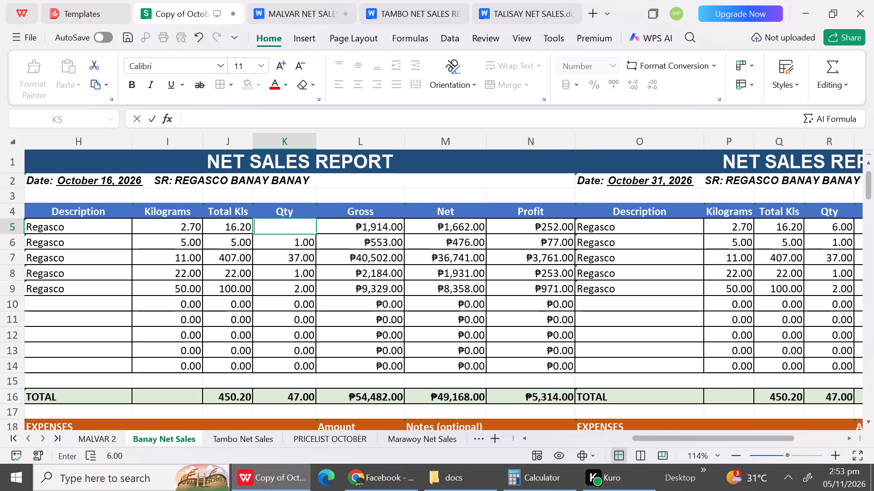
key(6)
key(Down)
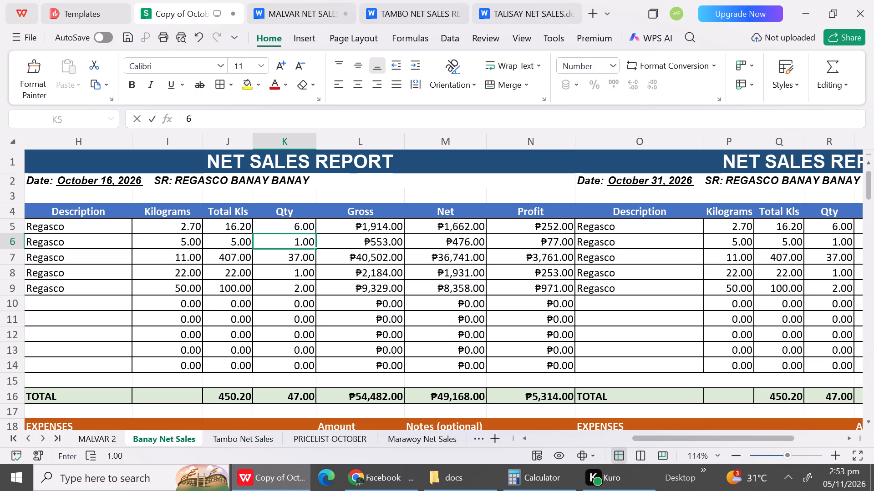
key(0)
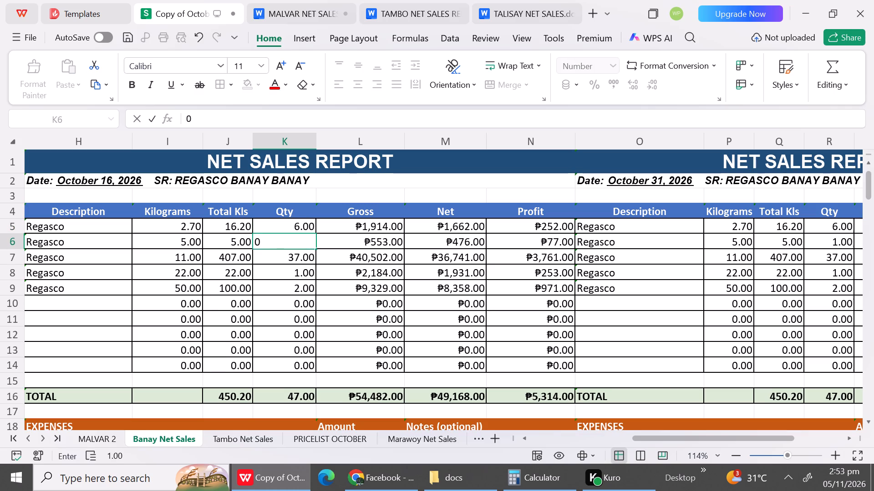
key(Down)
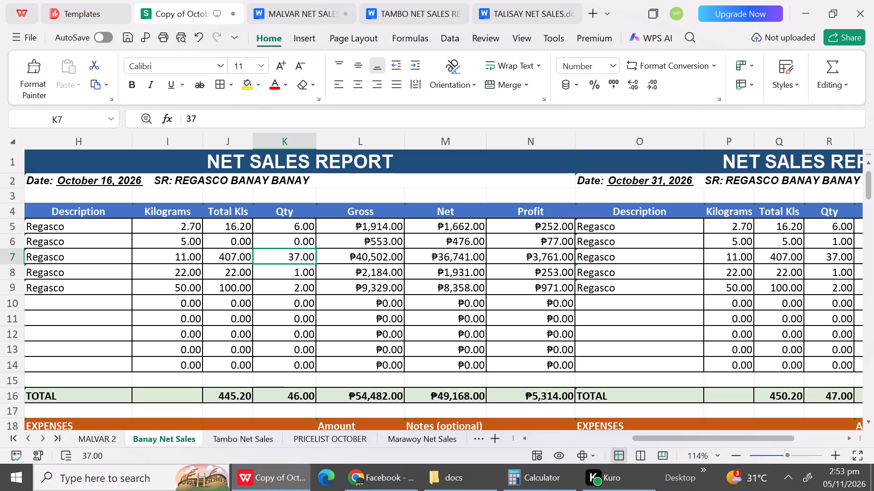
text(31)
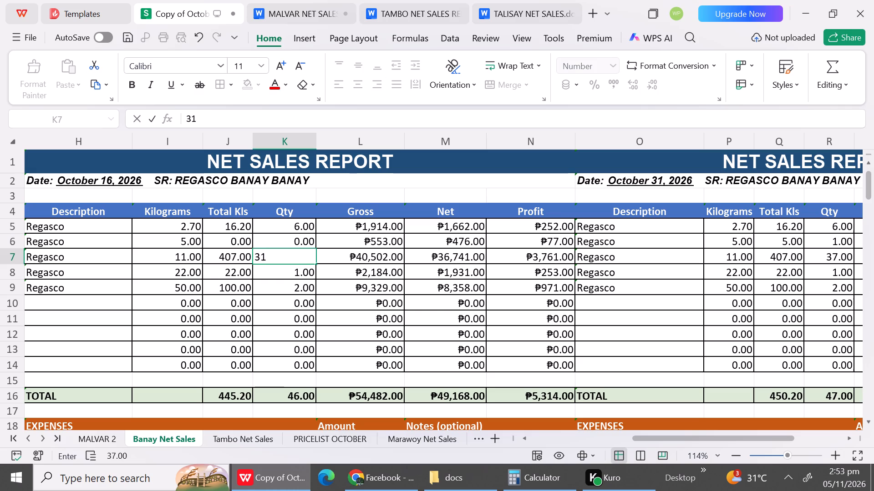
click(305, 274)
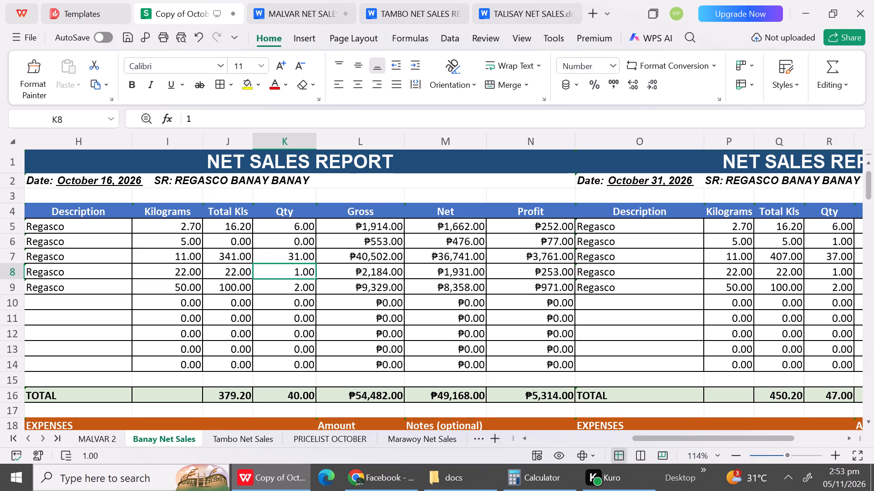
key(3)
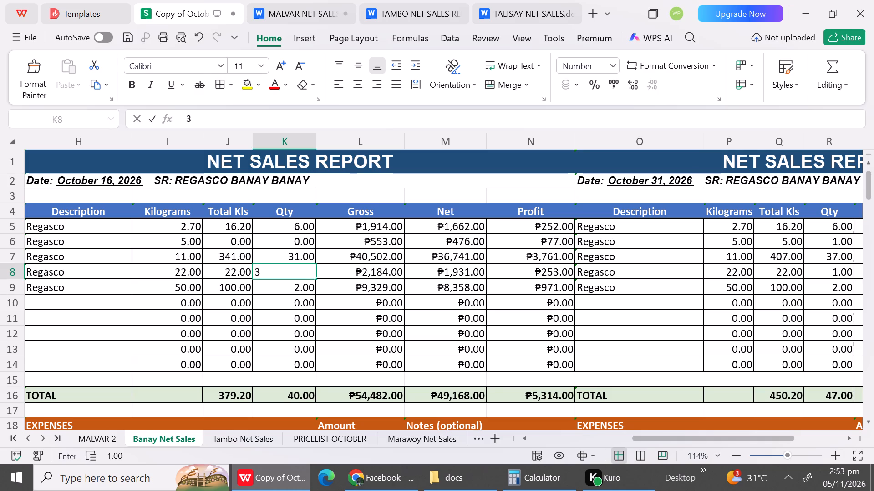
key(Down)
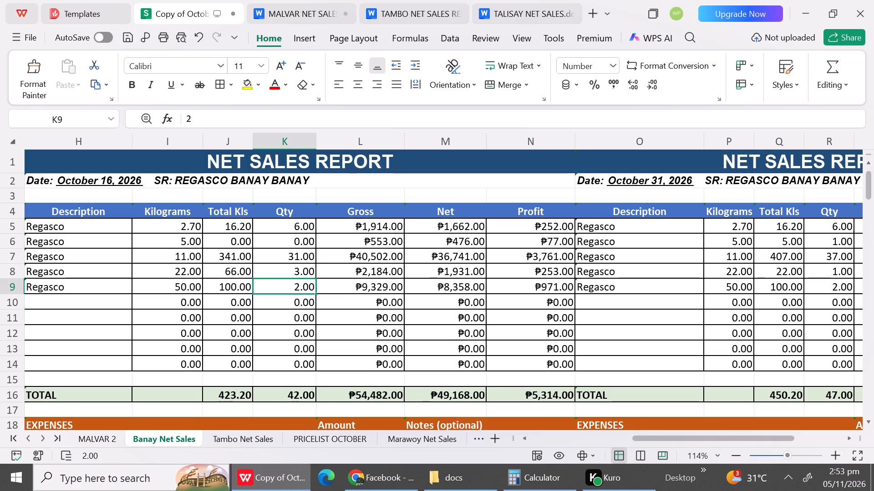
key(5)
click(315, 310)
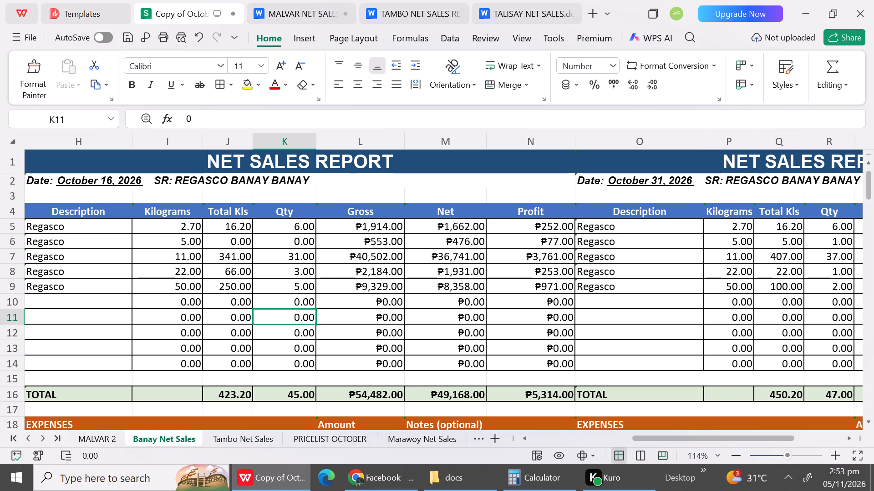
Set the Gross of the October 16 report's 2.70 kg and 5 kg rows and the Net of its 5 kg row to 0.
click(176, 264)
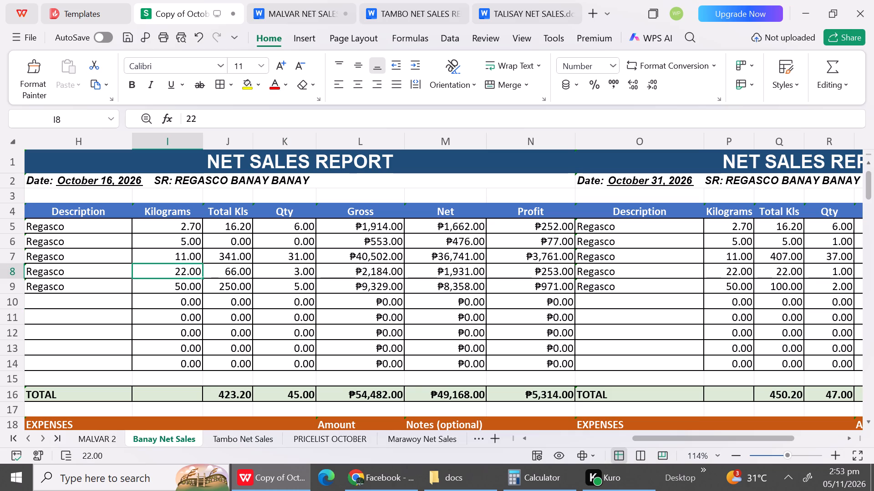
click(357, 246)
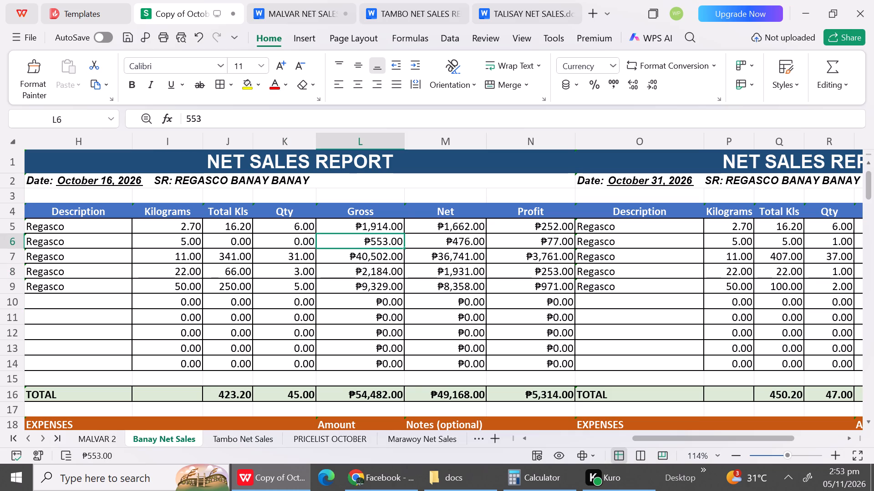
click(350, 230)
key(0)
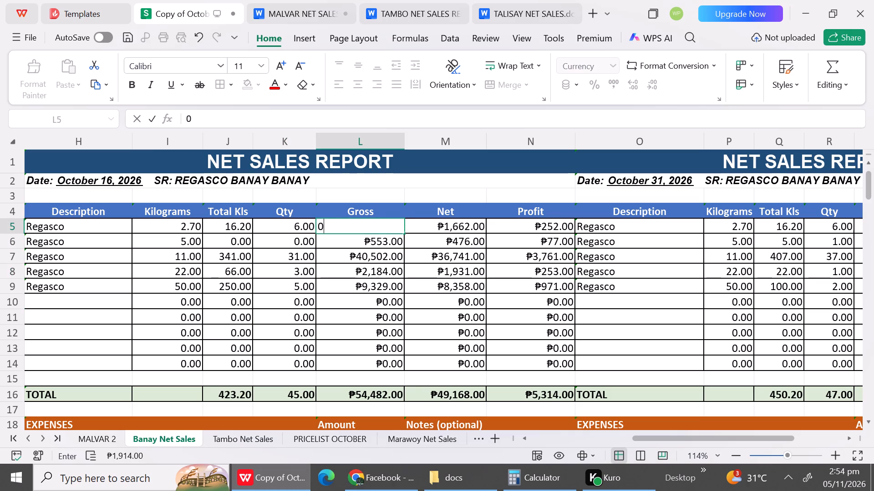
click(399, 249)
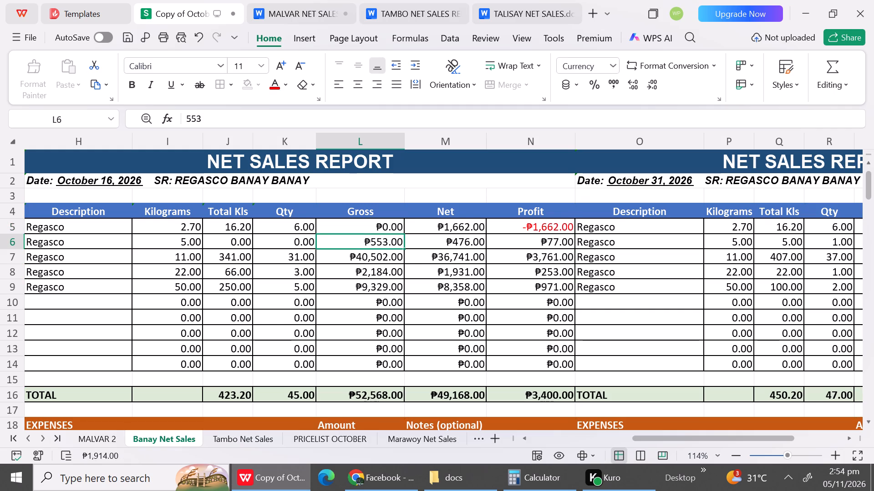
key(0)
click(445, 243)
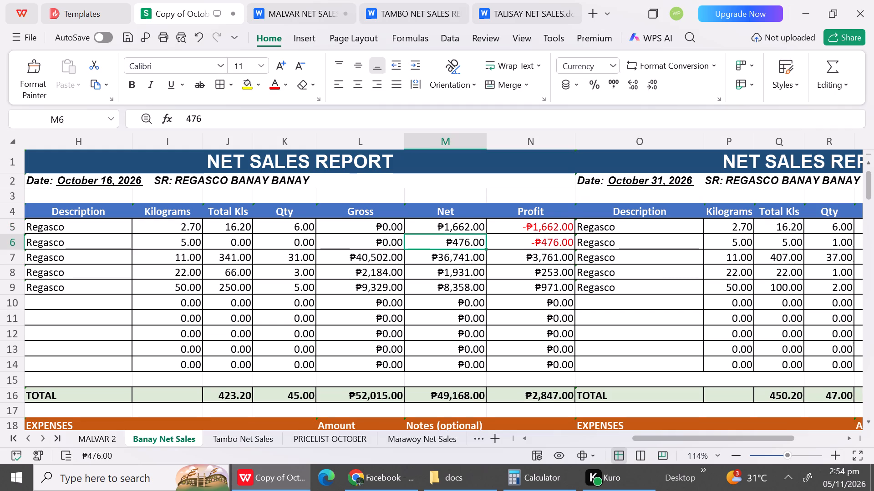
key(0)
click(447, 278)
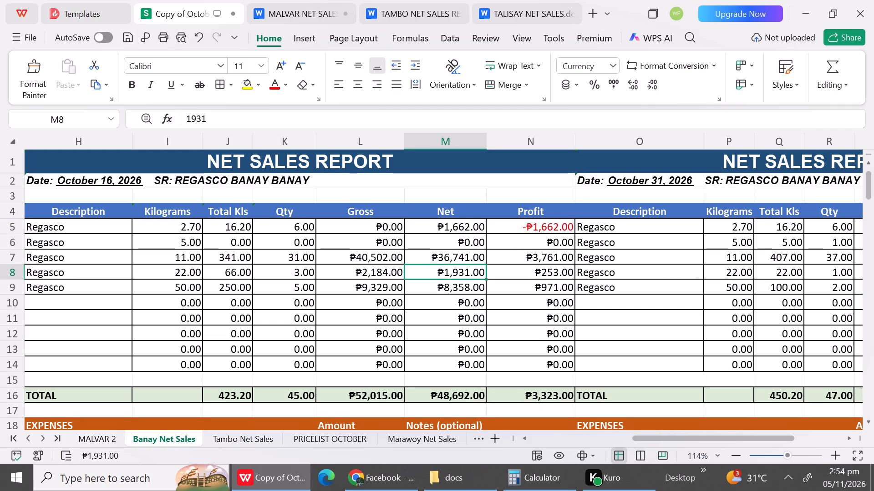
Set the Gross of the October 16 report's 2.70 kg row to 35715.
click(388, 225)
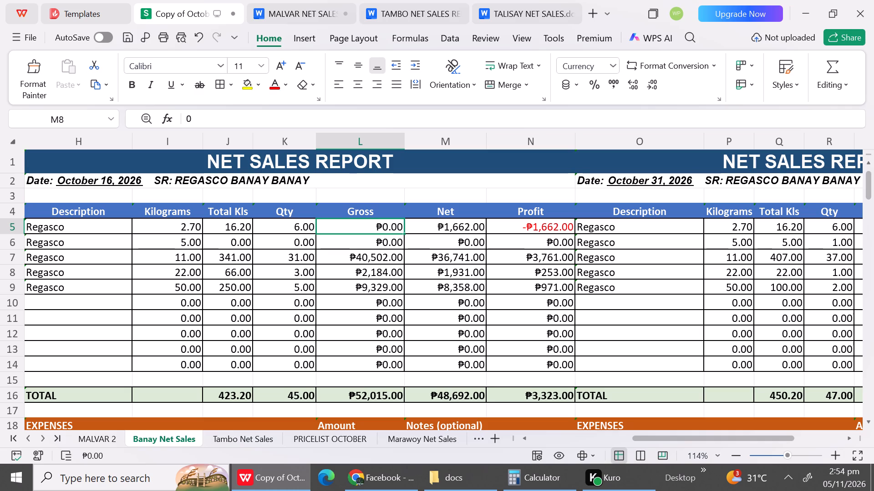
text(35)
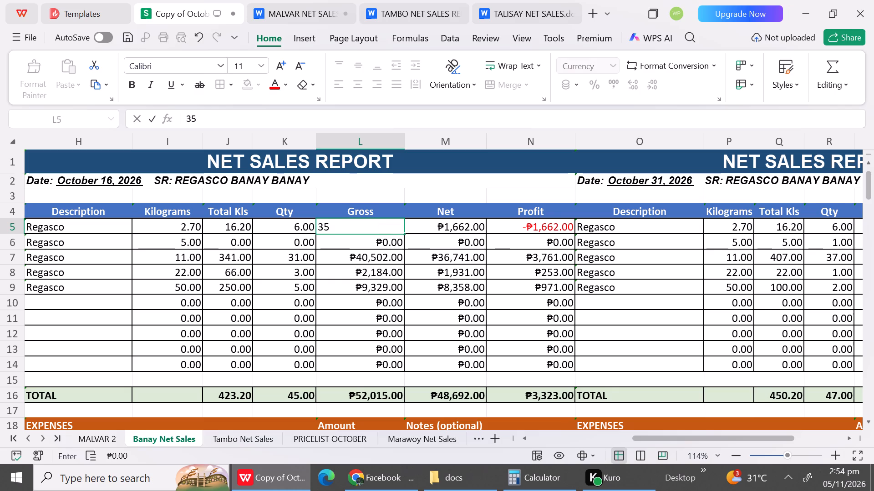
text(715)
click(396, 302)
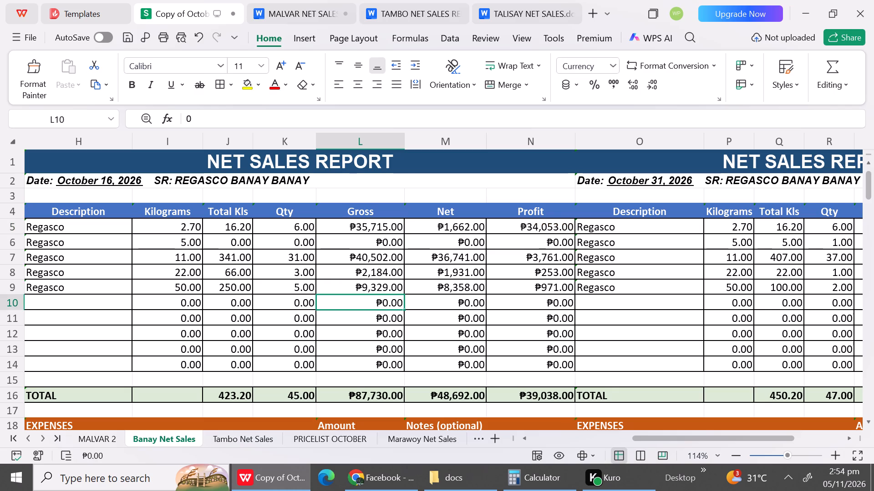
Examine the Regasco prices at the top of the PRICELIST OCTOBER sheet and bring up the Calculator for the Net amounts.
click(458, 228)
click(530, 482)
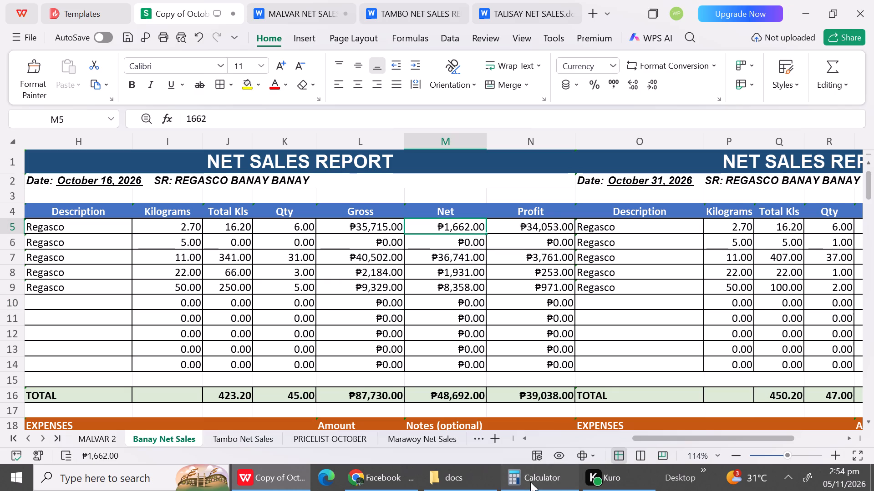
click(605, 173)
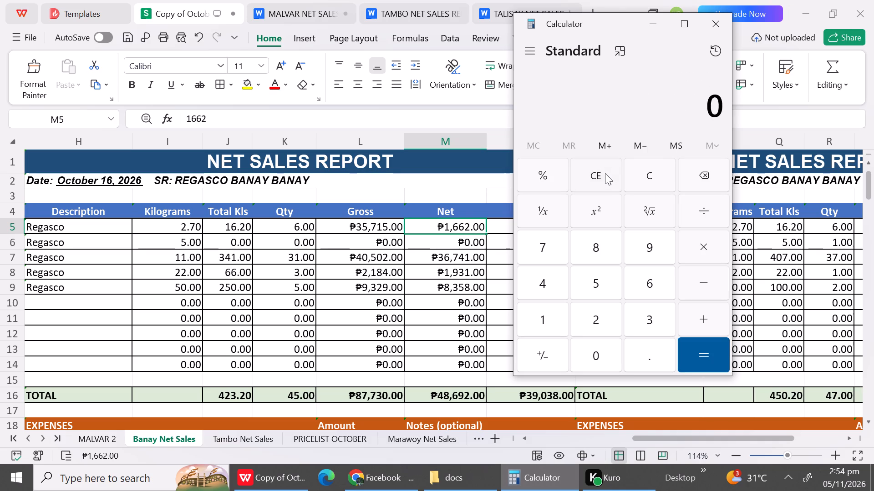
click(329, 440)
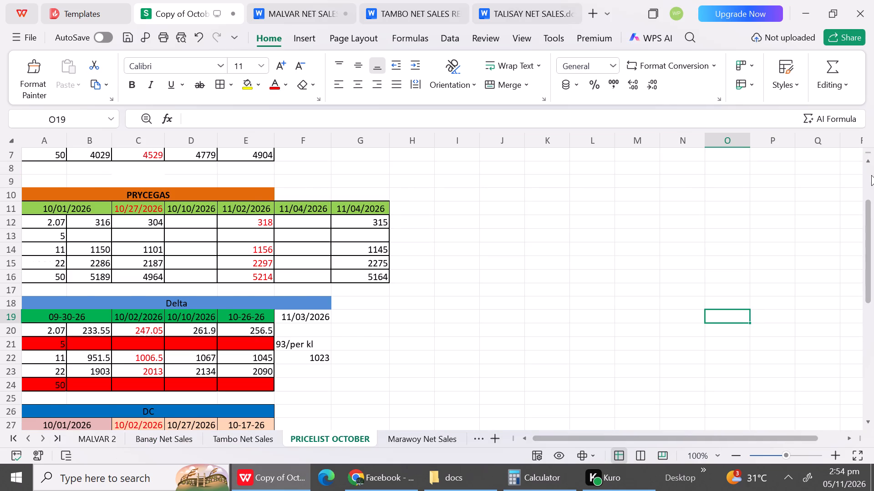
click(871, 175)
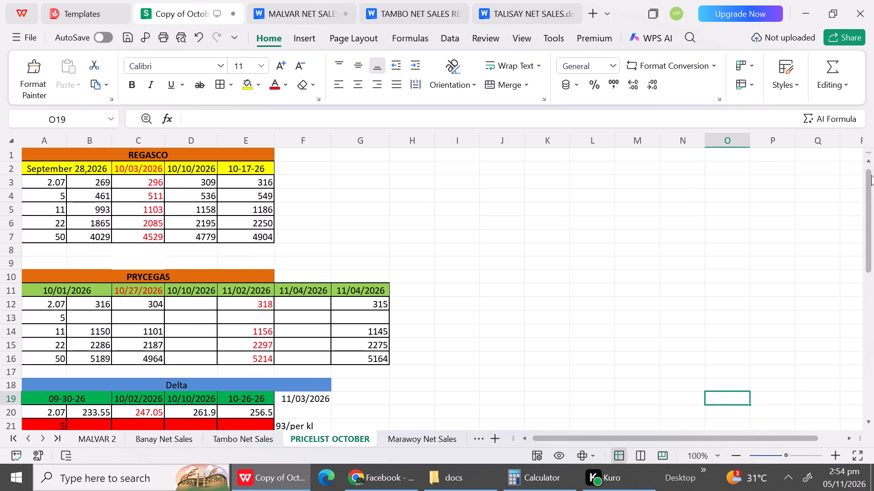
click(538, 488)
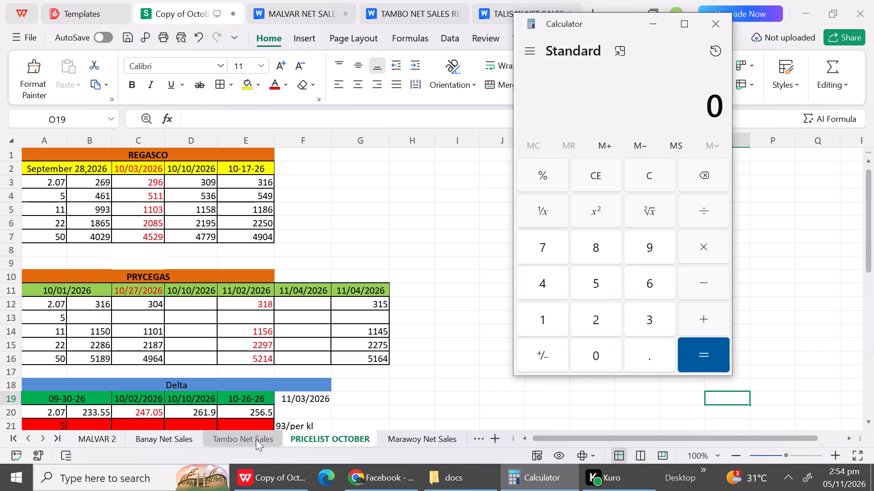
Move the Banay Net Sales sheet between Tambo Net Sales and PRICELIST OCTOBER, and return to it.
drag(175, 436, 210, 436)
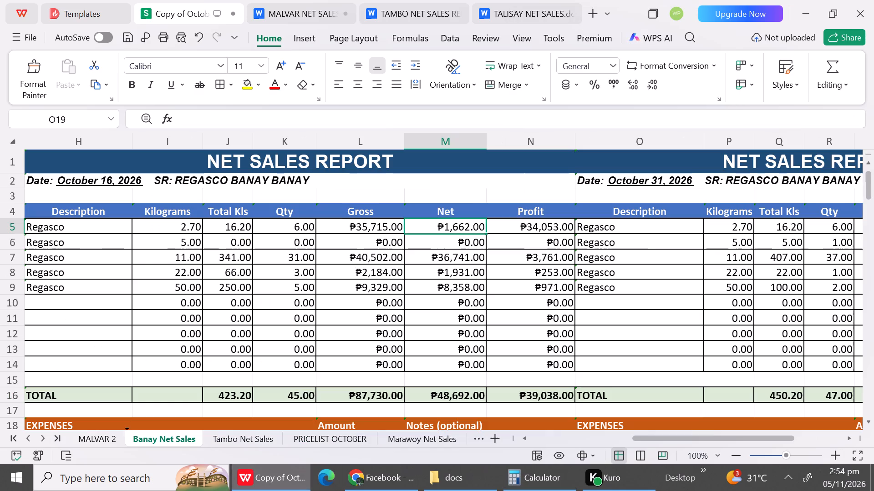
drag(210, 436, 242, 436)
drag(241, 436, 199, 434)
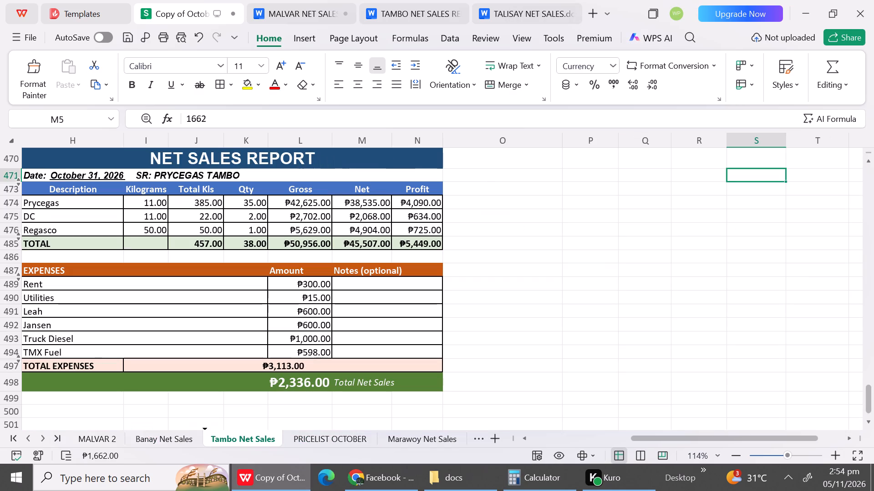
drag(199, 434, 188, 434)
click(226, 441)
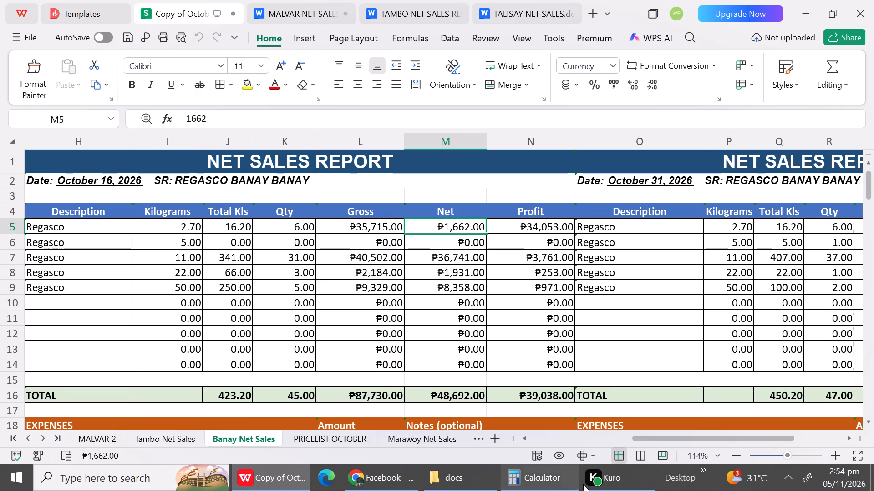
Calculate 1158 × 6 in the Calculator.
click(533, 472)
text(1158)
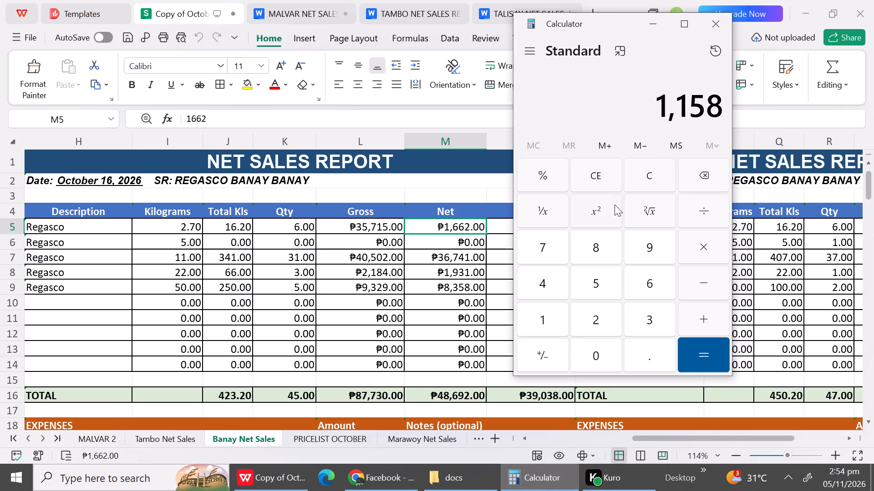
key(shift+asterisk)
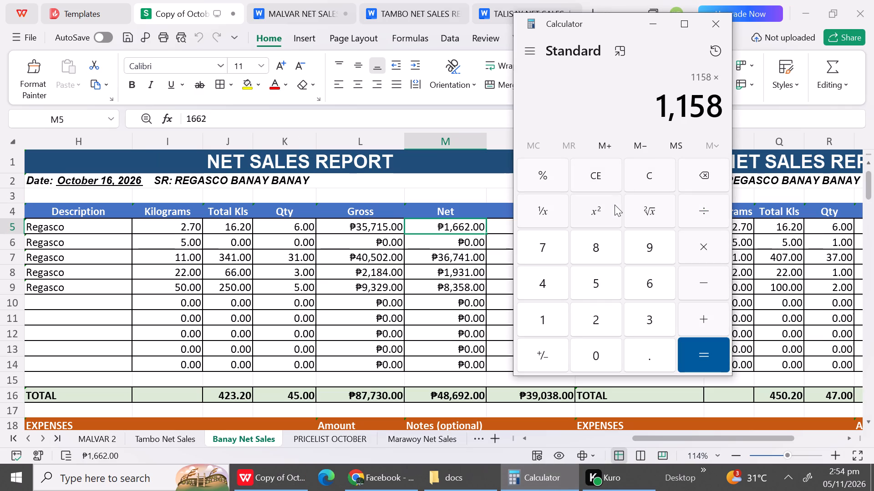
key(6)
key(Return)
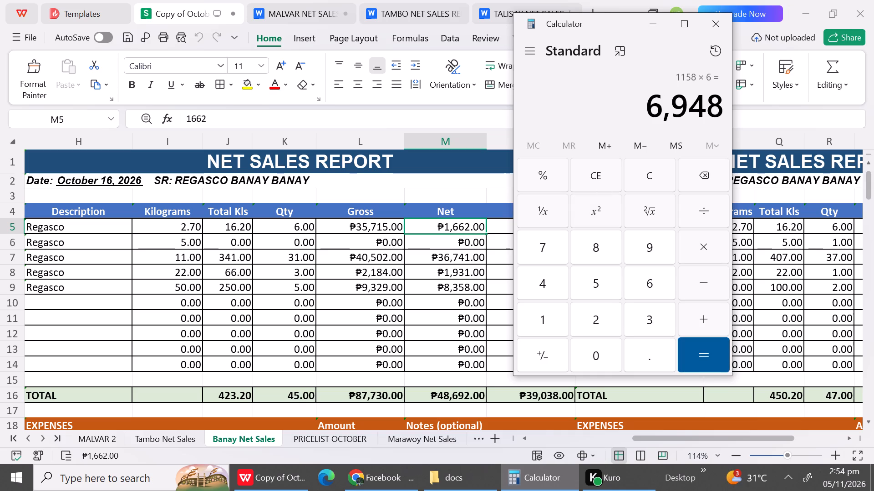
Calculate 1158 × 31 and set the Net of the October 16 report's 11 kg row to 35898.
click(583, 180)
text(1158)
key(shift+asterisk)
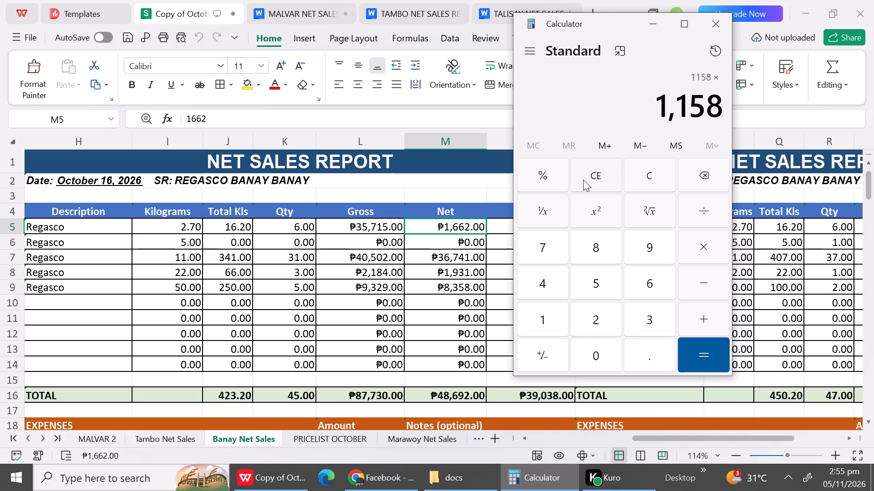
text(31)
key(Return)
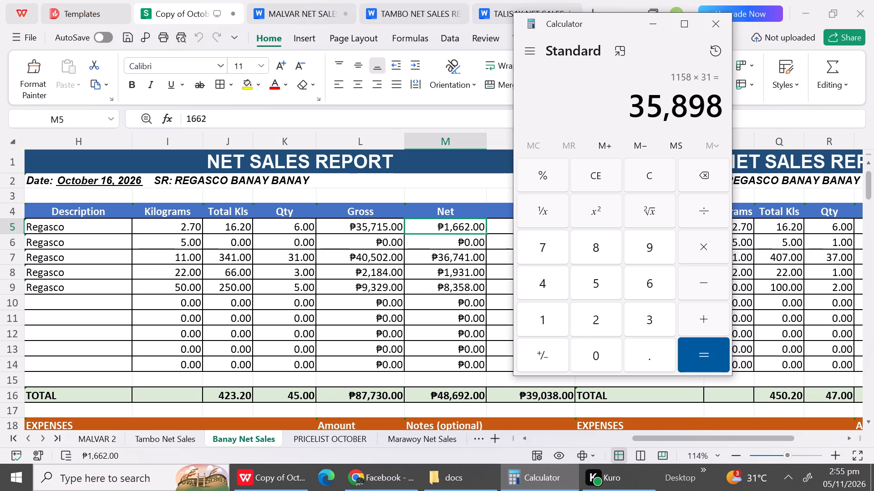
click(437, 258)
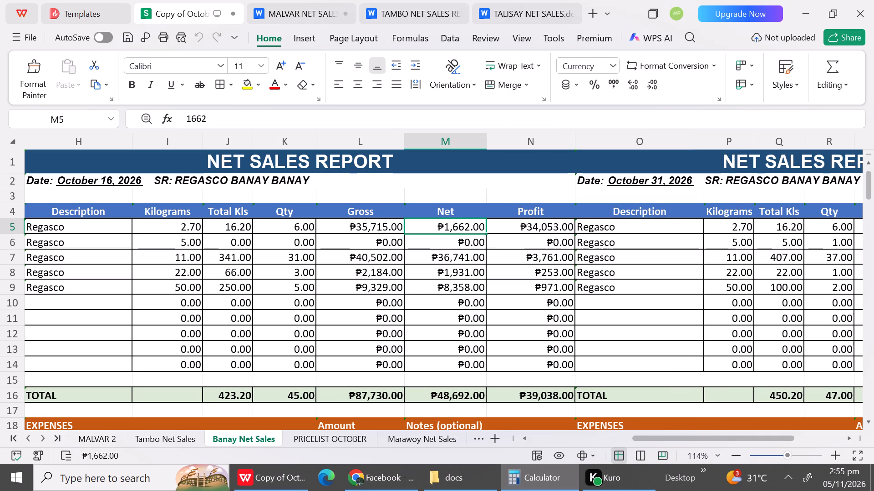
text(35)
click(553, 482)
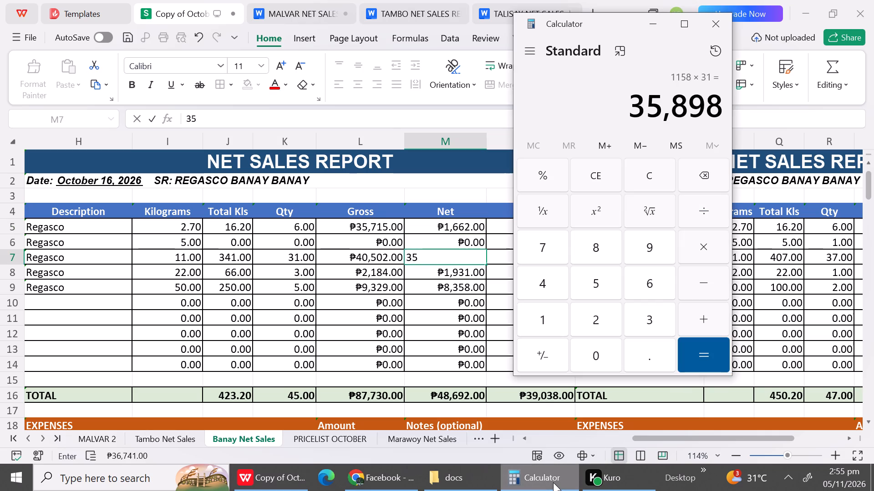
click(553, 482)
text(89)
key(3)
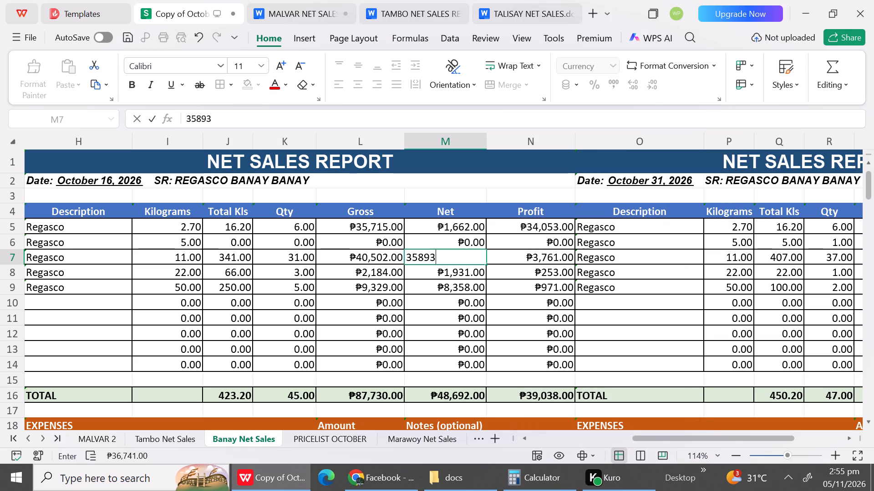
key(BackSpace)
key(8)
click(473, 324)
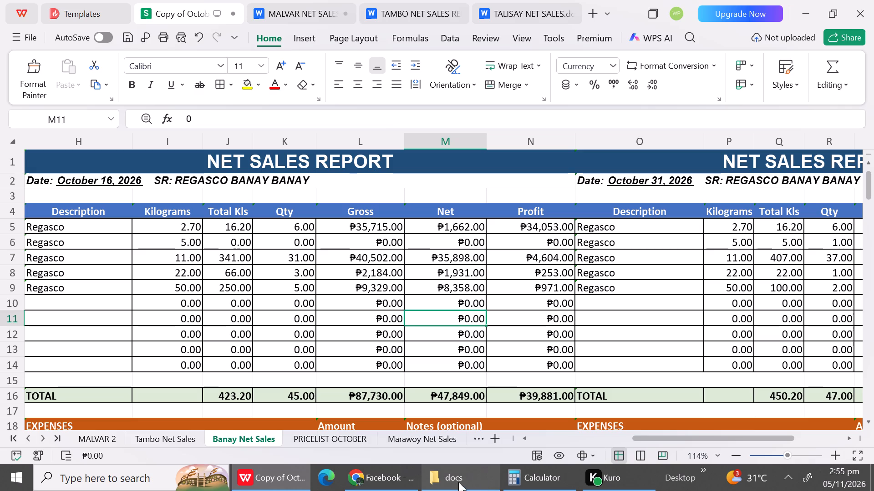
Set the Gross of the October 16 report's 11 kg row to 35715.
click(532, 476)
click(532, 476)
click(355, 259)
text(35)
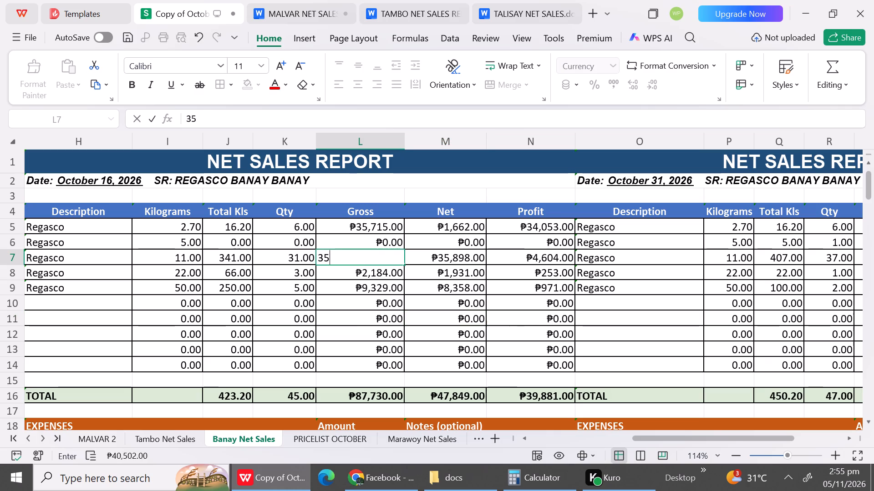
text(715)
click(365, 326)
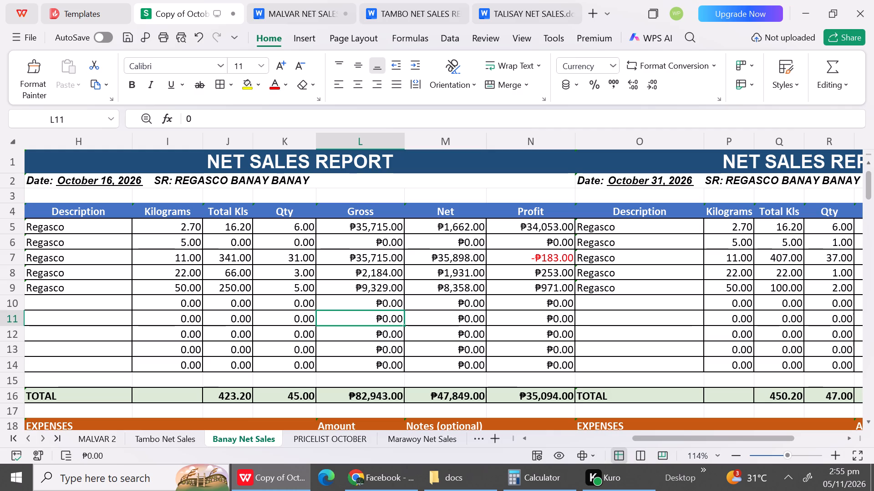
Recheck the 11 kg row's Net against the Calculator and set that row's Gross to 39715.
click(450, 255)
click(536, 490)
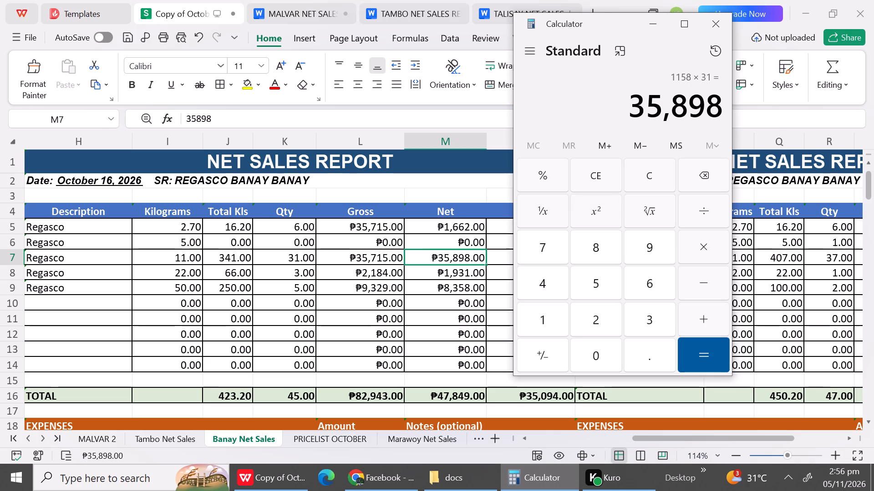
click(381, 261)
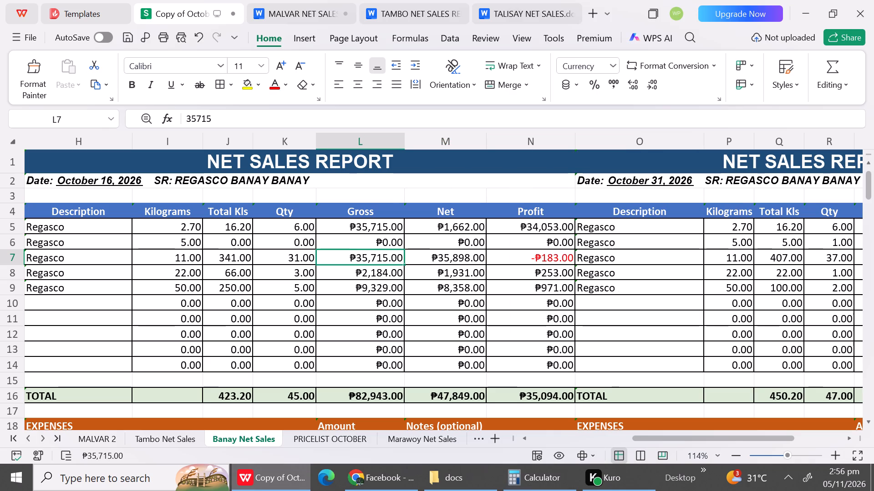
text(39)
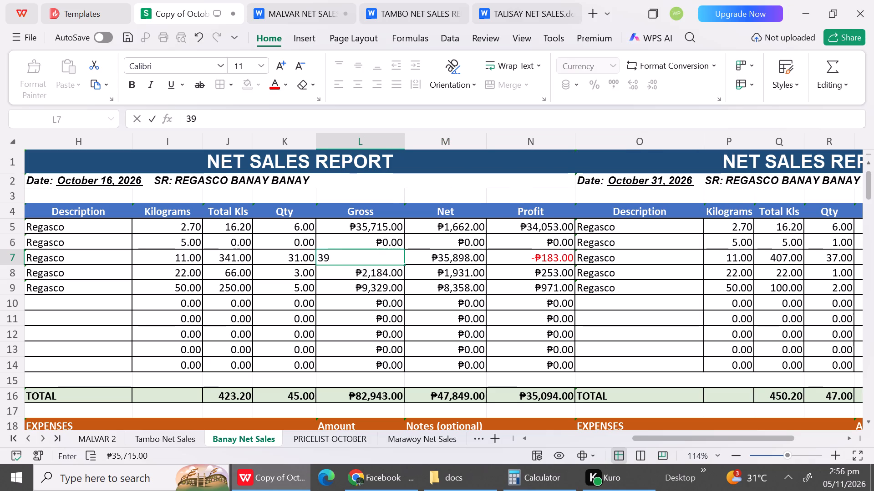
text(715)
click(391, 336)
Set the October 16 report's 2.70 kg row to a Gross of 2154 and a Net of 1896.
click(371, 232)
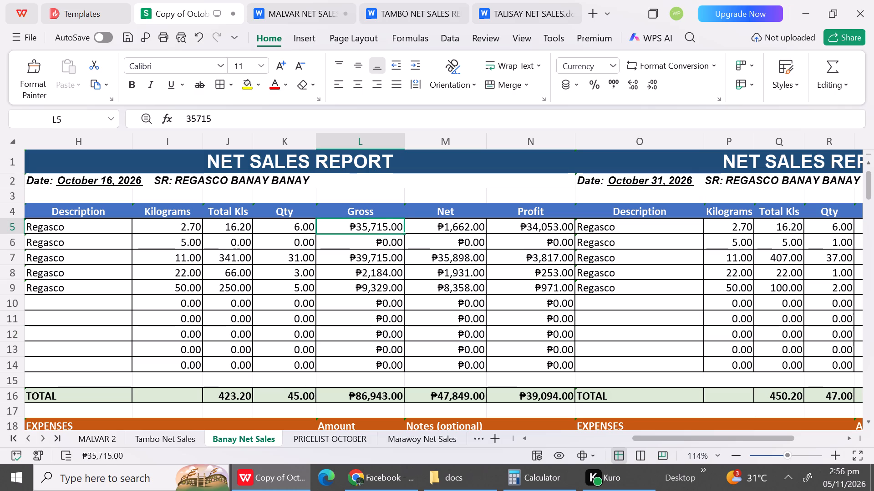
text(2154)
click(389, 294)
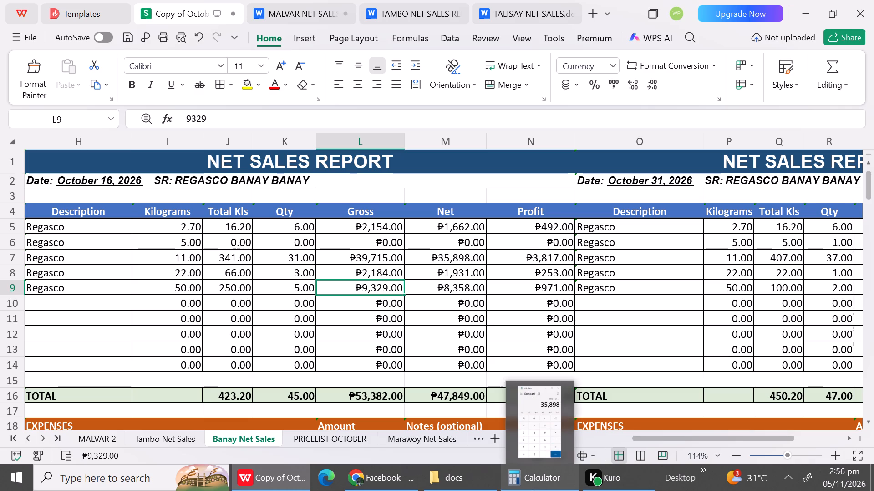
click(444, 230)
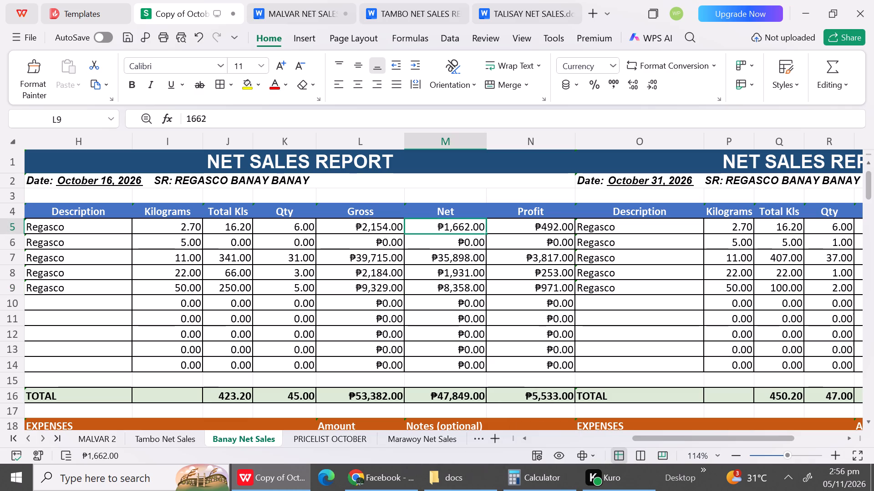
key(2)
key(BackSpace)
text(1896)
click(452, 296)
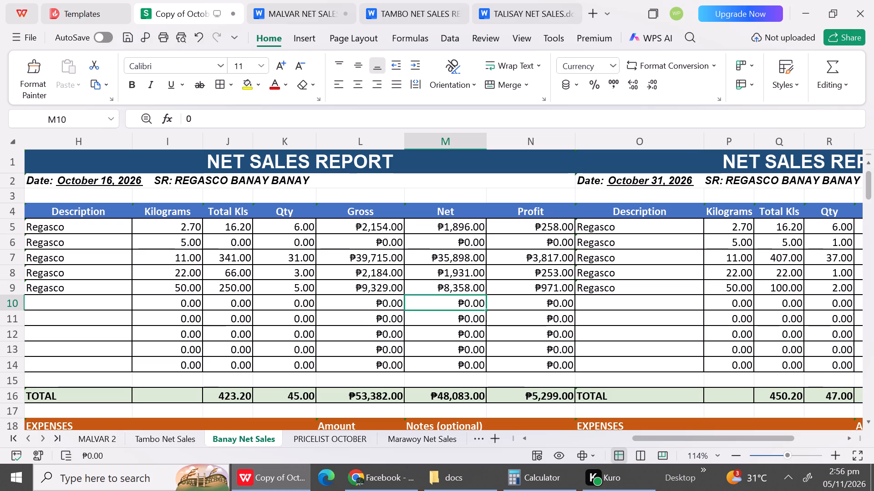
Set the 22 kg row's Gross to 7314 and, after consulting the Regasco prices in PRICELIST OCTOBER, its Net to 6585.
click(361, 276)
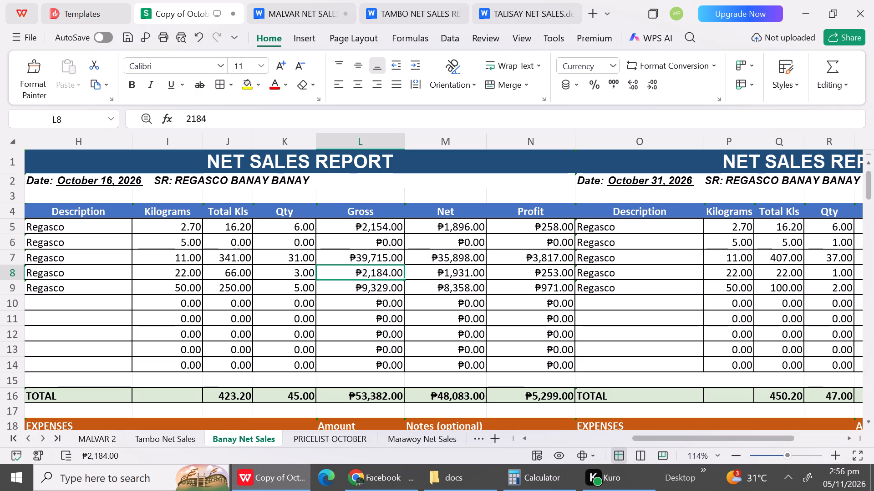
text(7314)
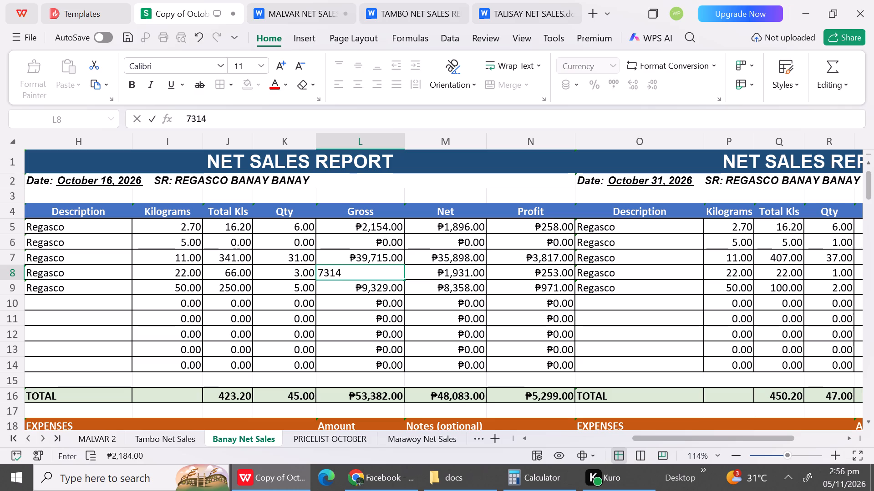
click(373, 321)
click(448, 276)
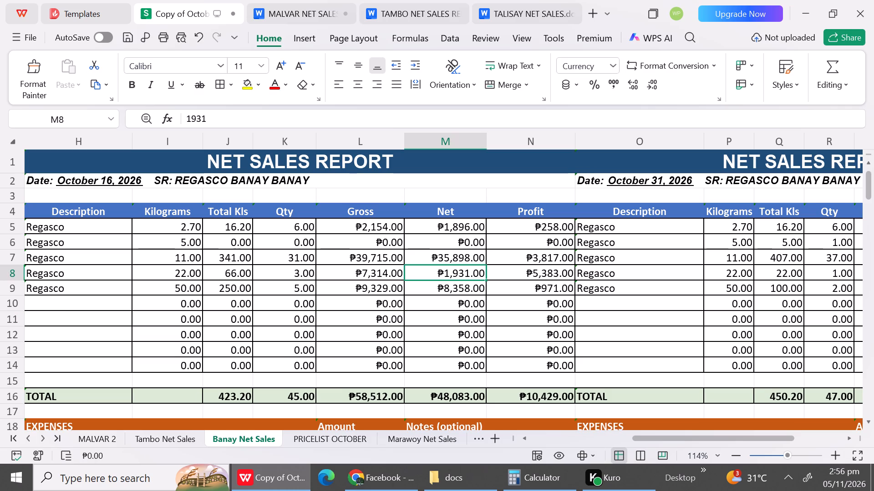
click(312, 430)
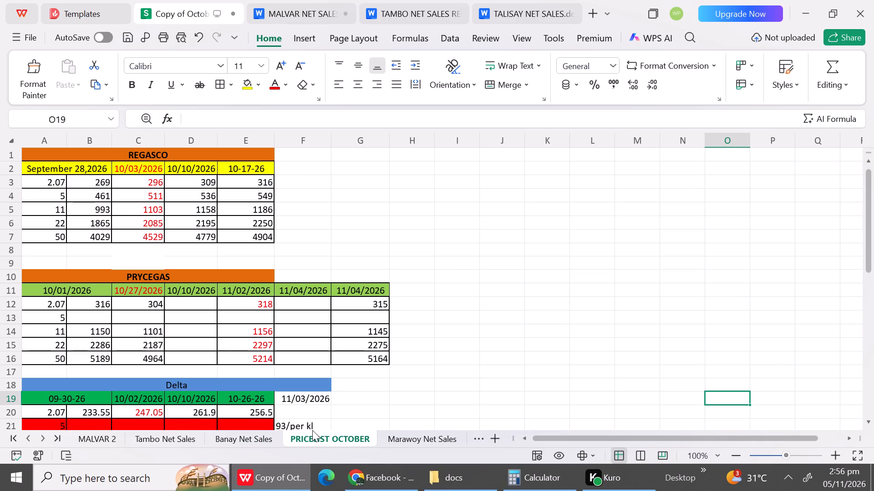
click(264, 445)
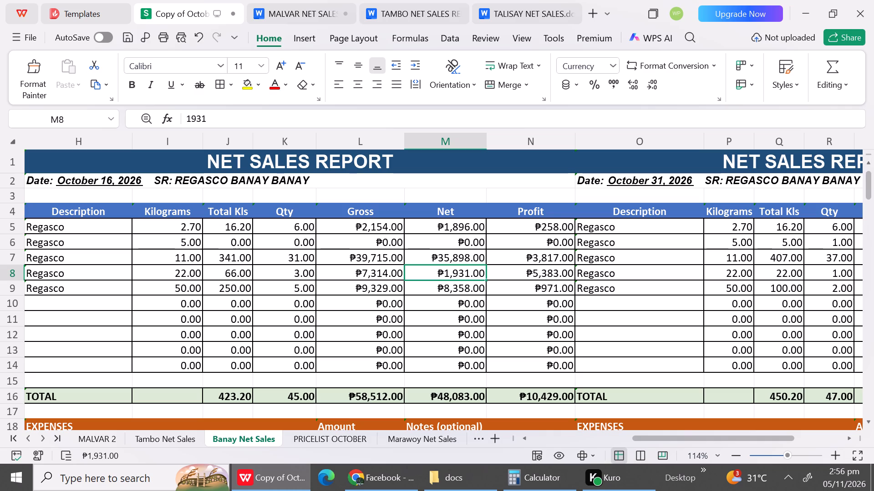
click(446, 273)
text(65)
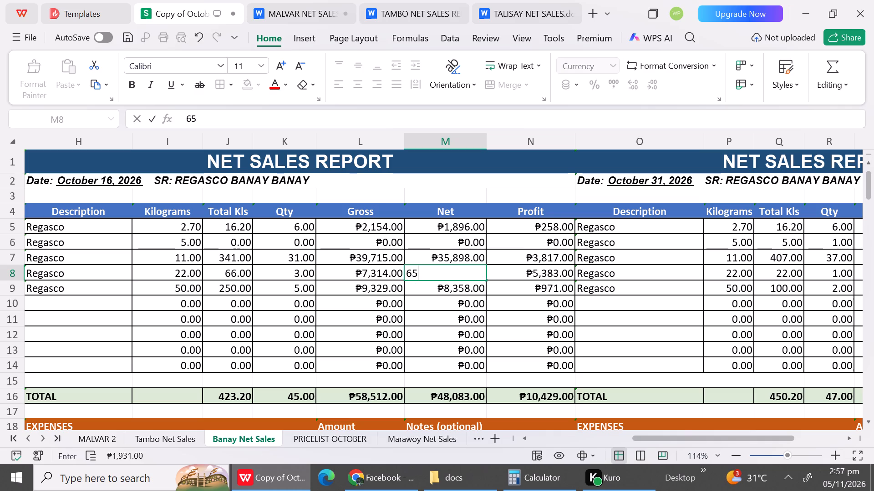
text(85)
click(445, 311)
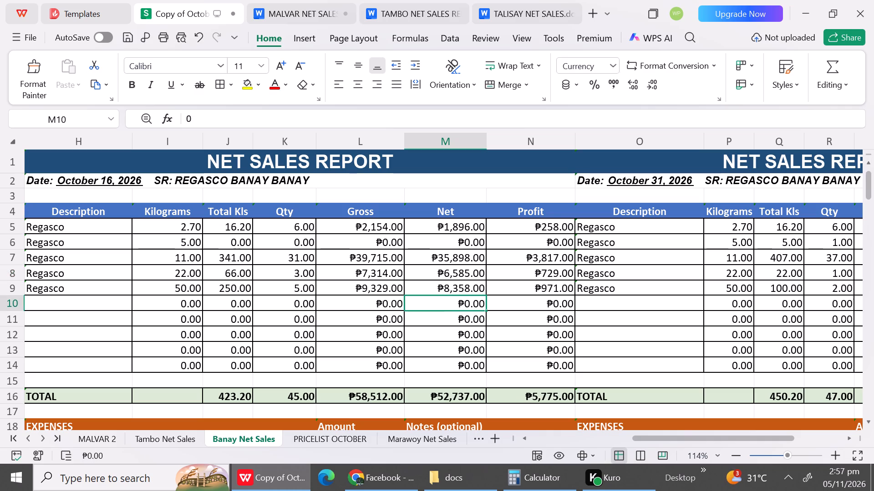
Set the 50 kg row's Gross to 27466 and, after consulting the Regasco prices in PRICELIST OCTOBER, its Net to 23895.
click(387, 295)
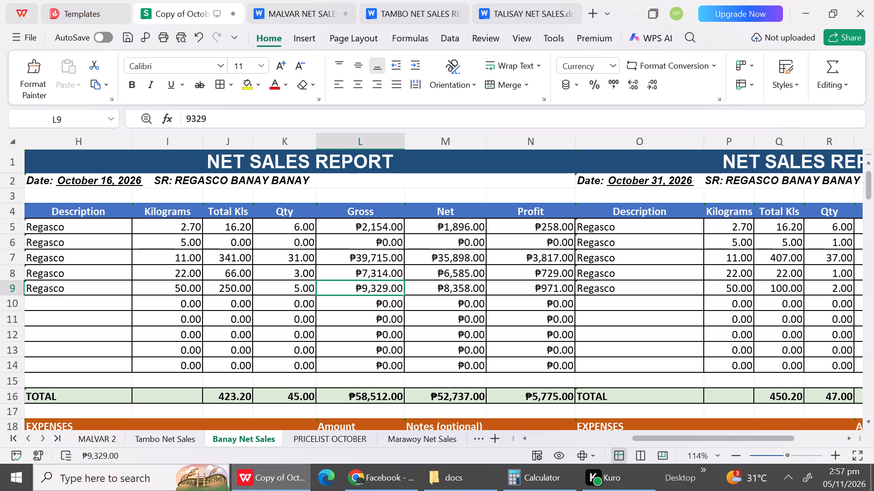
text(27466)
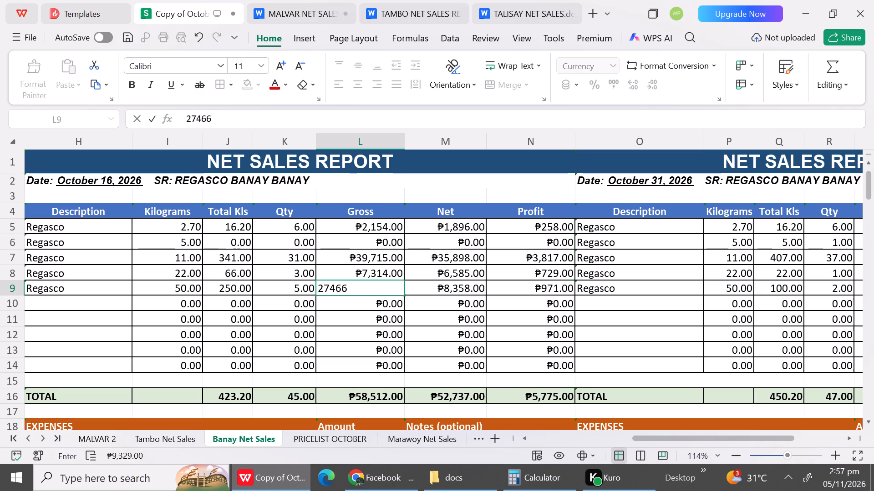
click(381, 319)
click(346, 431)
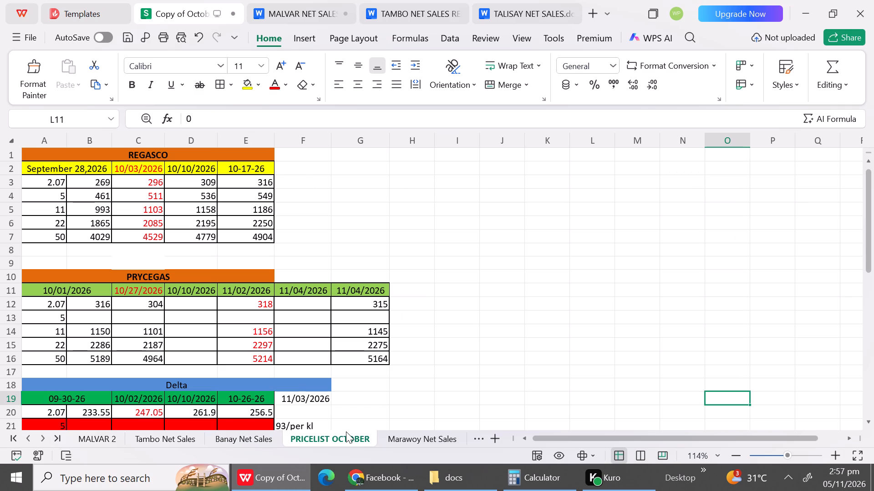
click(264, 448)
click(261, 442)
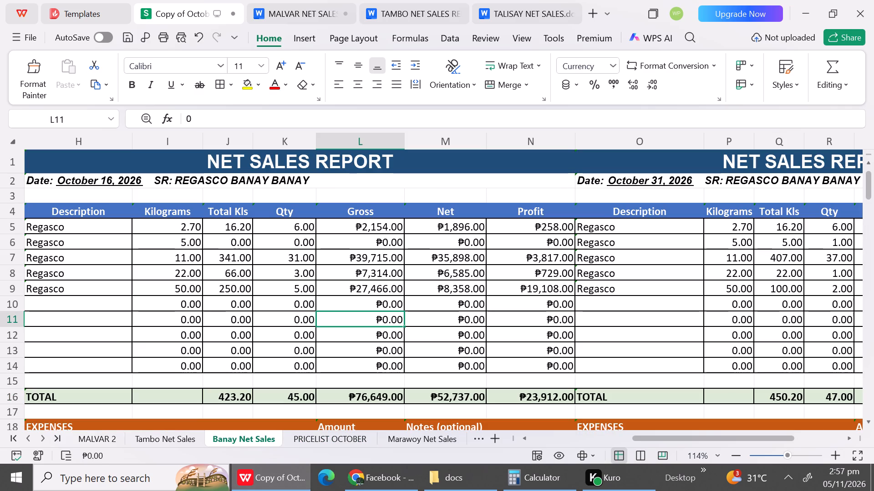
click(451, 285)
text(23)
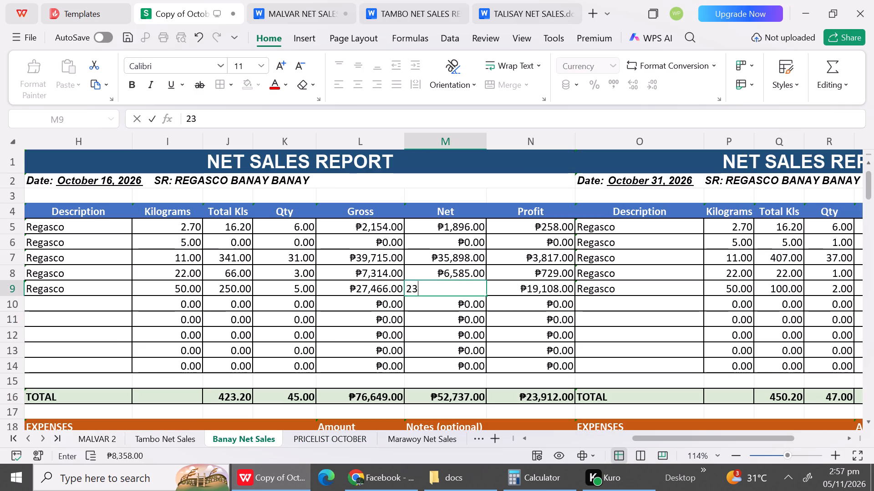
text(895)
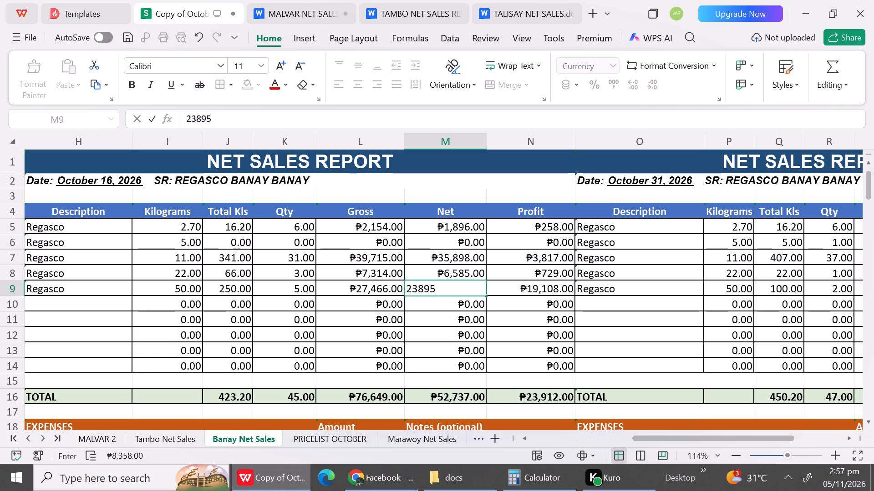
Add a Regulator line with a quantity of 1 below the October 16 report's 50 kg row.
click(56, 307)
text(Re)
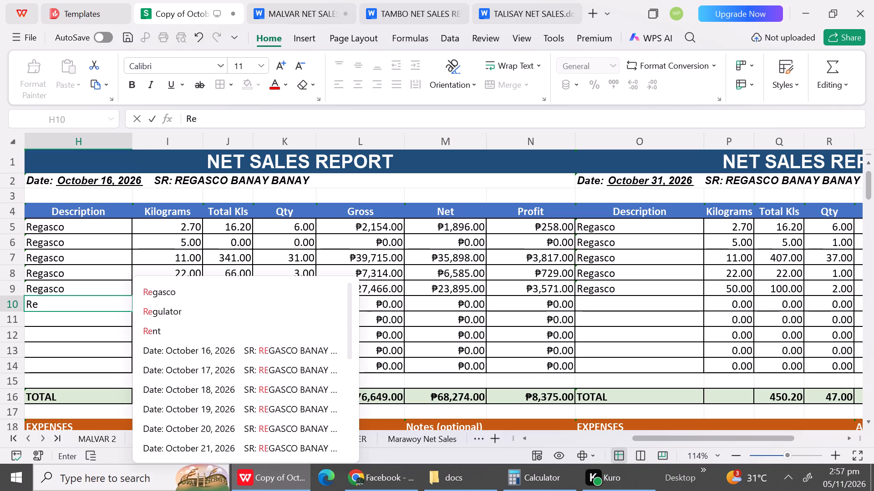
click(168, 316)
click(289, 306)
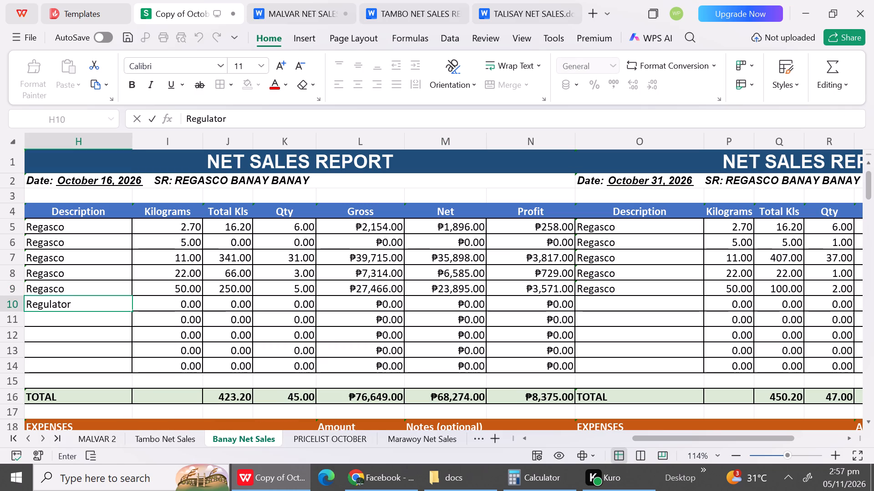
key(1)
click(378, 337)
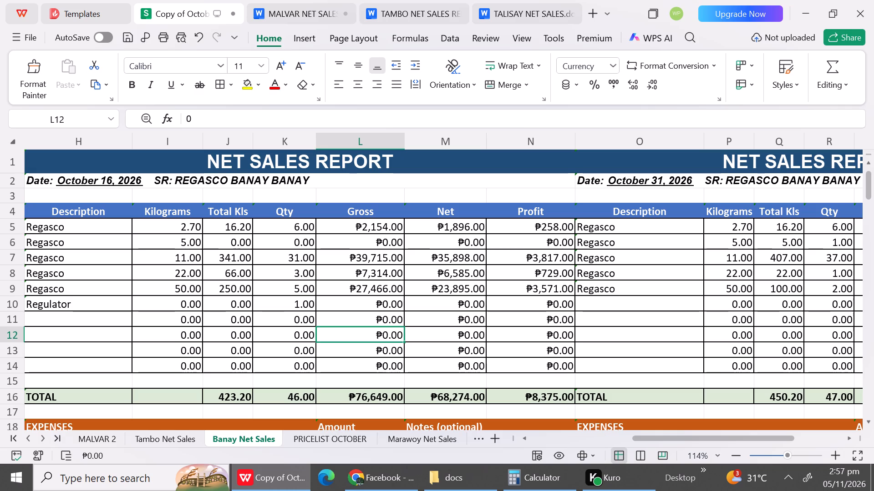
Correct the October 16 report's Total Kls total formula to =J5+J6+J7+J8+J9, so that it includes the 50 kg row.
drag(246, 226, 230, 295)
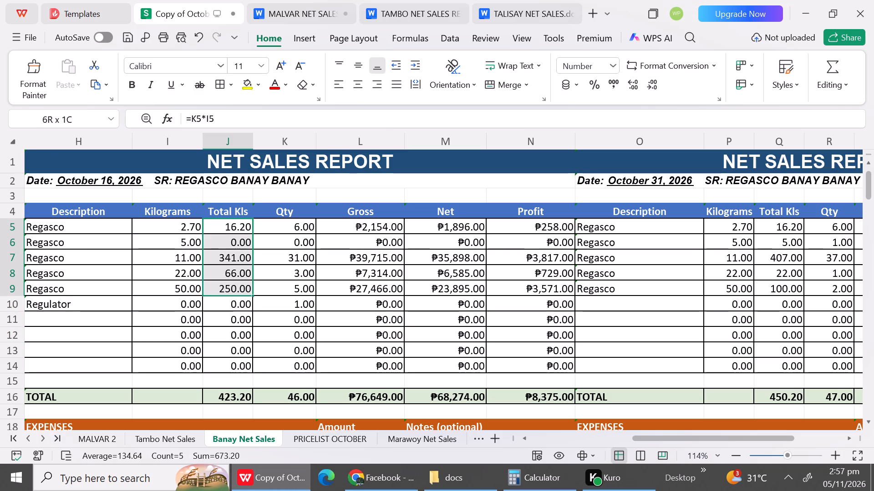
drag(230, 295, 229, 294)
double_click(239, 392)
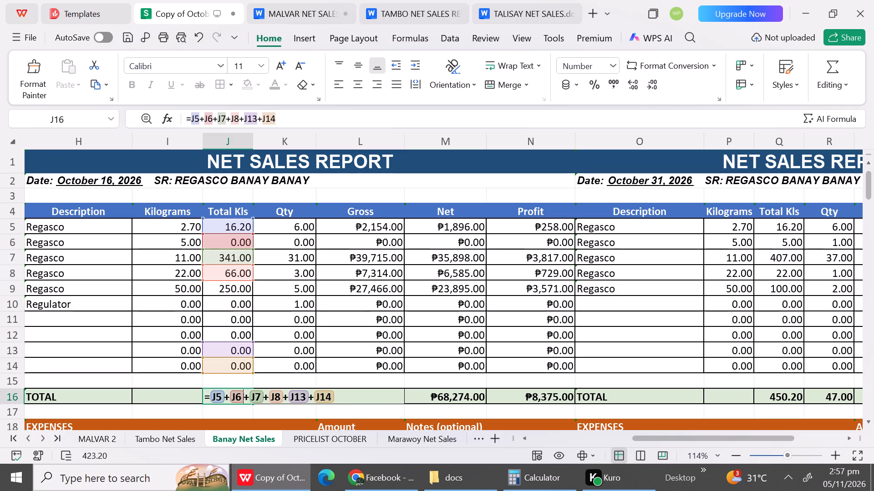
click(344, 396)
key(BackSpace)
key(BackSpace)
key(BackSpace)
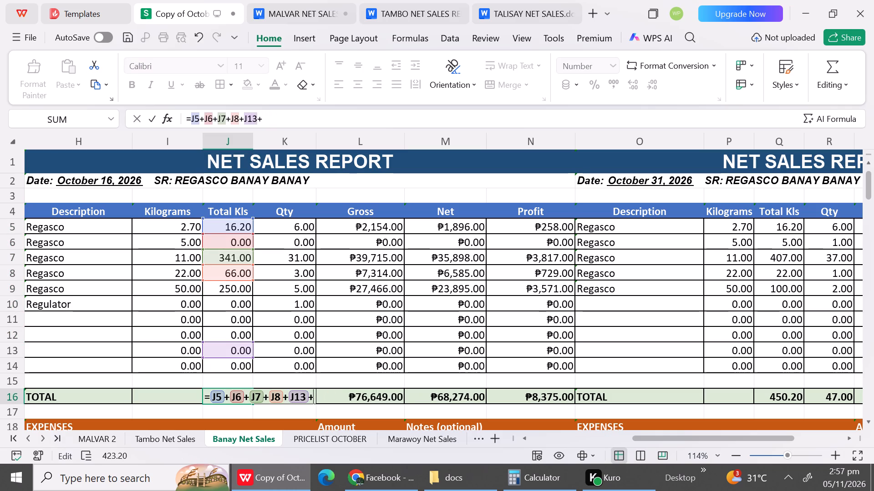
key(BackSpace)
key(BackSpace)
key(BackSpace)
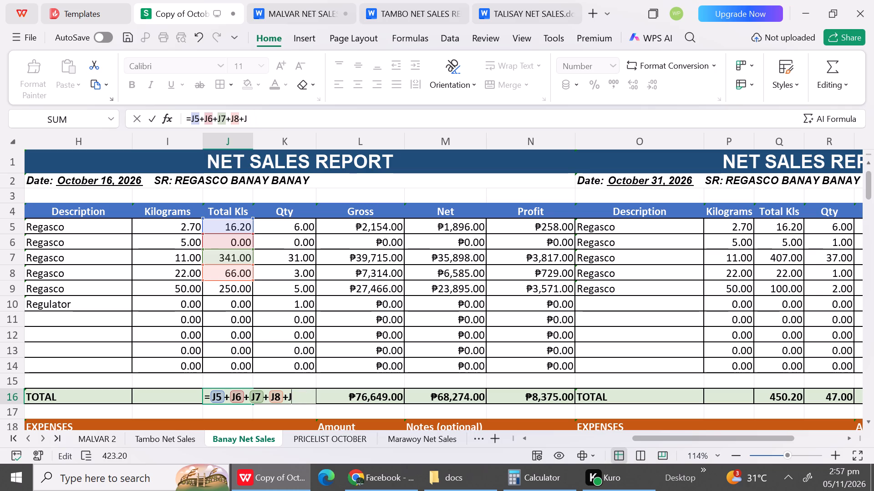
key(BackSpace)
click(228, 290)
key(Right)
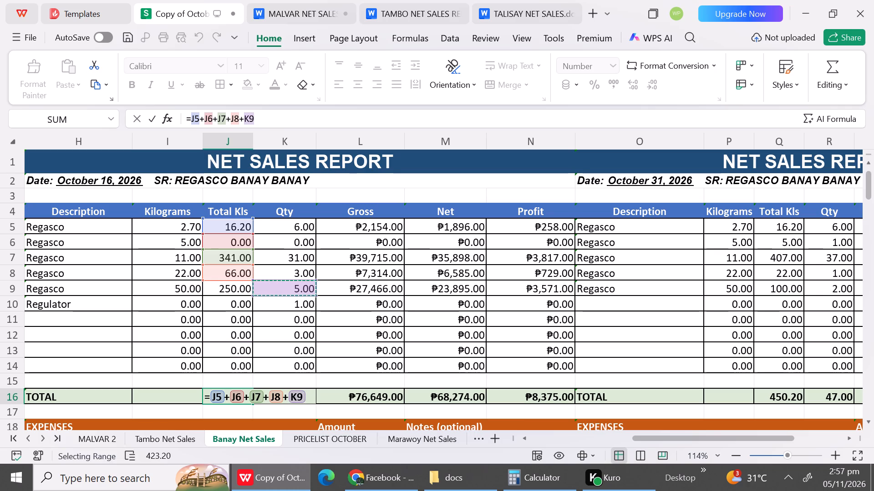
click(244, 286)
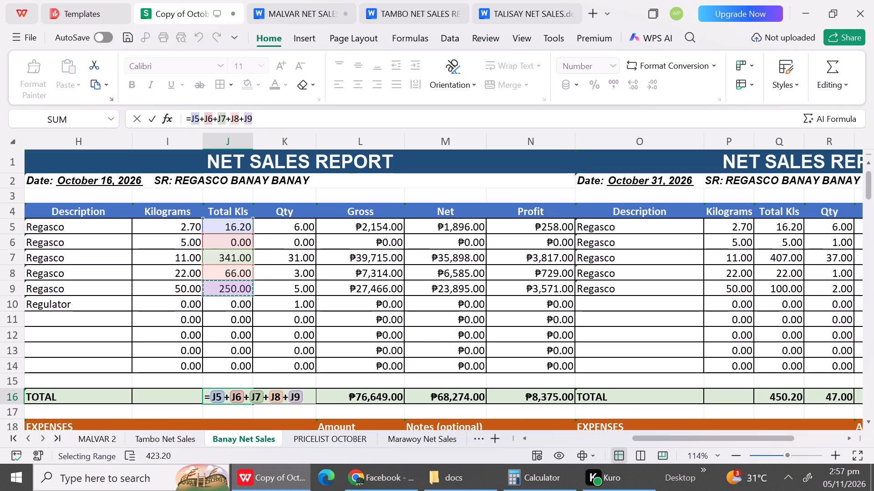
key(Return)
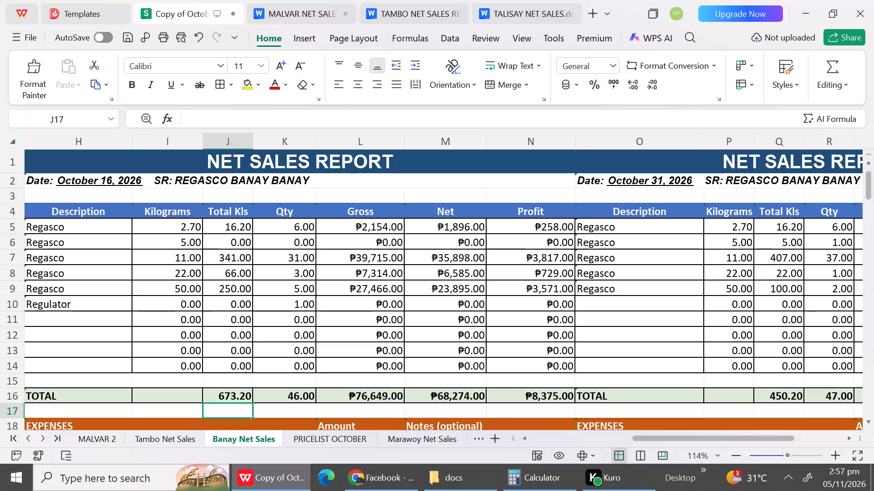
Set the October 16 report's Regulator row to a Gross of 170 and a Net of 144.50.
click(381, 306)
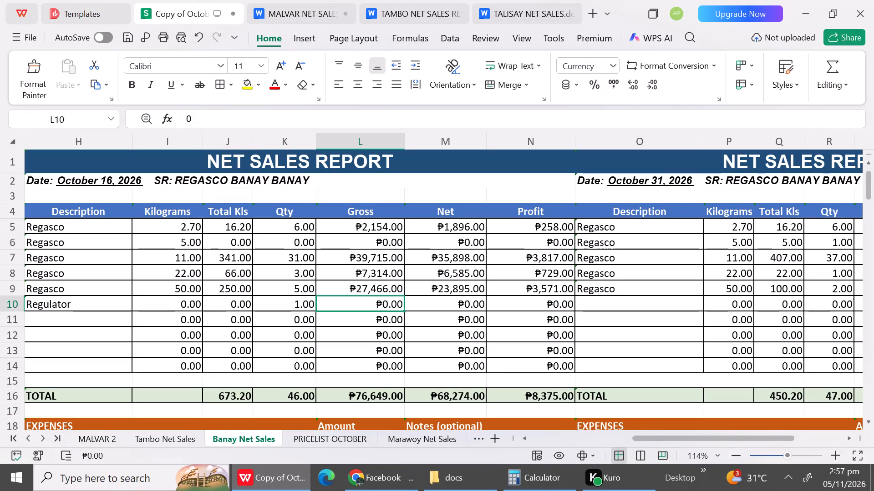
text(170)
click(452, 306)
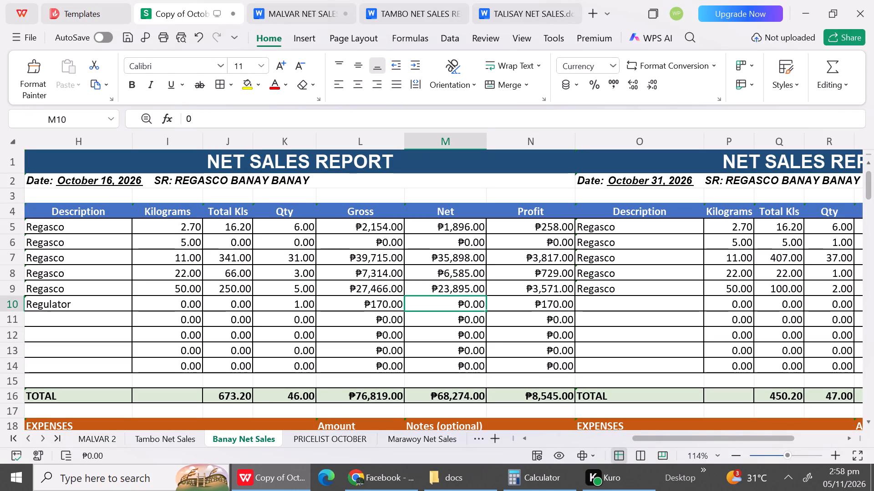
text(15)
key(BackSpace)
text(44.50)
click(489, 369)
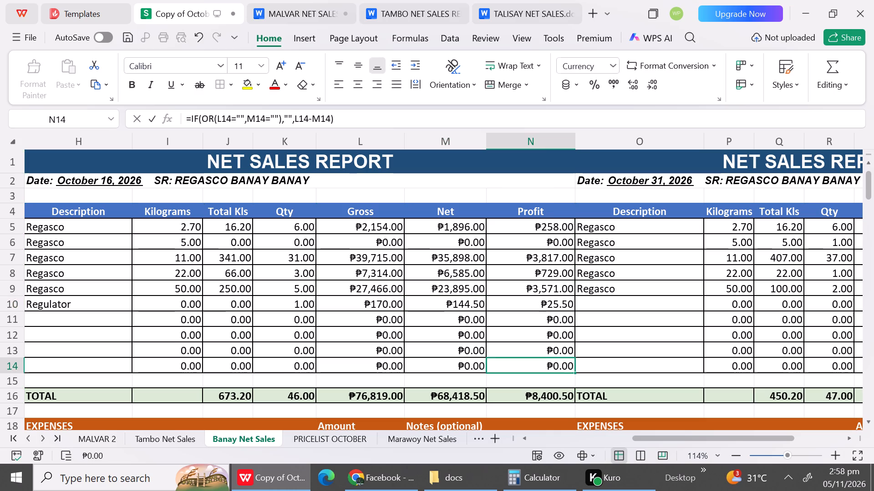
Replace the Likod Bearing & Labor expense in the October 16 report with Fuel and set its amount to 978.
triple_click(867, 421)
triple_click(867, 421)
triple_click(867, 421)
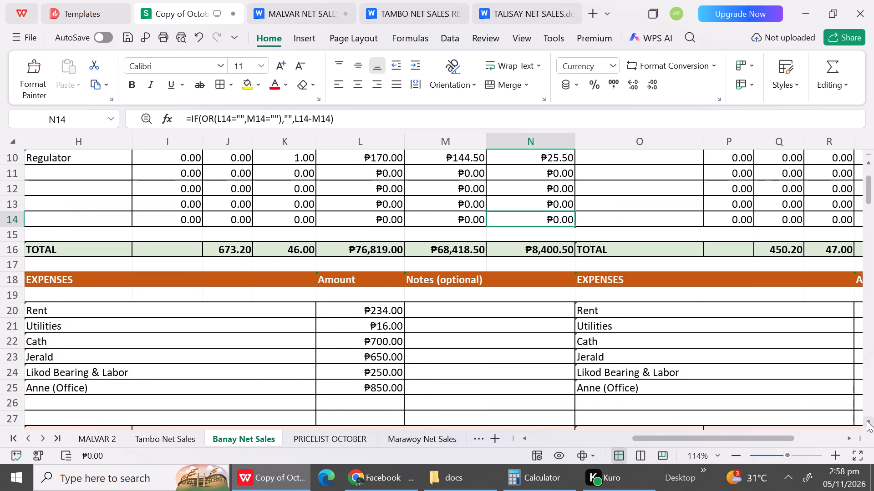
click(64, 377)
text(Fuel)
click(149, 397)
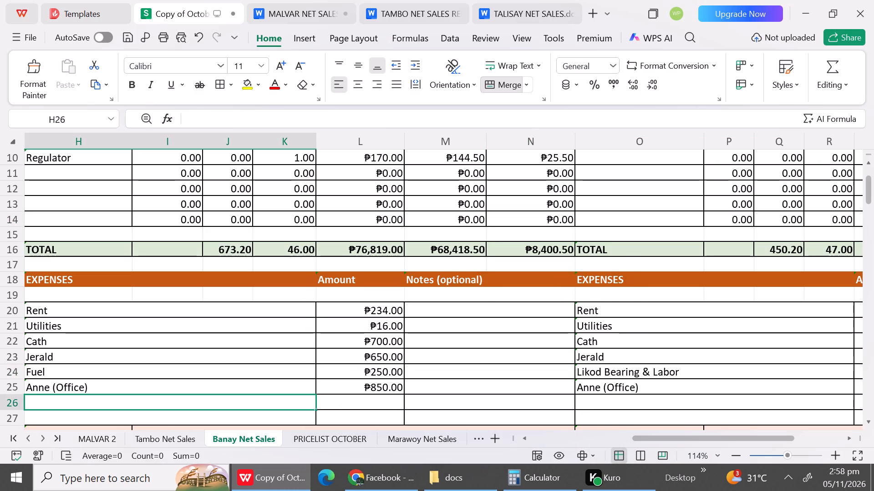
click(370, 369)
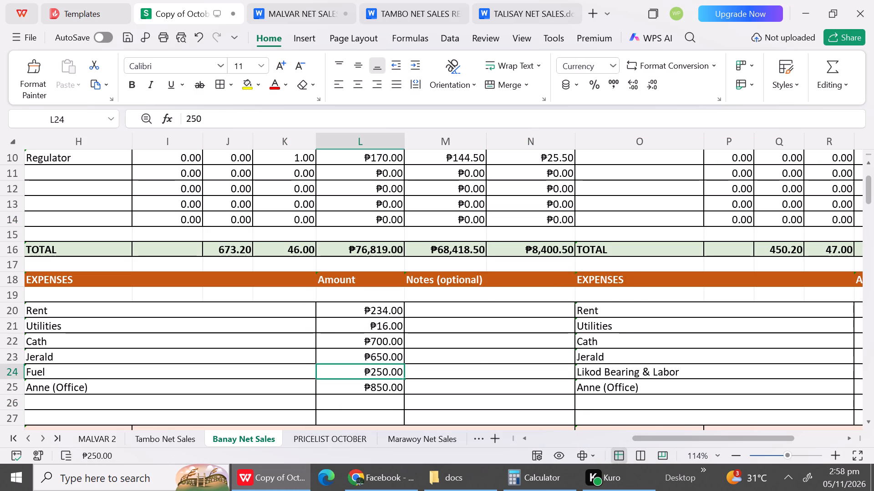
text(978)
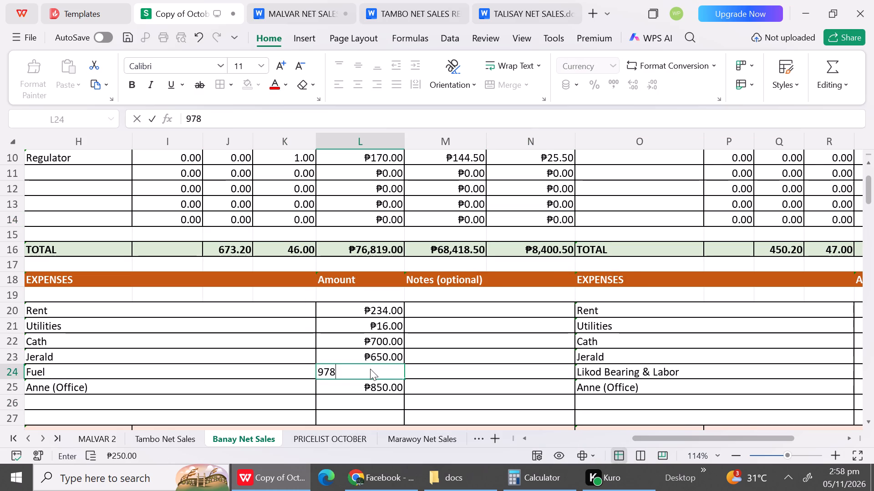
Clear the Anne (Office) expense and its amount from the October 16 report.
click(230, 393)
key(BackSpace)
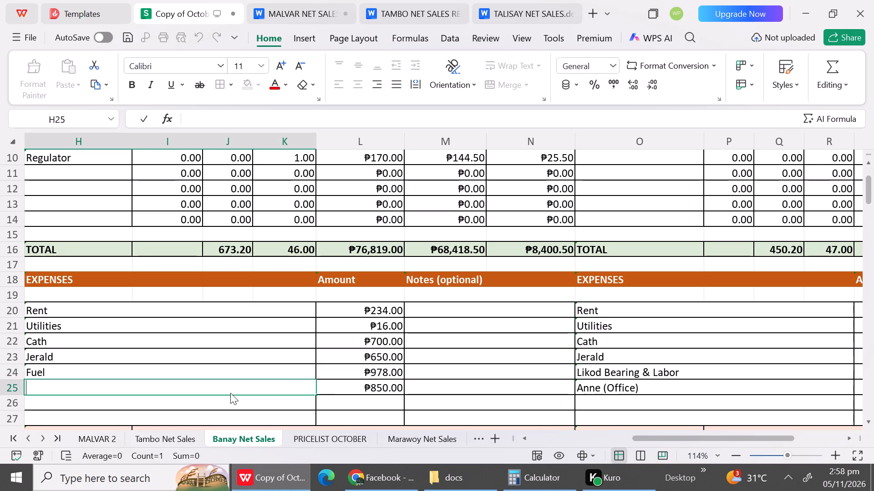
click(387, 385)
key(BackSpace)
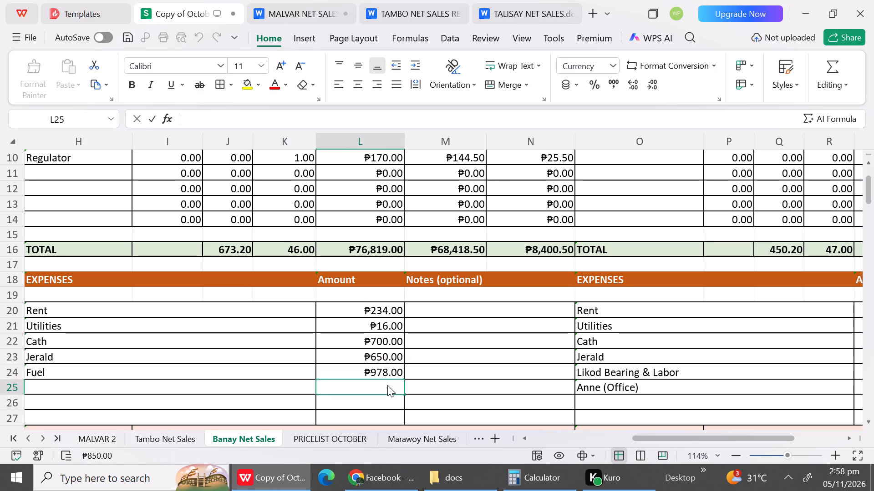
click(210, 379)
click(114, 341)
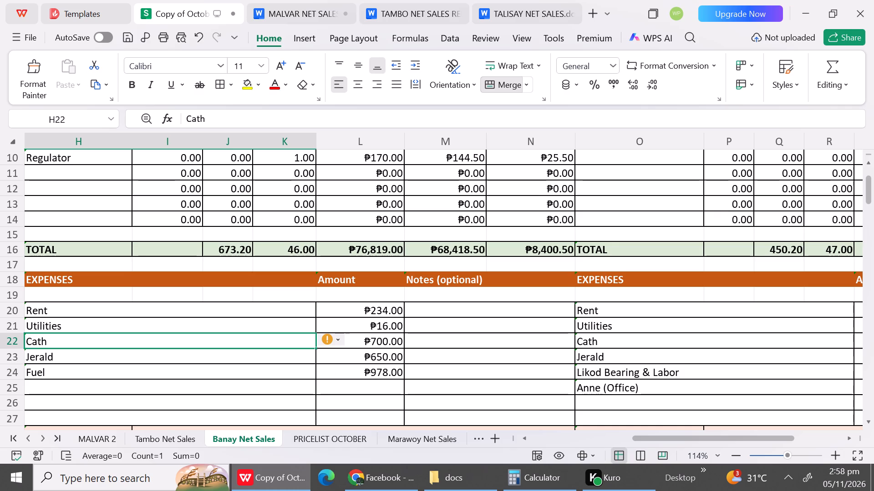
click(119, 400)
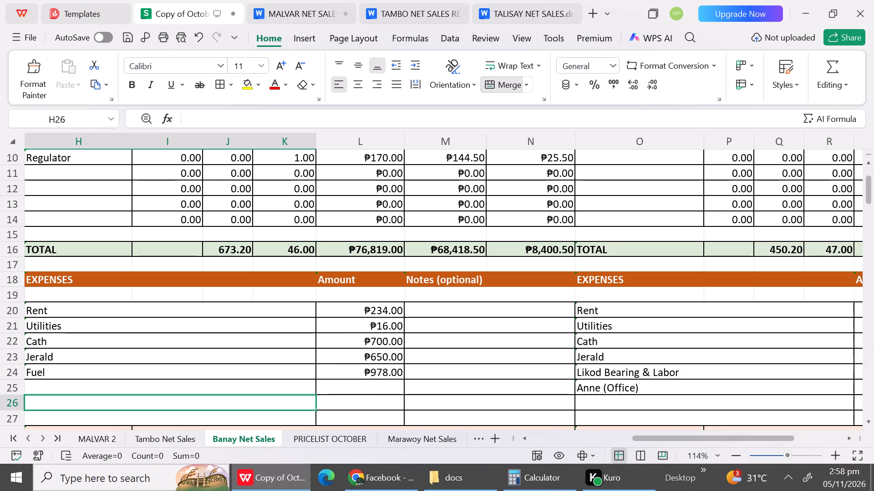
Review the October 16 report from its sales rows down to its expenses and Total Net Sales.
drag(866, 183, 866, 170)
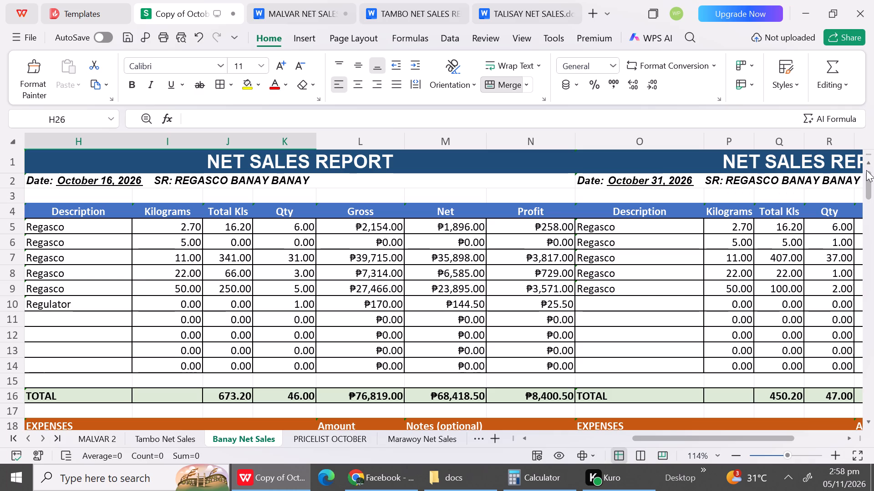
triple_click(870, 421)
triple_click(870, 421)
triple_click(870, 421)
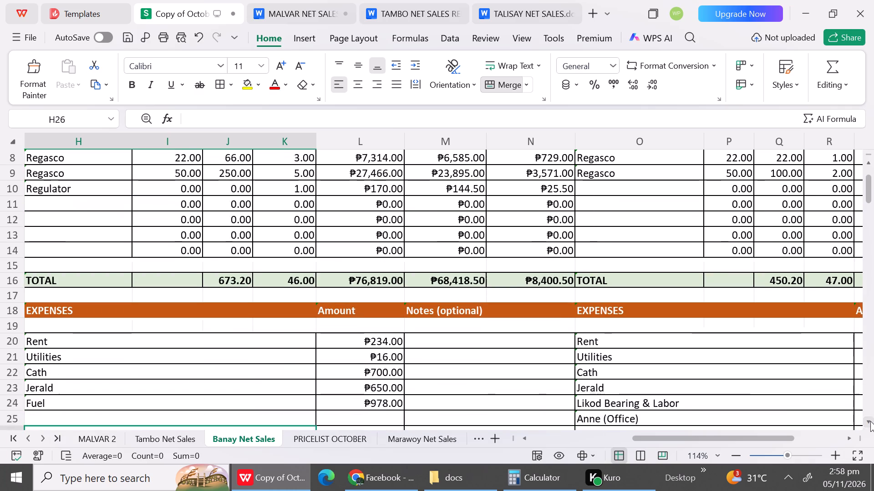
double_click(870, 421)
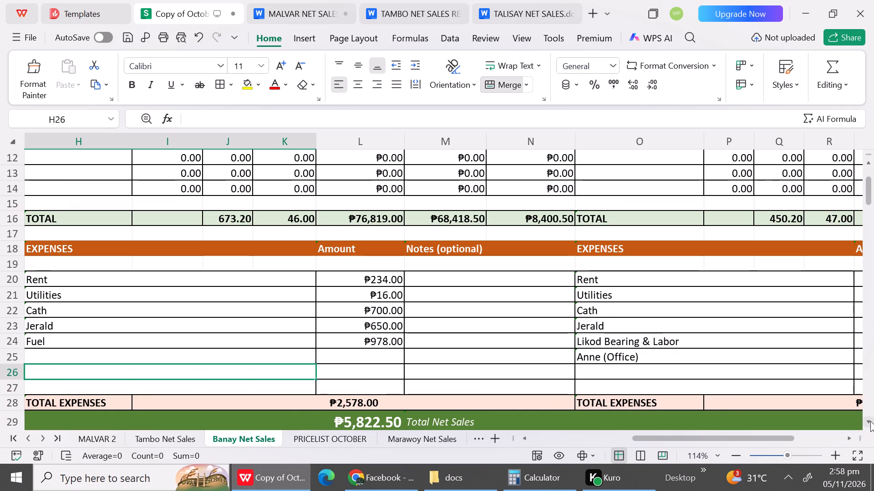
triple_click(870, 421)
triple_click(870, 421)
triple_click(870, 421)
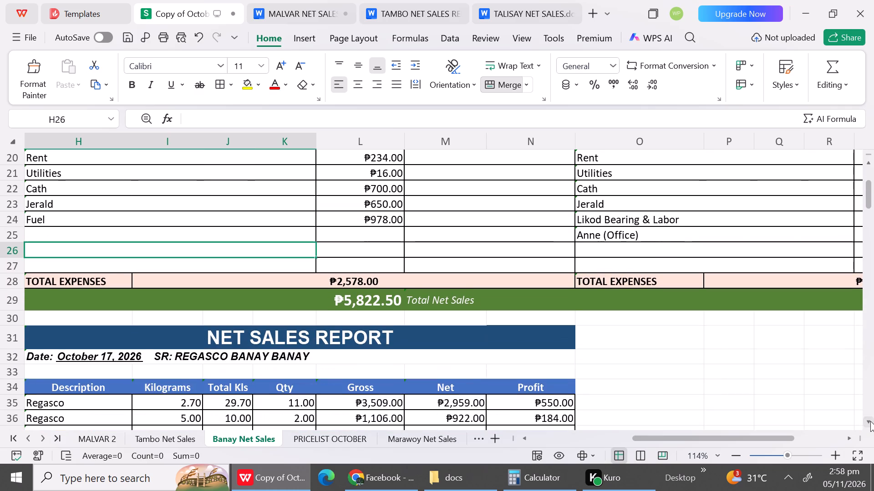
Set the October 17 report's 2.70 kg row to a quantity of 3, a Gross of 1098 and a Net of 948.
triple_click(870, 421)
triple_click(870, 421)
triple_click(870, 421)
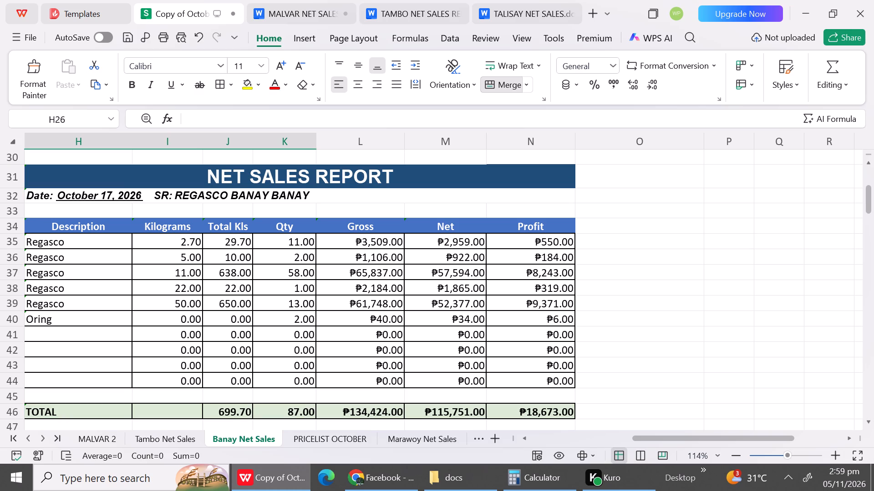
click(279, 238)
key(3)
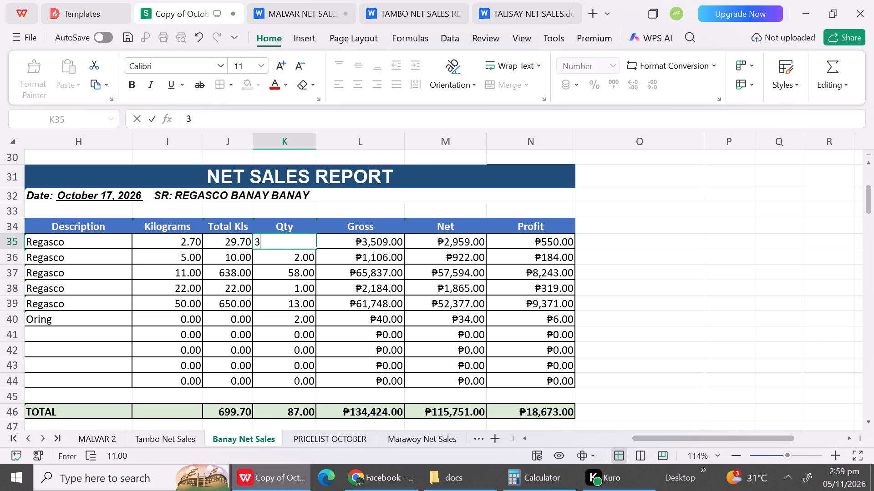
key(Right)
text(1098)
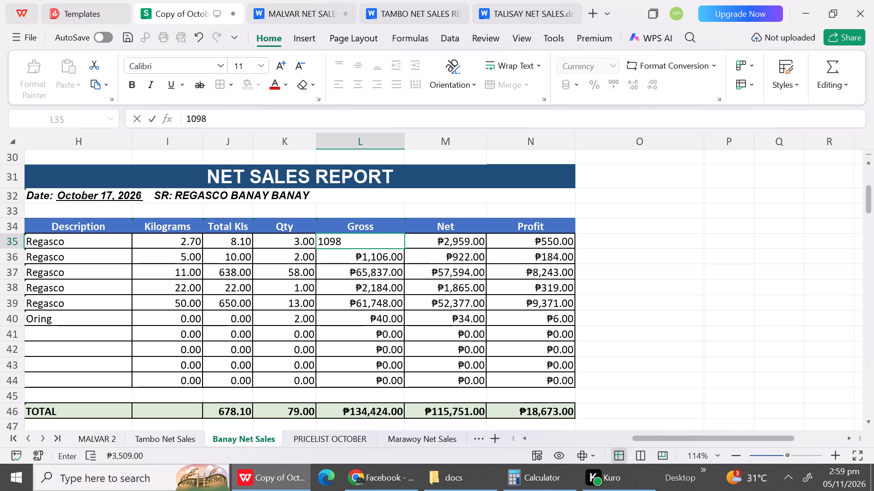
click(455, 245)
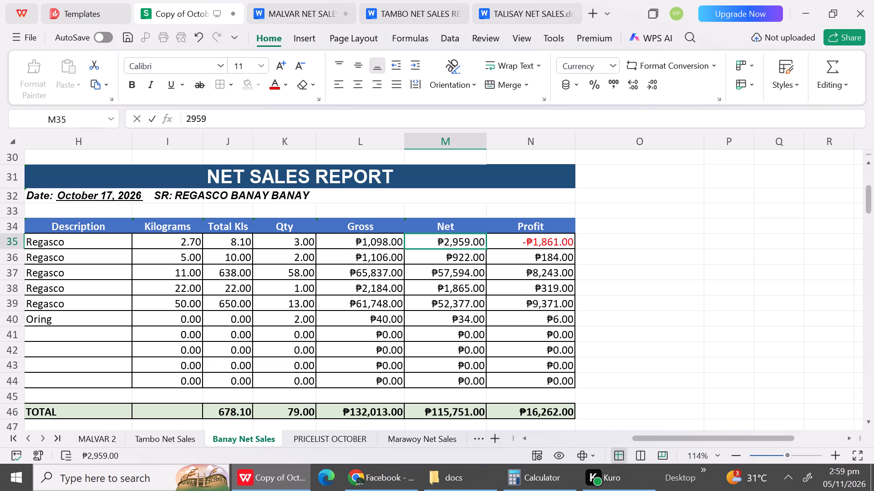
text(948)
click(399, 274)
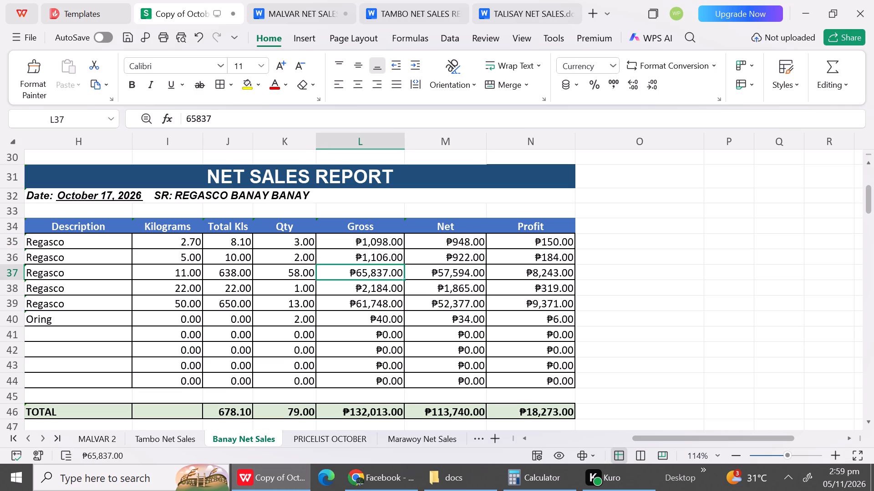
Set the quantity, Gross and Net of the October 17 report's 5 kg row to 0.
click(296, 257)
key(0)
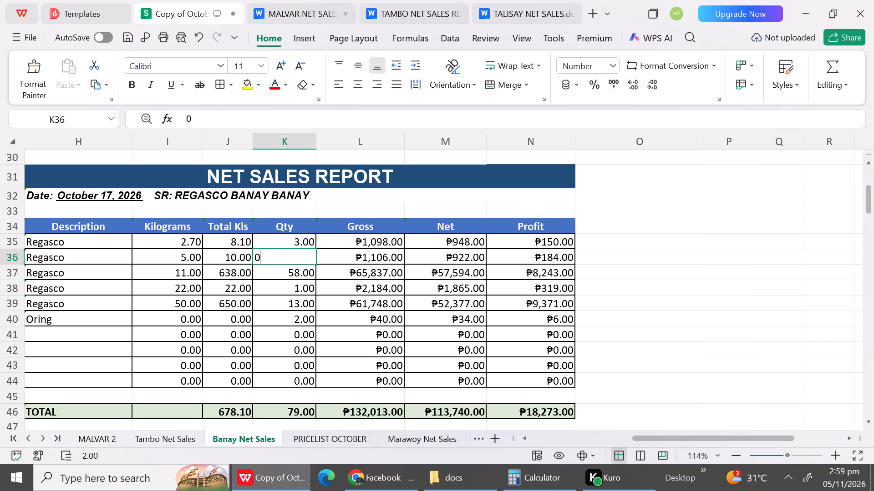
click(356, 258)
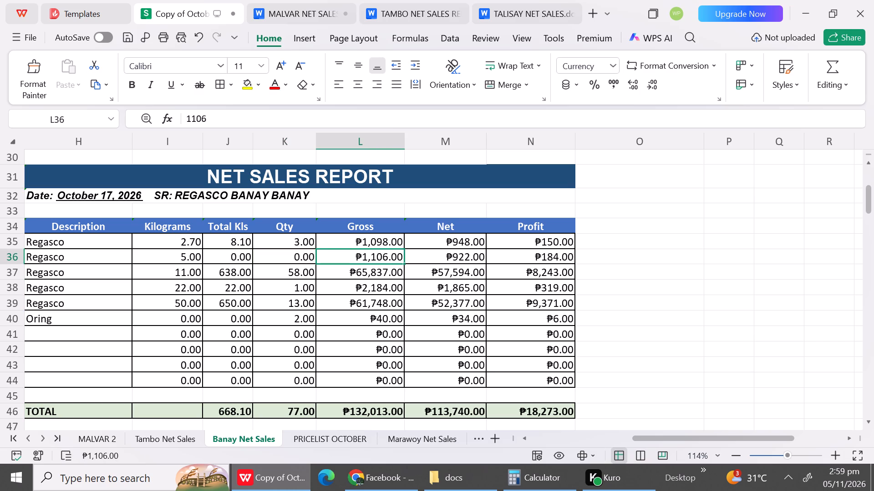
key(minus)
key(BackSpace)
key(0)
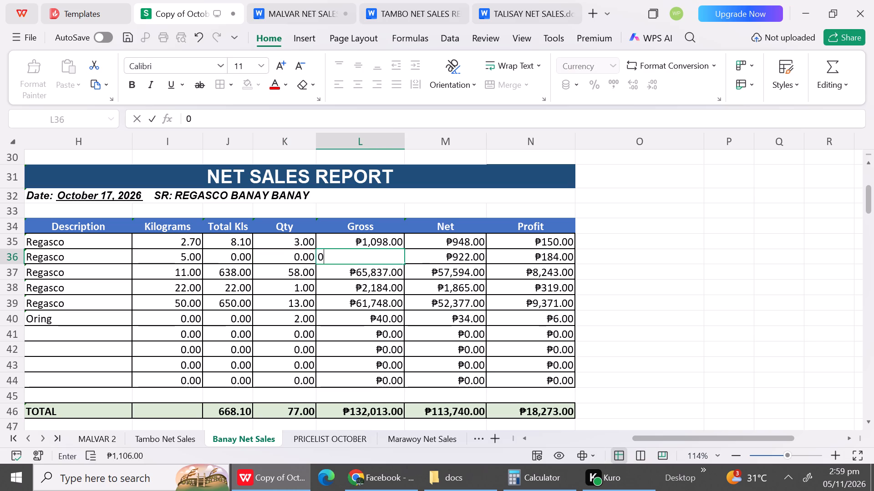
click(446, 259)
key(0)
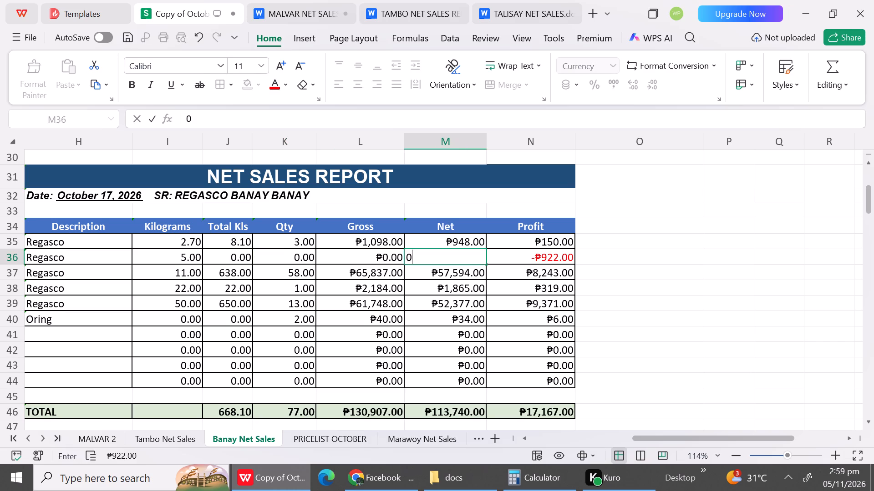
Set the October 17 report's 11 kg row to a quantity of 14, a Gross of 19556 and a Net of 16604.
click(306, 276)
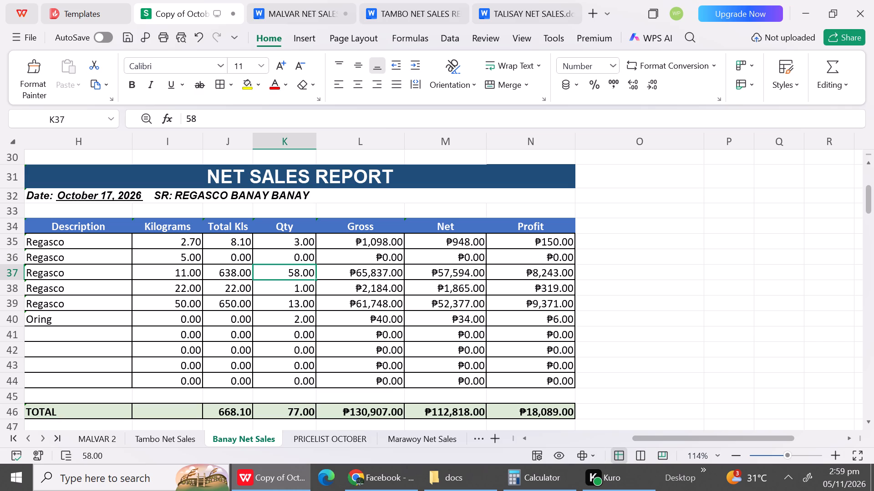
text(14)
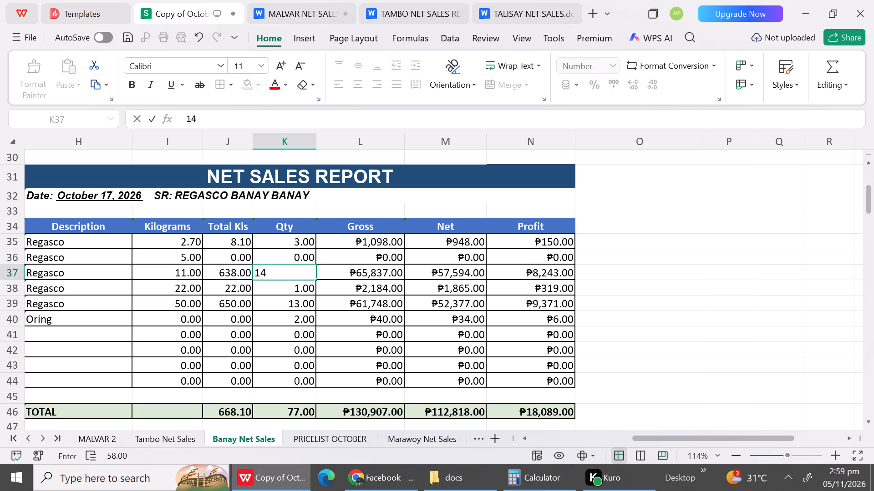
click(386, 276)
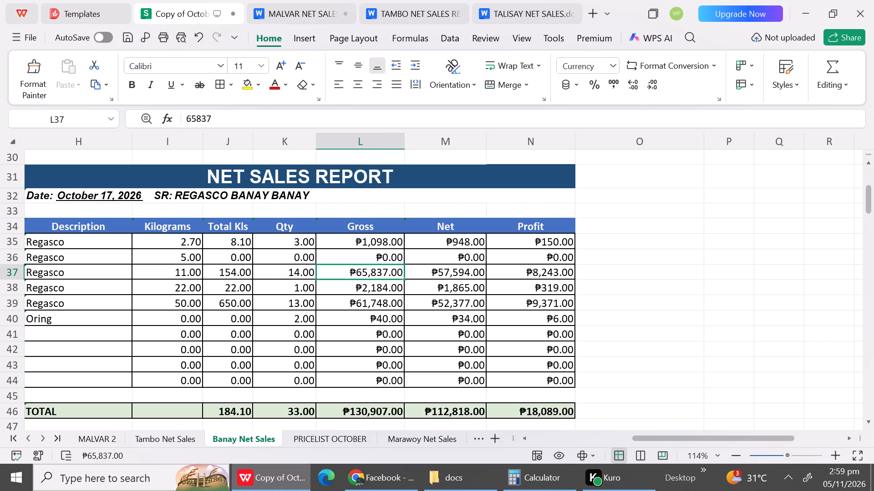
text(19)
text(55)
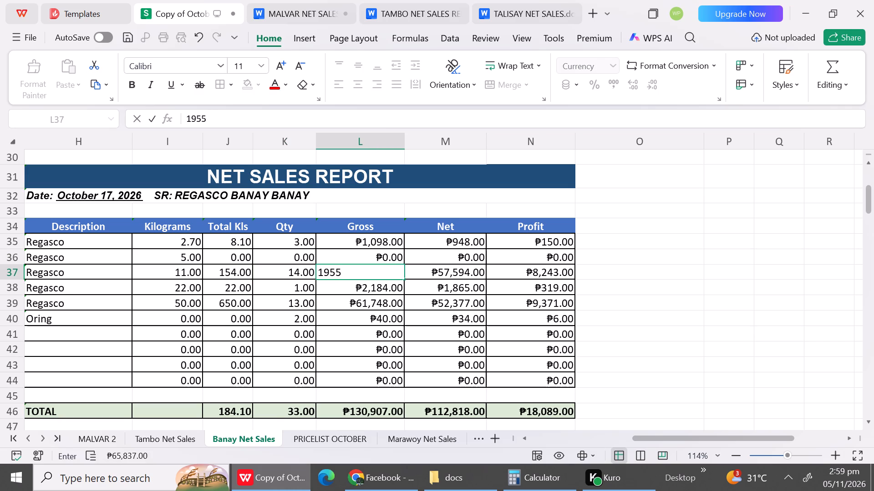
key(6)
click(383, 298)
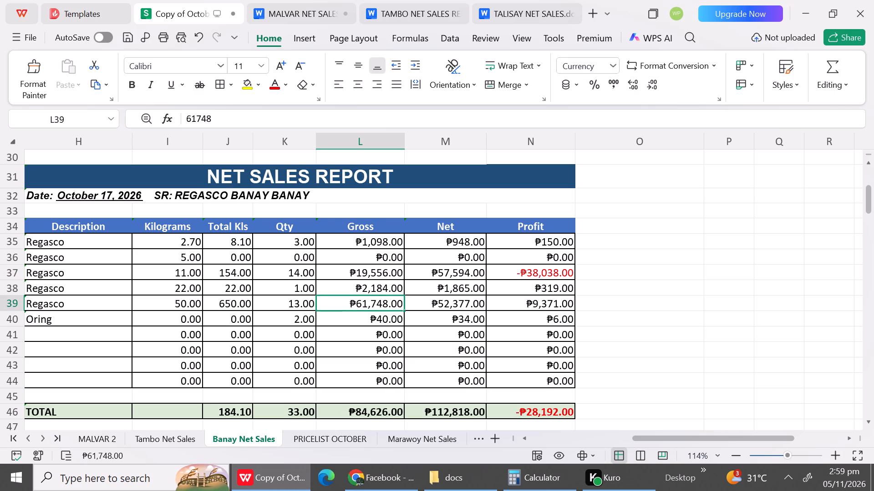
click(442, 274)
text(16)
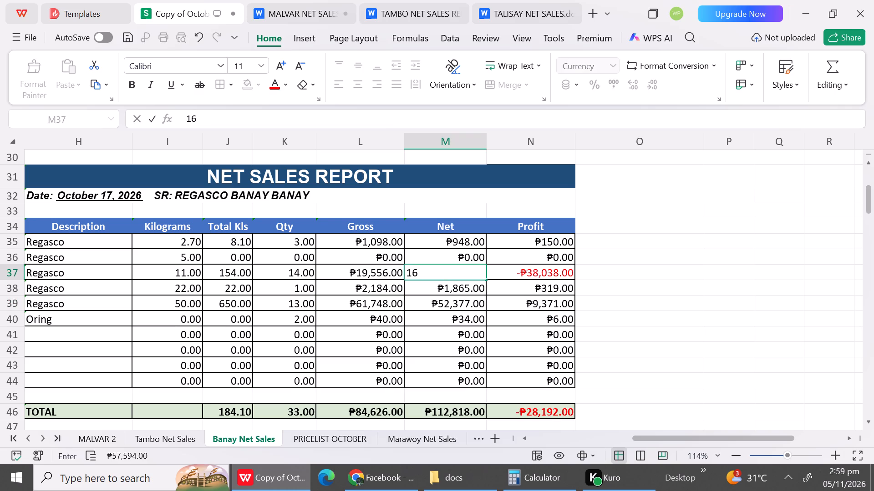
text(69)
key(BackSpace)
text(04)
click(446, 315)
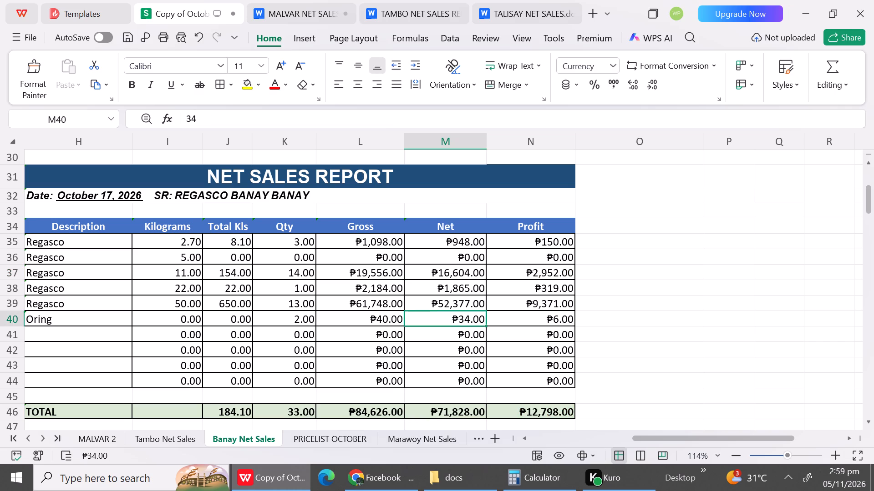
Set the October 17 report's 22 kg row to a quantity of 2 and a Gross of 5138.
click(292, 291)
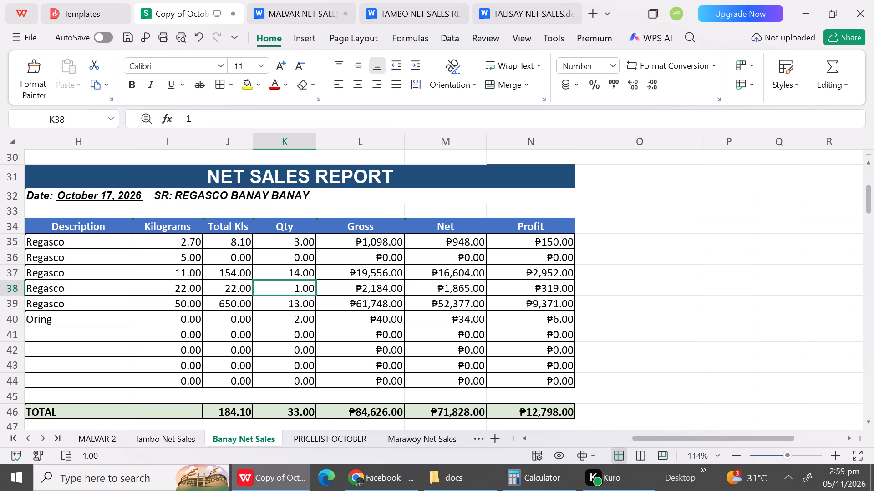
key(2)
click(373, 288)
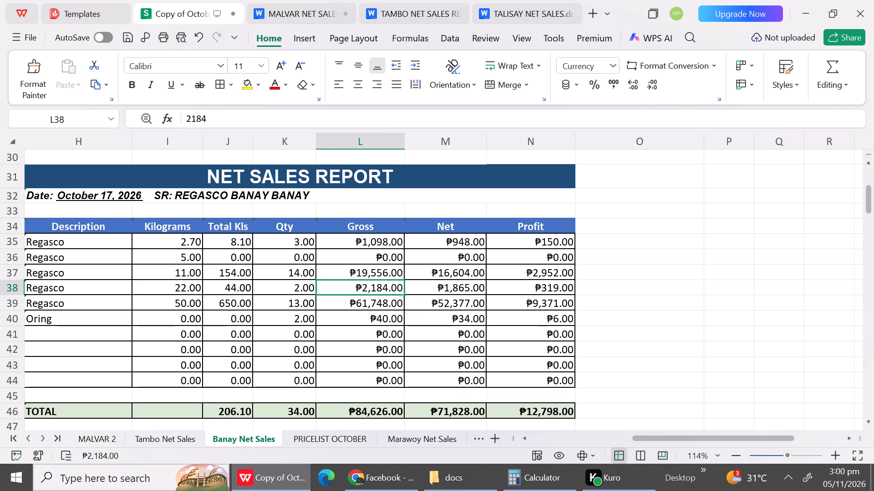
click(373, 288)
text(5138)
click(453, 292)
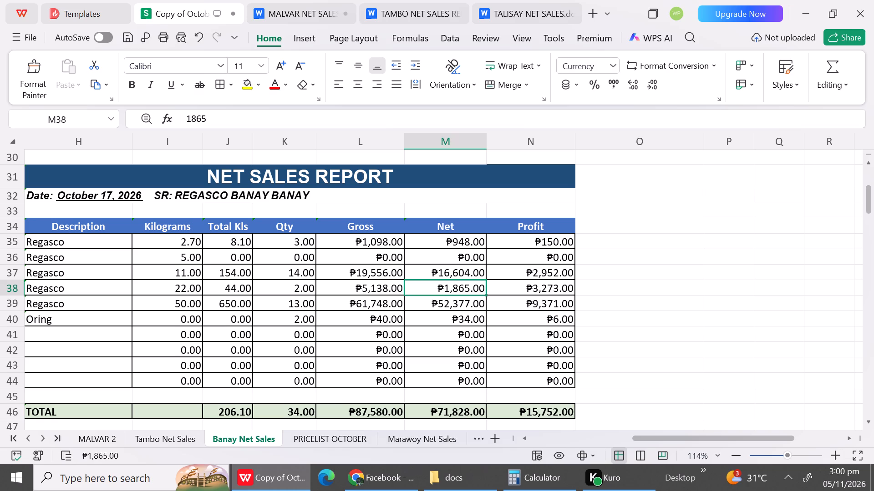
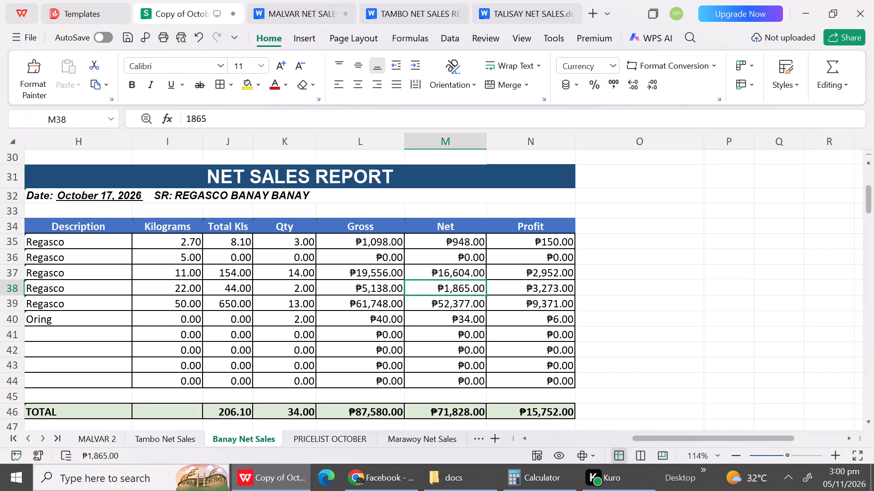
Set the Net of the October 17 report's 22 kg row to 4500.
key(4)
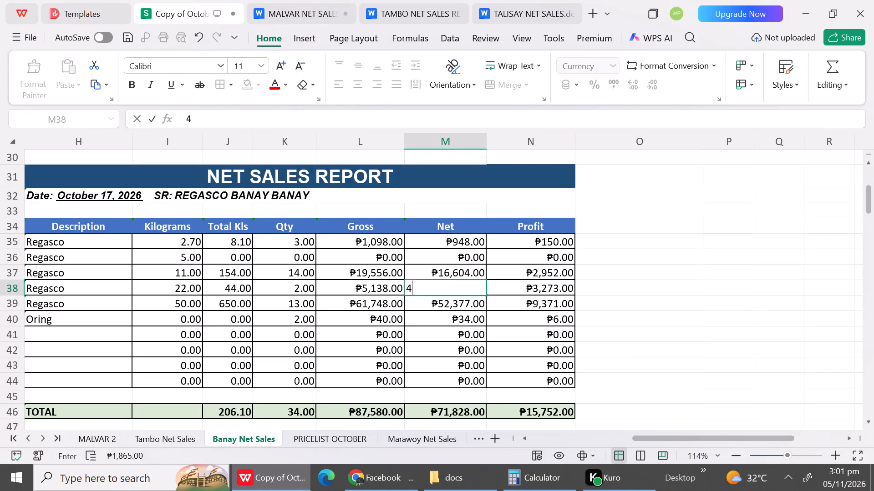
text(500)
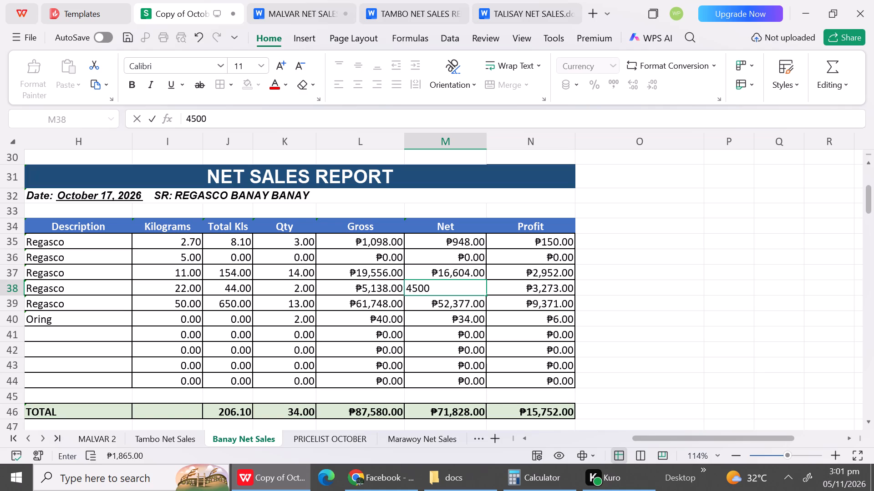
click(280, 301)
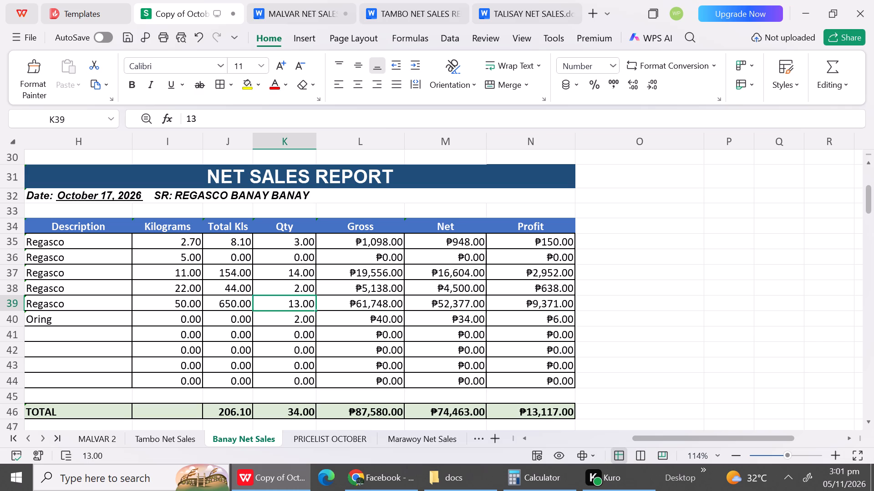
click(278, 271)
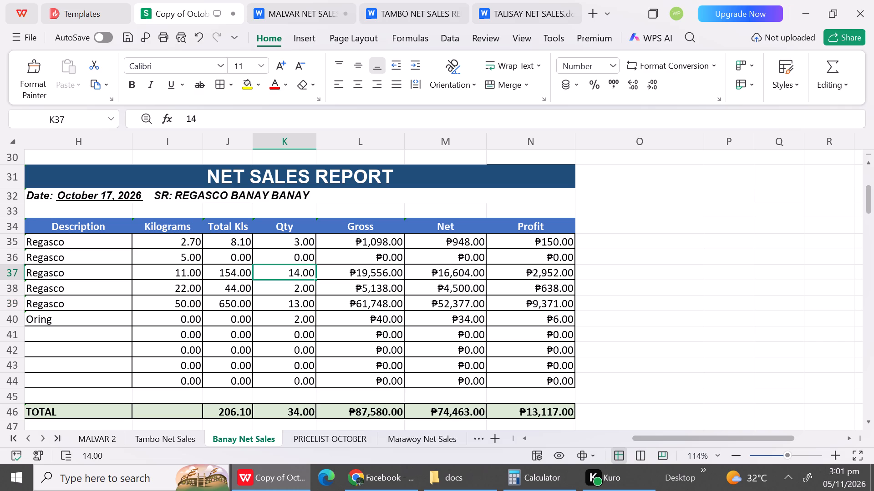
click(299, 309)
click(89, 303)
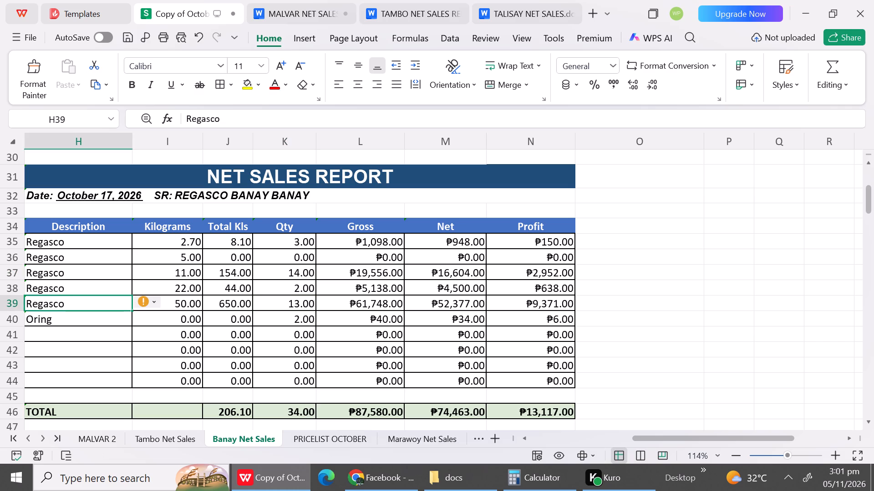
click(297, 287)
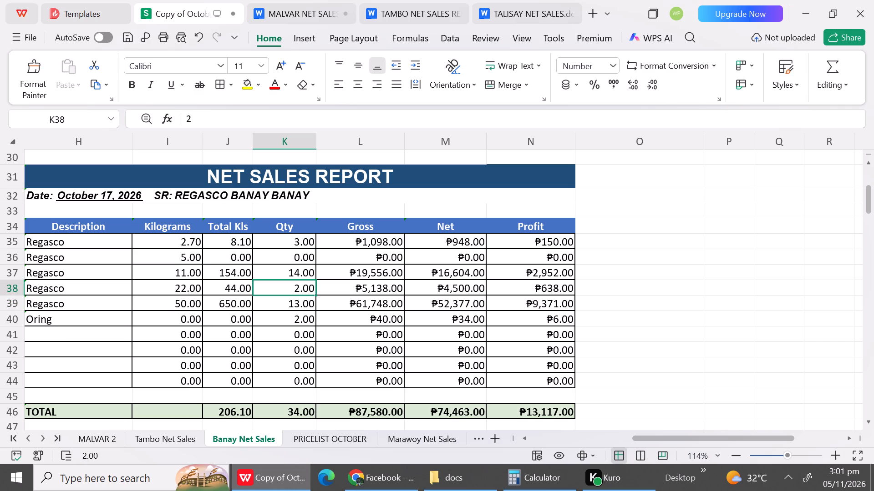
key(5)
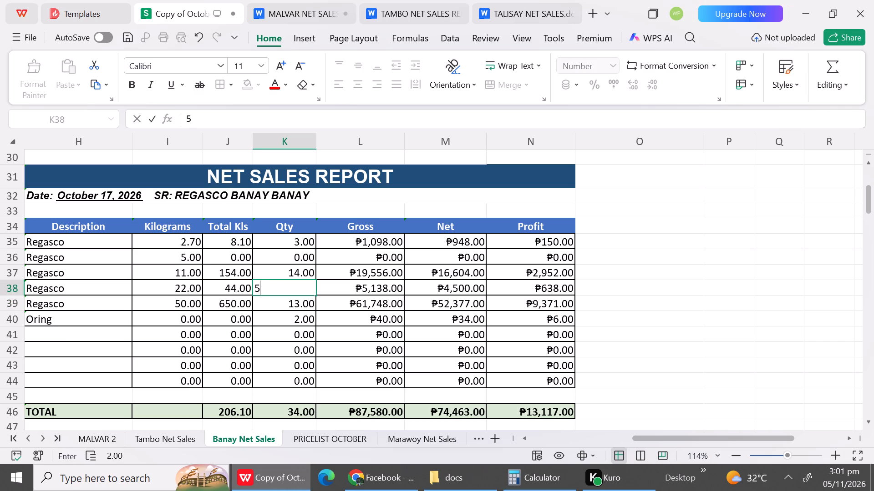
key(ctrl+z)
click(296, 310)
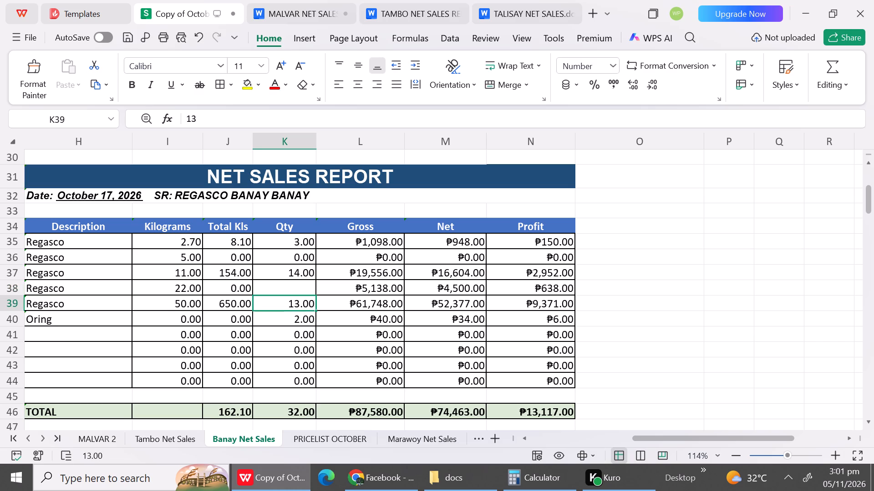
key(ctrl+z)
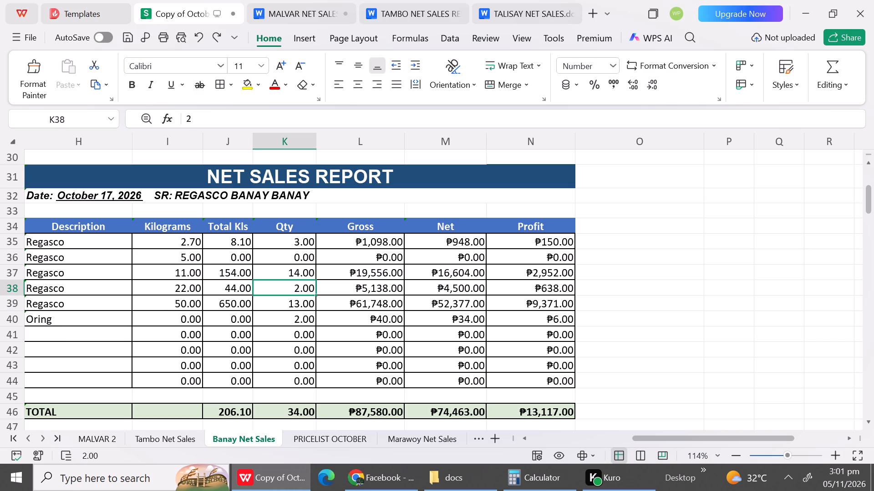
Set the October 17 report's 50 kg row to a quantity of 5, a Gross of 27944 and a Net of 24520, consulting the October price list.
click(298, 304)
key(5)
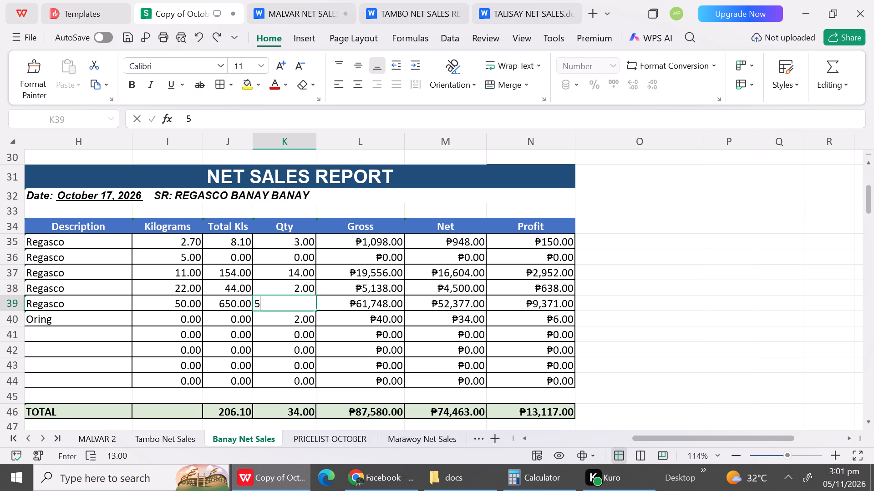
click(307, 357)
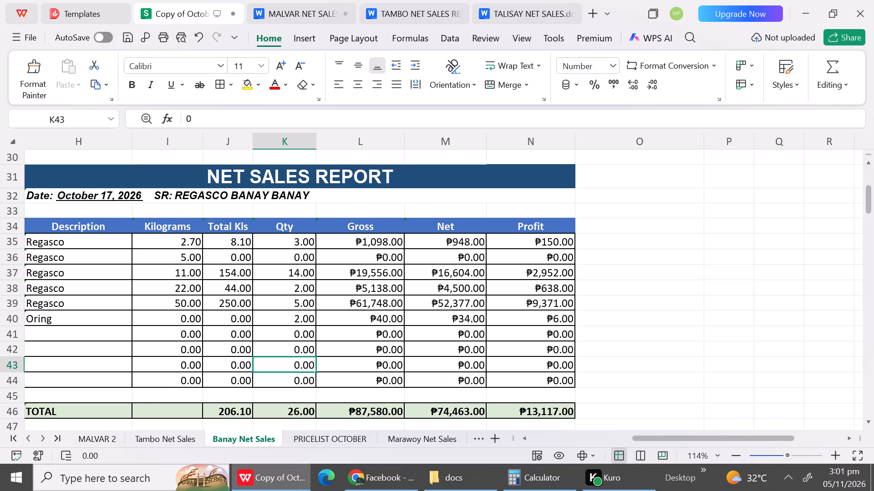
click(371, 308)
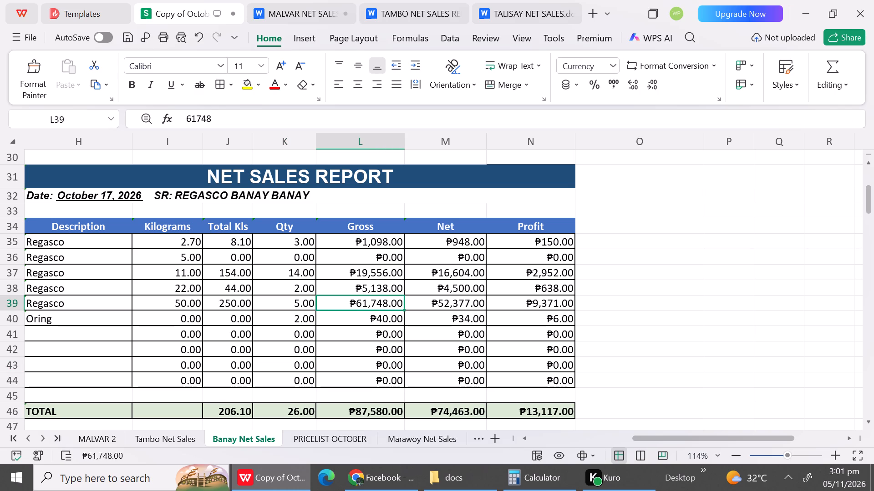
text(27)
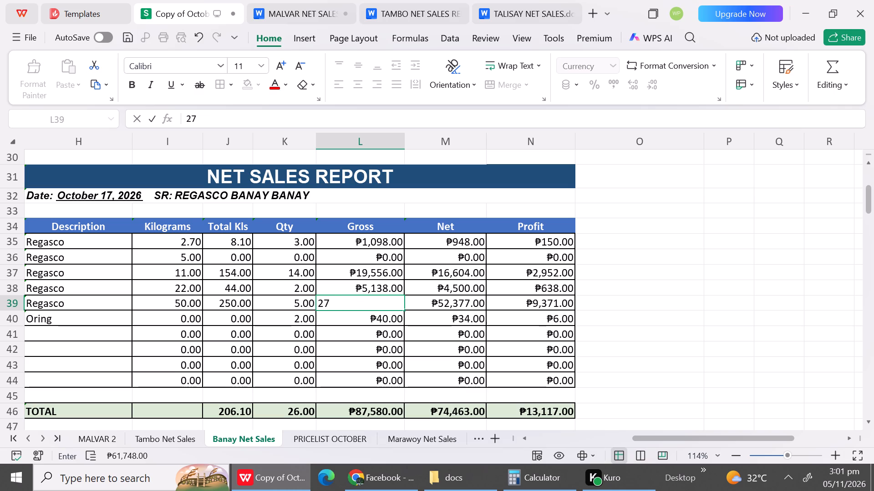
text(944)
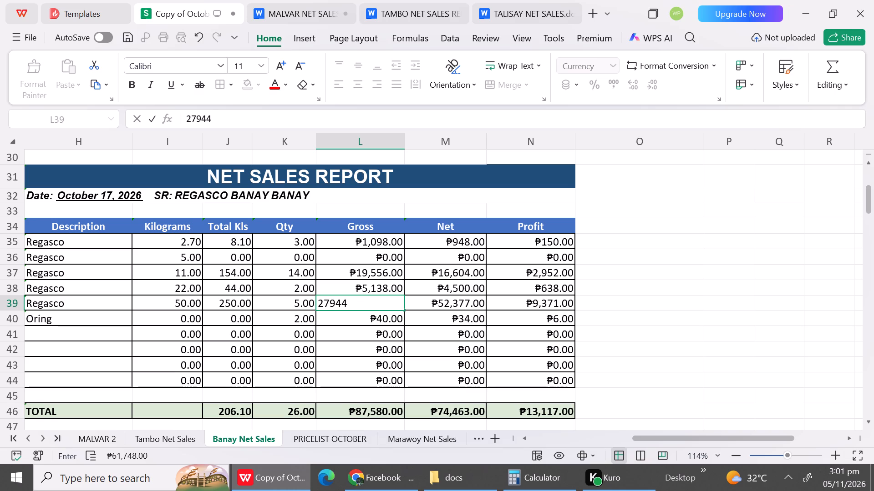
click(457, 303)
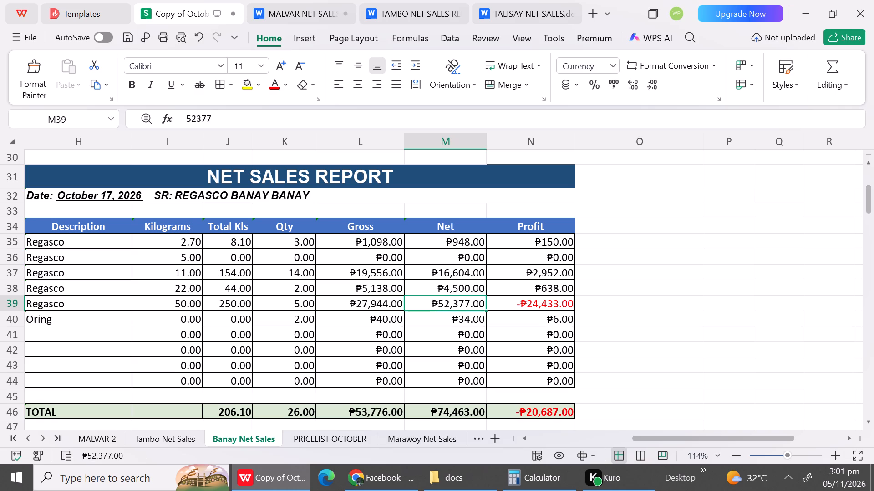
click(314, 442)
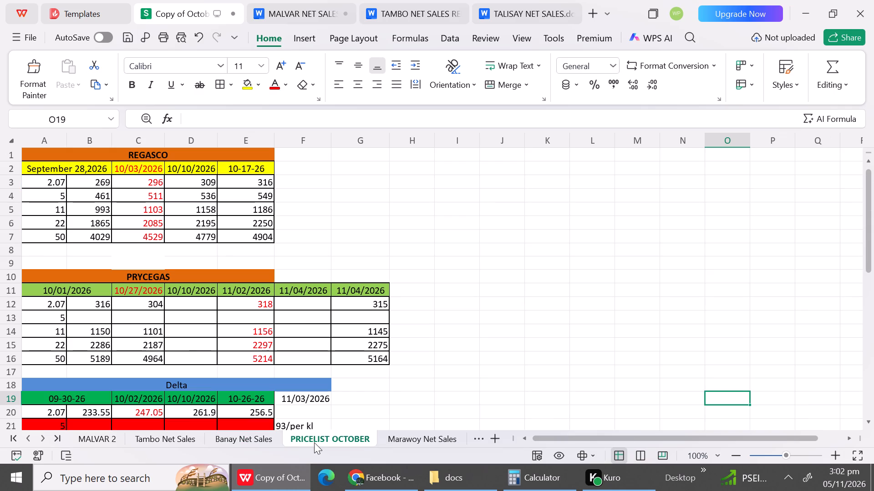
click(255, 441)
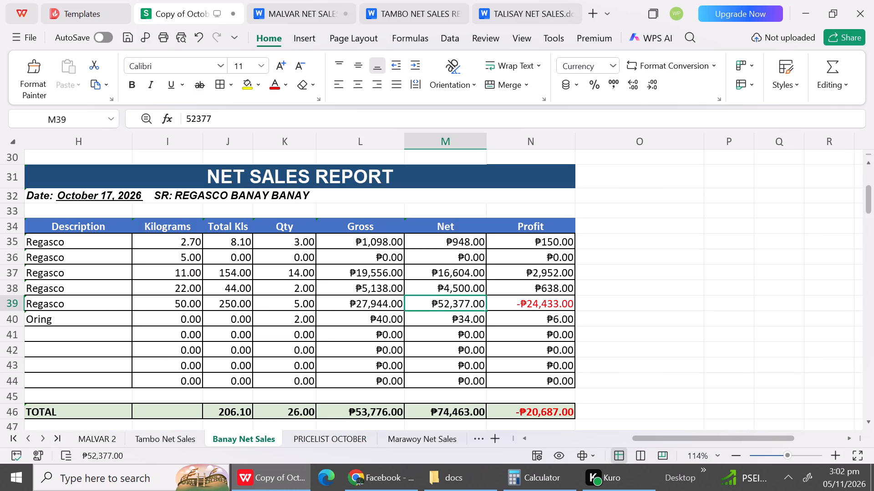
text(24)
text(520)
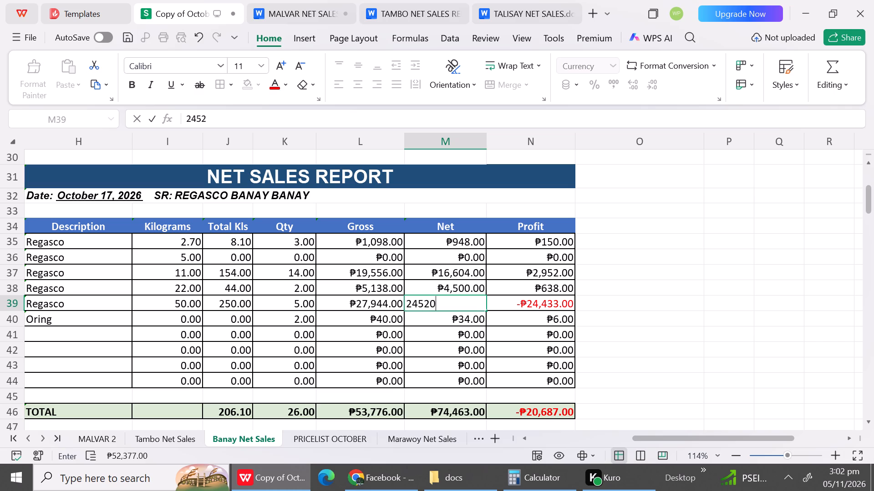
click(427, 348)
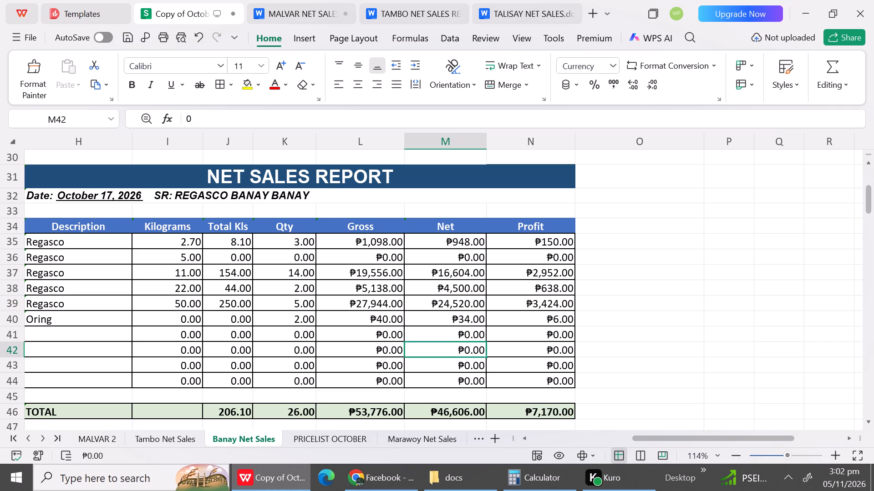
Change the October 17 report's Oring row to DC with 50 kilograms and a quantity of 4.
click(83, 318)
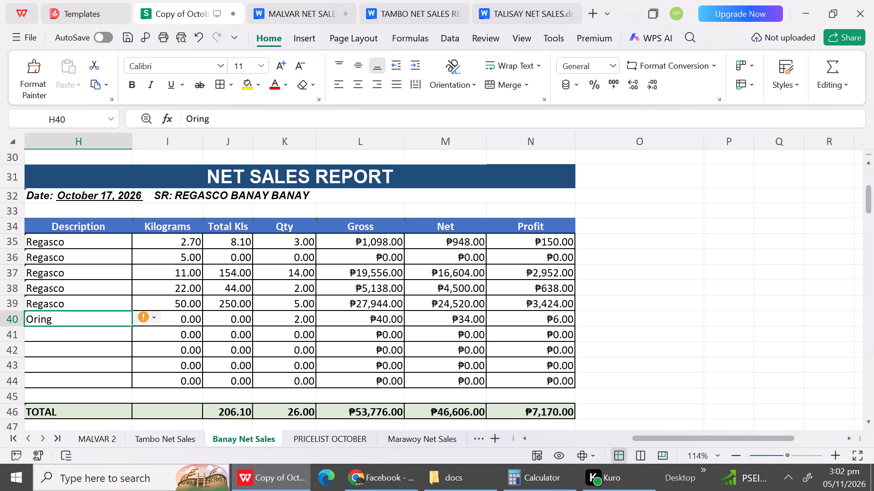
text(DC)
click(186, 323)
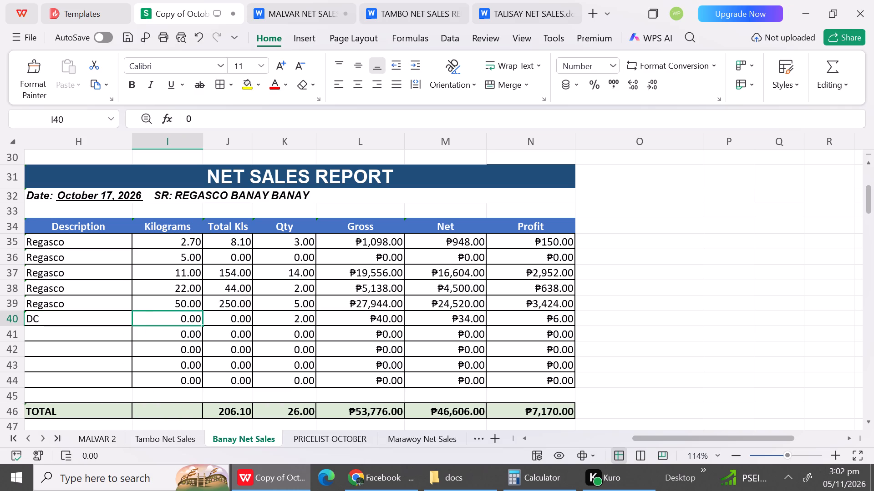
text(50)
click(237, 321)
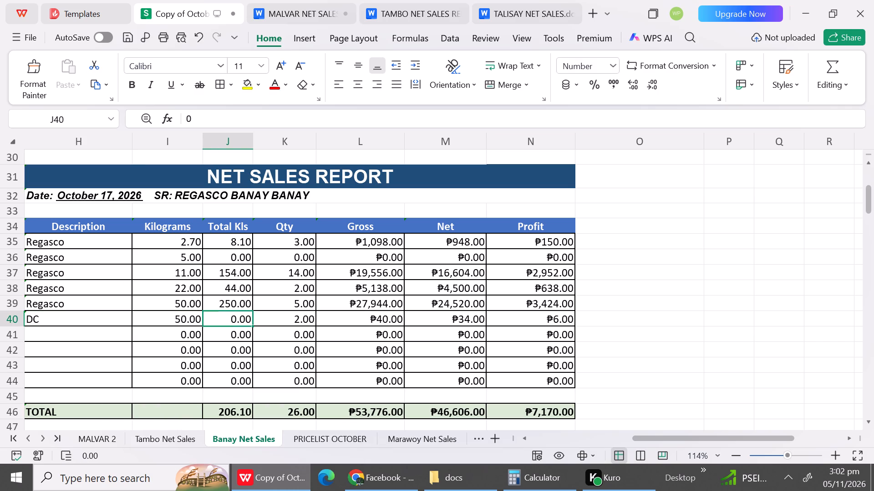
click(295, 321)
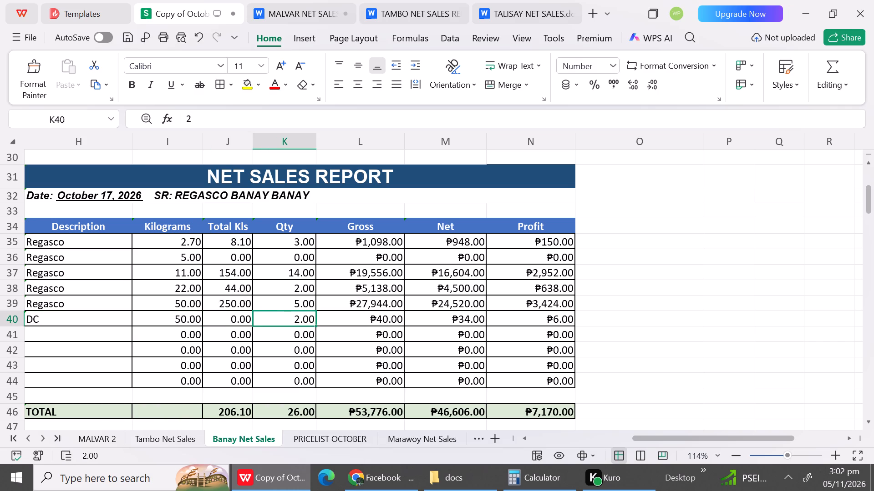
key(4)
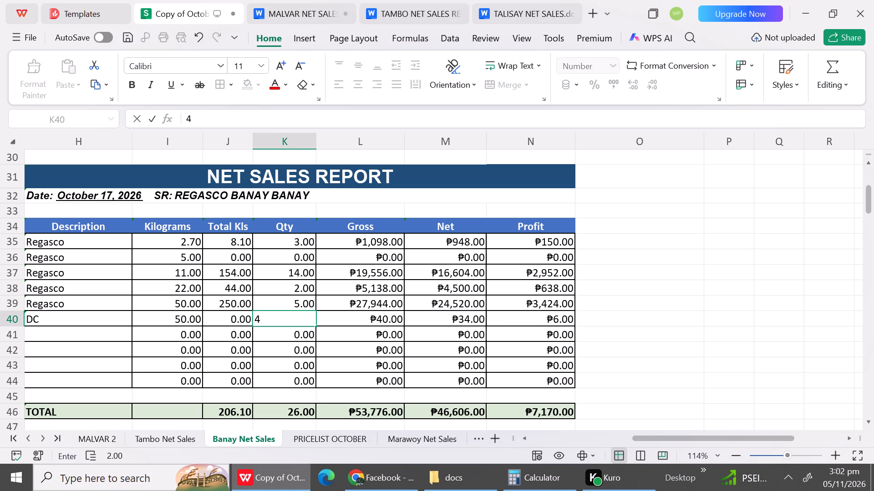
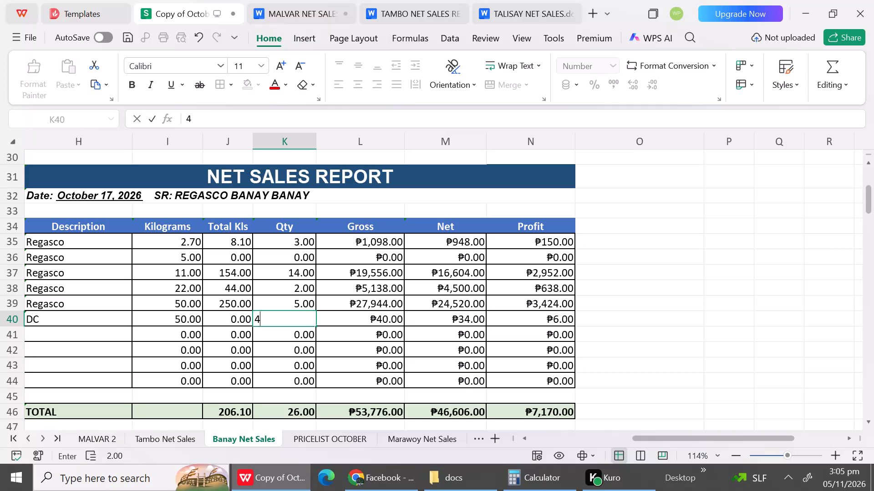
Commit the quantity of 4 in the October 17 report's DC row and select that row's Gross amount.
click(150, 353)
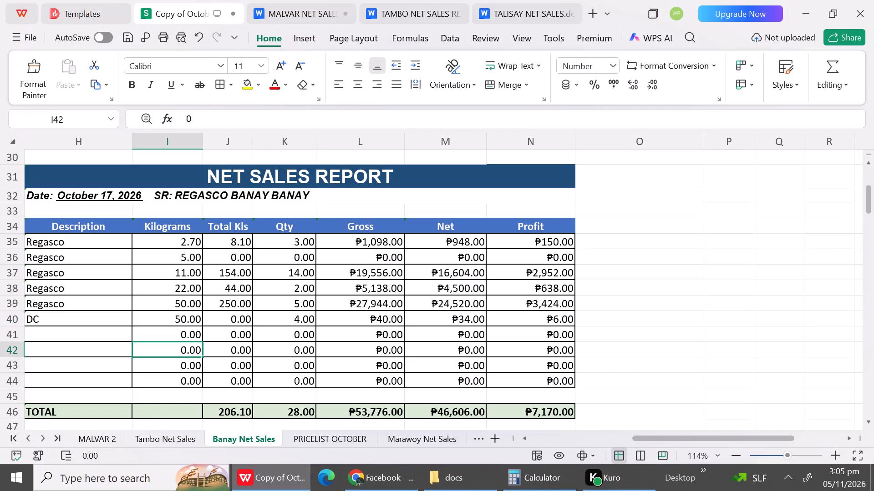
click(359, 320)
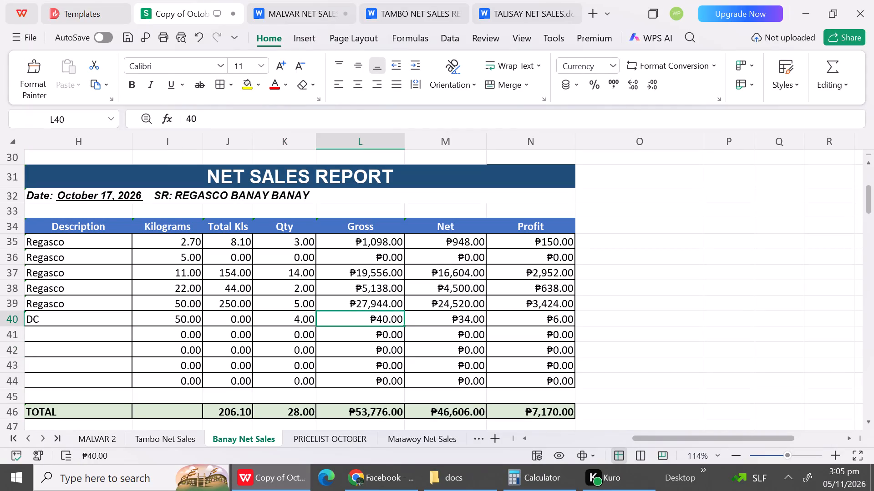
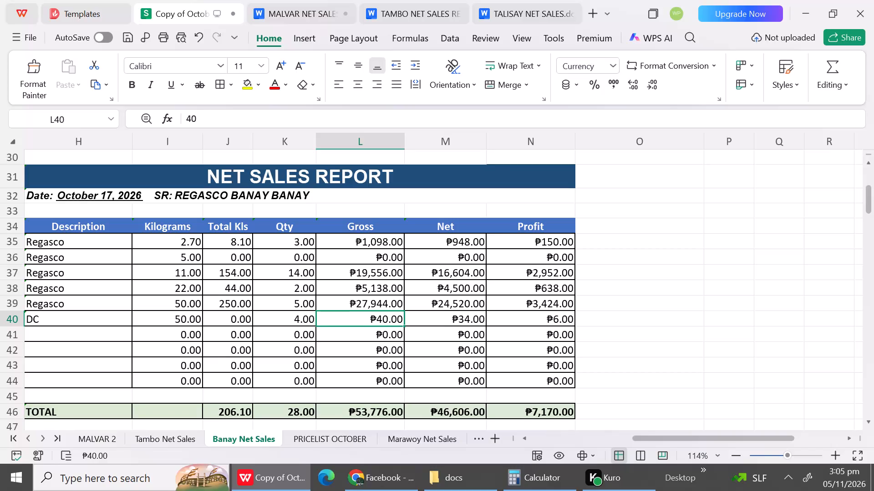
Set the Gross amount in the October 17 report's DC row to 23700.
click(381, 305)
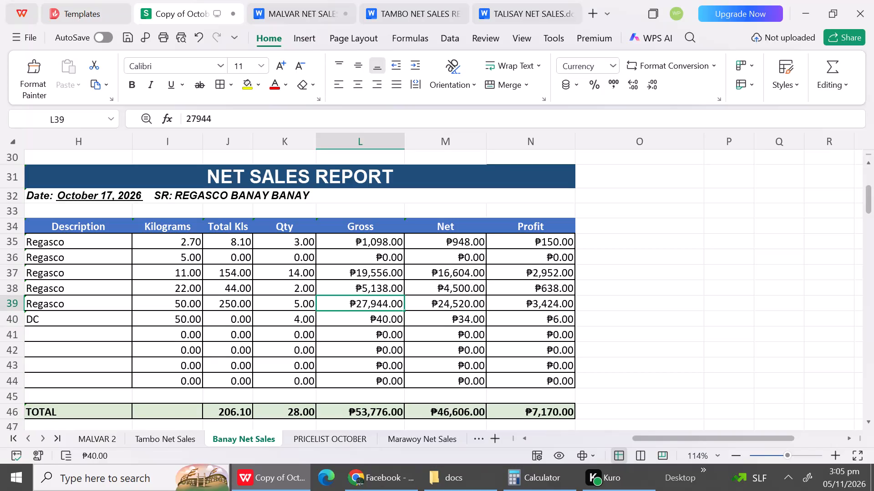
click(381, 326)
text(23)
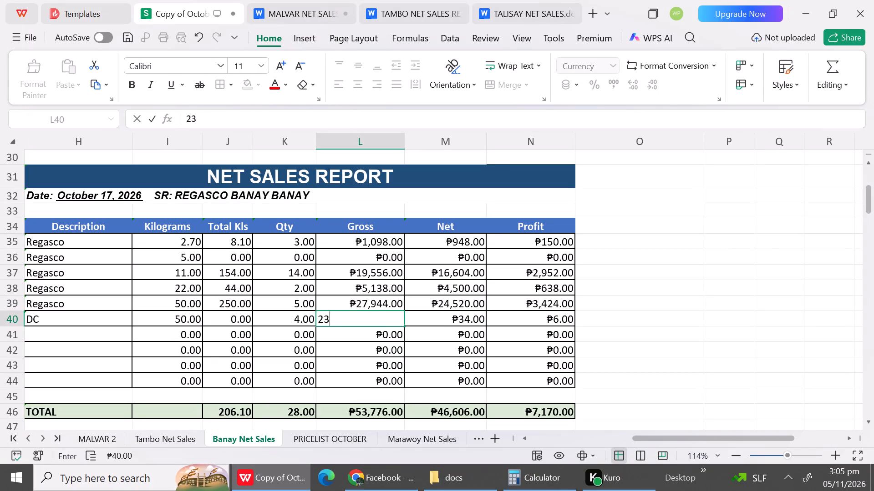
text(700)
click(444, 336)
Consult the DC prices on the PRICELIST OCTOBER sheet and set the October 17 report's DC row Net amount to 18800.
click(459, 311)
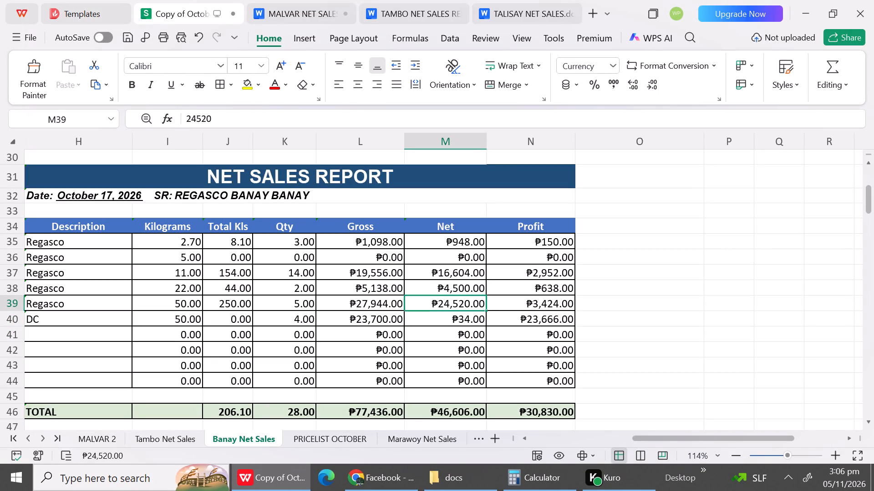
click(459, 317)
click(332, 443)
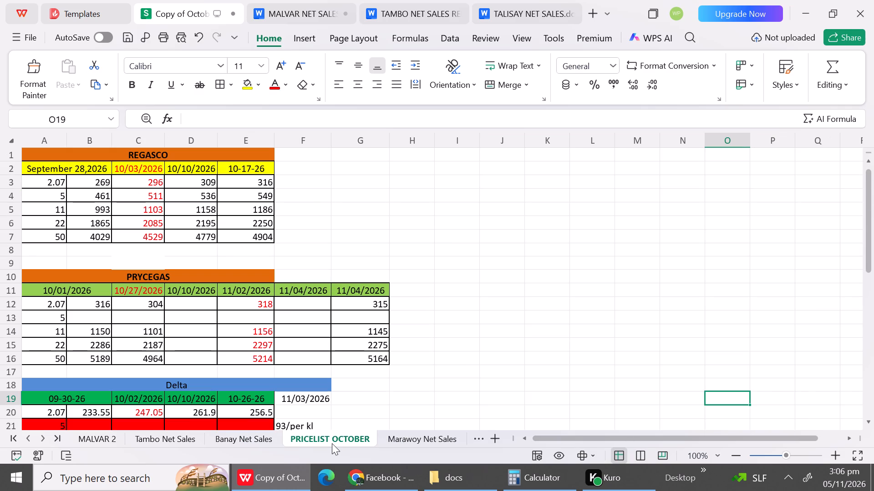
triple_click(868, 421)
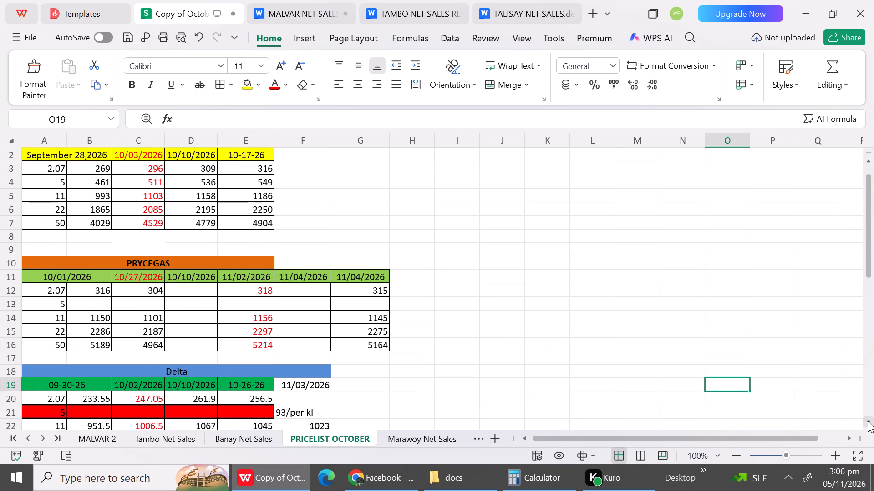
triple_click(868, 421)
triple_click(868, 421)
triple_click(868, 421)
double_click(868, 421)
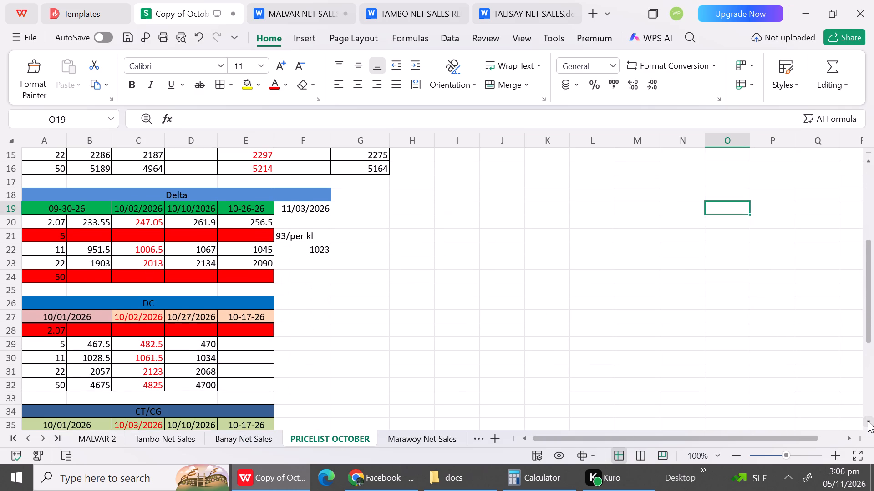
click(256, 443)
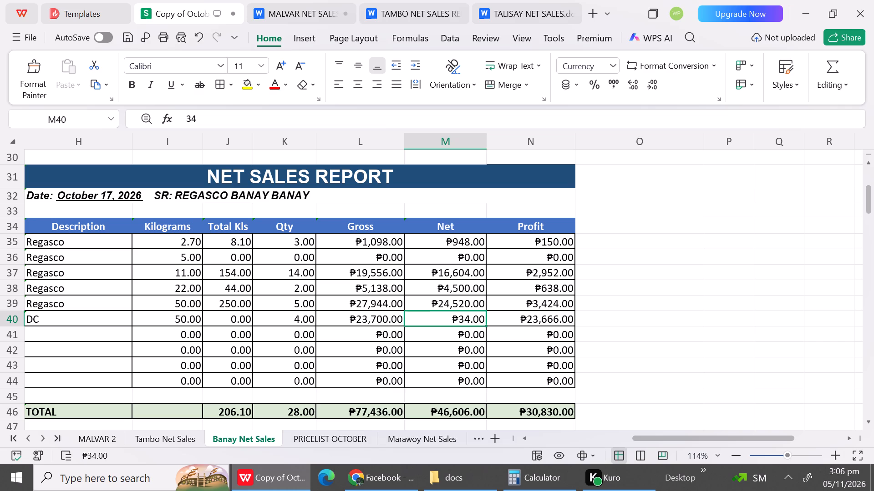
click(452, 318)
text(18800)
click(432, 356)
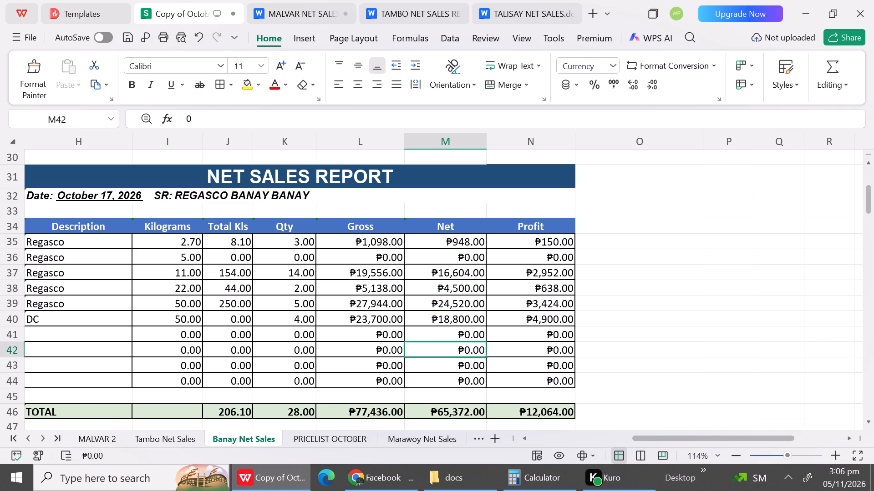
Hide the blank rows 45 and 49, above the TOTAL row and below the EXPENSES header of the October 17 report.
triple_click(868, 416)
click(868, 416)
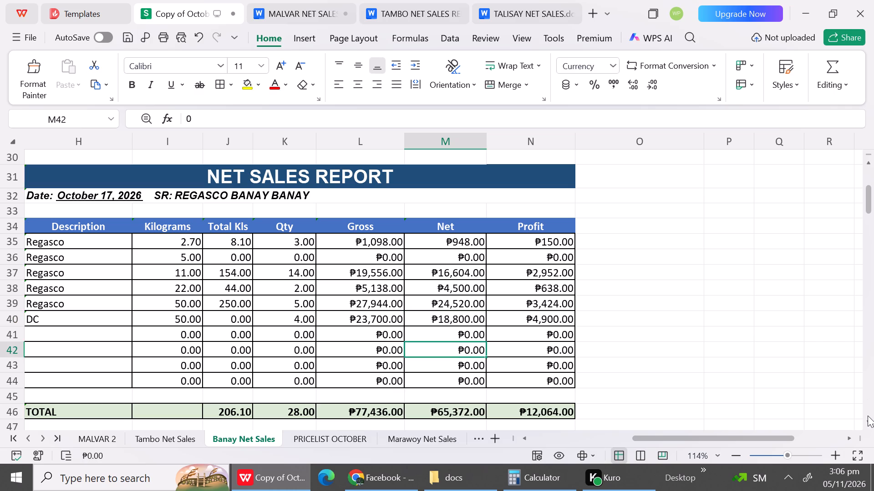
triple_click(867, 419)
triple_click(867, 419)
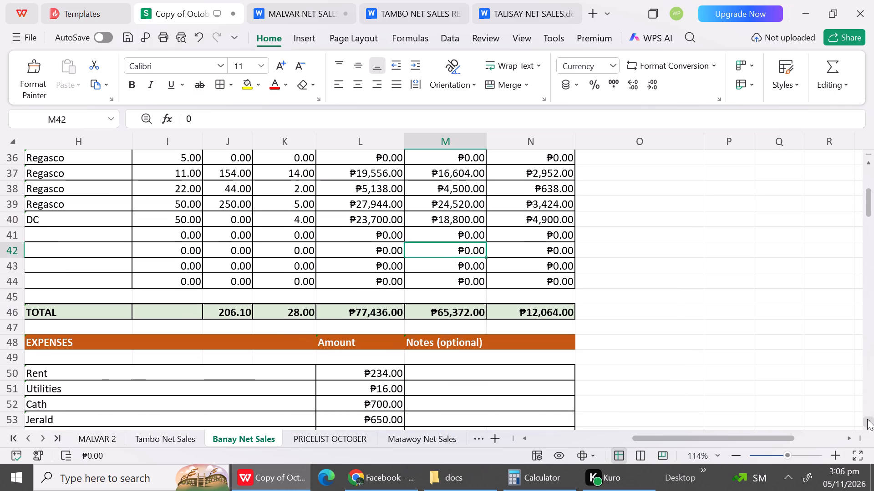
click(17, 296)
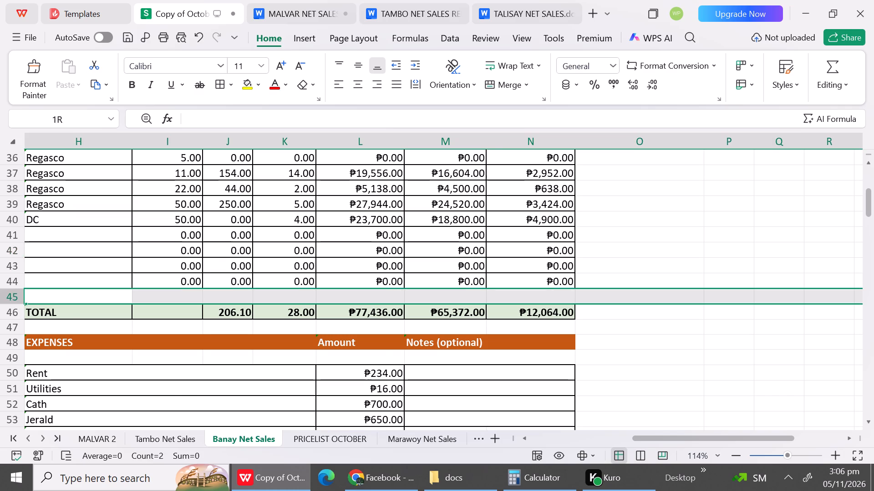
right_click(17, 296)
click(58, 70)
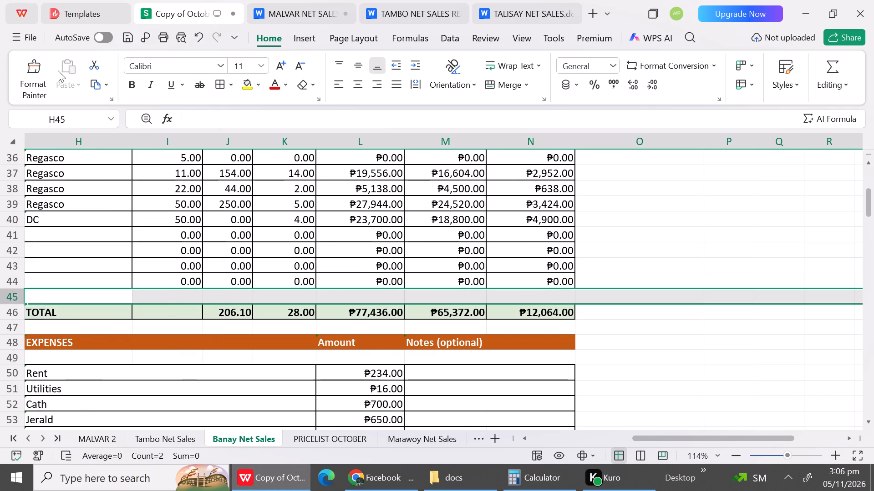
click(13, 344)
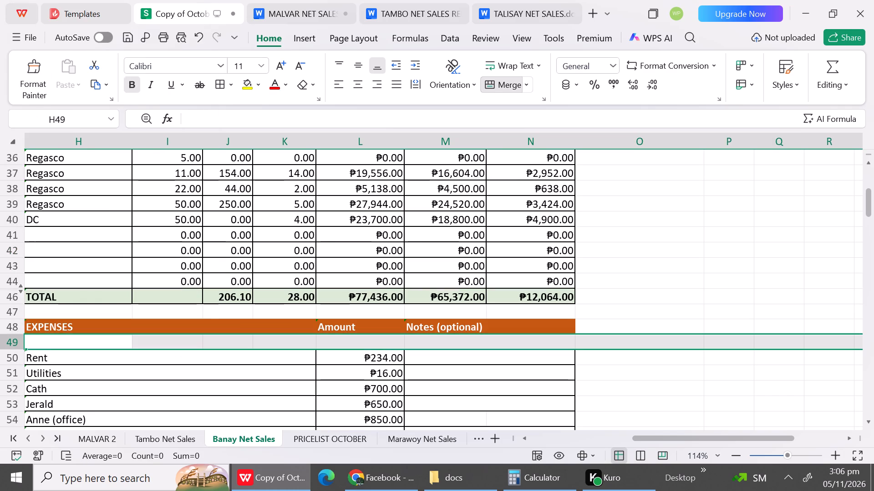
right_click(13, 344)
click(54, 76)
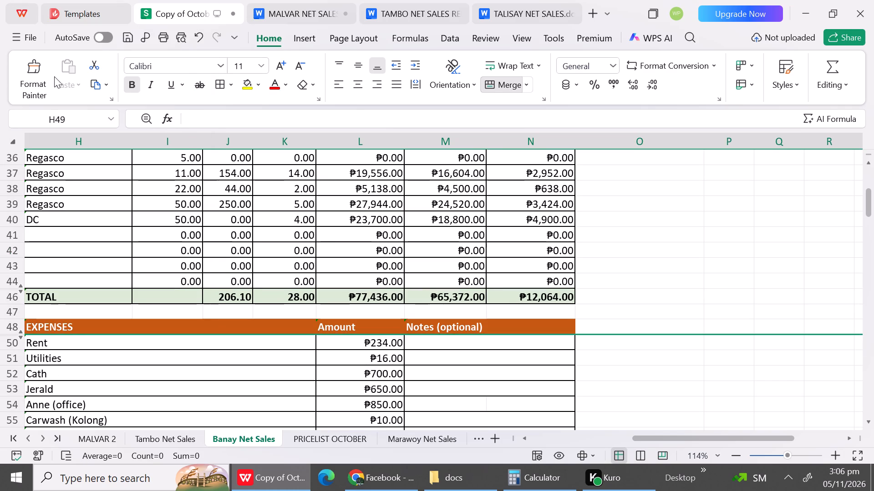
Replace the Anne (office) expense label in row 54 with "Lakeview Delivery Incentives Jerald/Weng/Jeremy".
triple_click(866, 416)
triple_click(866, 416)
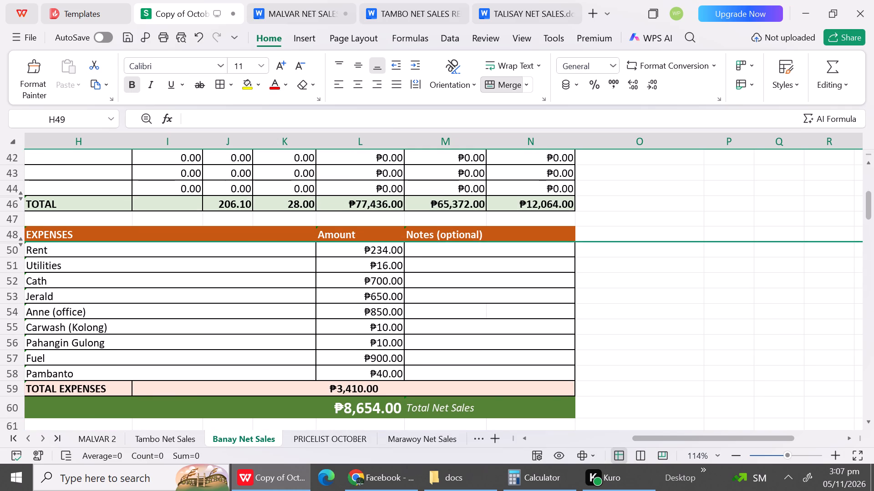
click(72, 312)
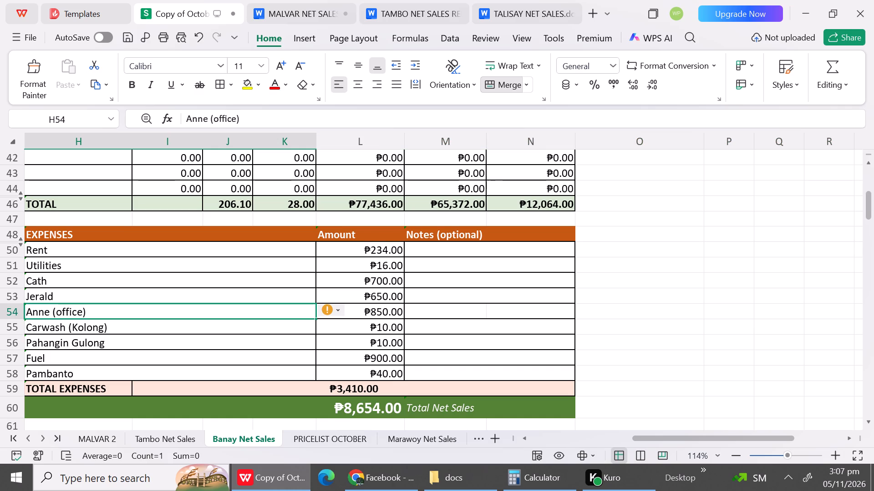
text(Laj)
key(BackSpace)
text(ke)
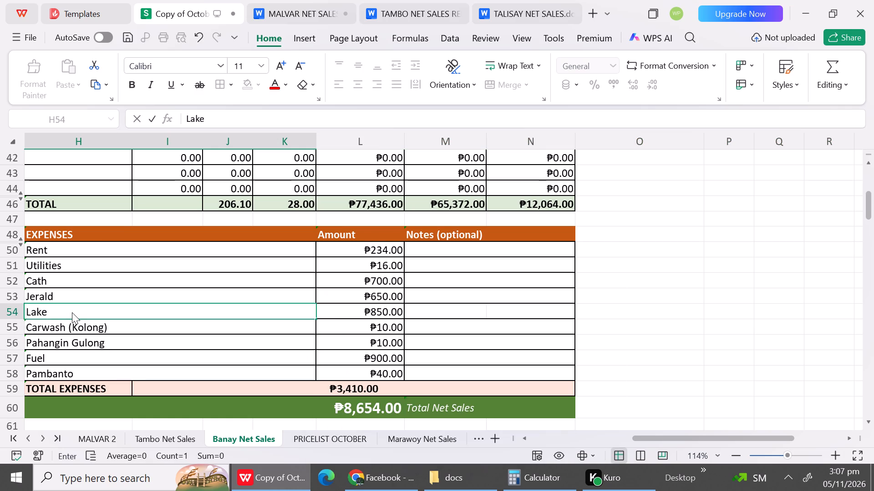
key(space)
key(BackSpace)
text(view Delu)
key(BackSpace)
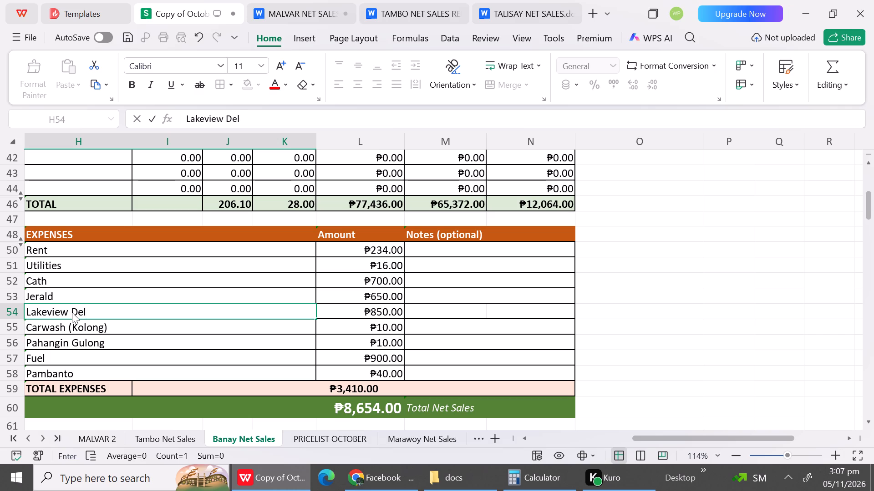
text(iver)
text(y)
key(space)
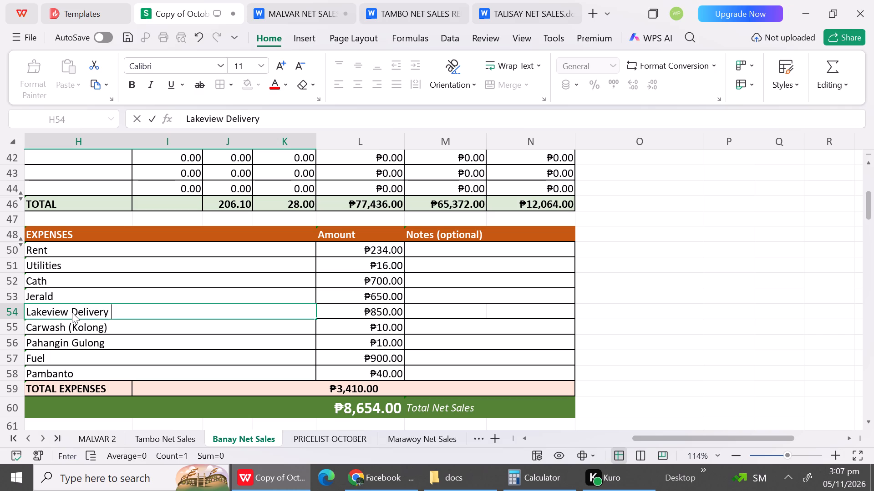
text(Incentic)
key(BackSpace)
text(ves)
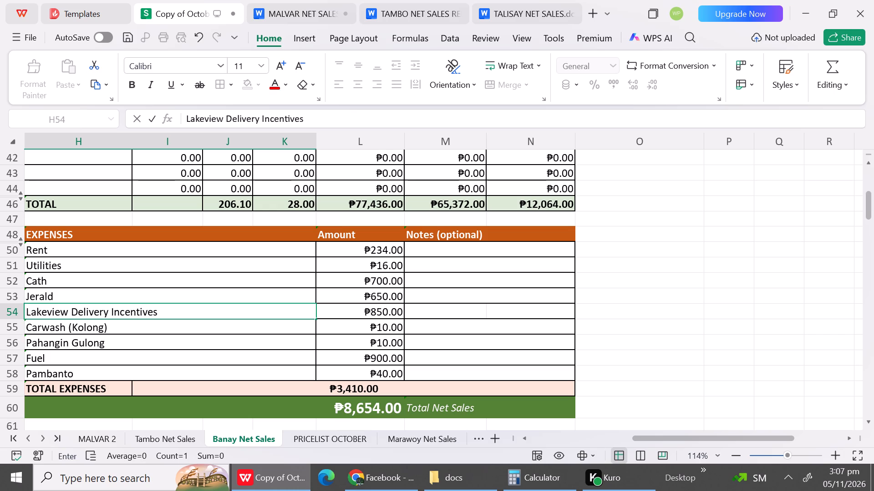
key(space)
text(Jerald)
key(slash)
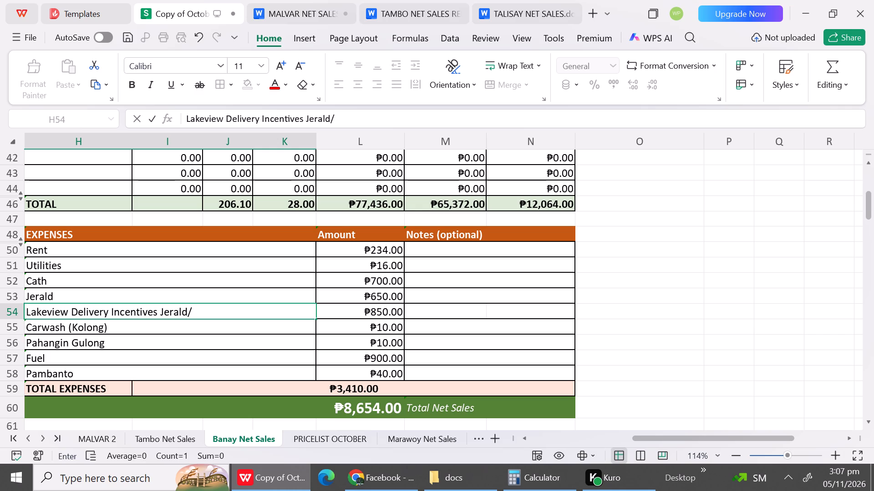
text(Weng/)
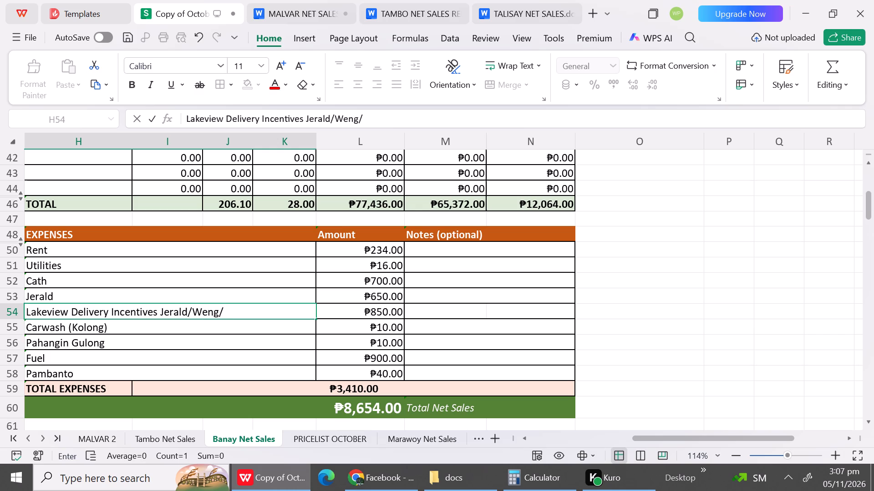
text(Jeremy)
Set the amount of the Lakeview Delivery Incentives expense to 600.
click(341, 316)
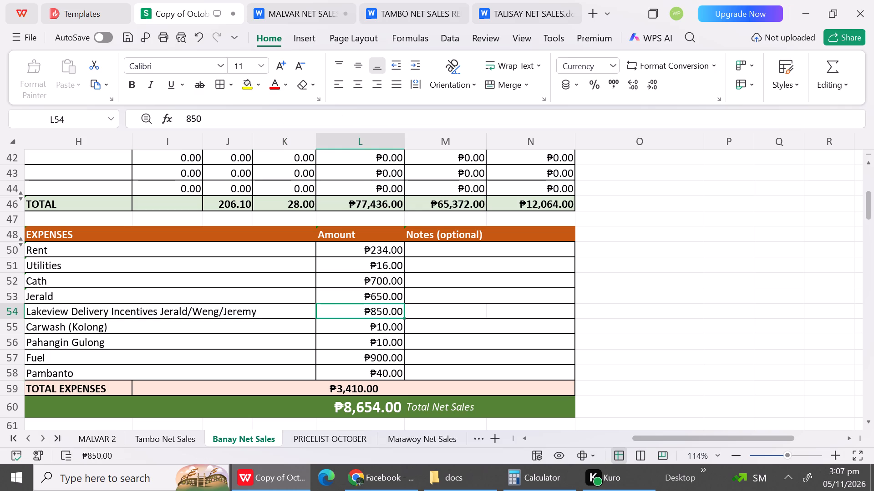
text(600)
Clear the Carwash (Kolong), Pahangin Gulong, Fuel and Pambanto labels from the October 17 report's expenses.
click(230, 328)
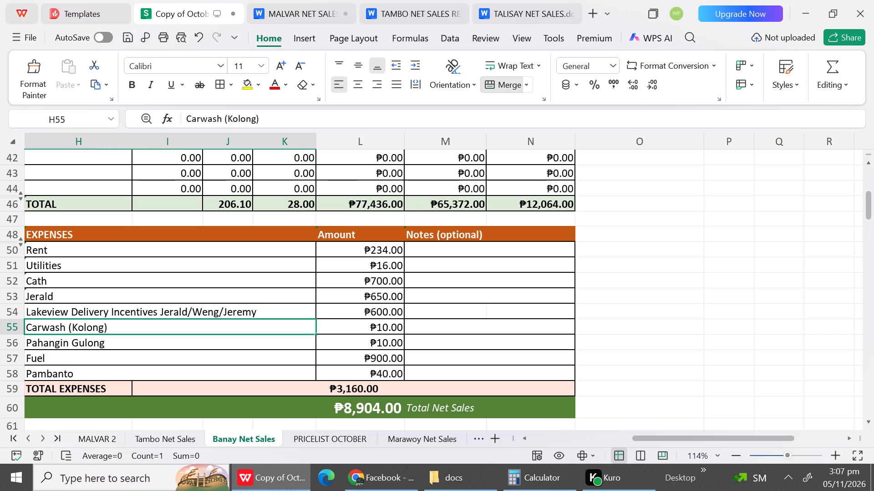
key(BackSpace)
click(227, 342)
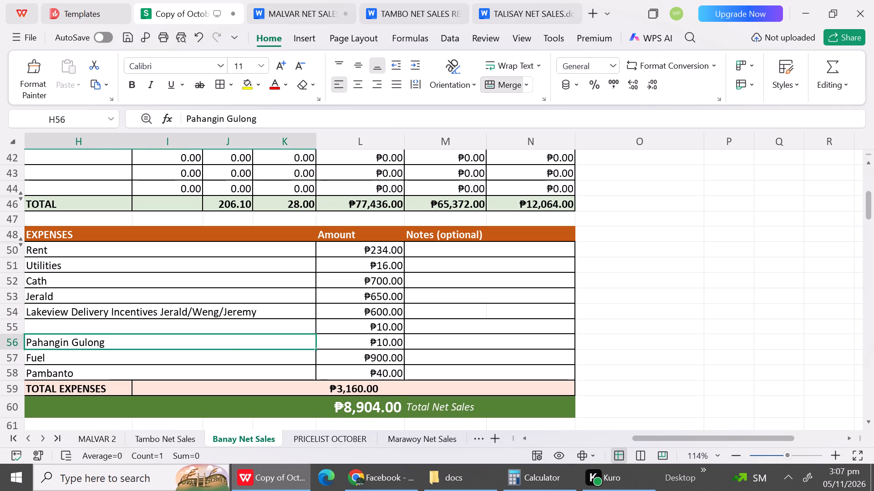
key(BackSpace)
click(216, 356)
key(BackSpace)
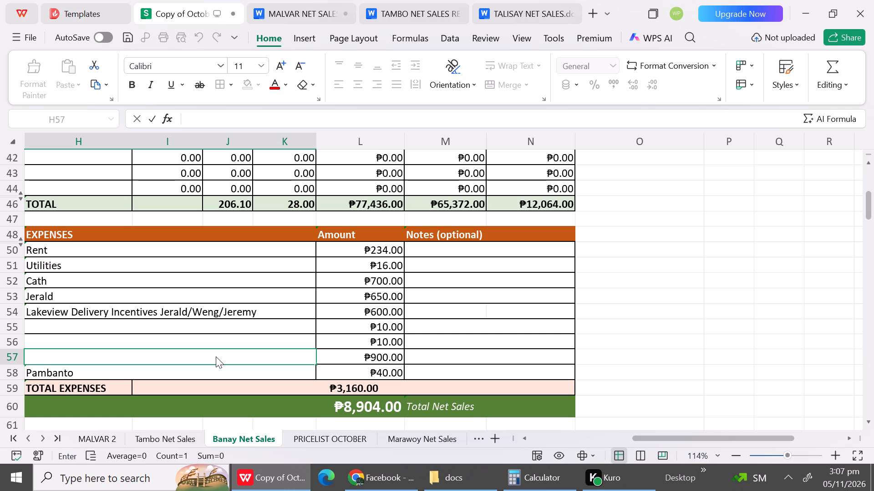
click(215, 371)
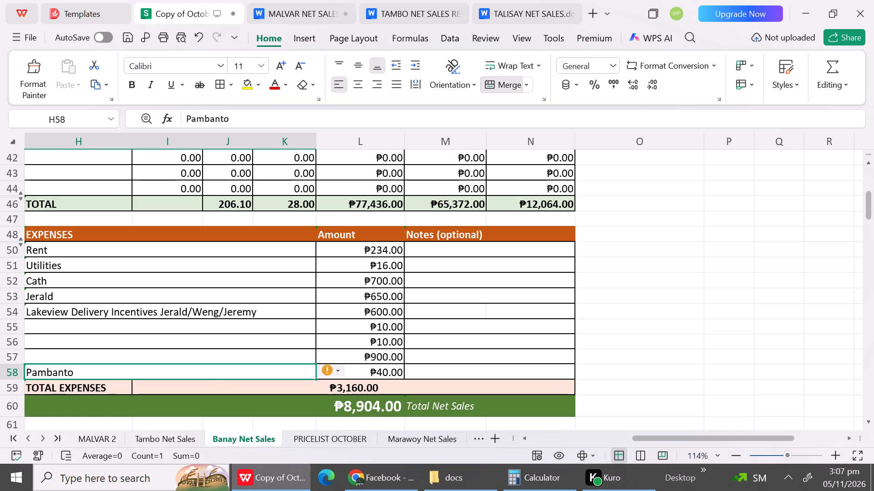
key(BackSpace)
Clear the amounts in rows 55 to 58 of the October 17 report's expenses, beside the emptied labels.
click(392, 331)
key(BackSpace)
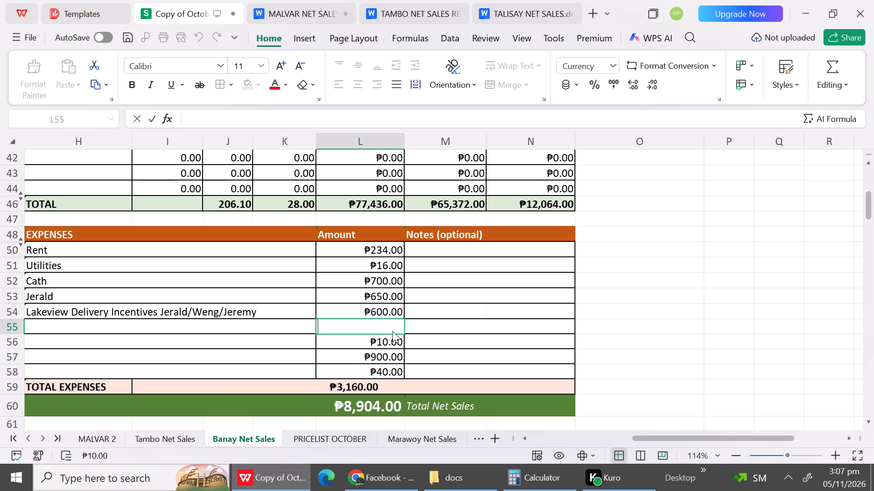
click(392, 342)
key(BackSpace)
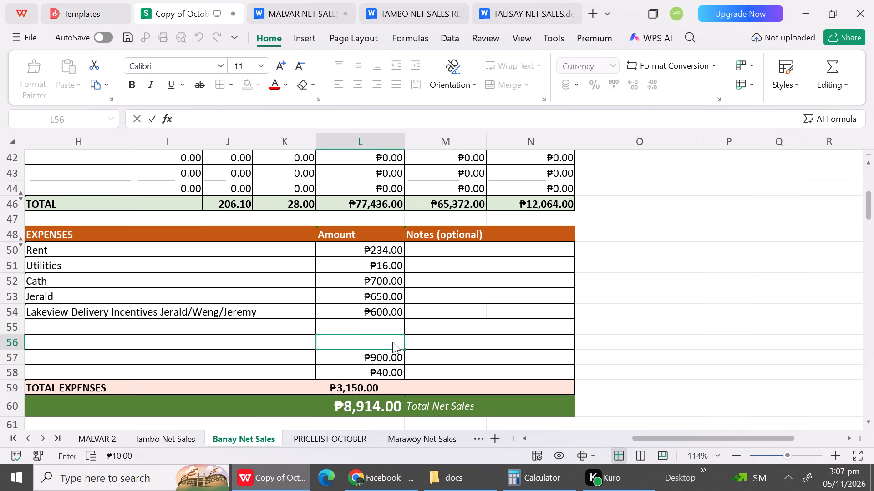
click(396, 359)
key(BackSpace)
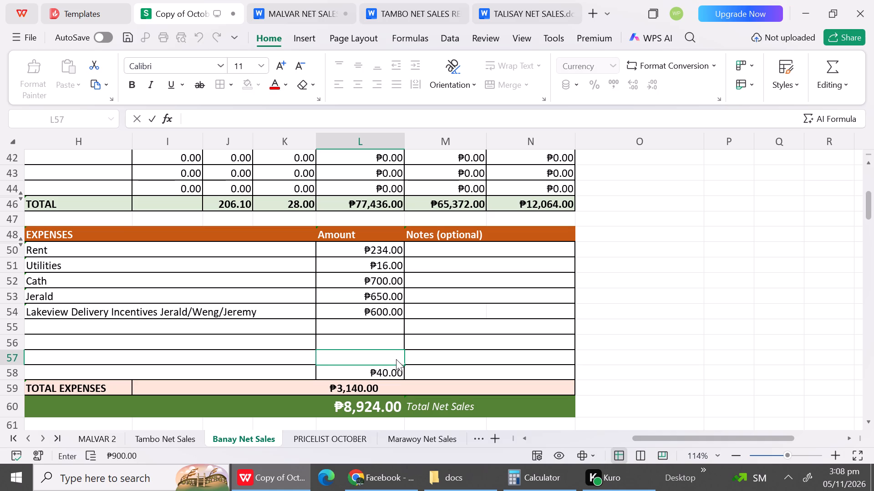
click(395, 369)
key(BackSpace)
click(389, 298)
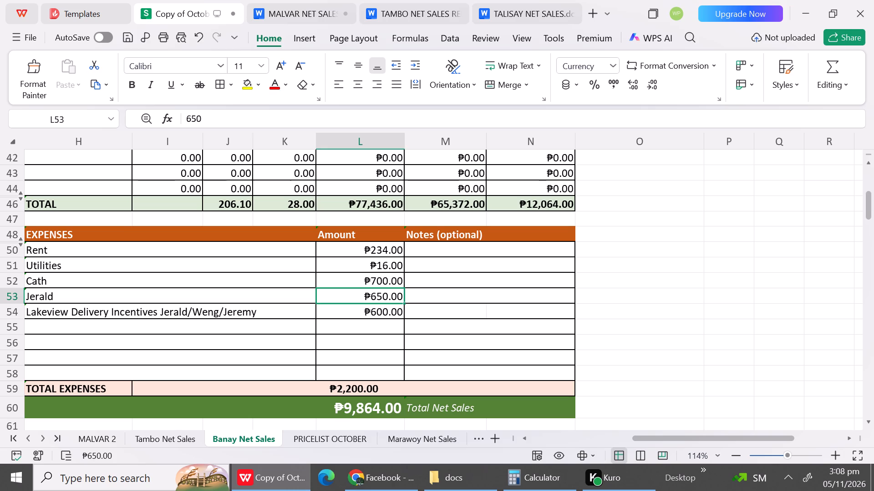
Change the October 17 expense in row 52 to the label Ann with an amount of 850.
click(68, 299)
click(66, 283)
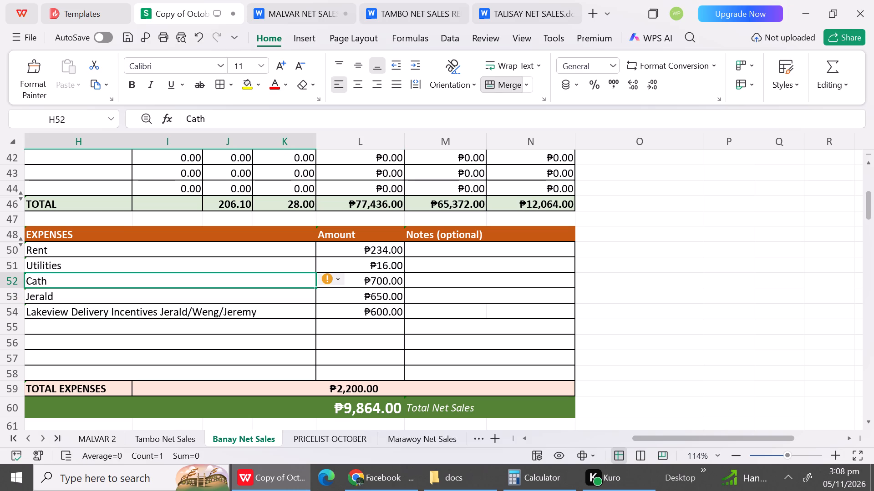
key(shift+a)
key(n)
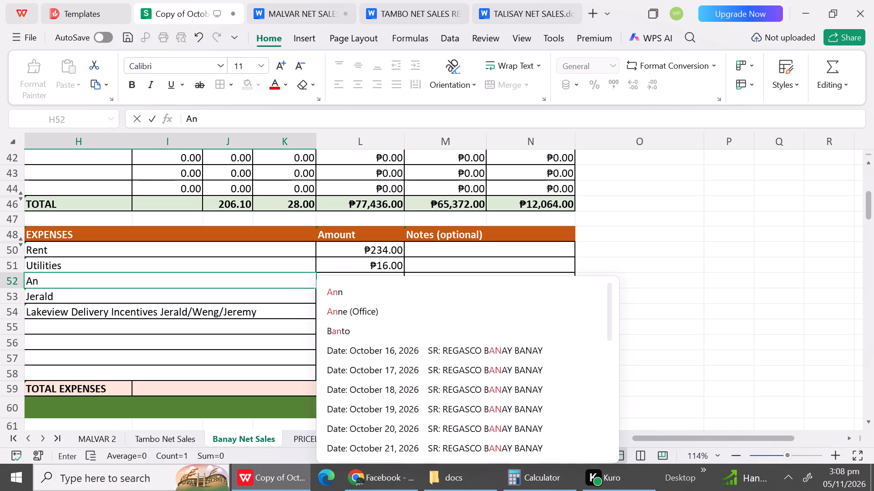
click(351, 288)
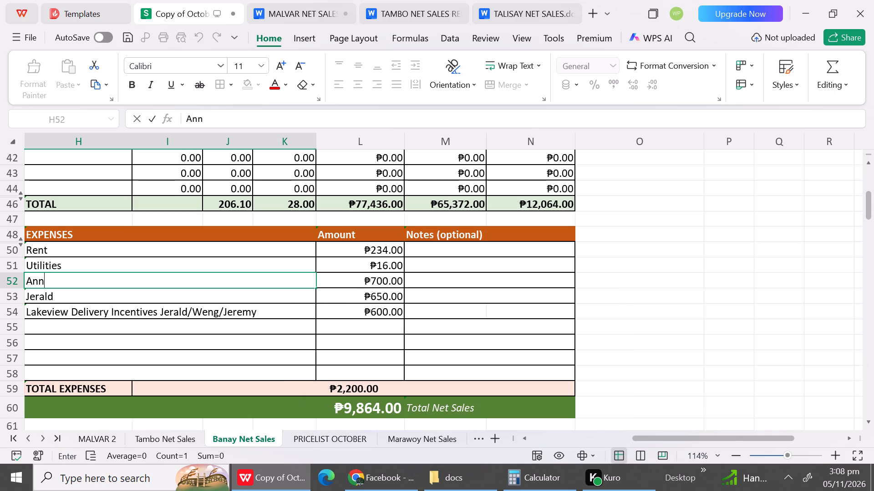
click(376, 289)
click(374, 281)
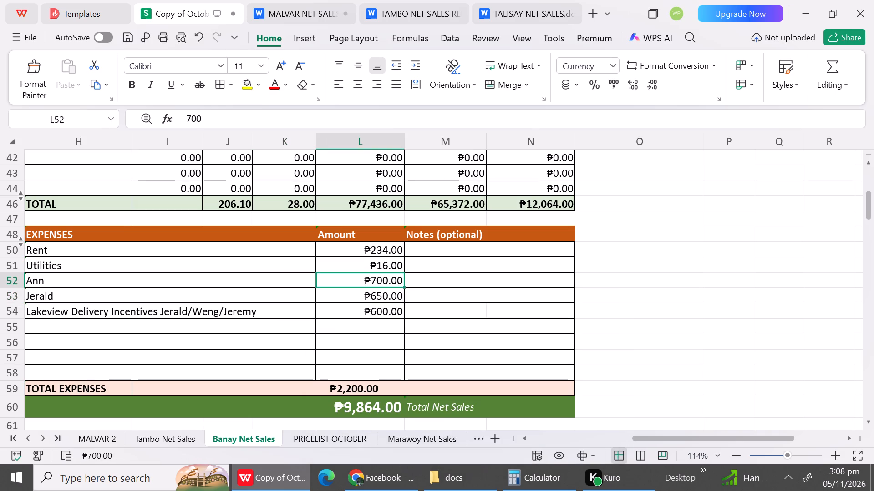
text(850)
click(310, 330)
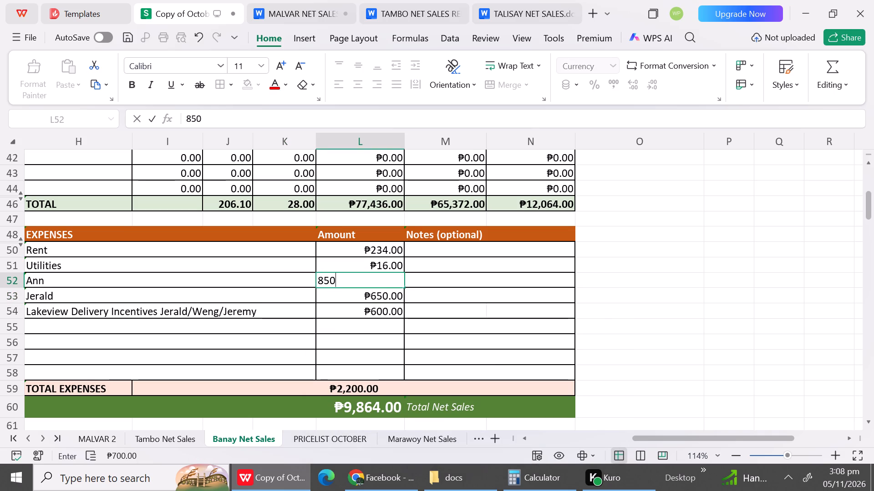
Hide the blank row 64 between the date line and the table header of the October 18 report.
triple_click(871, 425)
triple_click(871, 425)
triple_click(871, 425)
drag(871, 425, 135, 352)
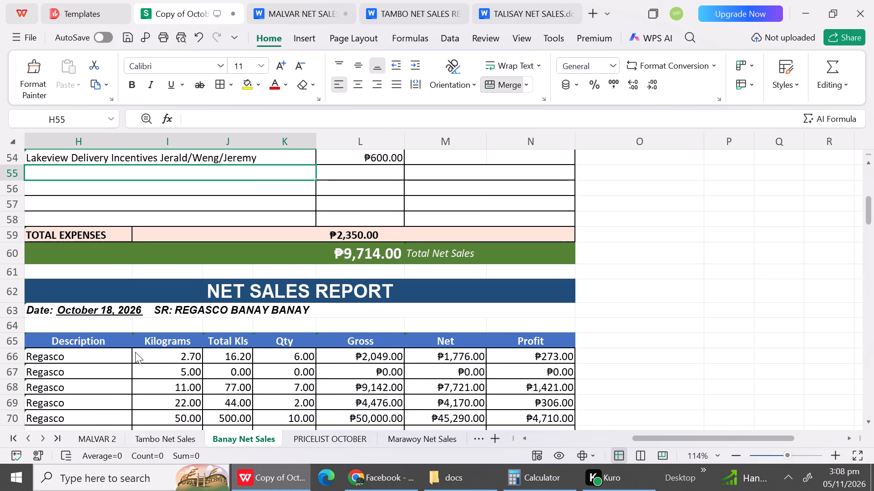
click(15, 326)
right_click(15, 326)
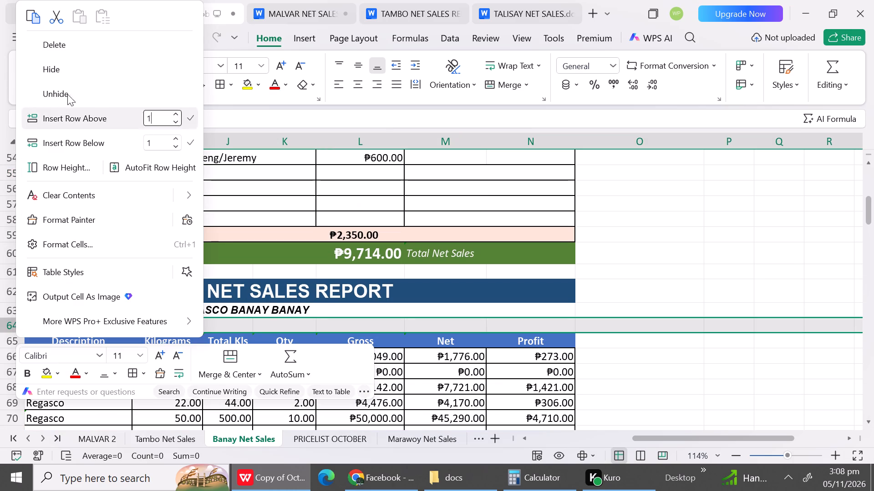
click(65, 71)
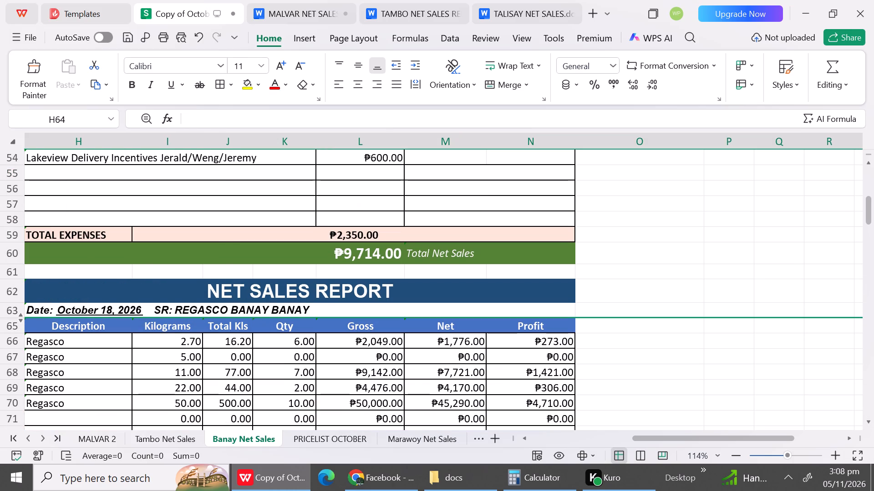
Set the October 18 Regasco quantities to 8 for 2.70 kg, 25 for 11 kg, 0 for 22 kg and 2 for 50 kg.
triple_click(865, 425)
click(865, 425)
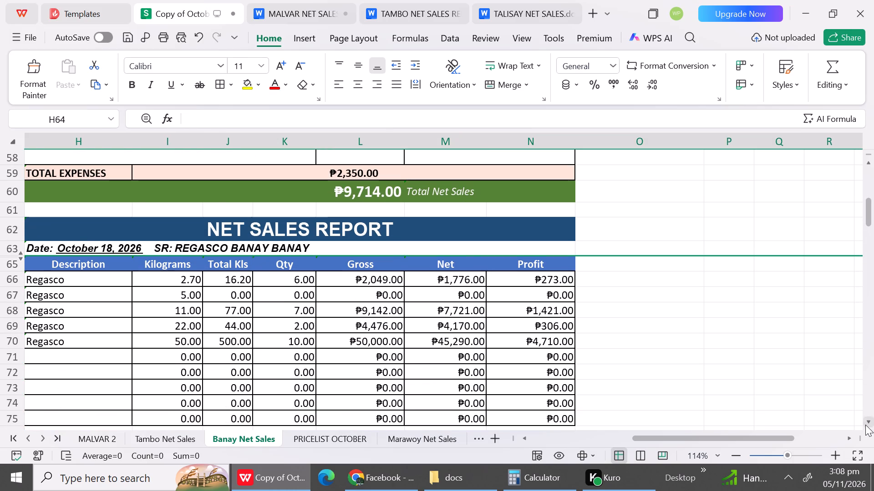
click(865, 425)
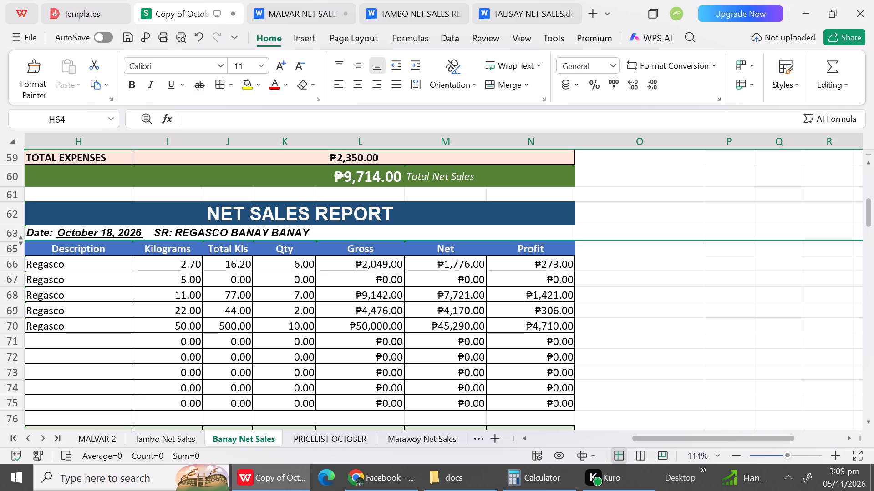
click(283, 264)
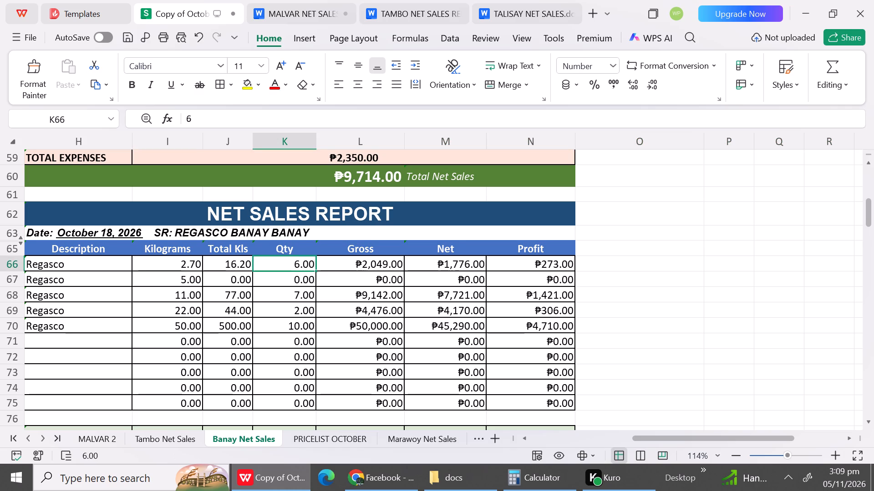
key(8)
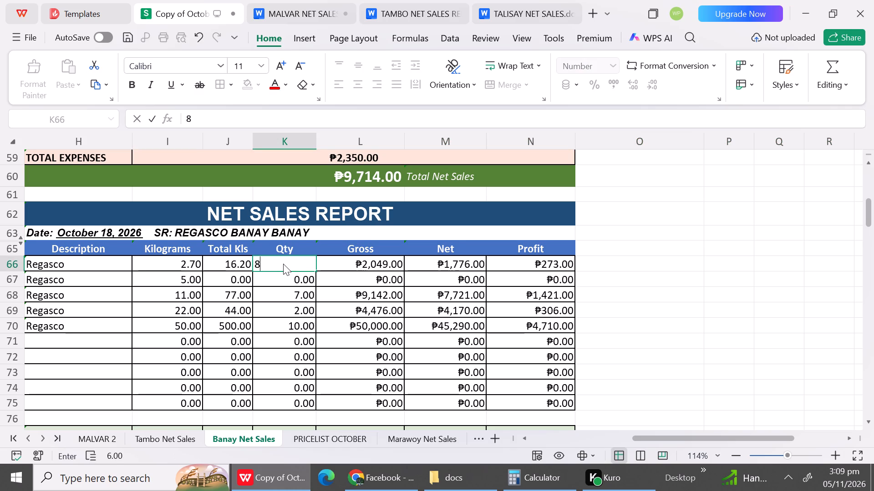
key(Down)
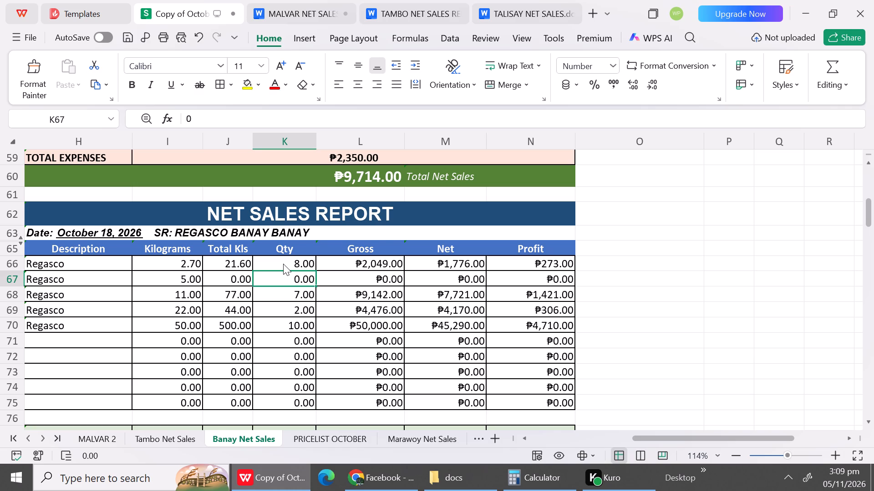
key(Down)
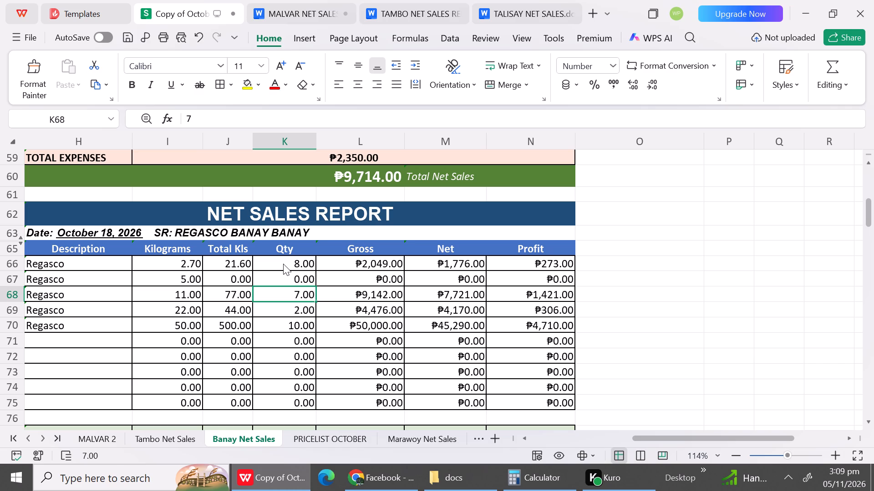
text(25)
key(Down)
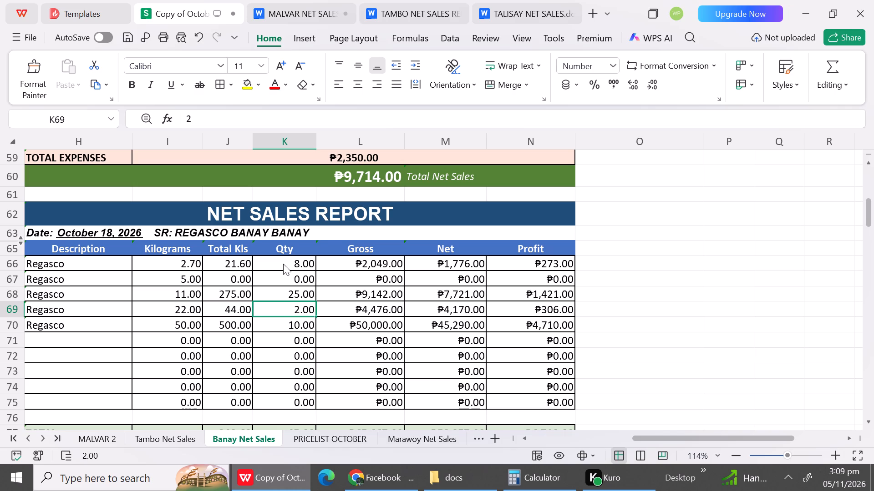
key(2)
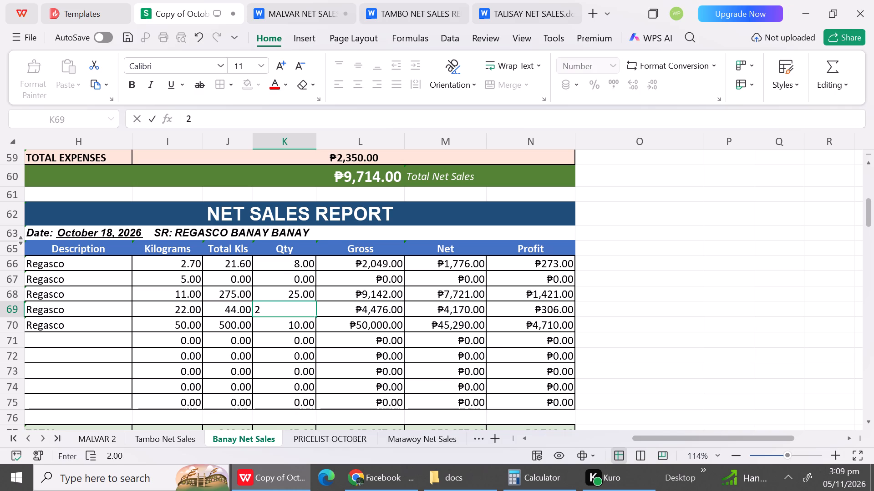
key(BackSpace)
key(0)
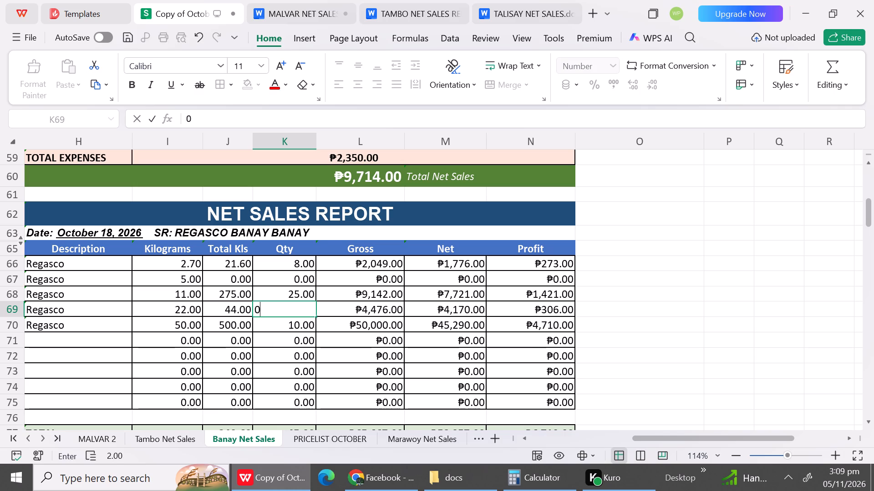
click(305, 327)
key(2)
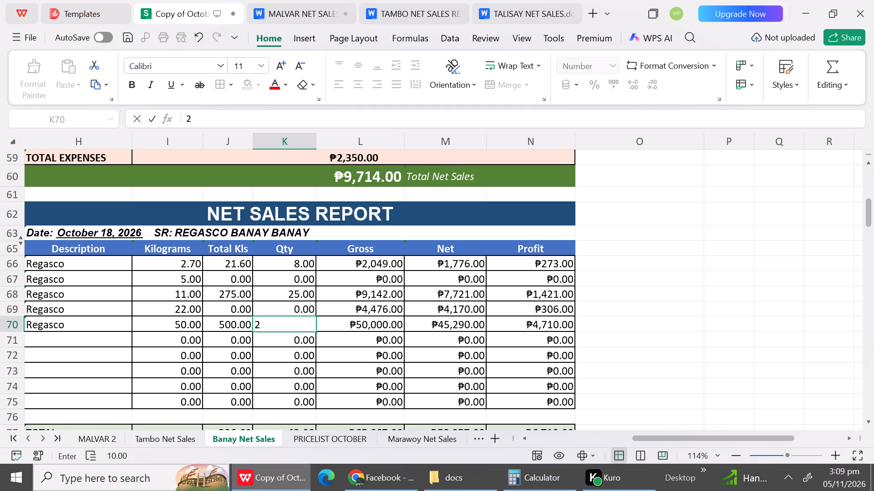
Set the October 18 gross to 2928 and net to 2528 for the 2.70 kg Regasco row.
click(375, 263)
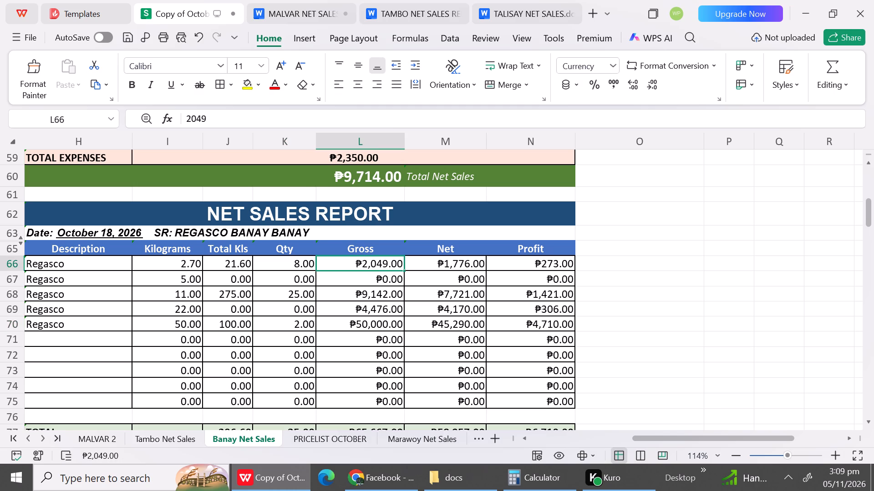
key(2)
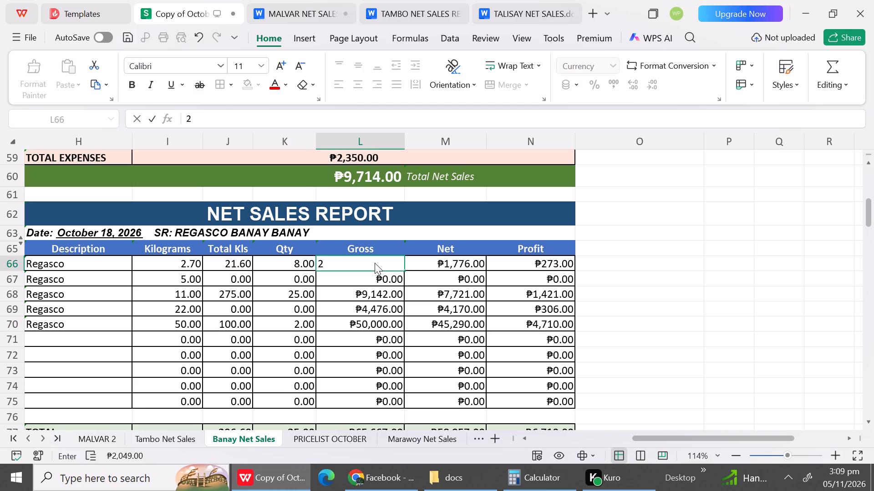
key(9)
text(28)
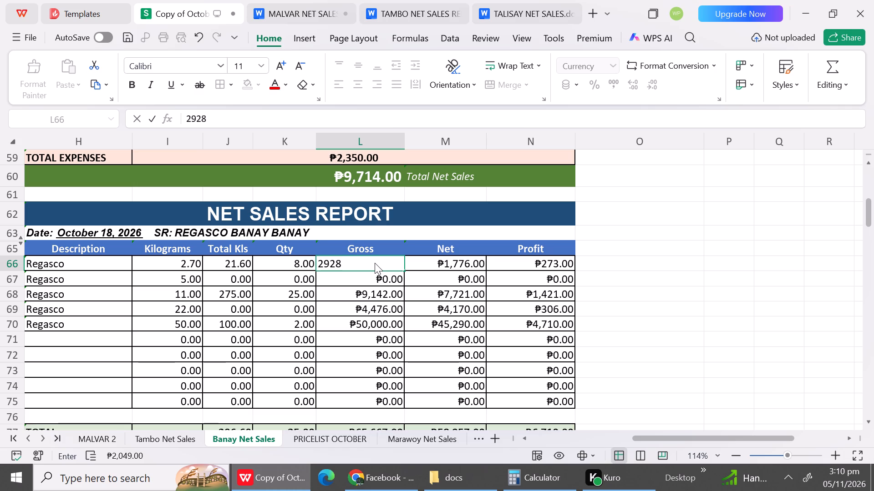
click(372, 321)
click(441, 268)
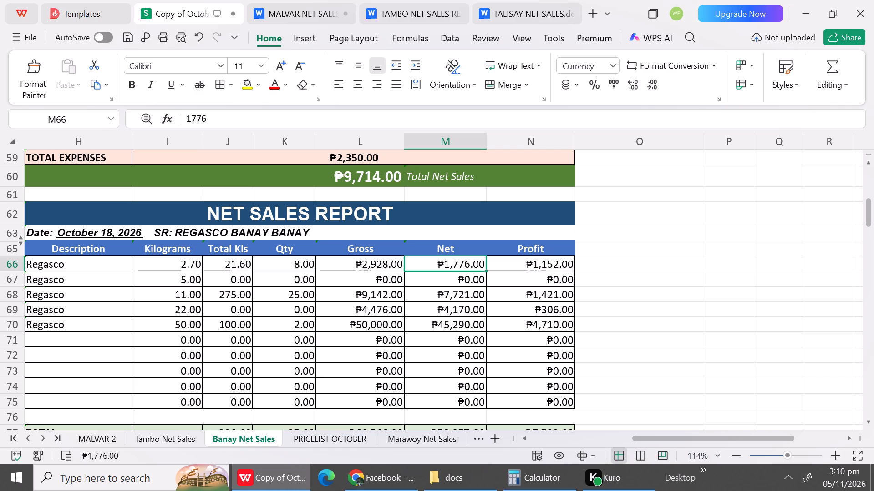
key(2)
text(528)
click(440, 305)
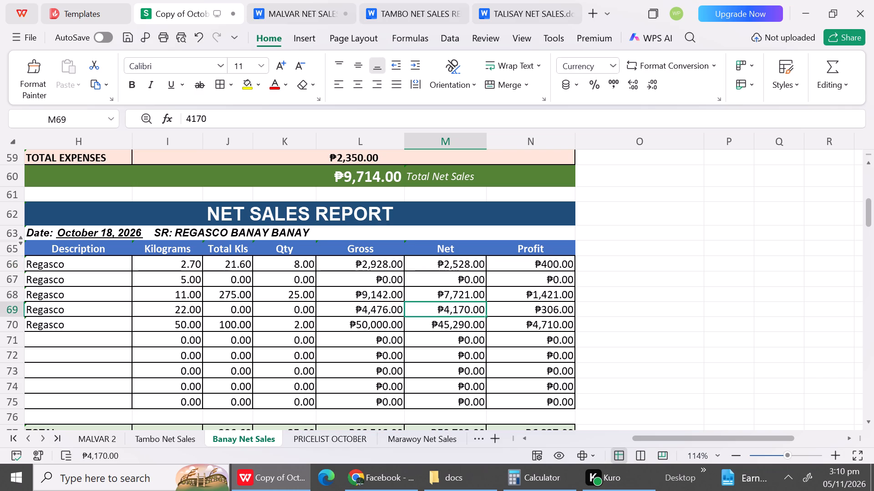
Set the October 18 gross to 32954 and net to 29650 for the 11 kg Regasco row.
click(377, 295)
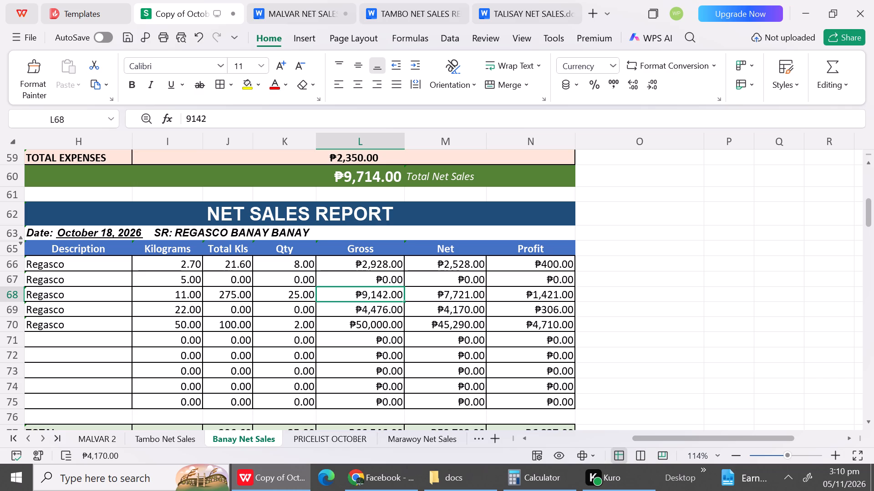
text(32)
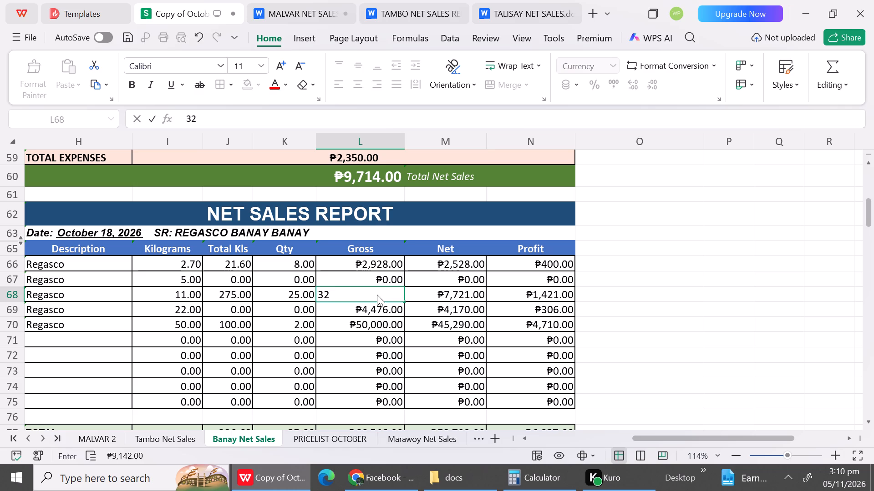
text(954)
click(455, 295)
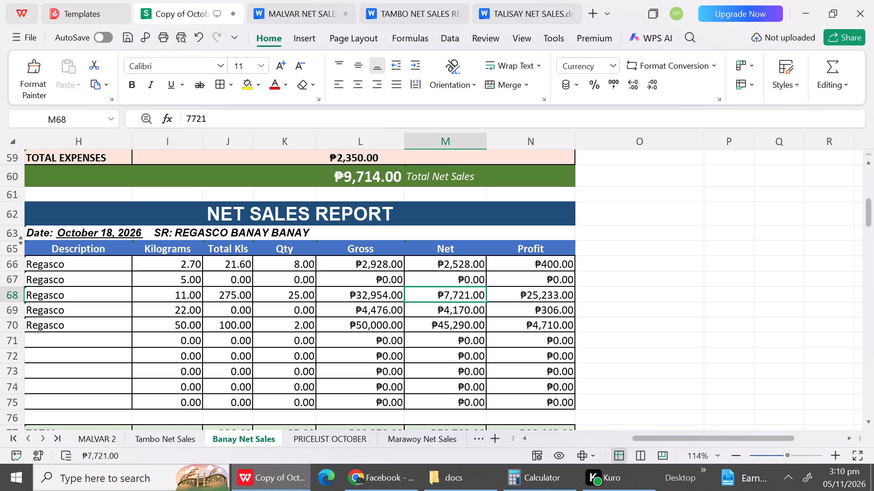
key(2)
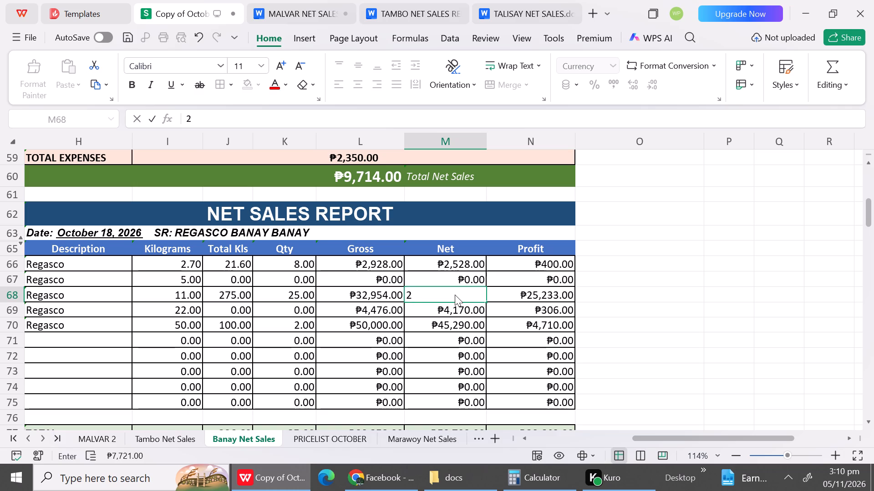
key(9)
text(65)
key(0)
click(453, 324)
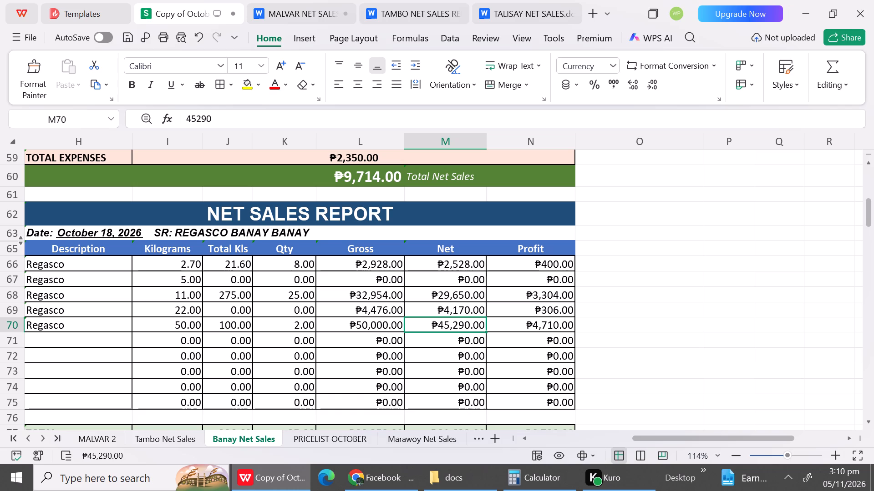
Set both the gross and net of the 22 kg Regasco row to 0 in the October 18 report.
click(392, 316)
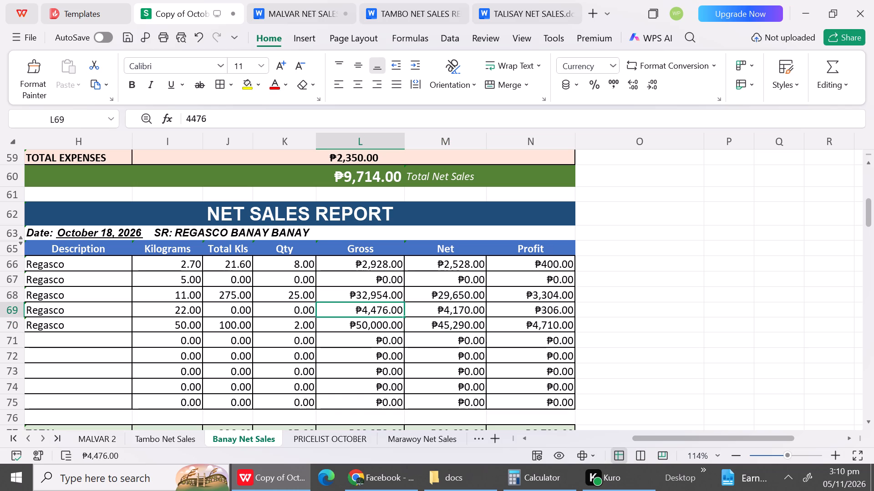
click(392, 316)
key(0)
click(441, 313)
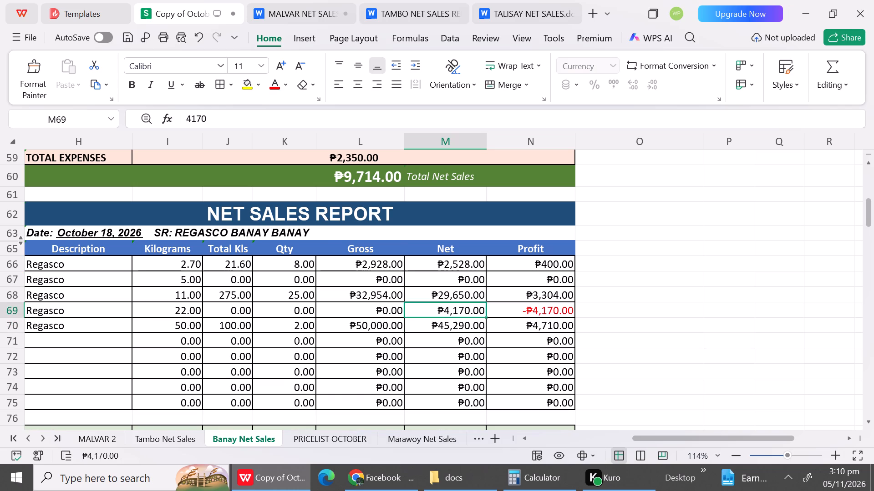
key(0)
click(440, 319)
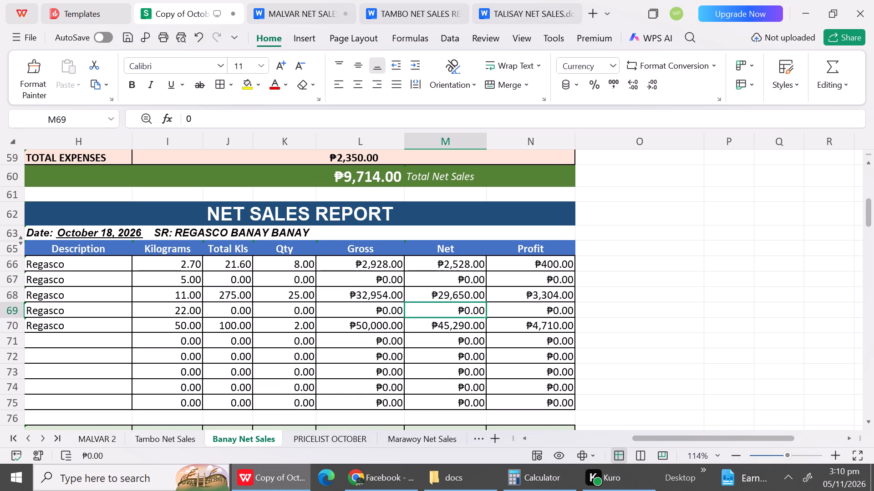
Set the October 18 gross to 11204 and net to 9808 for the 50 kg Regasco row.
click(368, 326)
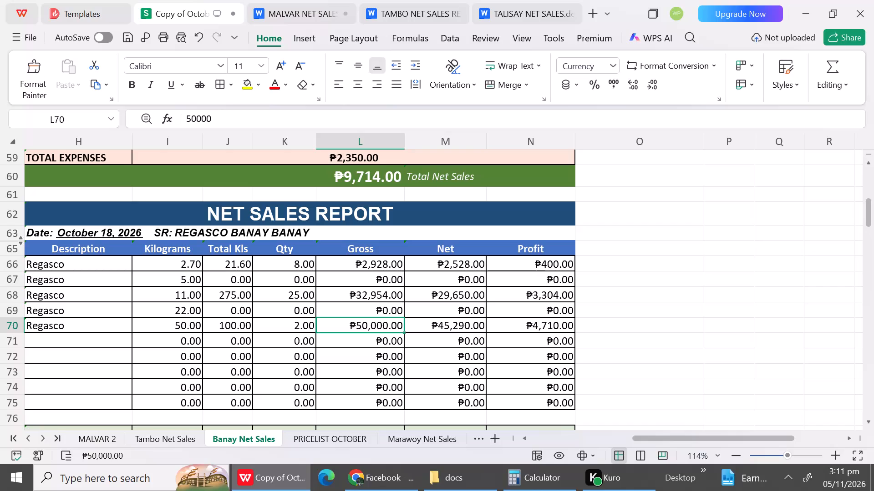
text(11)
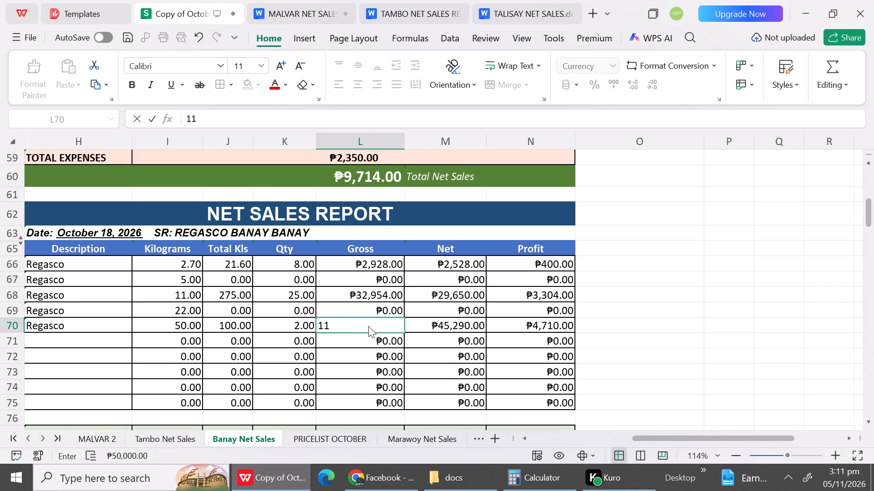
text(204)
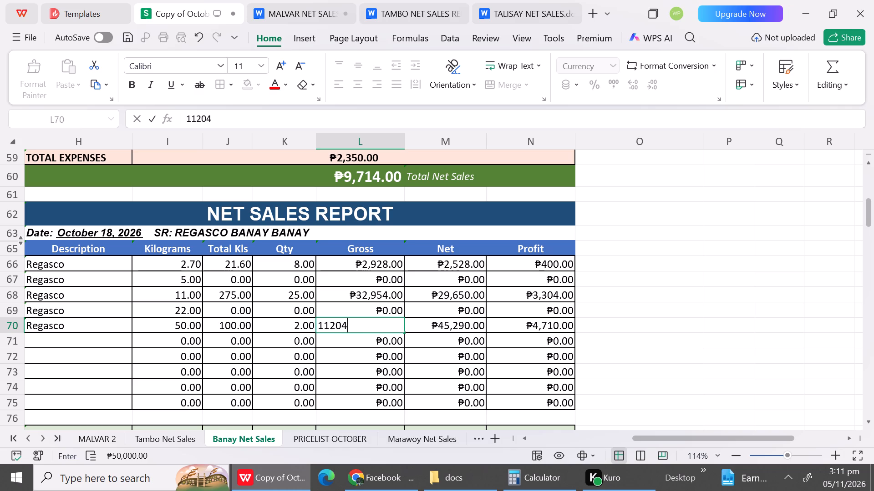
click(434, 331)
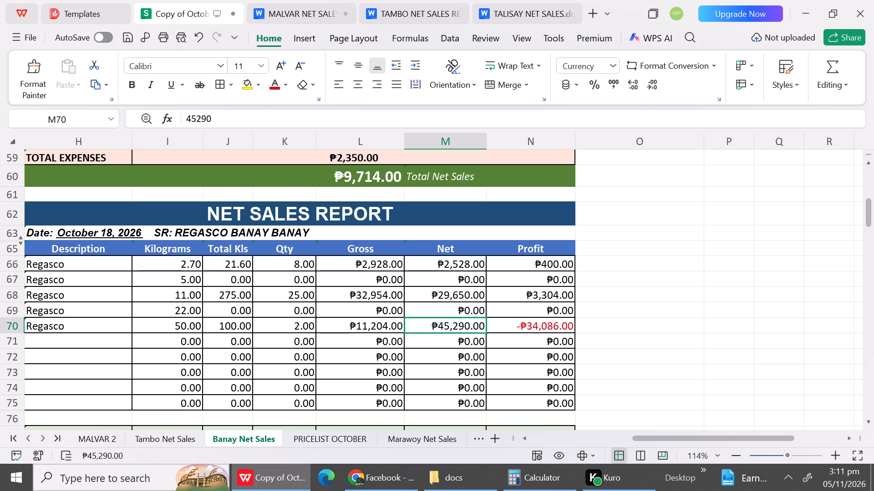
text(9808)
click(434, 372)
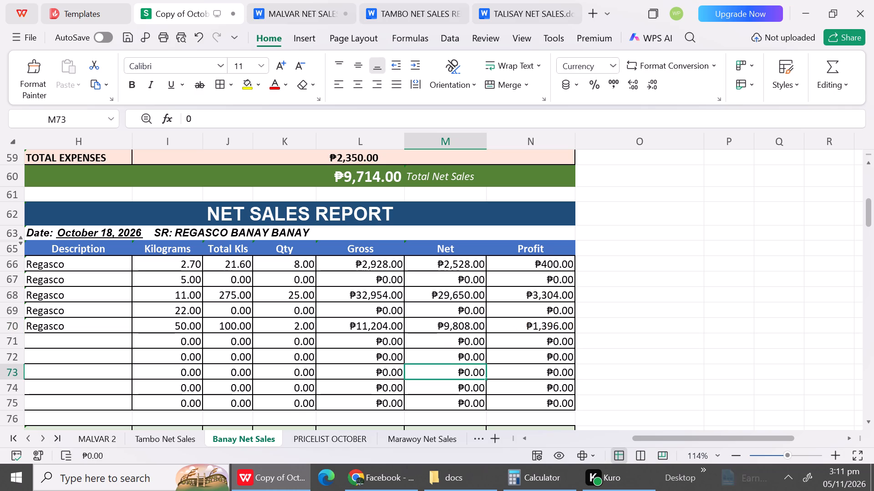
Enter Banay Change Oil in the first empty row of the October 18 expenses, below Anne (Office).
triple_click(866, 419)
triple_click(866, 419)
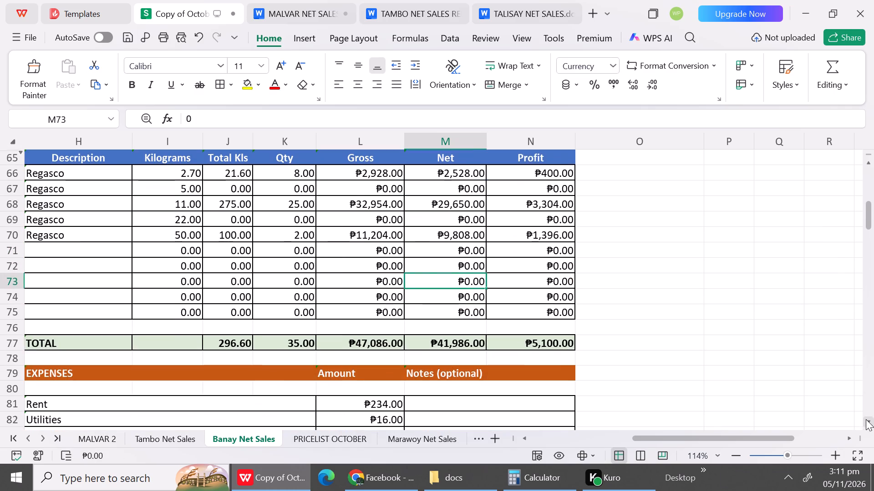
click(866, 419)
click(866, 419)
click(866, 419)
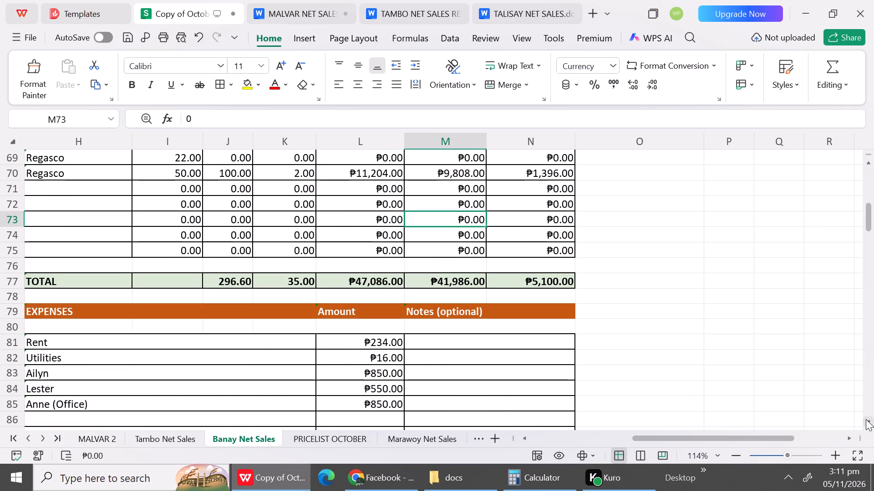
click(866, 419)
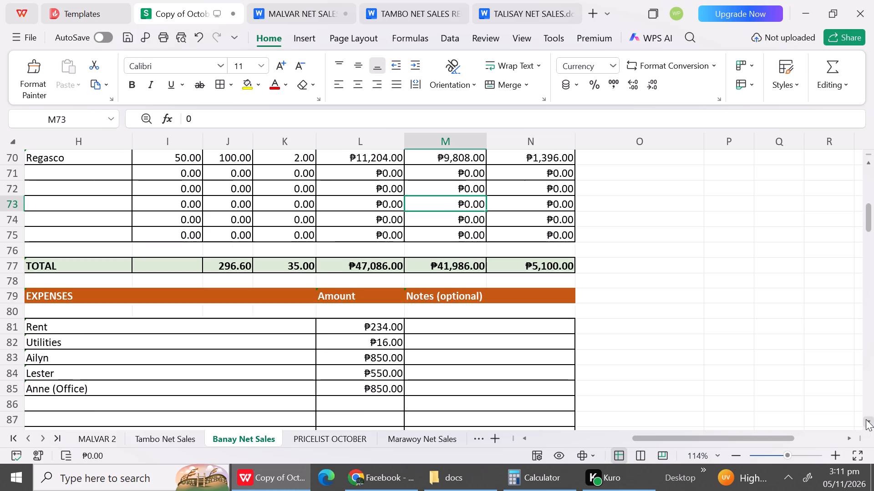
drag(866, 419, 319, 359)
click(119, 389)
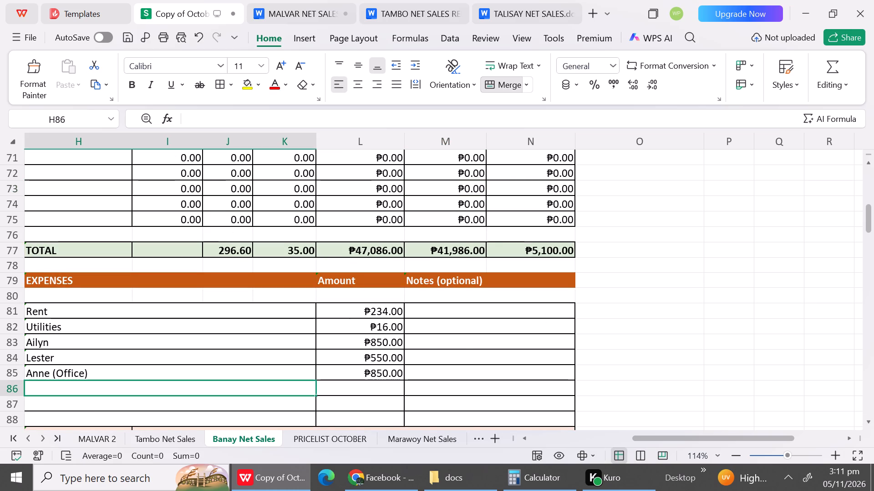
text(Banay Change)
key(space)
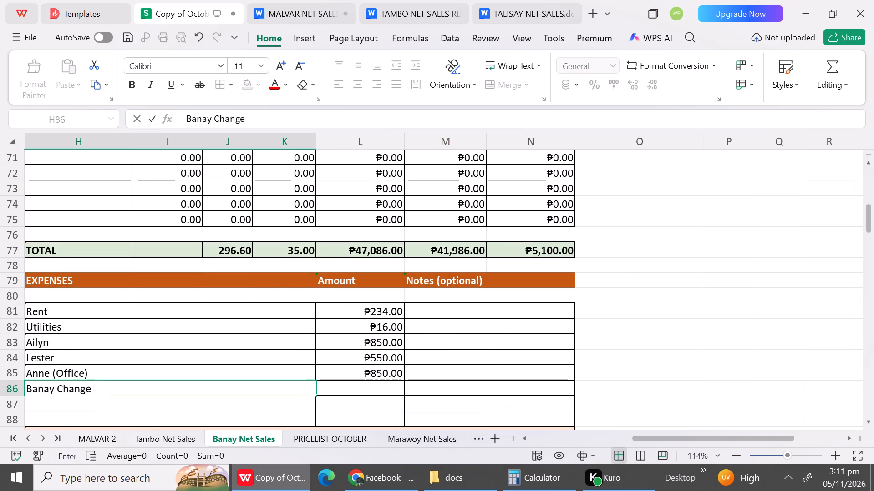
text(Oil)
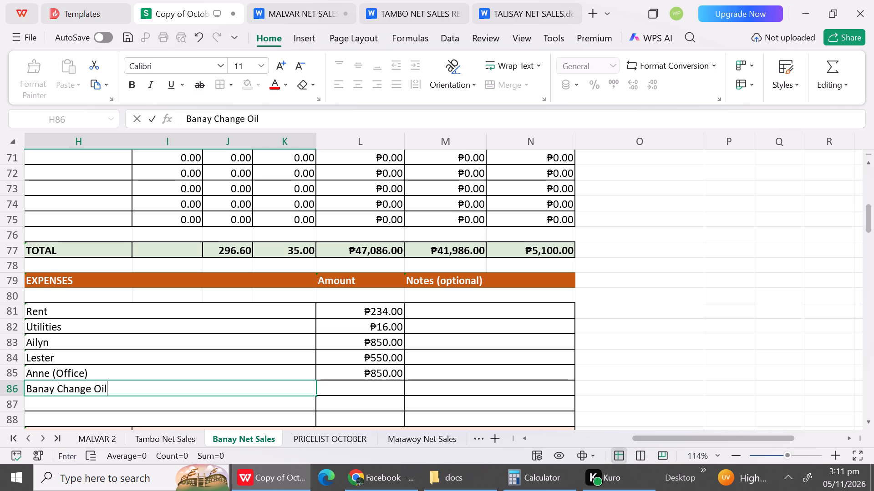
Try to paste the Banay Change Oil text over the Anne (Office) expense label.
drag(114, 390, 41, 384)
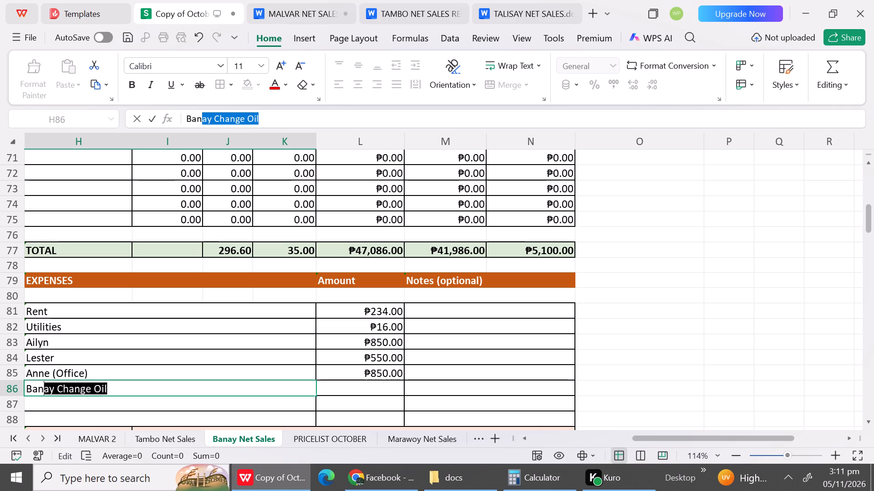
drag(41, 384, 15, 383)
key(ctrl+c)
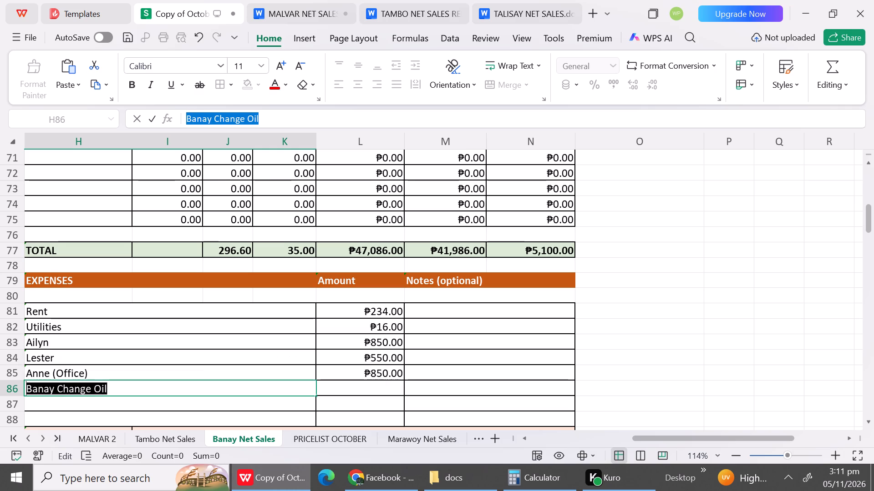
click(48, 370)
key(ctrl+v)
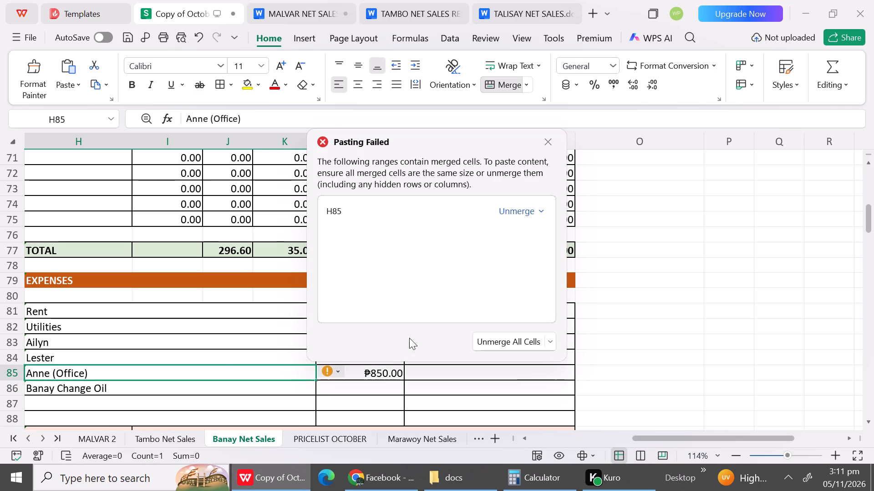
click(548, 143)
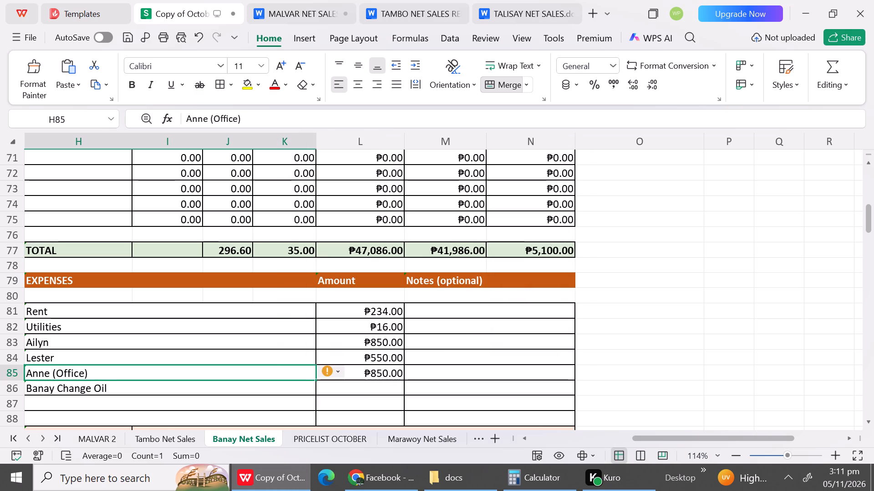
Copy the Banay Change Oil cell over the Anne (Office) expense and set that row's amount to 505.
click(156, 386)
key(ctrl+c)
click(137, 373)
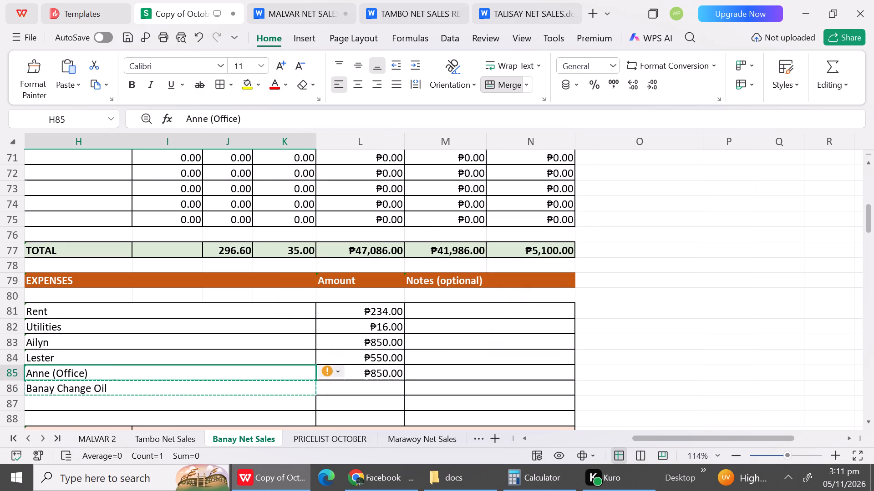
key(ctrl+v)
click(368, 374)
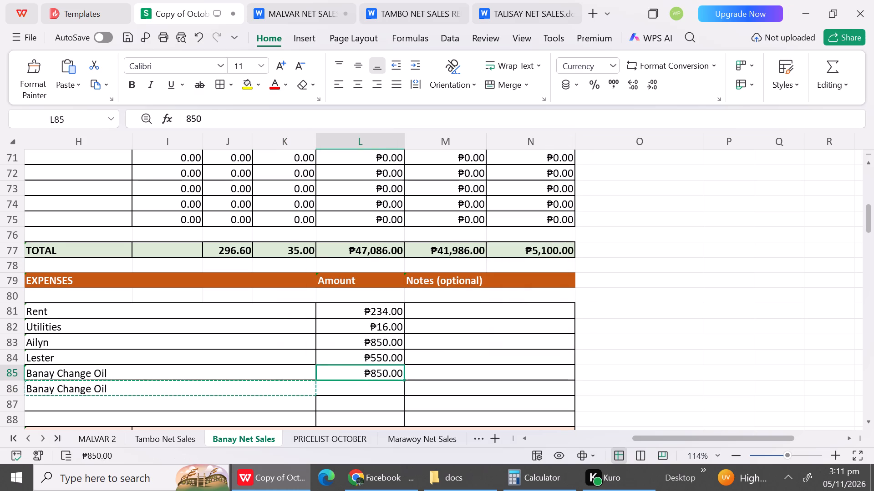
text(505)
Clear the duplicate Banay Change Oil label from row 86 of the October 18 expenses.
click(312, 392)
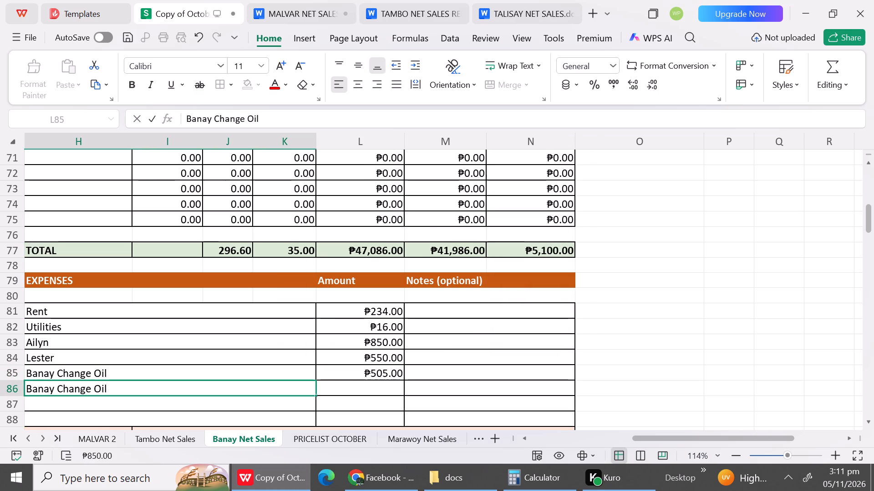
key(BackSpace)
click(296, 354)
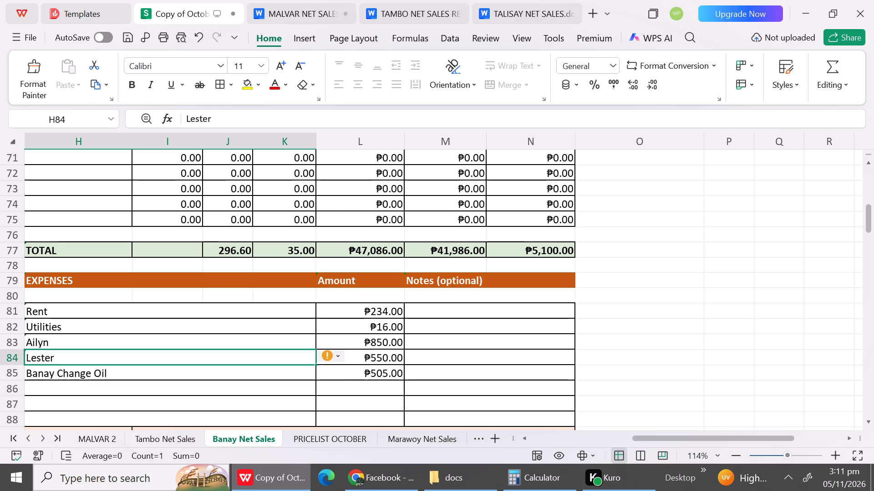
Replace Ailyn with Ann in the October 18 expenses.
click(259, 340)
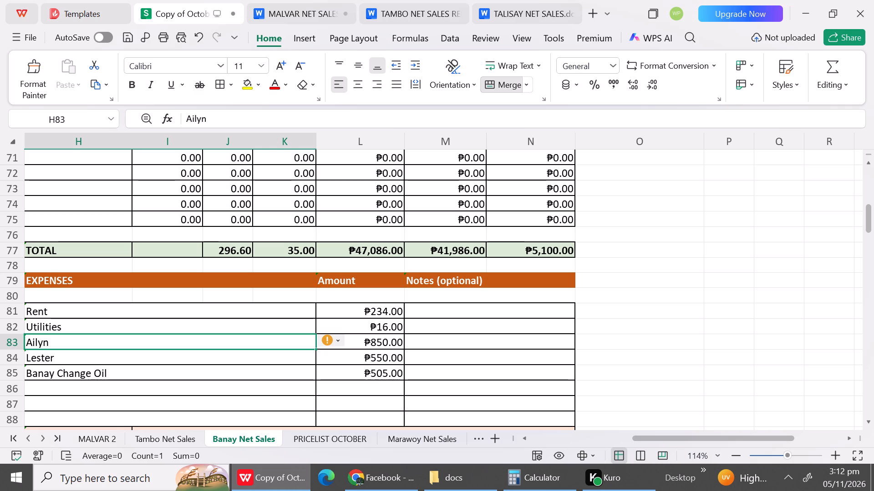
key(shift+m)
key(BackSpace)
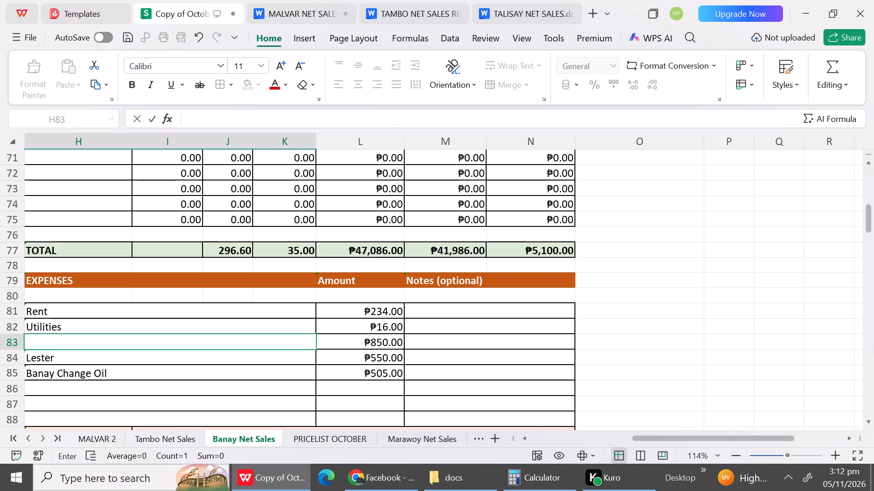
key(shift+a)
text(nn)
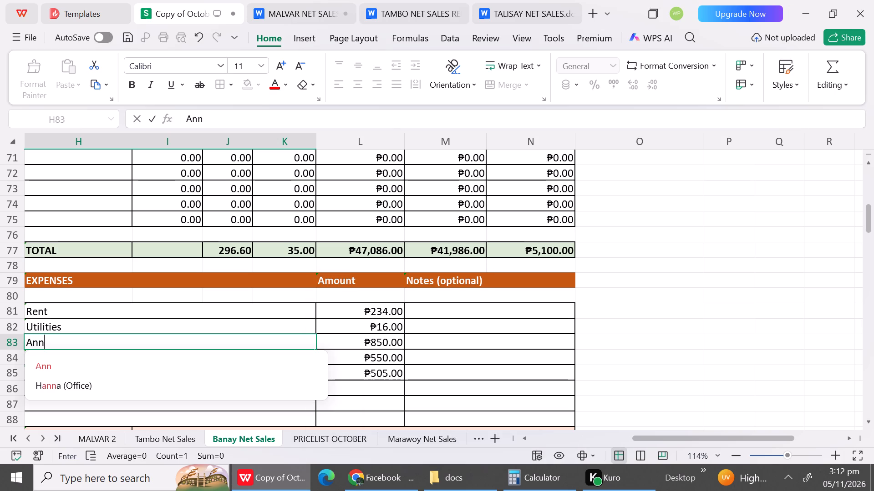
click(125, 367)
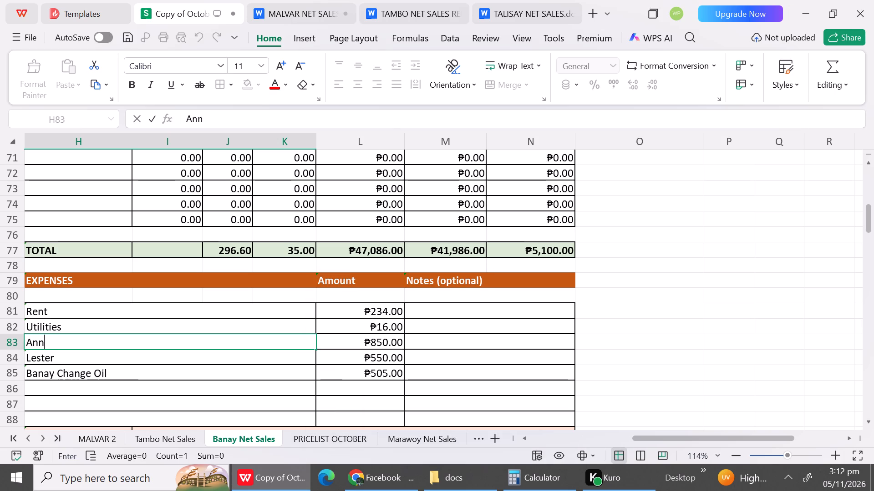
Replace Lester with Jerald in the October 18 expenses and set the row's amount to 650.
click(157, 361)
text(Je)
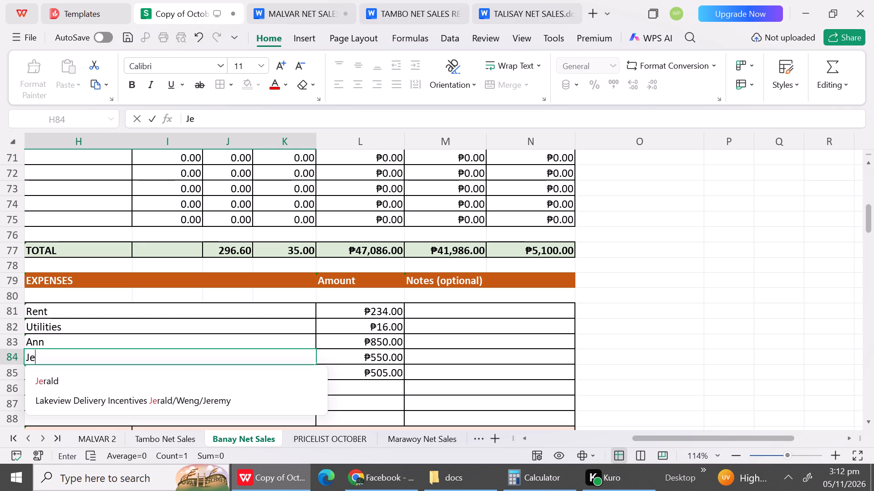
click(150, 378)
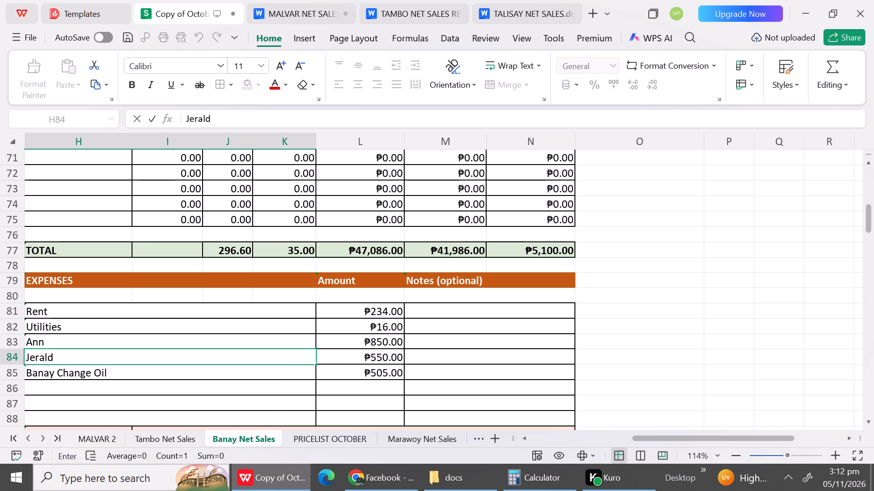
click(366, 362)
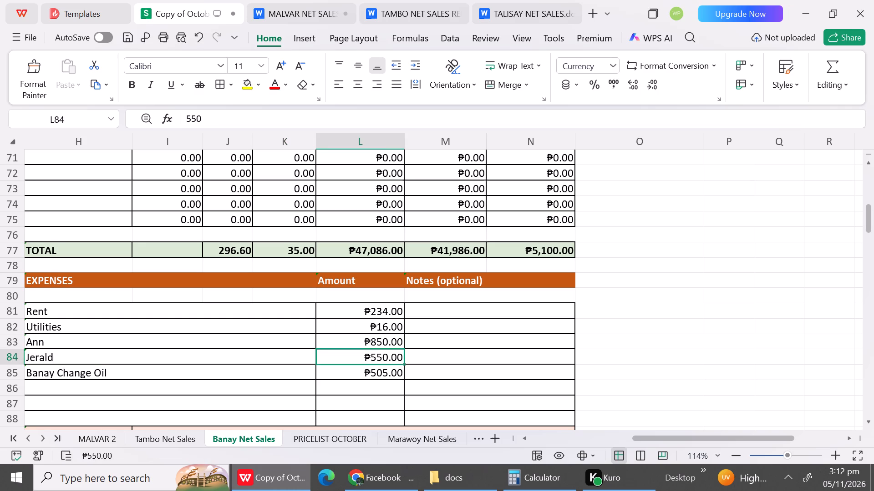
text(65)
key(o)
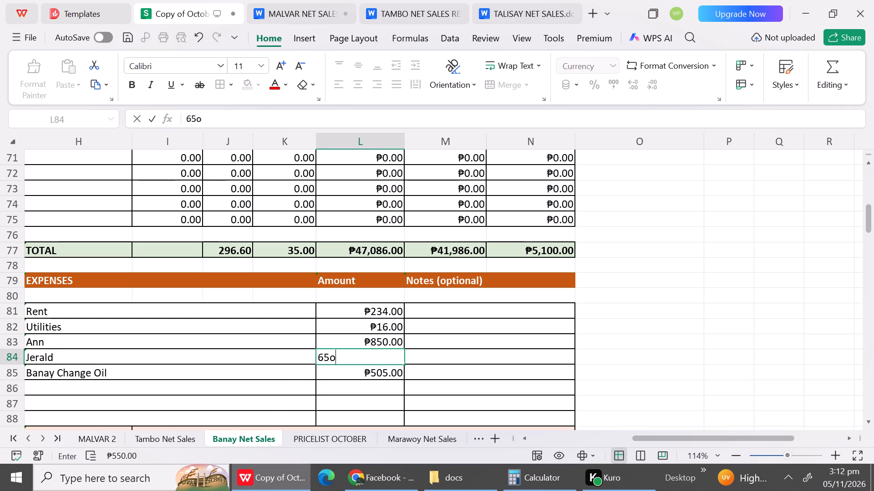
key(BackSpace)
key(0)
click(450, 383)
Hide blank row 94 between the date line and the table header of the October 19 report.
triple_click(864, 422)
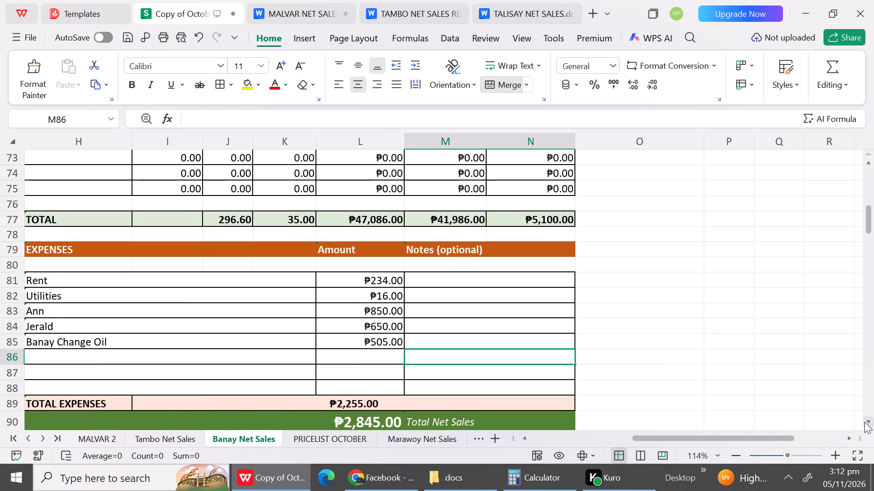
click(864, 422)
triple_click(864, 422)
triple_click(864, 422)
click(864, 422)
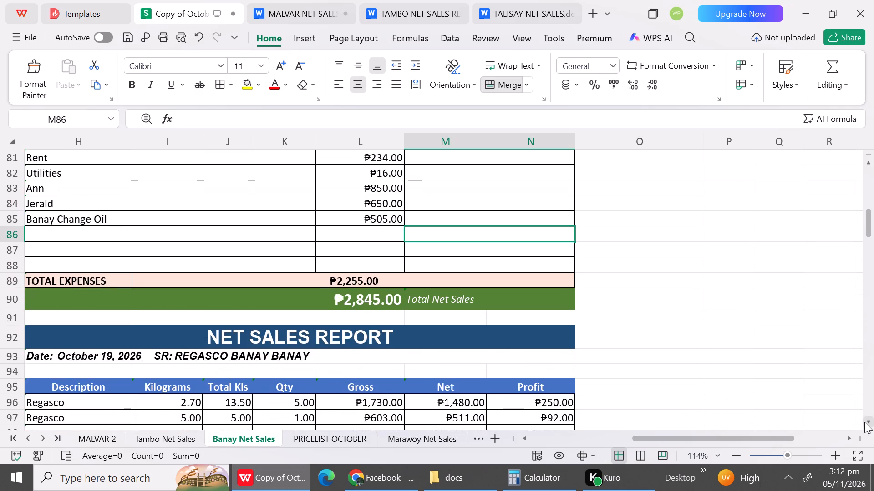
click(14, 361)
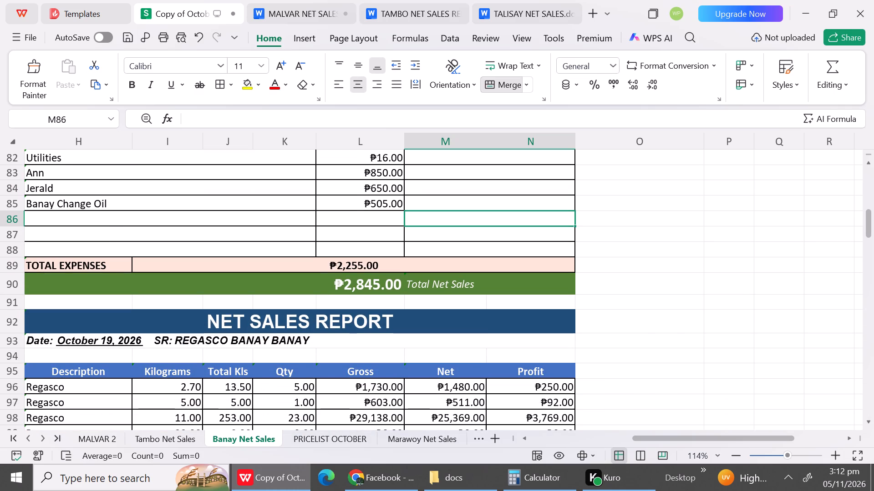
click(8, 358)
right_click(8, 358)
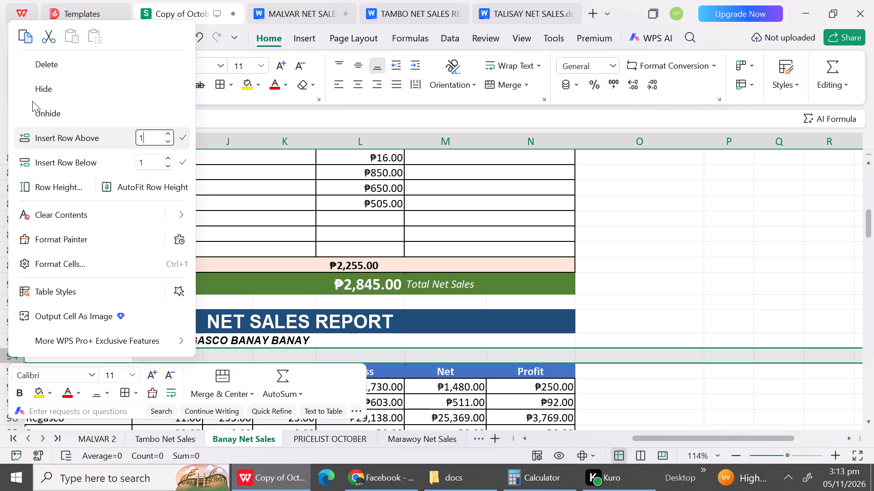
click(35, 86)
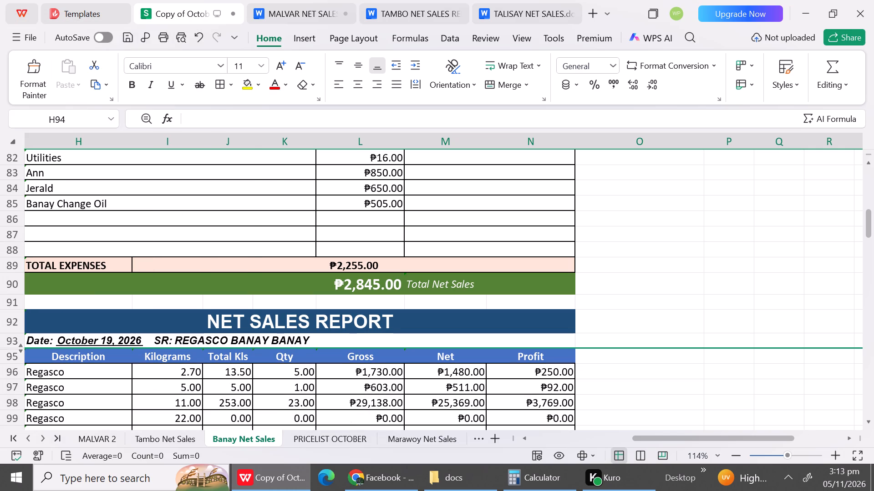
Hide blank row 110 beneath the Expenses header of the October 19 report.
triple_click(870, 425)
triple_click(870, 425)
triple_click(870, 425)
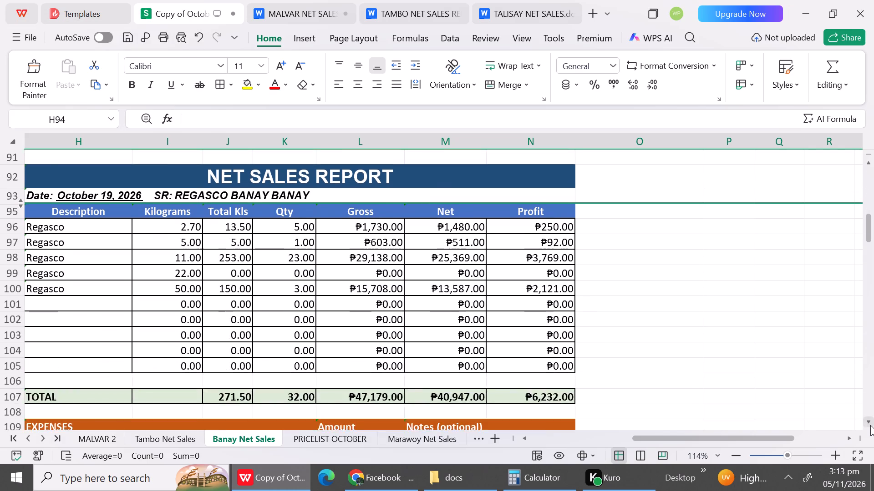
triple_click(870, 425)
click(8, 385)
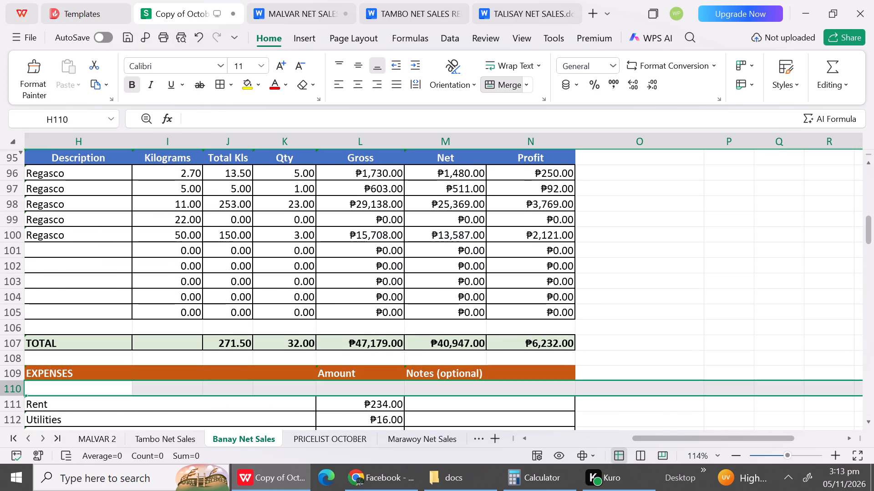
right_click(8, 385)
click(47, 118)
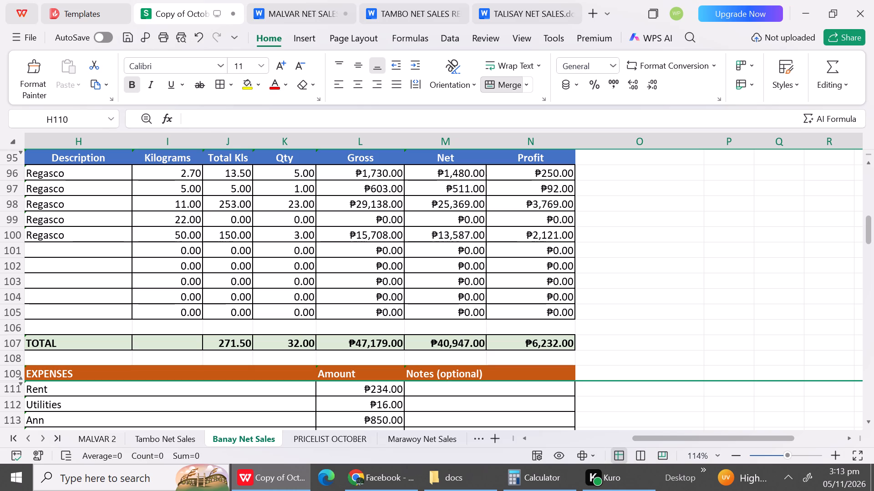
Set the October 19 Regasco 2.70 kg row to quantity 7, gross 2562 and net 2212.
click(868, 165)
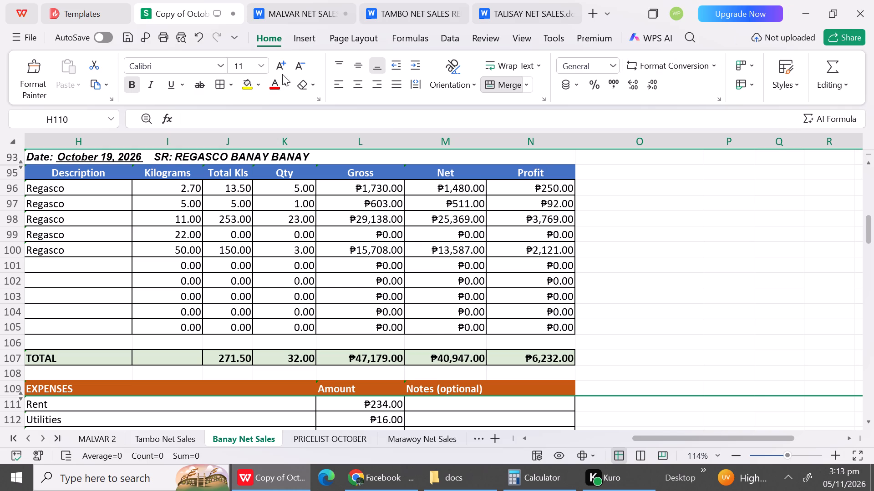
click(302, 190)
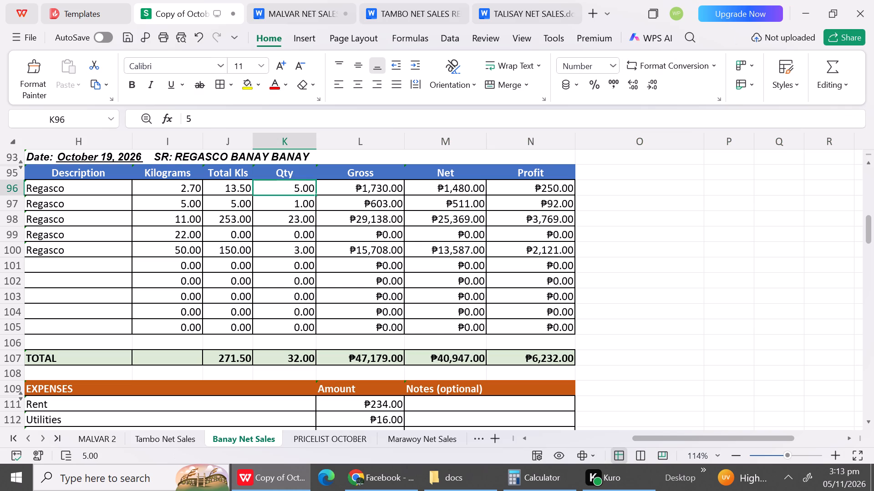
key(7)
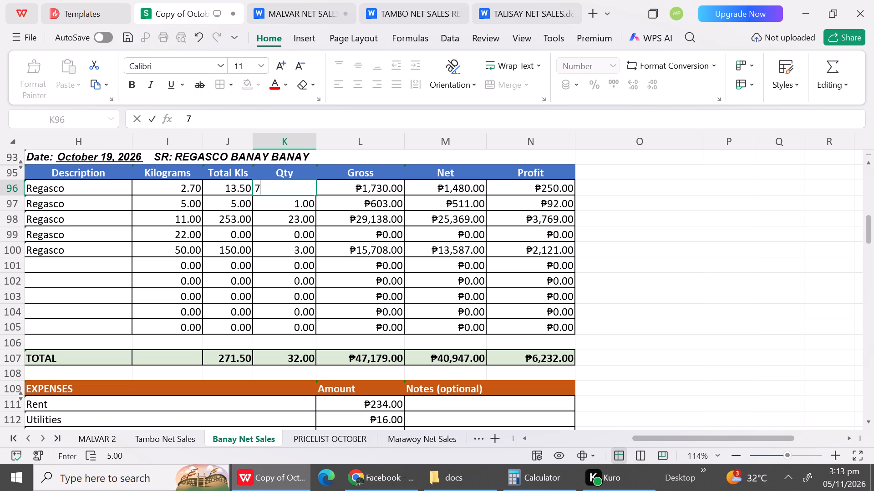
key(Right)
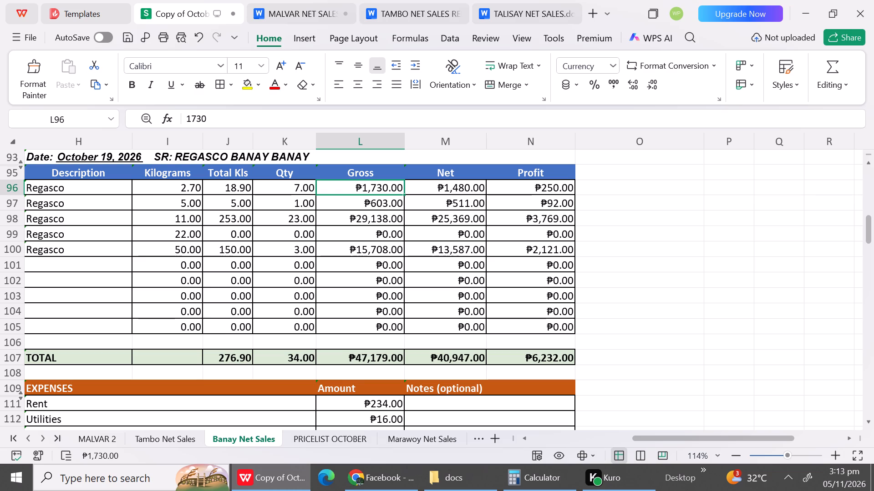
text(25)
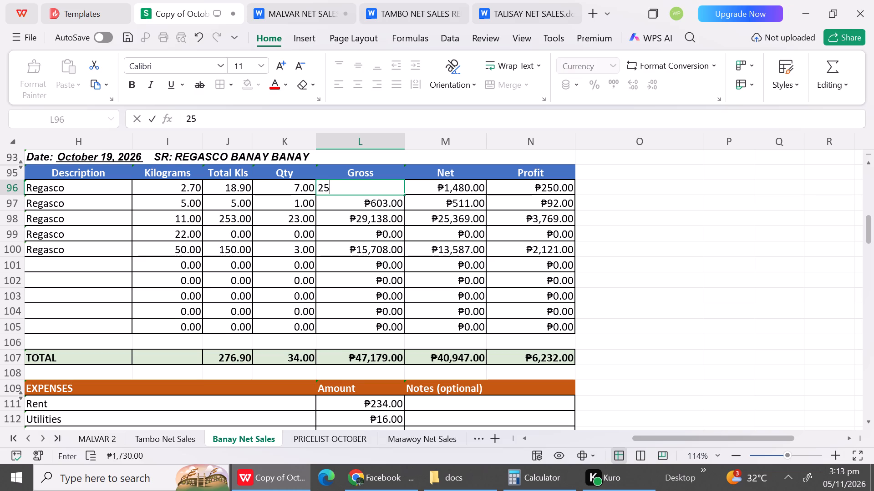
text(62)
click(357, 257)
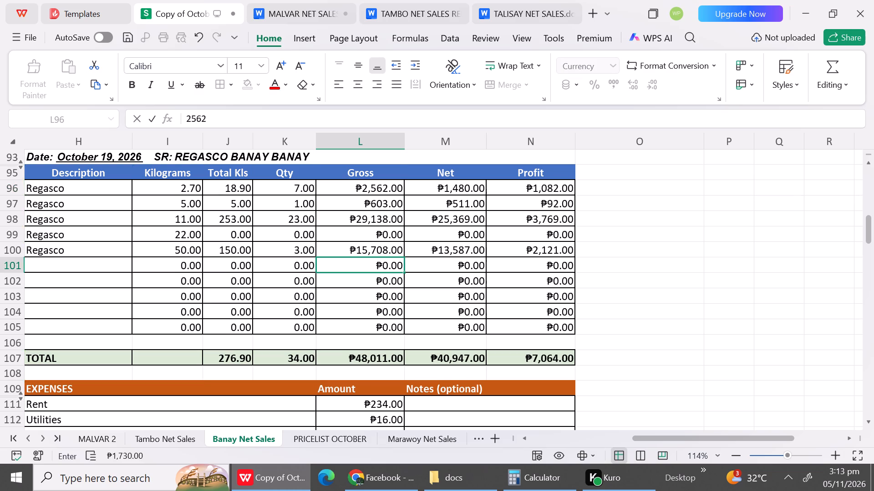
click(310, 205)
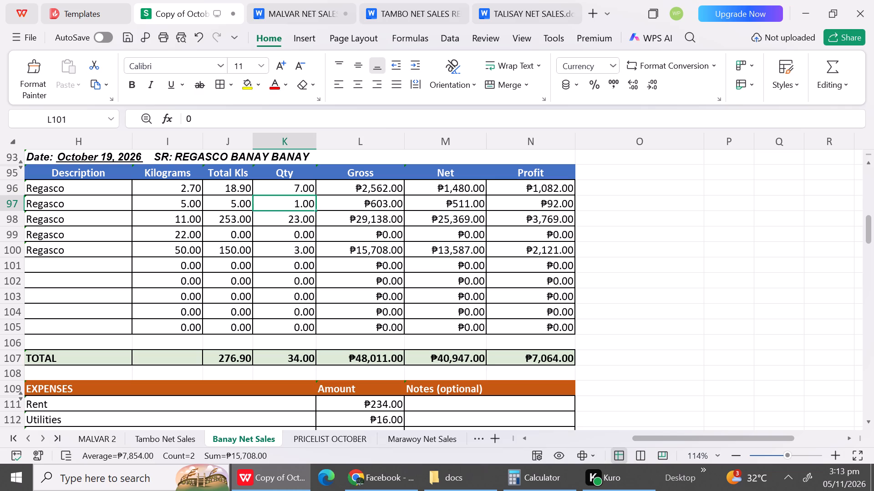
click(443, 187)
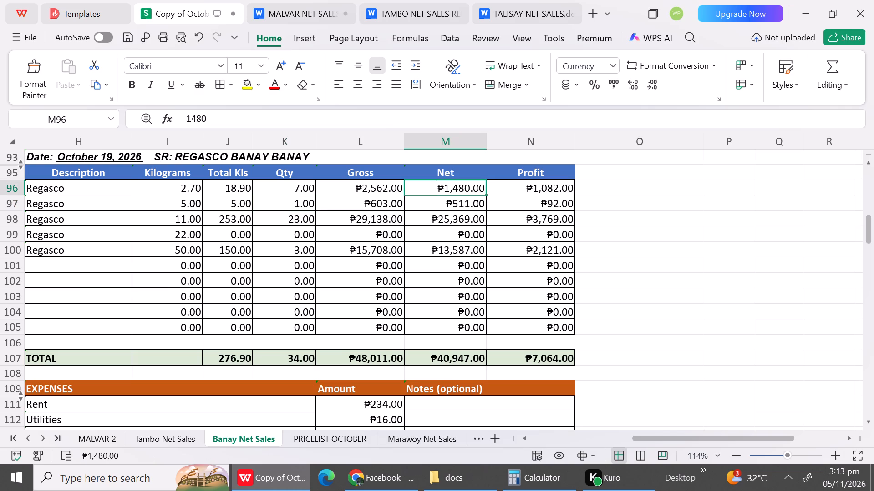
text(2212)
click(442, 227)
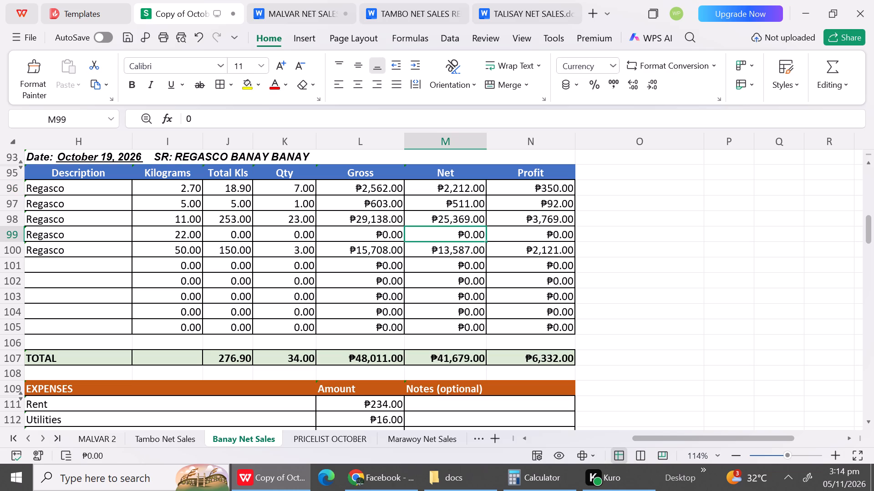
Set the October 19 Regasco 5 kg row's gross to 641 and net to 549.
click(381, 211)
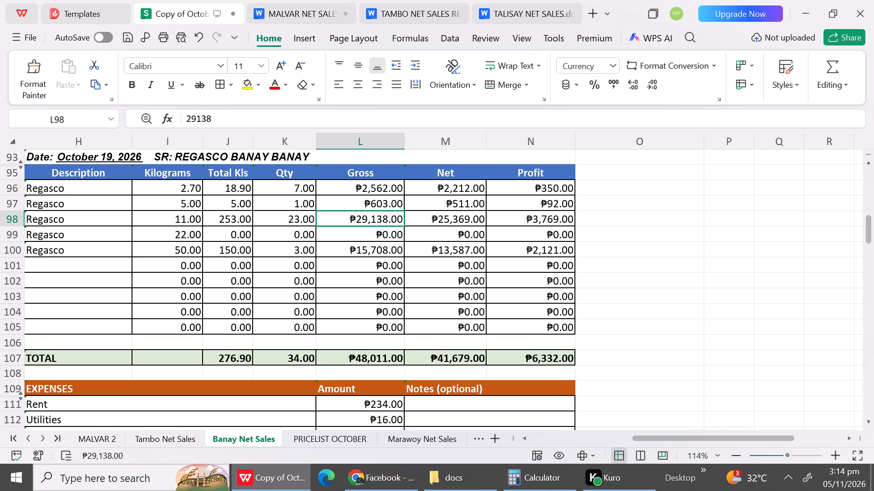
text(641)
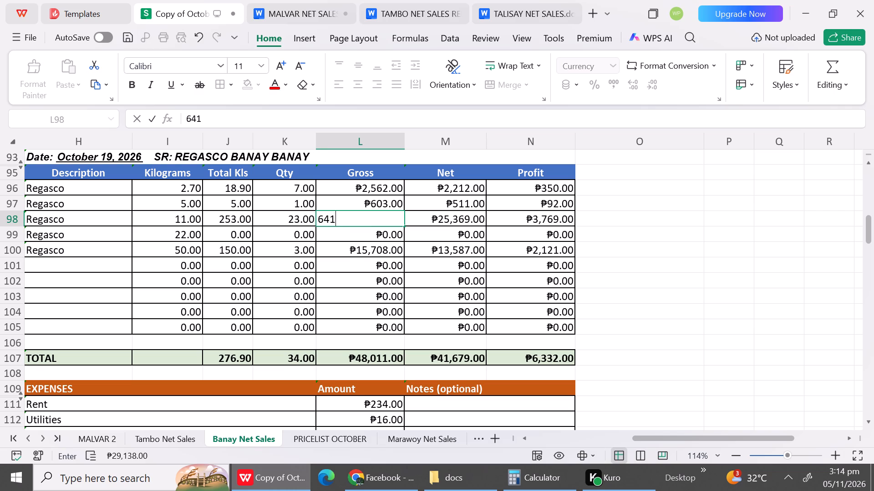
click(386, 200)
text(641)
click(436, 201)
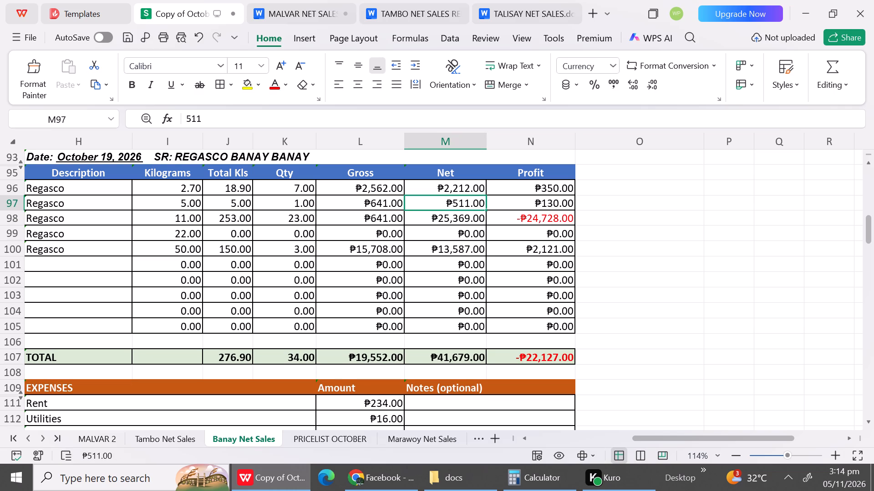
text(549)
click(434, 240)
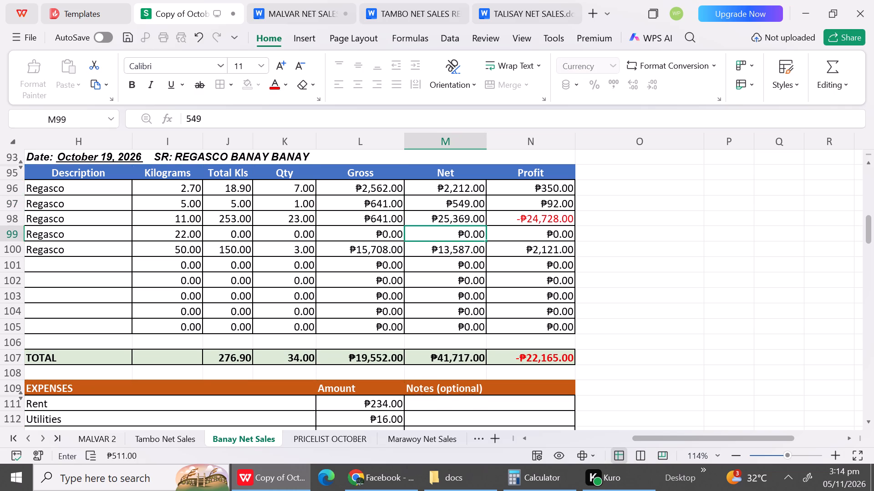
Set the October 19 Regasco 11 kg row's quantity to 9 and gross to 12501.
click(297, 217)
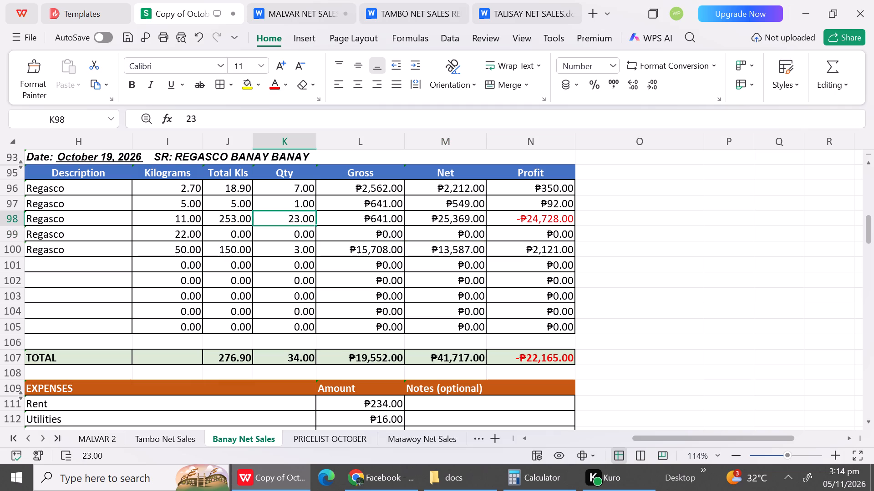
key(9)
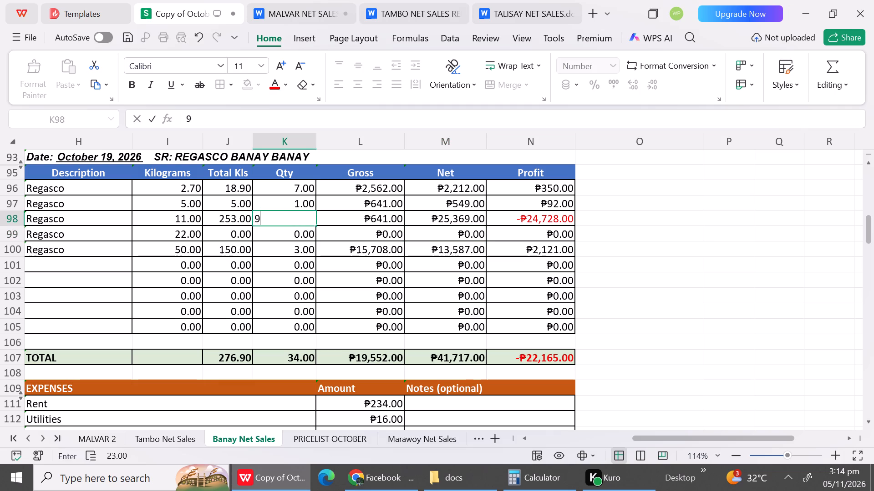
click(387, 220)
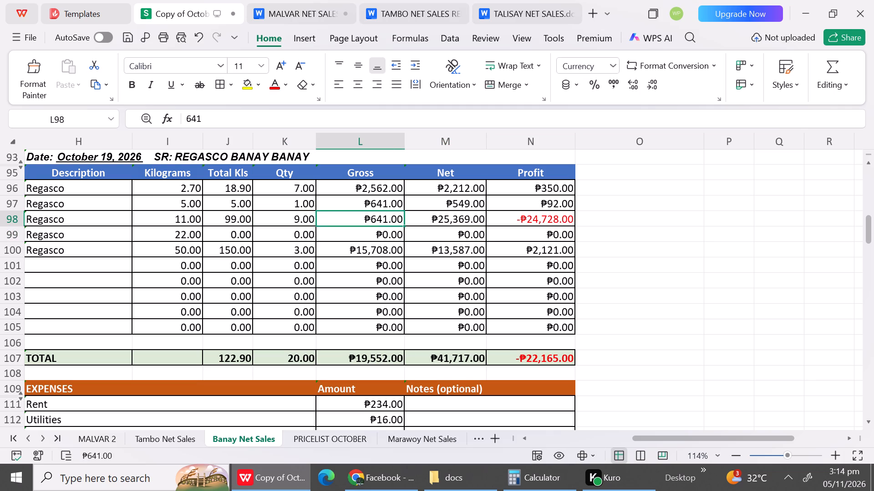
text(12)
text(501)
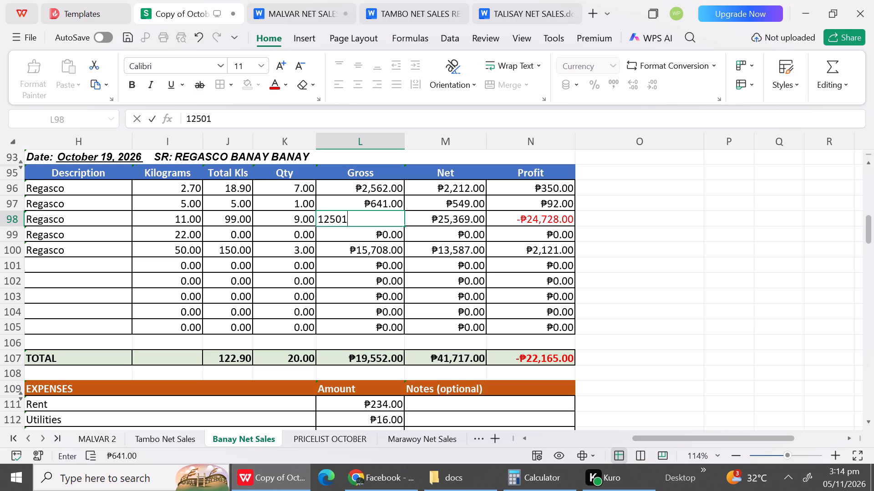
click(448, 224)
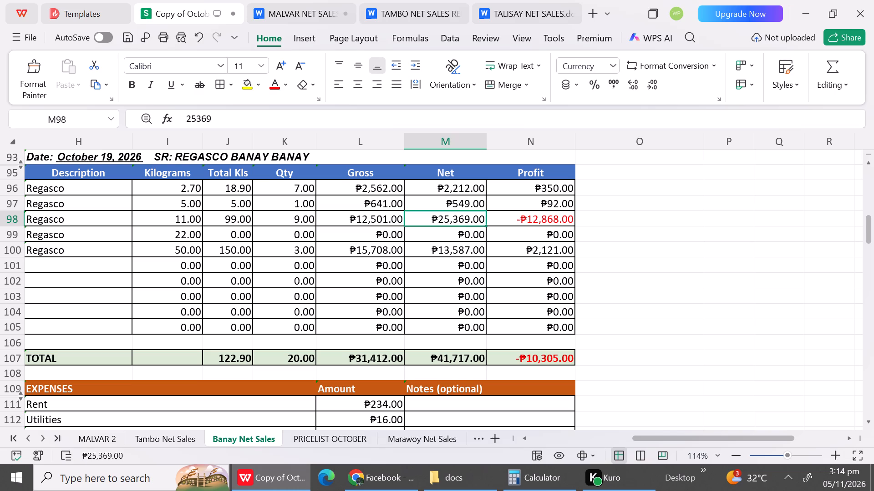
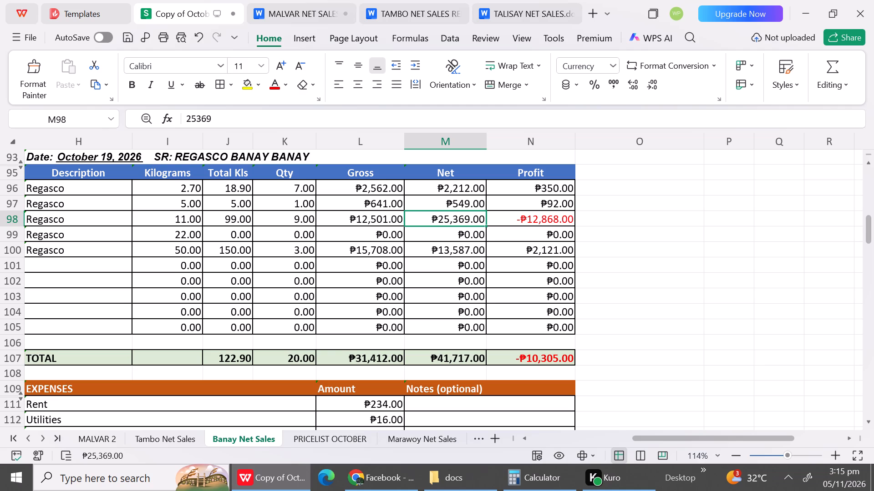
Set the Net of the 11 kg Regasco row in the October 19 Banay report to 10674.
text(10)
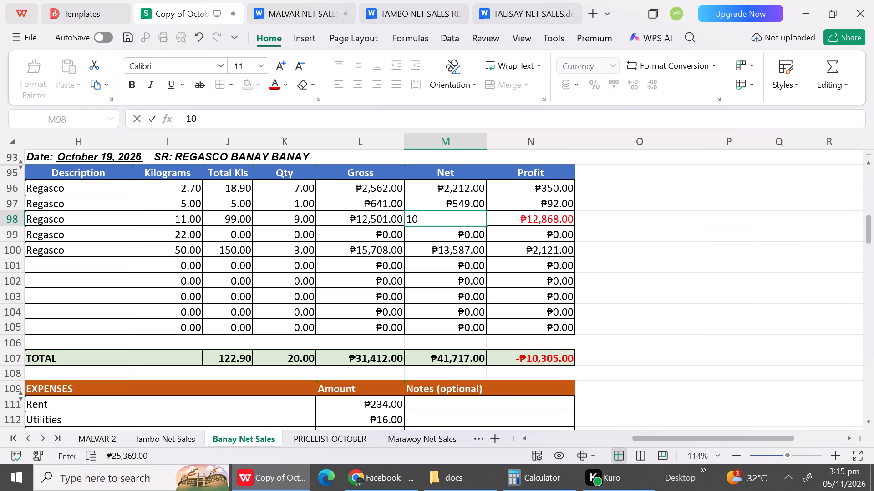
text(674)
click(439, 256)
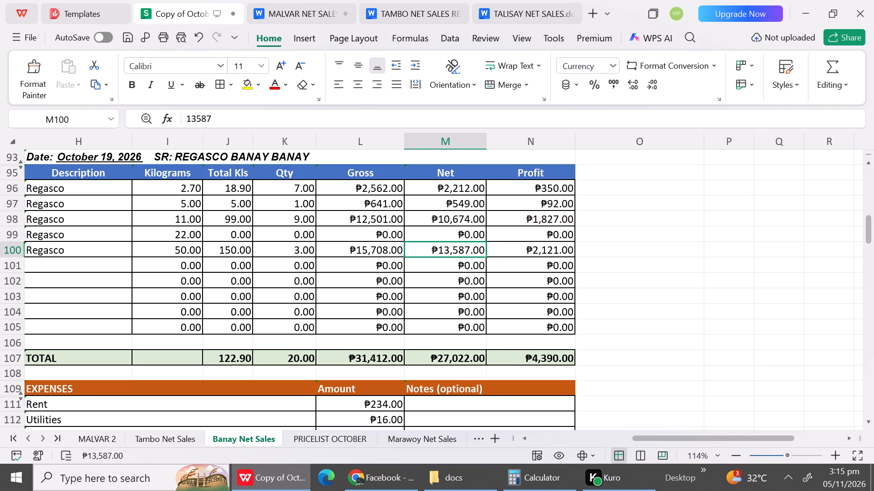
Change the Kilograms value in row 99 of the October 19 report to 50.
click(378, 240)
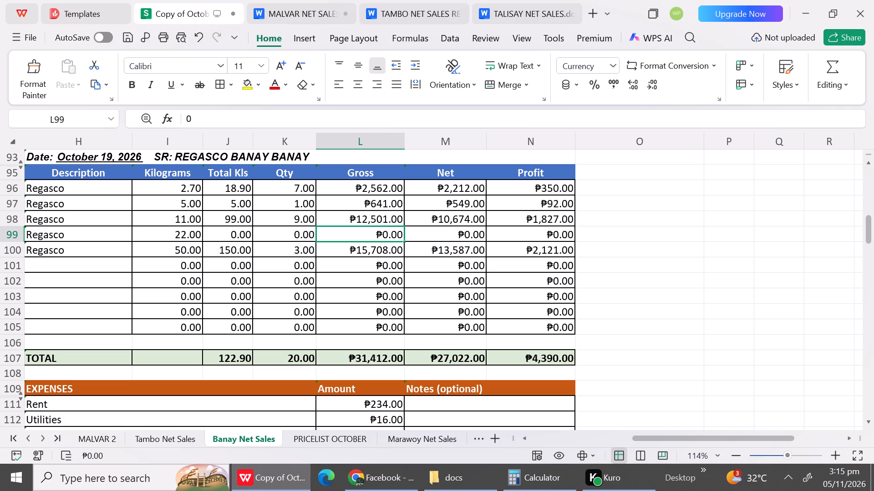
click(182, 229)
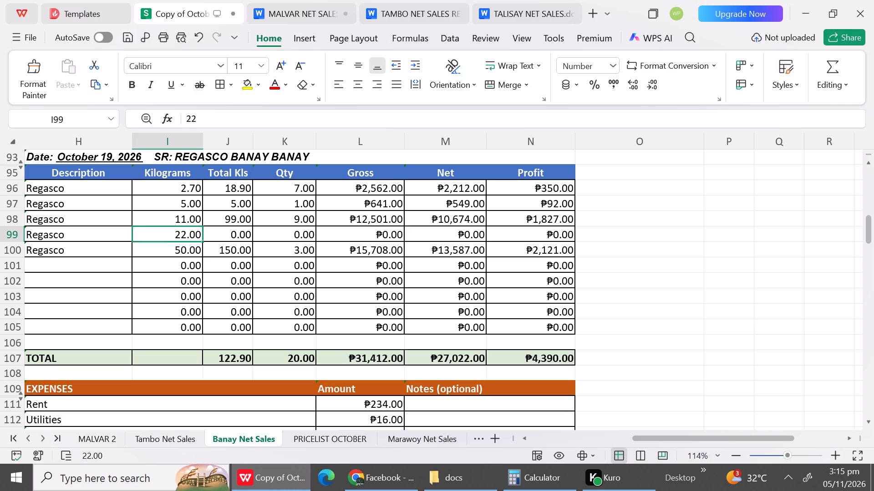
text(50)
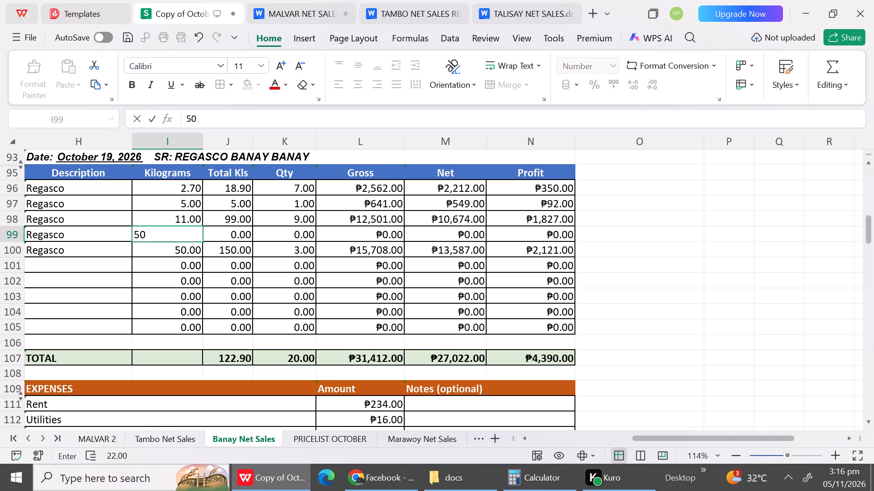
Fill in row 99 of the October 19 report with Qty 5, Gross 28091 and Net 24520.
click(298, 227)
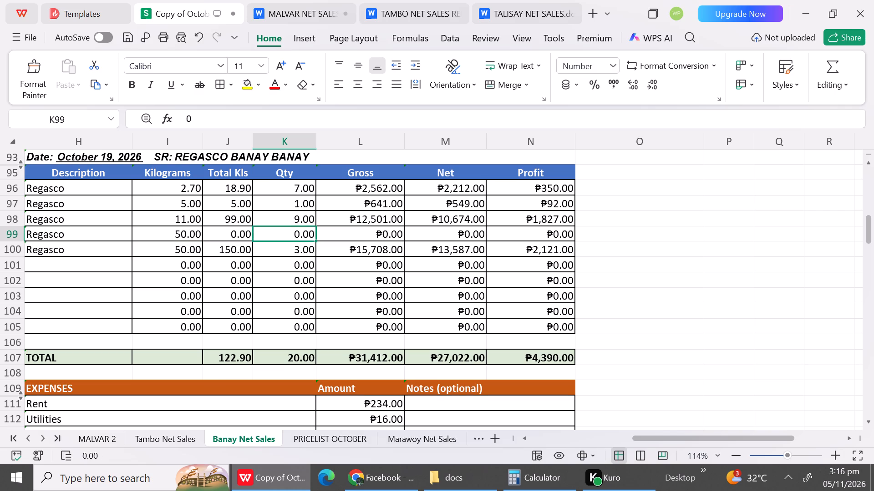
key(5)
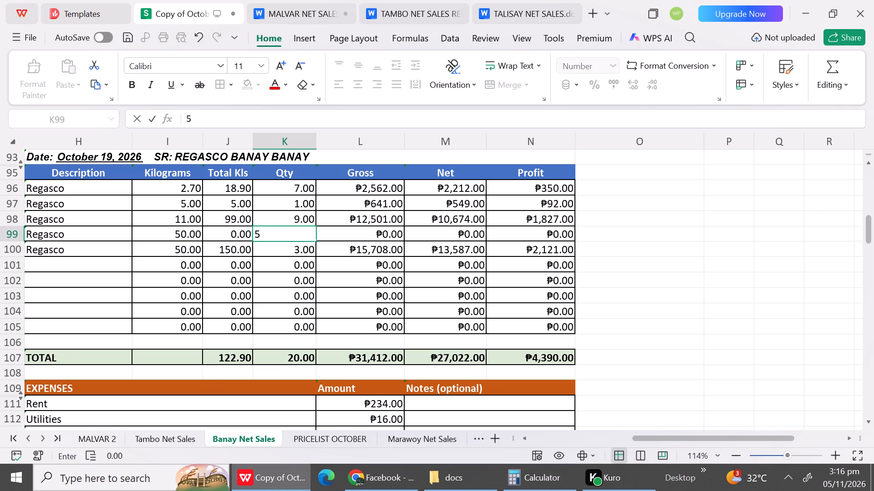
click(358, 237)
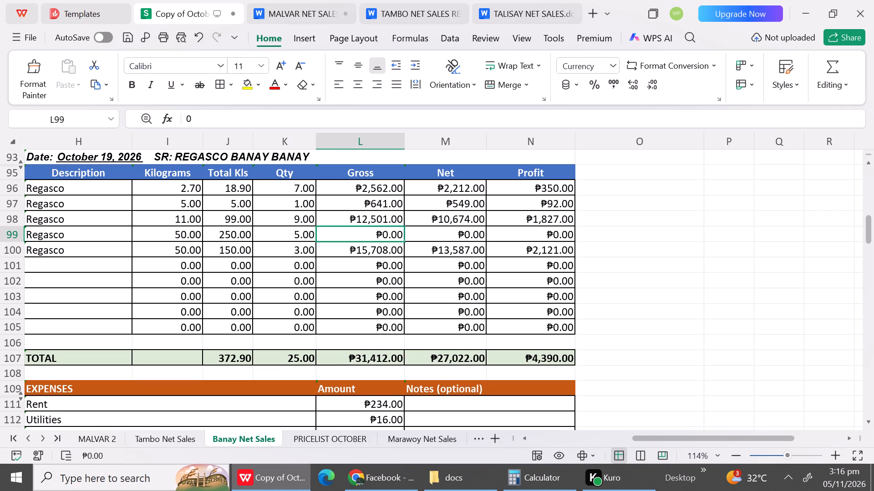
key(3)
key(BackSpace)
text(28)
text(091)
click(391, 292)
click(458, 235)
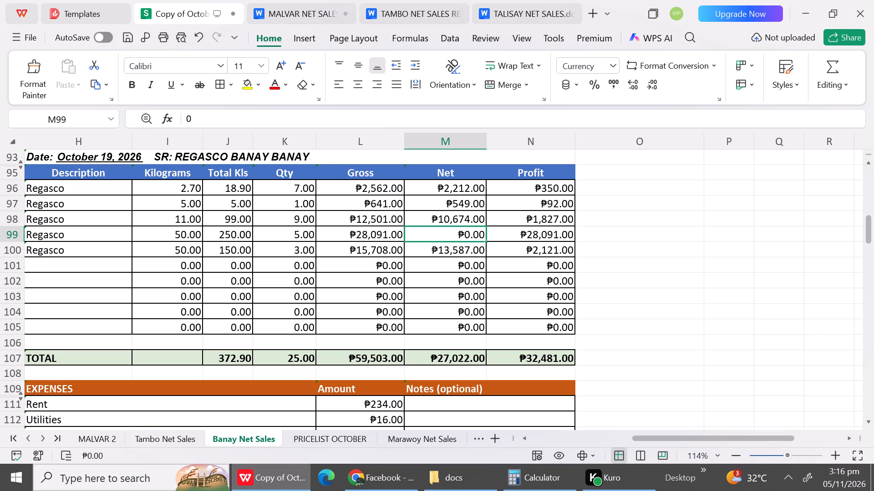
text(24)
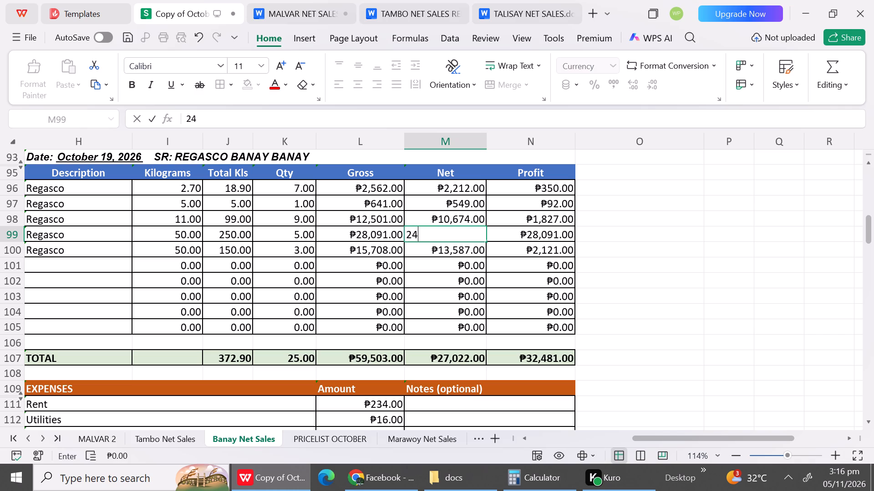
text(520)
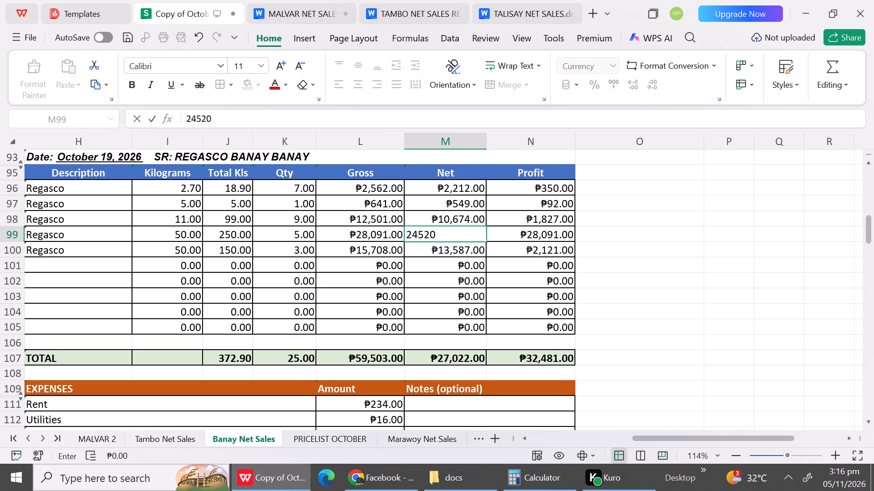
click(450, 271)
Set the Qty in row 100 of the October 19 report to 2 and its Description to DC.
click(241, 250)
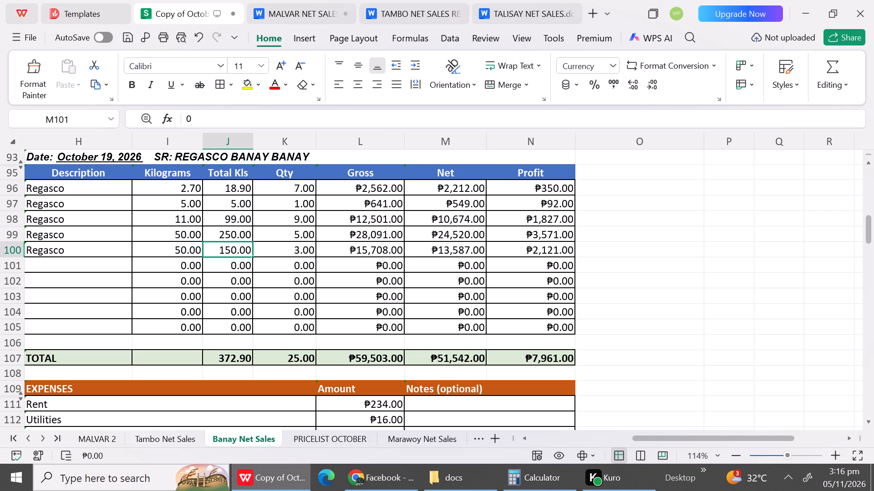
click(298, 243)
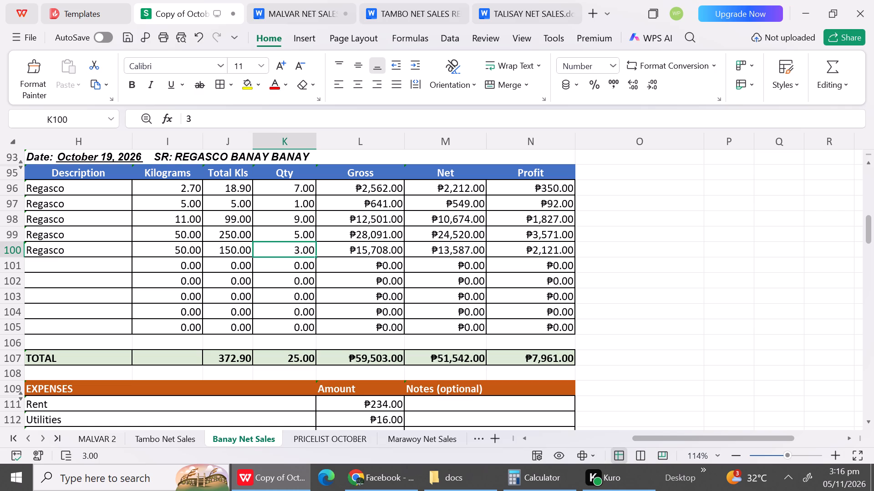
key(2)
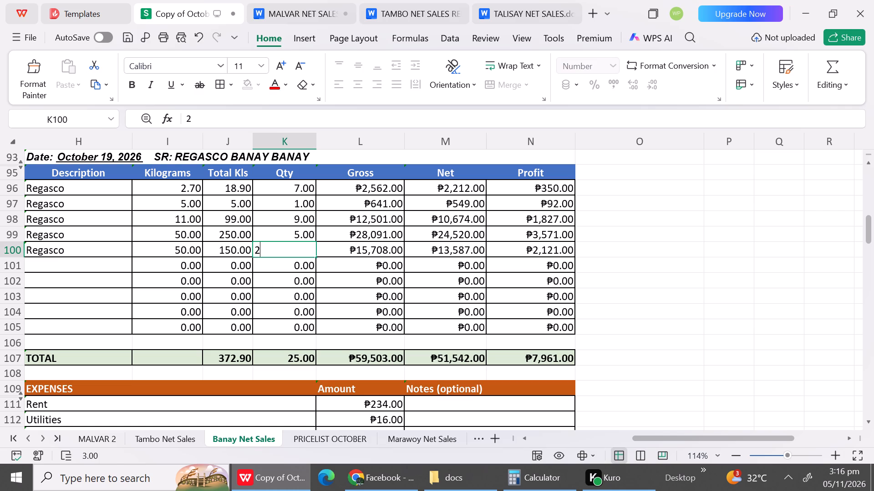
click(307, 302)
click(103, 248)
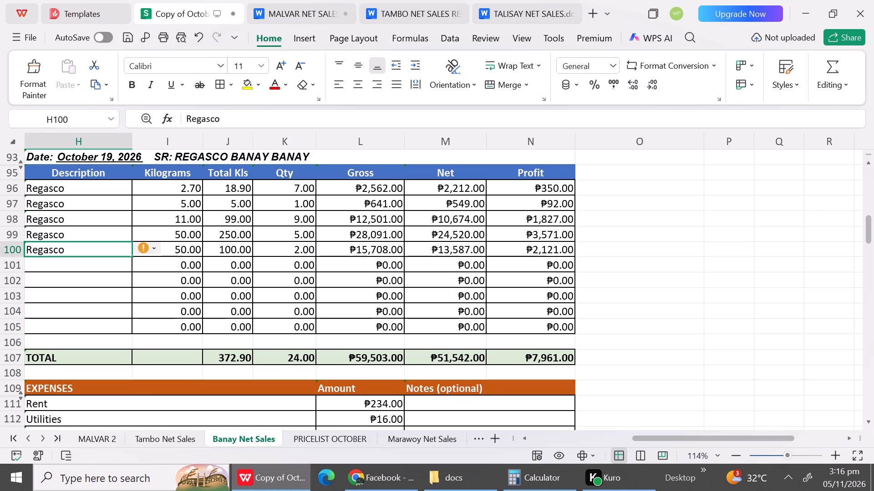
text(DC)
click(373, 254)
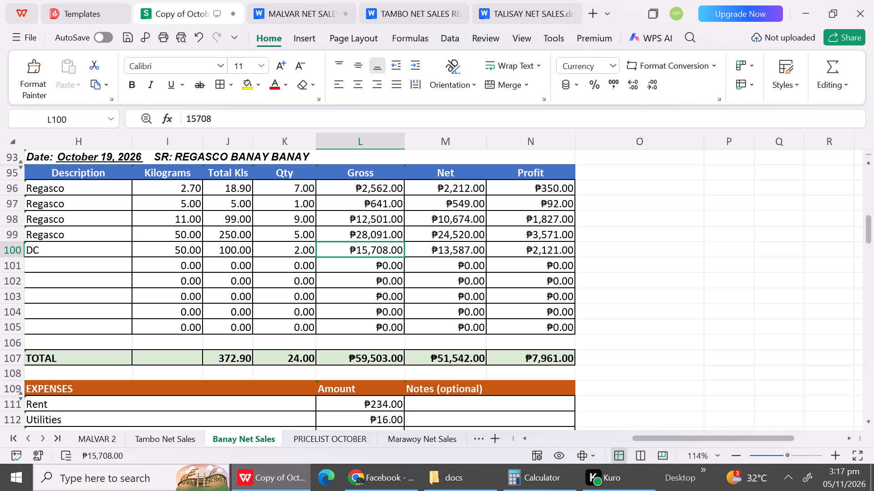
Set the 50 kg Regasco row of the October 19 report to Qty 2, Gross 11204 and Net 9808.
click(304, 234)
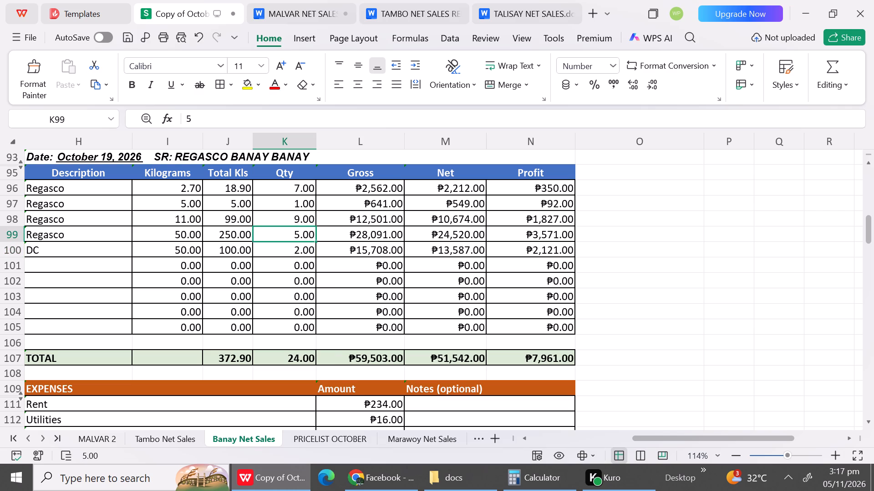
key(3)
key(BackSpace)
key(2)
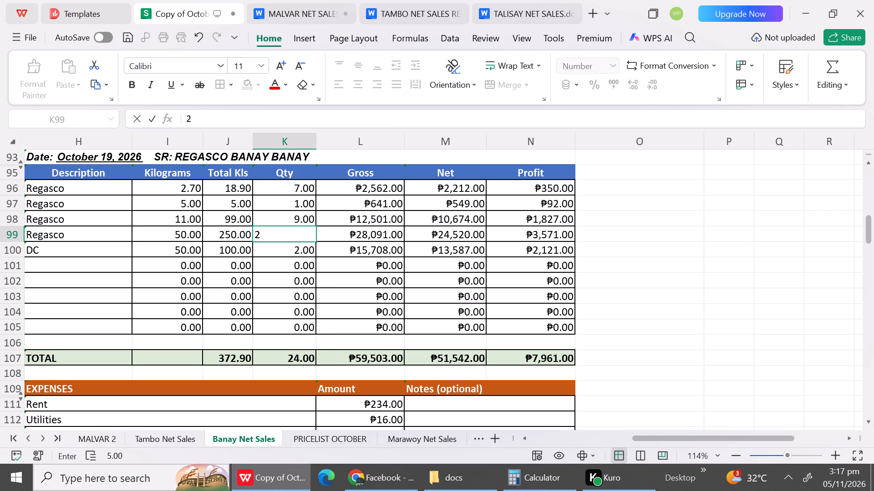
click(332, 295)
click(373, 238)
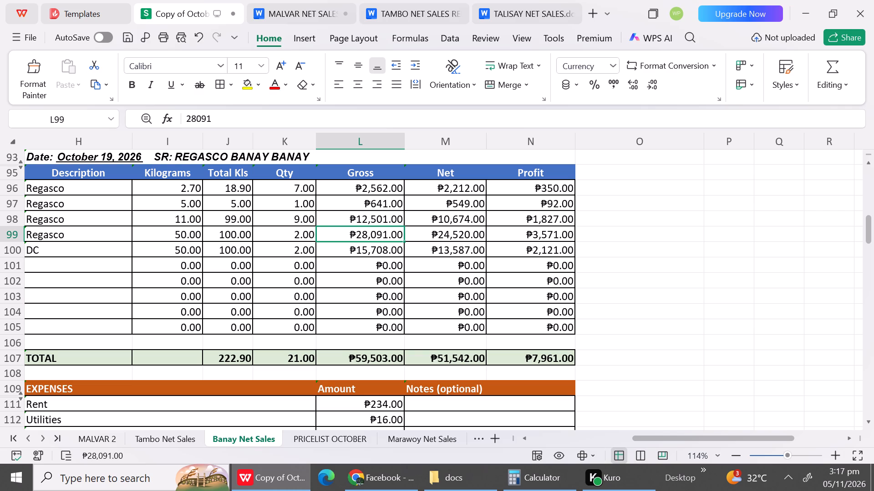
text(11)
text(204)
click(439, 235)
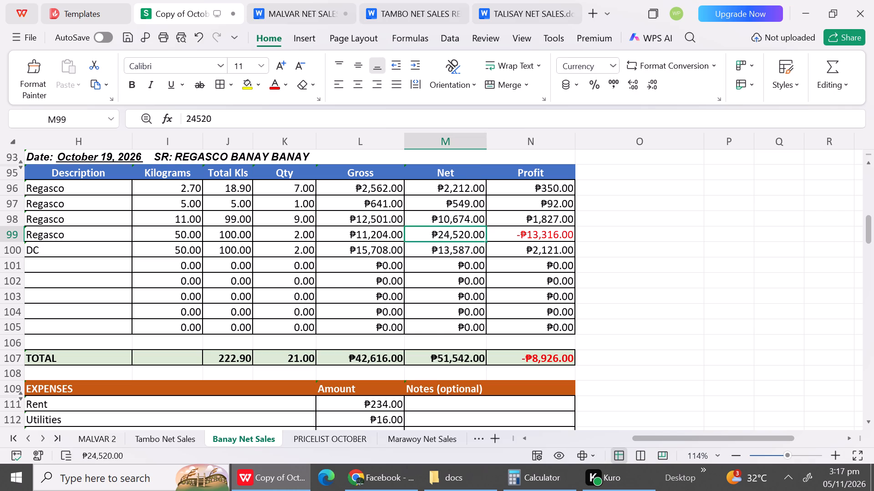
text(9808)
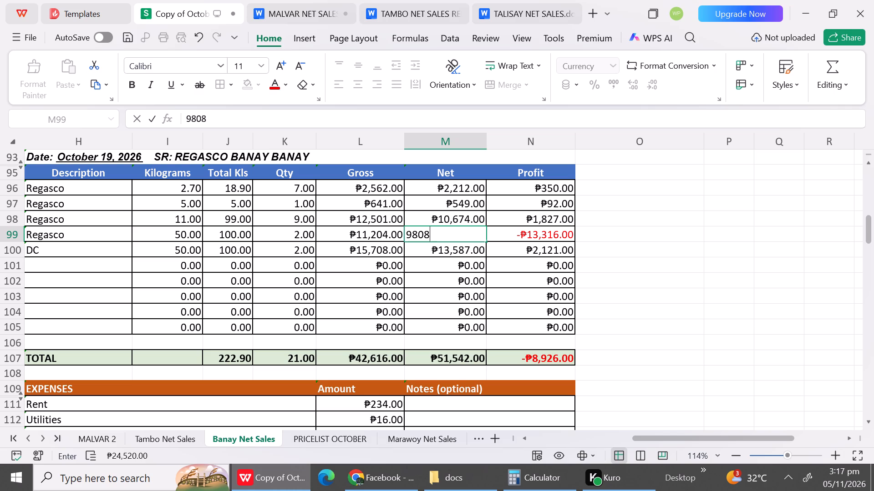
click(437, 279)
Set the October 19 DC row's Gross to 11650 and, after checking the DC prices on the PRICELIST OCTOBER sheet, its Net to 9650.
click(350, 248)
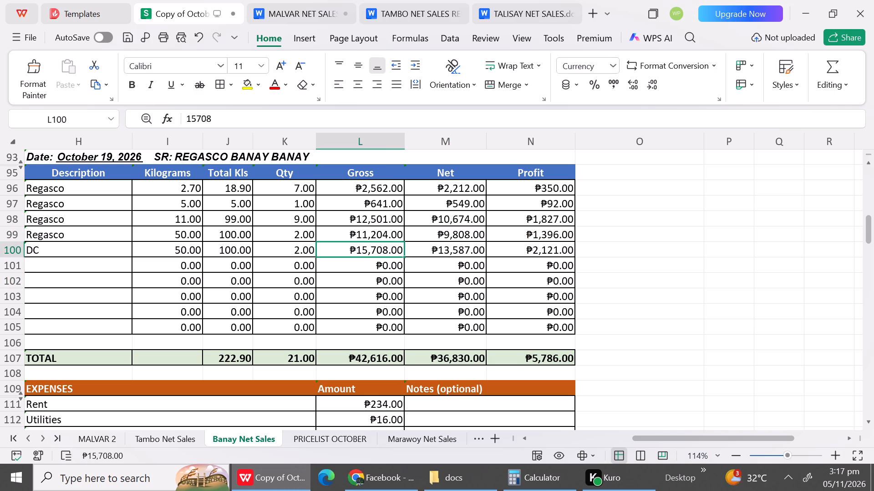
text(11)
text(65)
key(0)
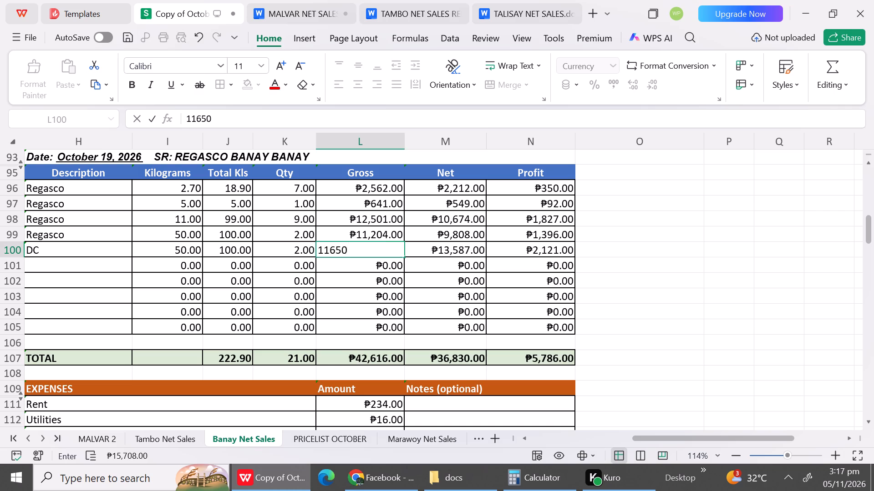
click(454, 255)
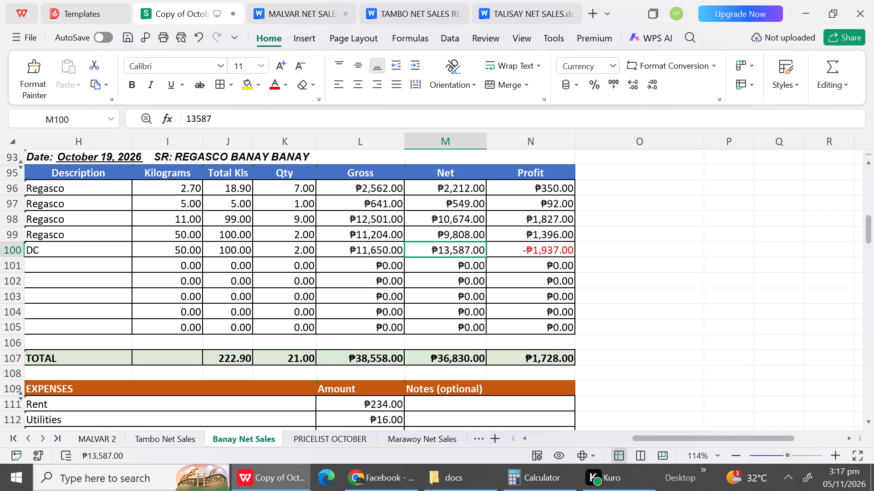
click(308, 433)
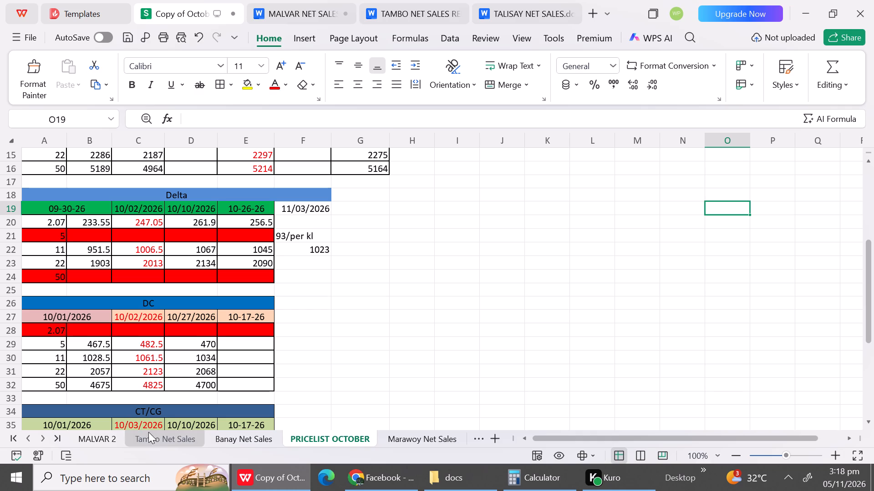
click(221, 434)
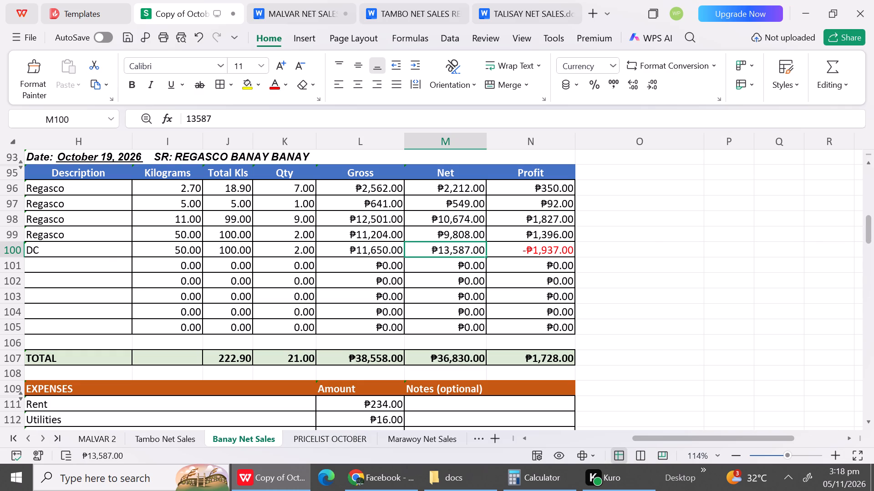
text(9650)
click(457, 317)
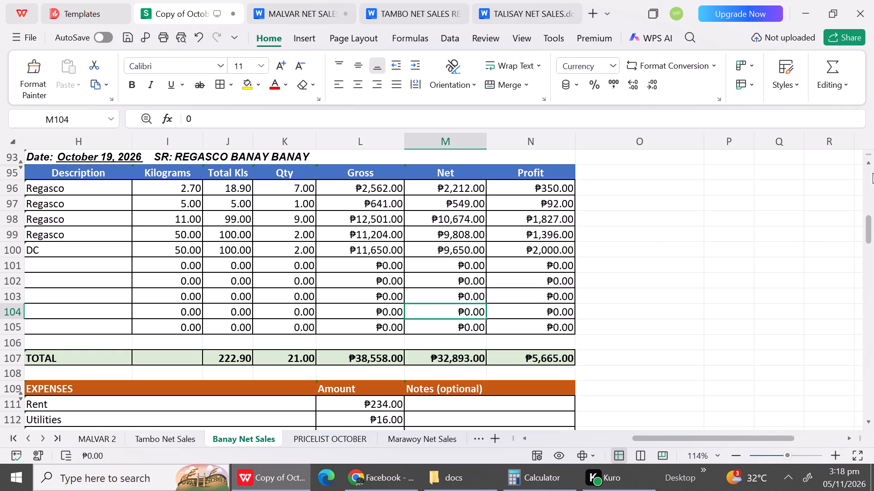
Set the Net of the DC row in the October 17 Banay report to 19300.
click(869, 176)
click(869, 176)
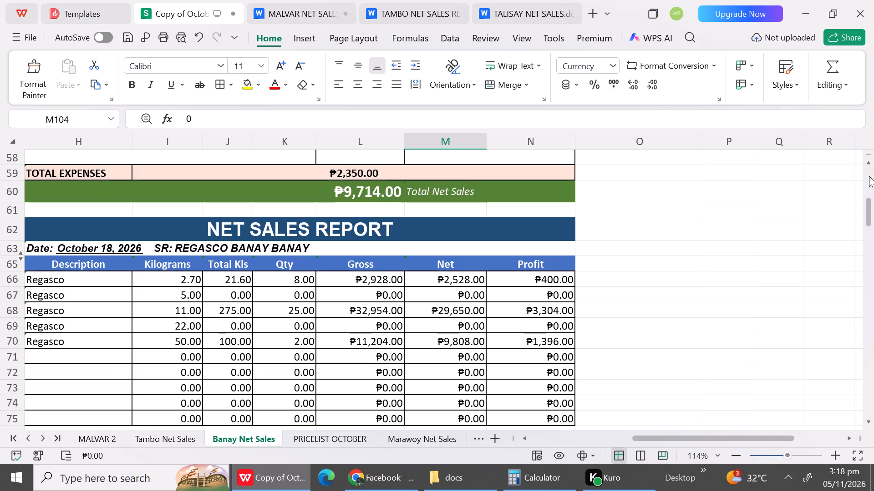
click(869, 176)
click(869, 176)
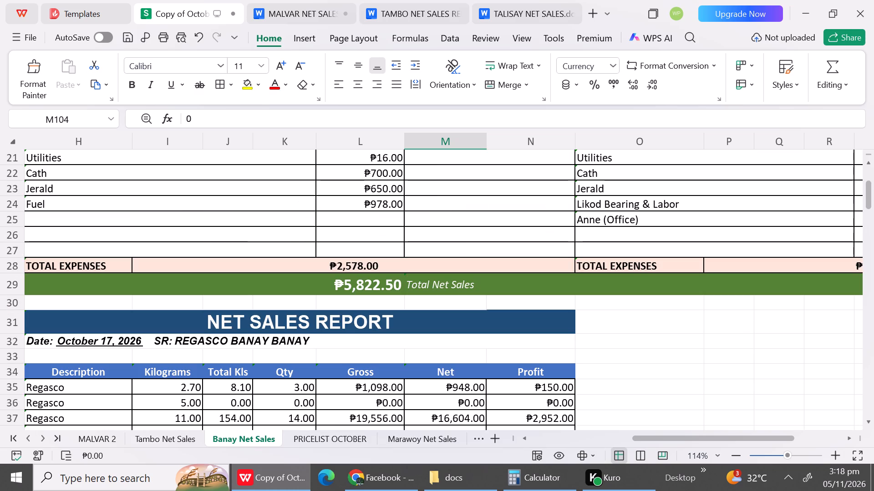
click(867, 420)
double_click(867, 420)
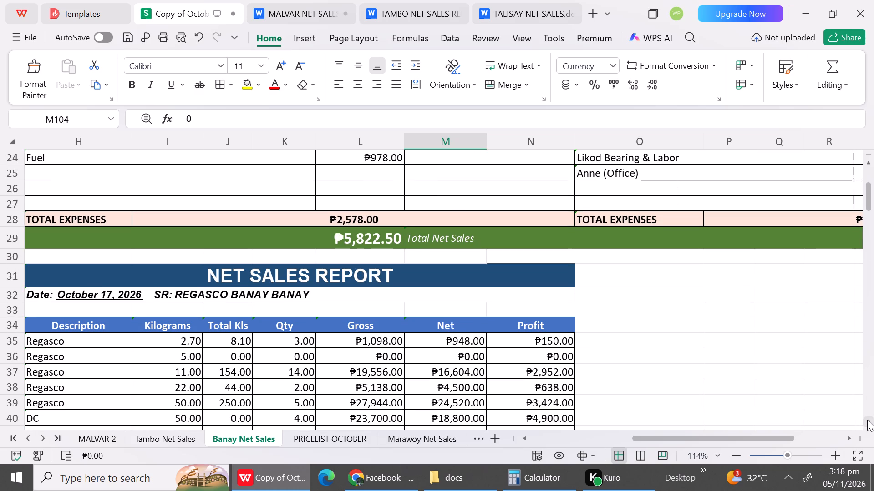
click(867, 420)
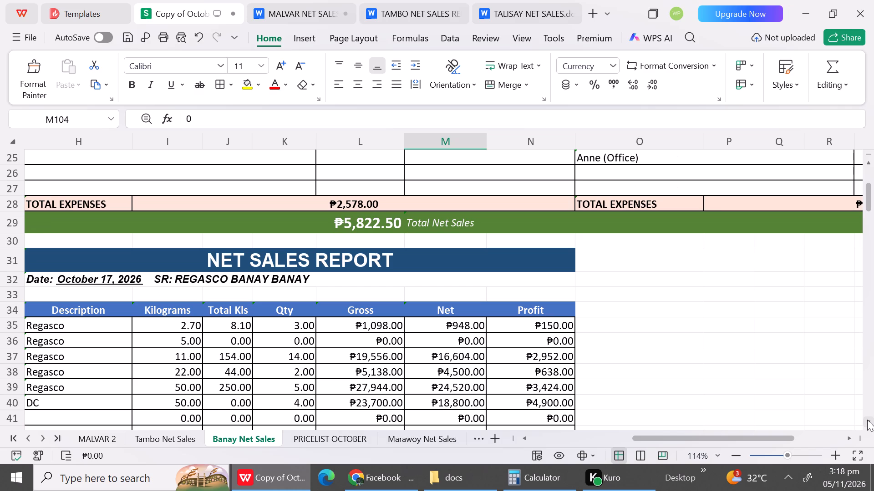
click(468, 404)
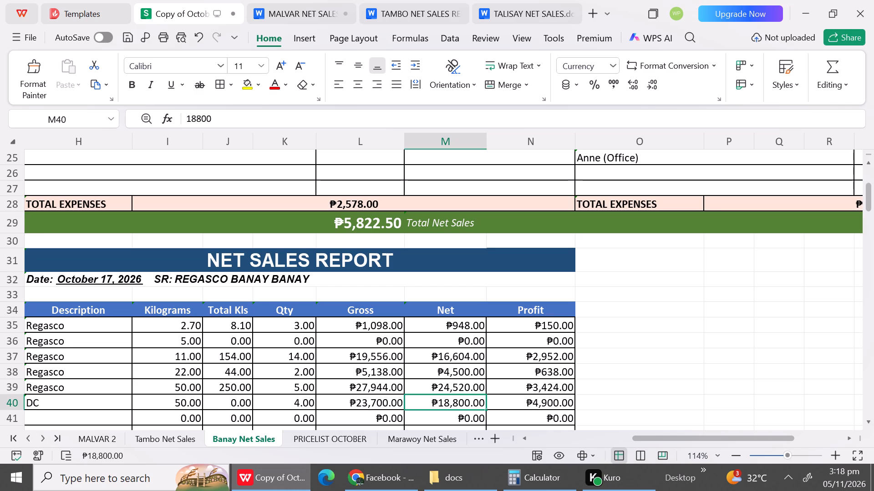
text(19)
text(300)
click(521, 412)
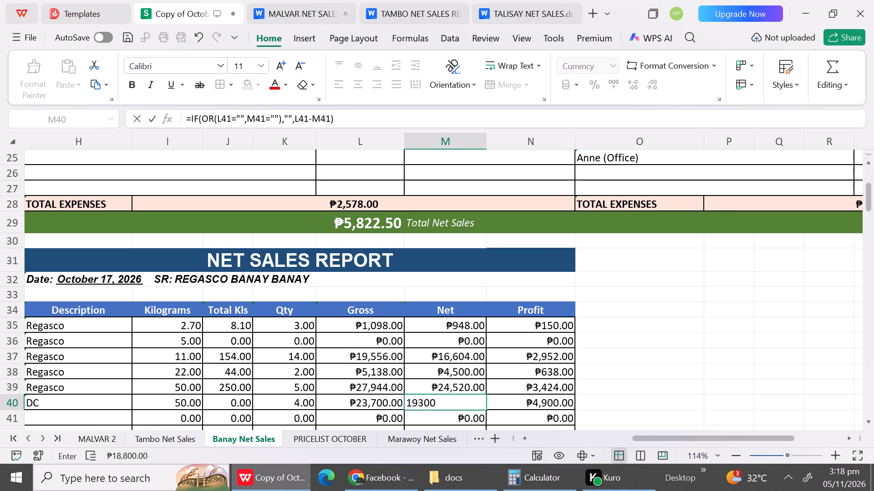
click(868, 388)
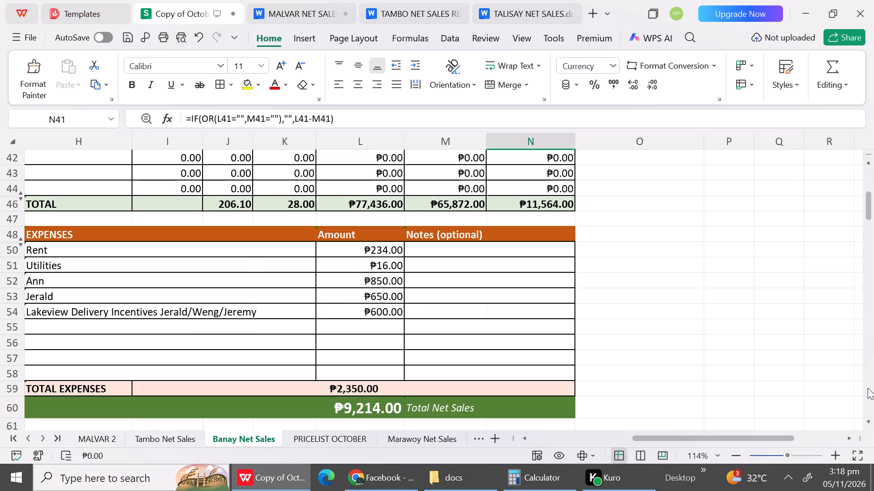
Fill row 101 of the October 19 Banay report with Description CG, Kilograms 50 and Qty 1.
click(868, 388)
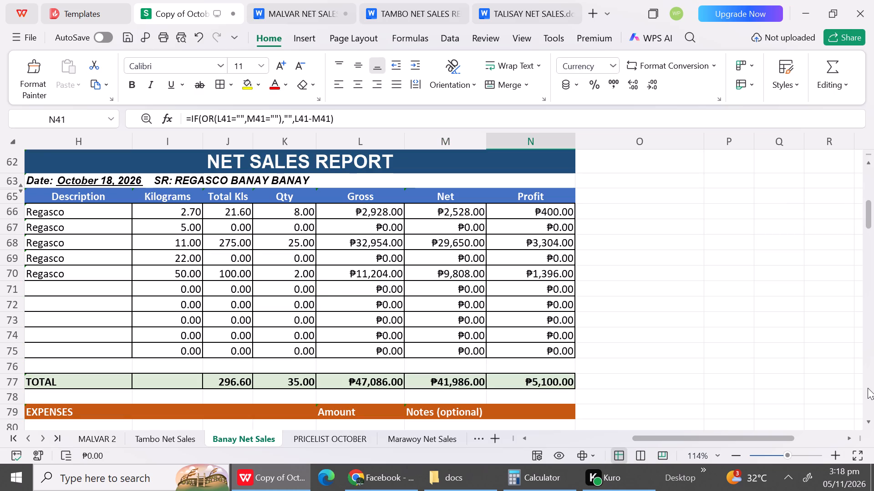
click(868, 388)
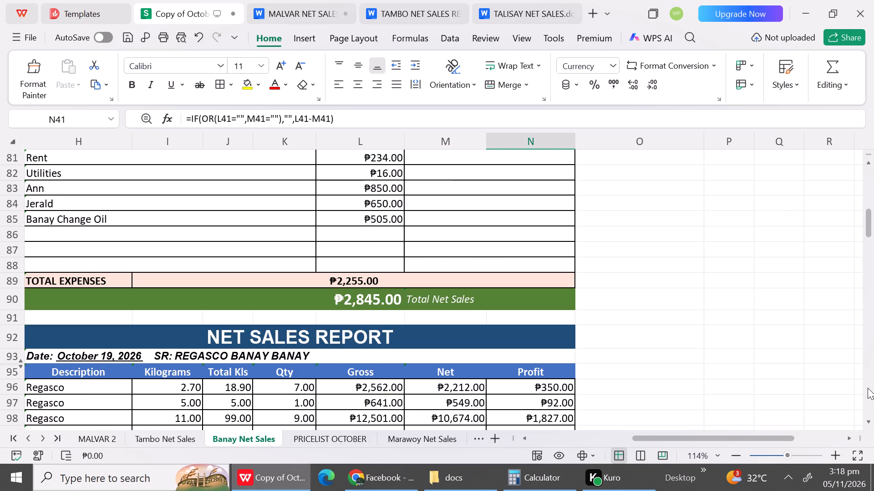
click(868, 388)
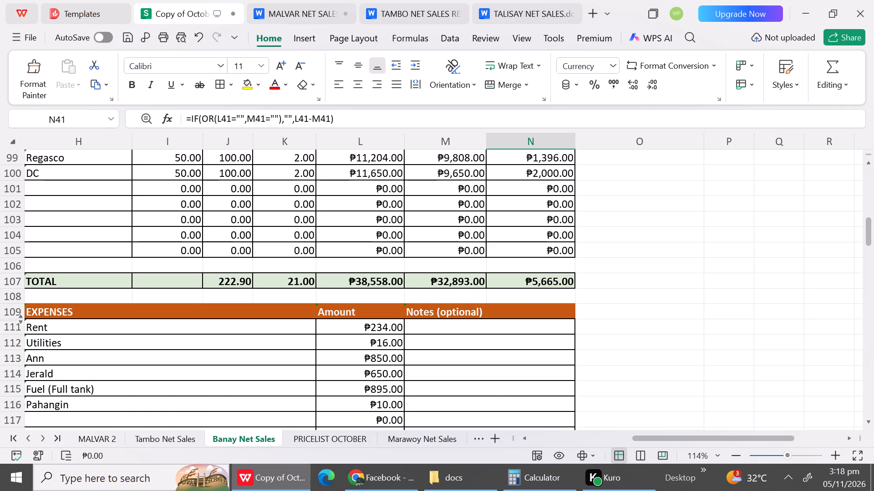
click(106, 187)
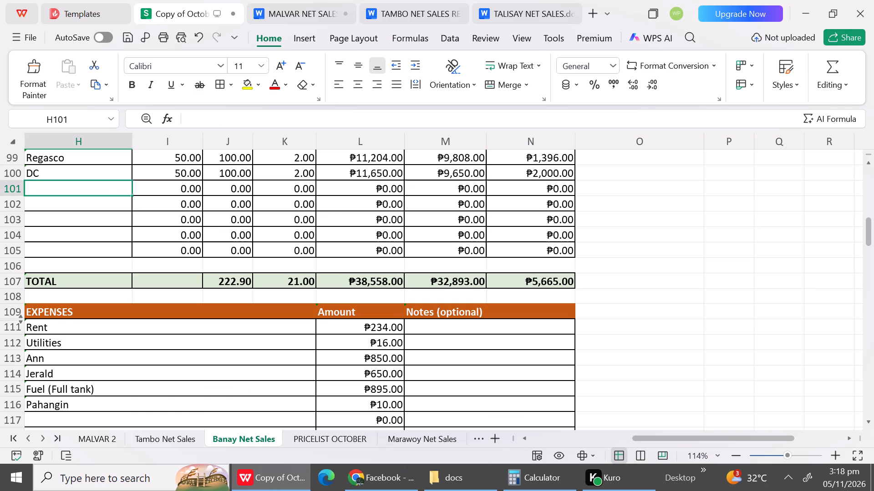
text(cg)
key(BackSpace)
key(BackSpace)
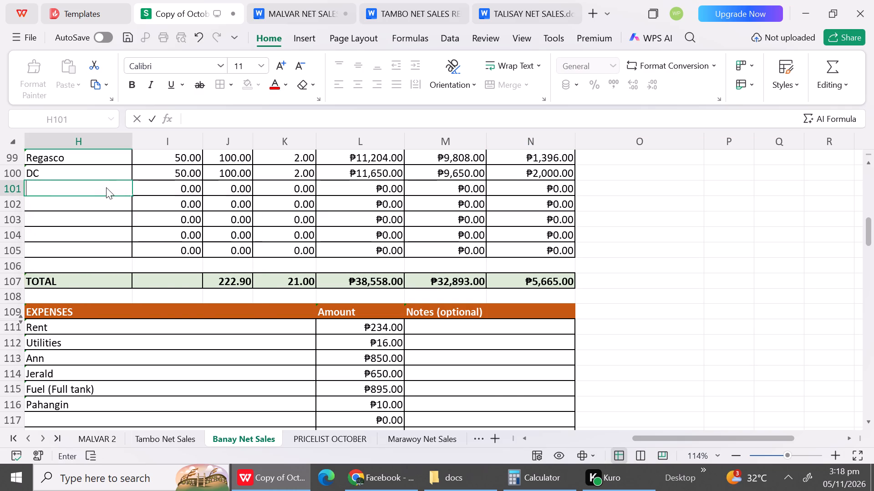
text(CG)
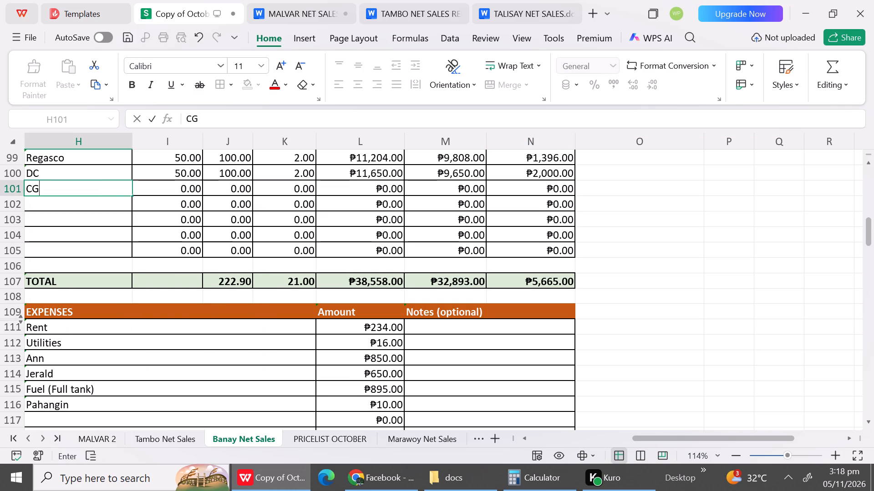
click(179, 188)
text(50)
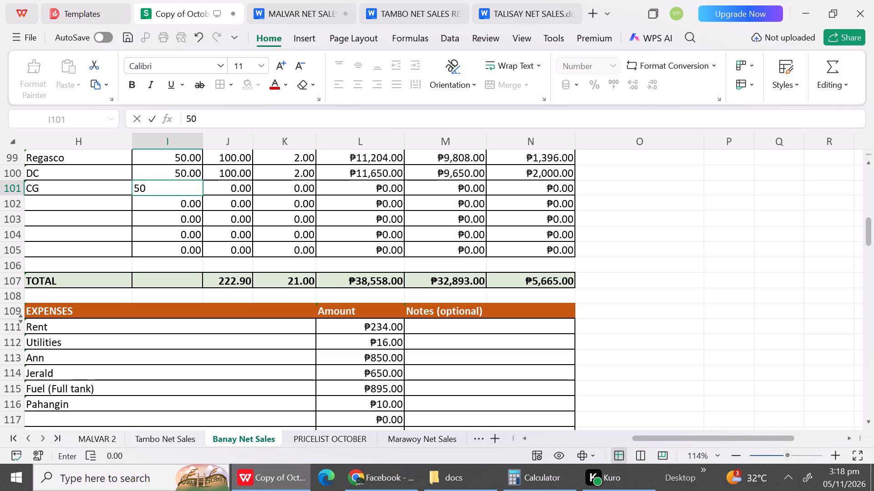
click(298, 188)
key(2)
key(BackSpace)
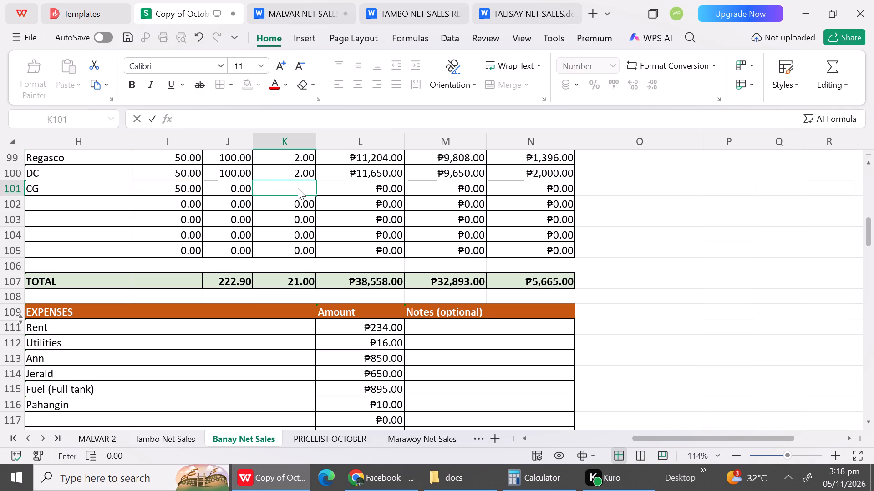
key(1)
click(352, 217)
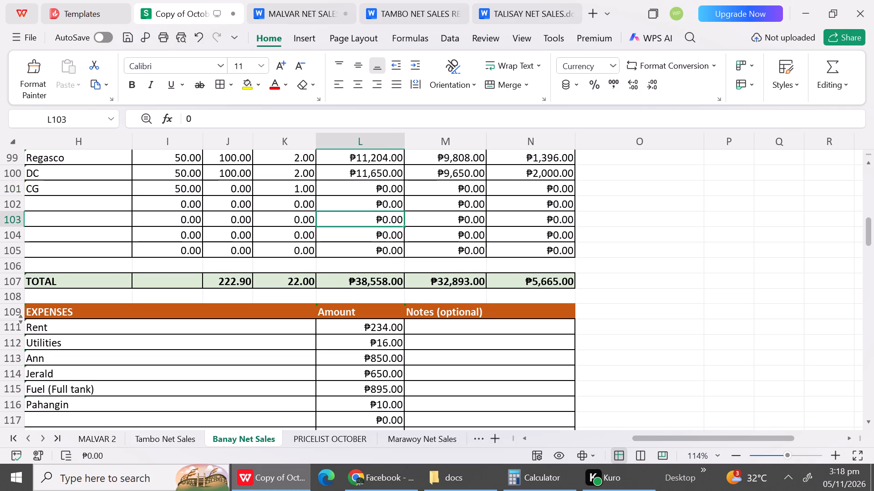
Set the October 19 CG row's Gross to 5825 and, after checking the CT/CG prices on the PRICELIST OCTOBER sheet, its Net to 4450.
click(395, 190)
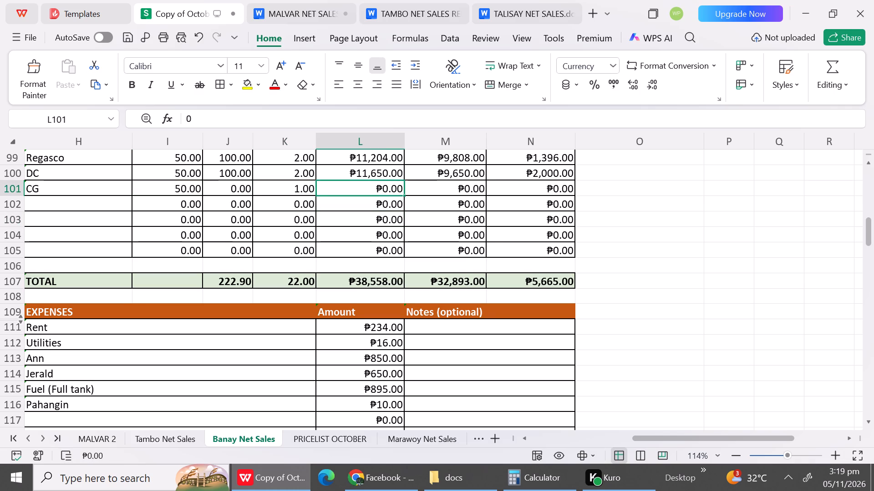
key(5)
text(825)
click(367, 242)
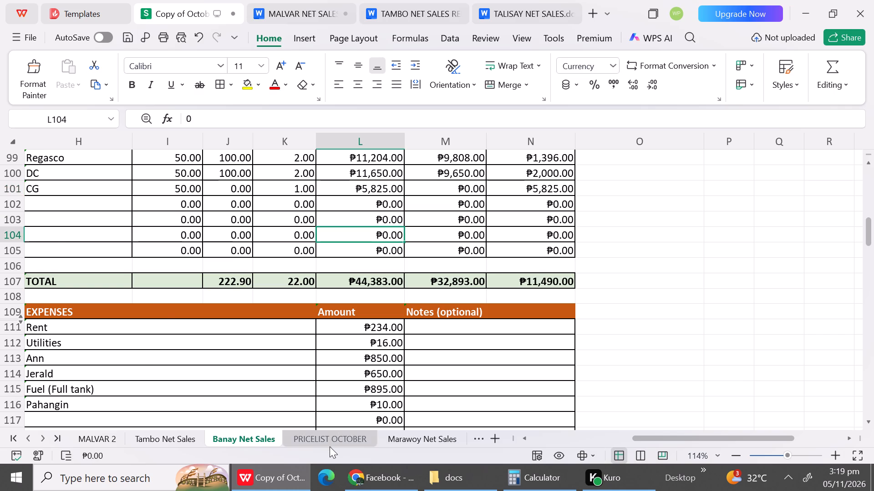
click(329, 447)
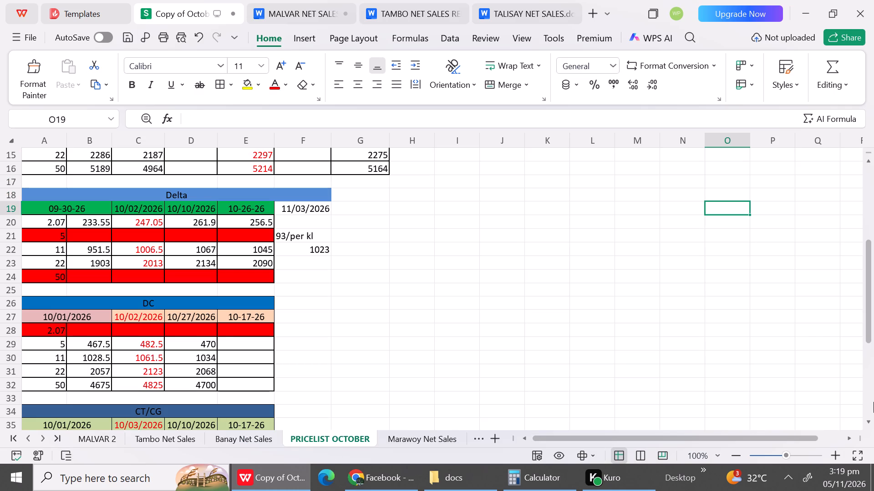
click(872, 421)
triple_click(872, 421)
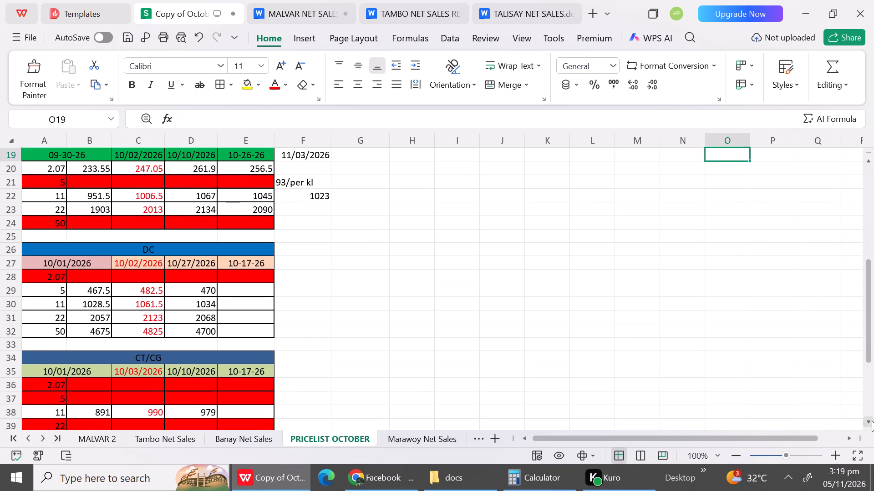
click(872, 421)
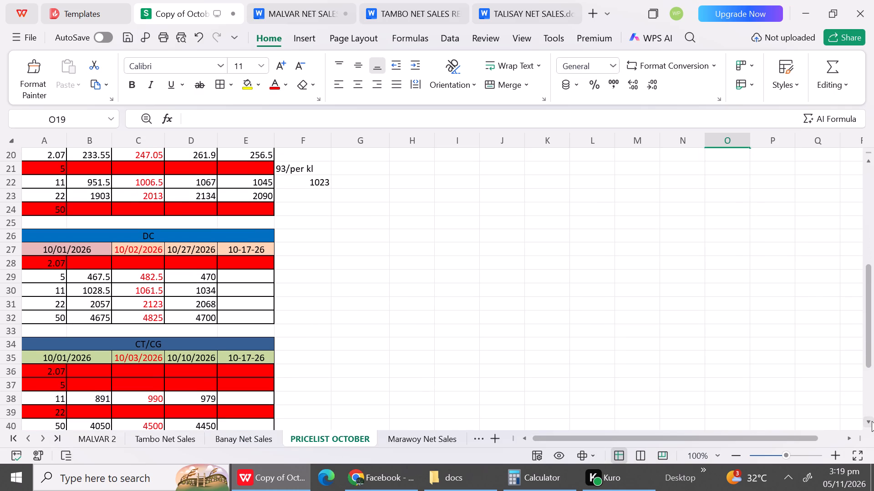
click(872, 421)
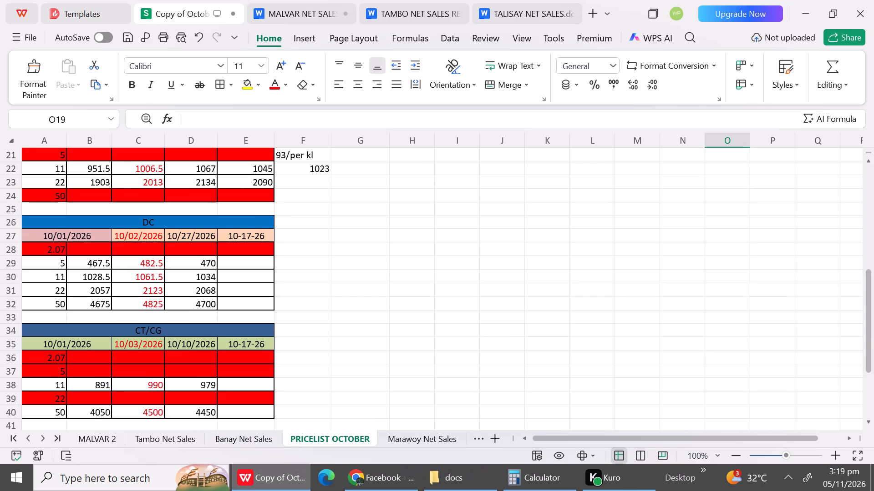
click(190, 436)
click(243, 449)
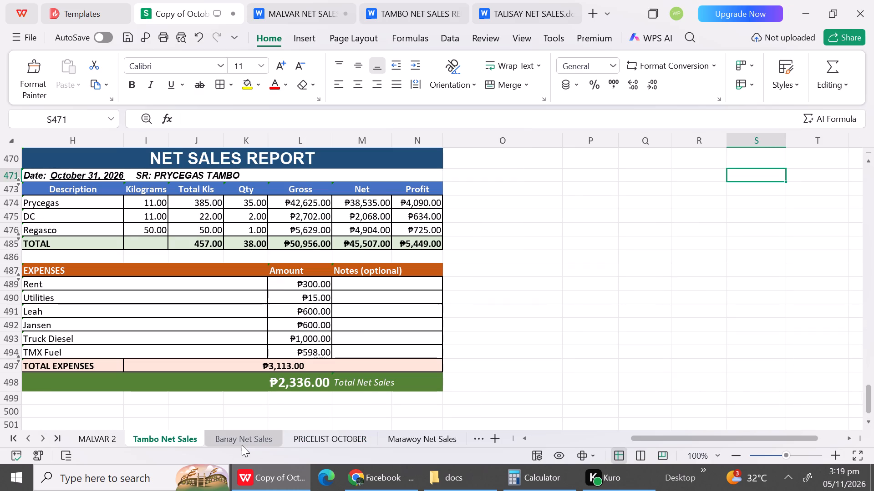
click(242, 445)
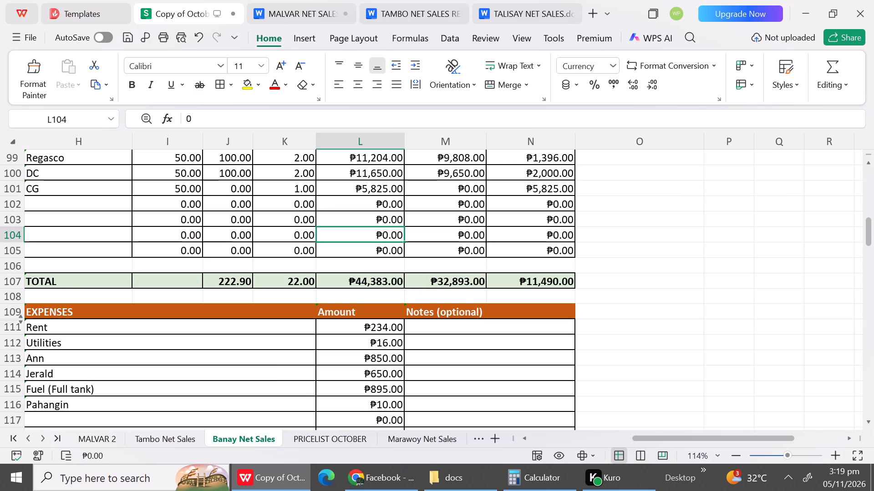
click(466, 190)
text(4450)
click(430, 244)
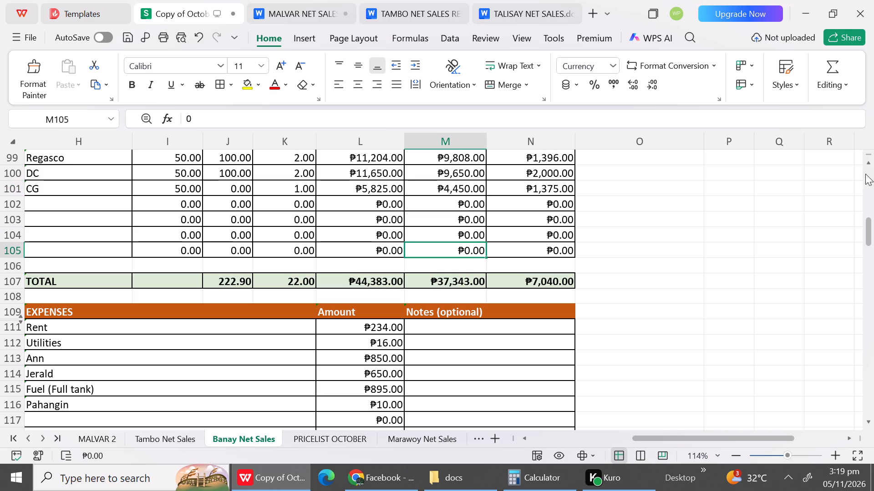
Trim the Total Kls formula in the October 19 TOTAL row back to =J96+J97+J9.
double_click(239, 283)
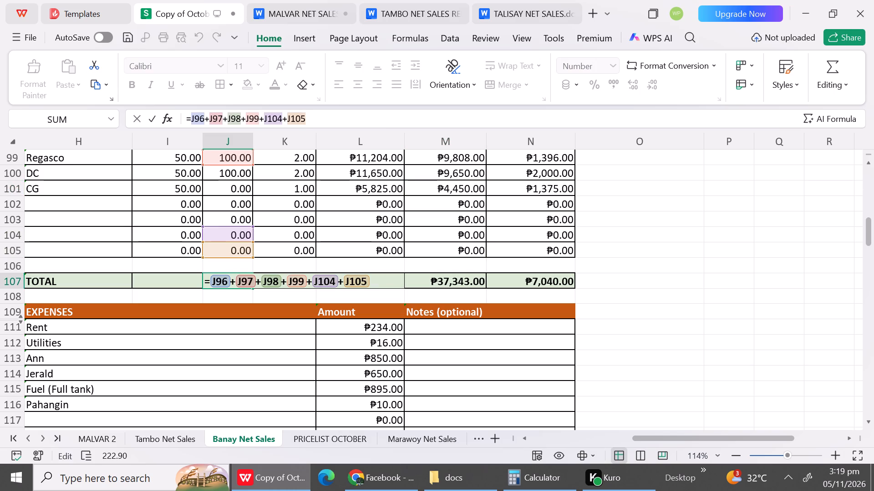
click(376, 282)
triple_click(868, 163)
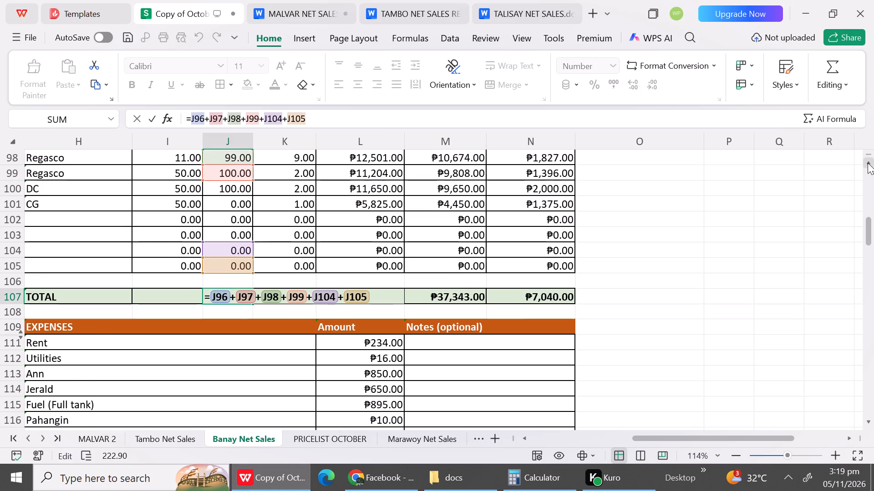
drag(868, 163, 393, 341)
click(381, 351)
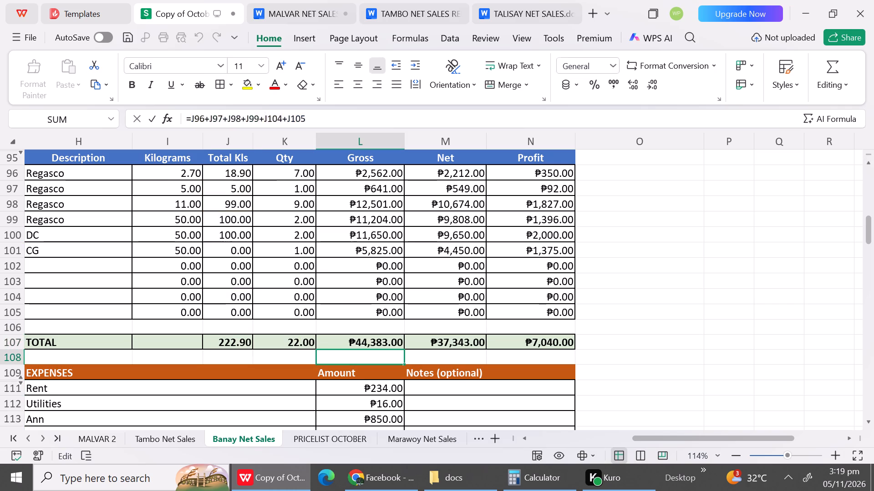
double_click(236, 347)
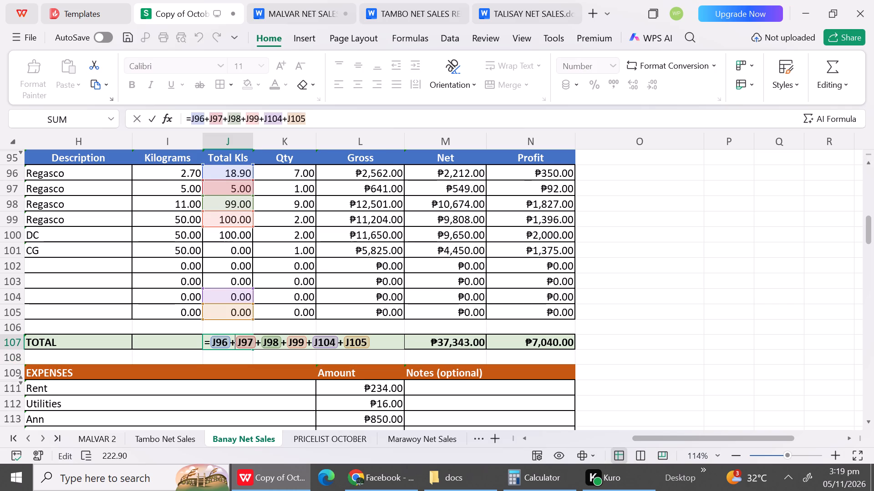
click(373, 345)
key(BackSpace)
key(BackSpace)
key(BackSpace)
key(BackSpace)
key(BackSpace)
key(BackSpace)
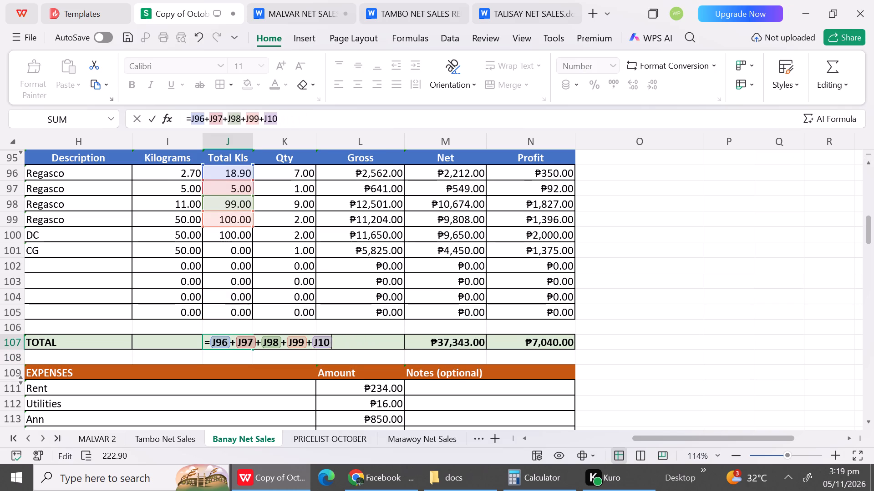
key(BackSpace)
key(BackSpace)
key(BackSpace)
key(BackSpace)
key(BackSpace)
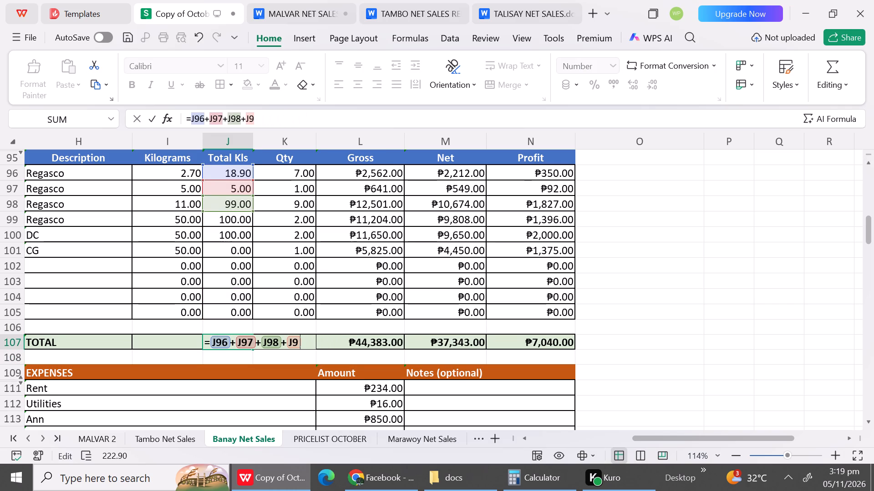
key(BackSpace)
key(BackSpace)
key(BackSpace)
key(BackSpace)
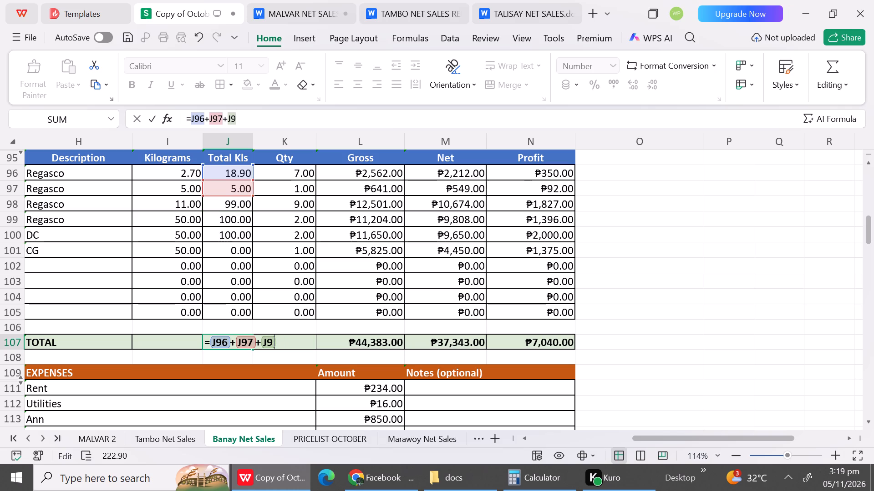
click(233, 327)
Replace the CG row's Total Kls in J101 with a formula multiplying Qty by Kilograms, =K101*I101.
double_click(229, 245)
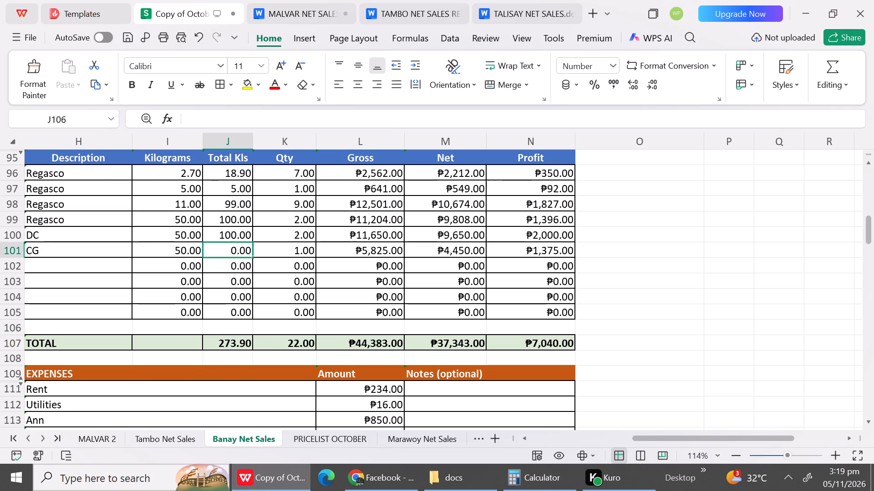
key(BackSpace)
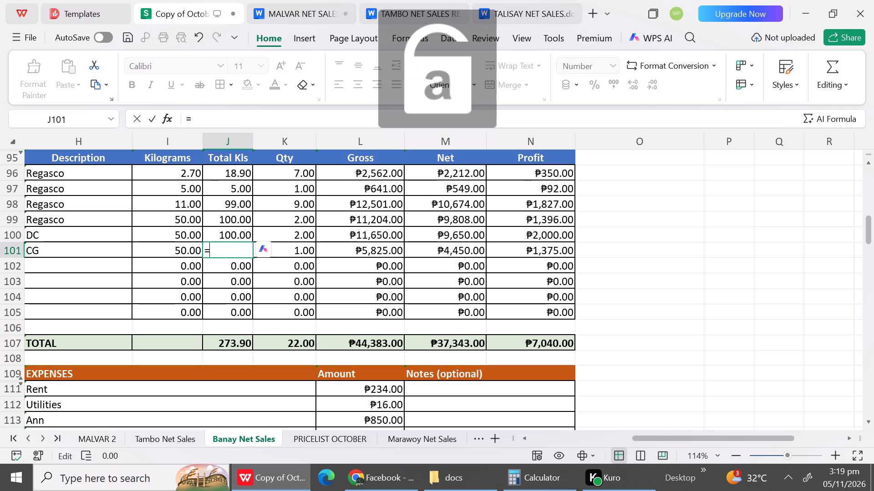
click(294, 248)
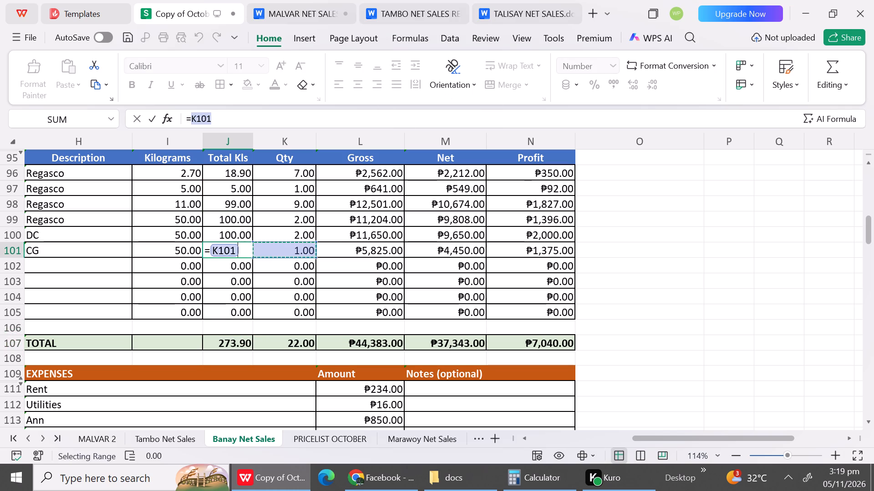
key(shift+asterisk)
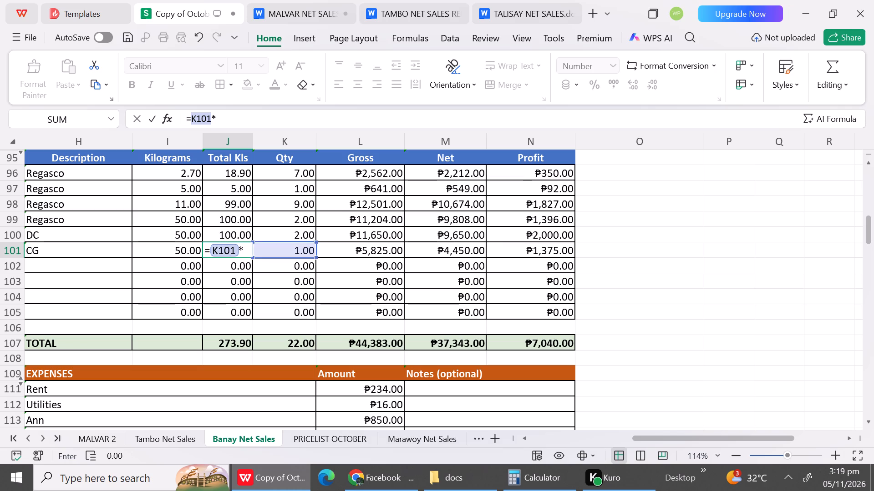
click(186, 253)
key(Return)
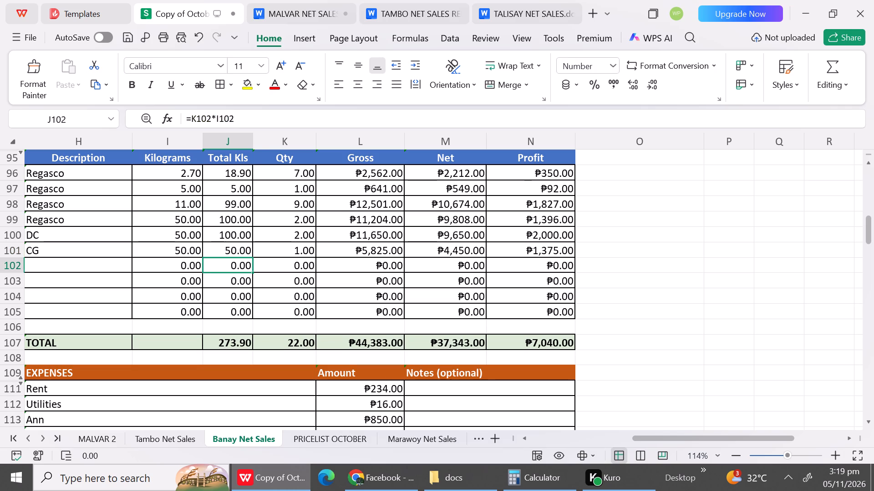
Extend the October 19 Total Kls formula in J107 with J98, J99, J100 and J101, giving =J96+J97+J9+J98+J99+J100+J101.
triple_click(243, 346)
click(287, 345)
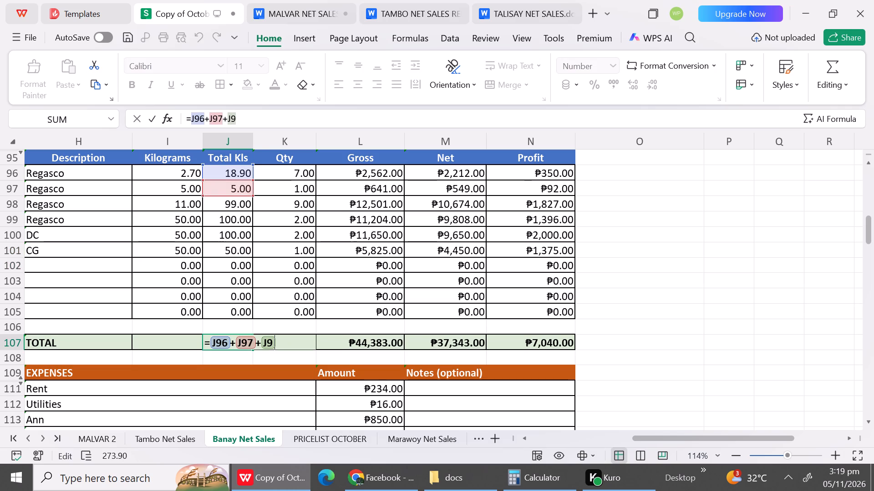
key(shift+plus)
click(238, 203)
key(shift+plus)
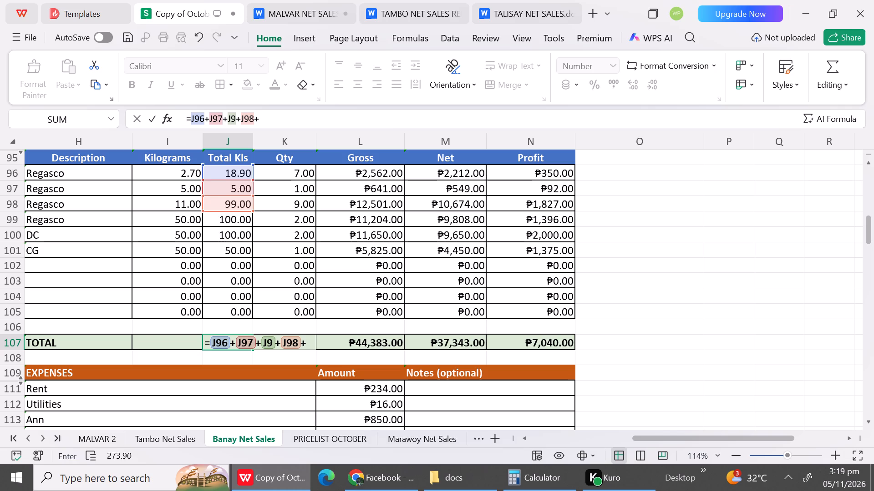
click(237, 221)
key(shift+plus)
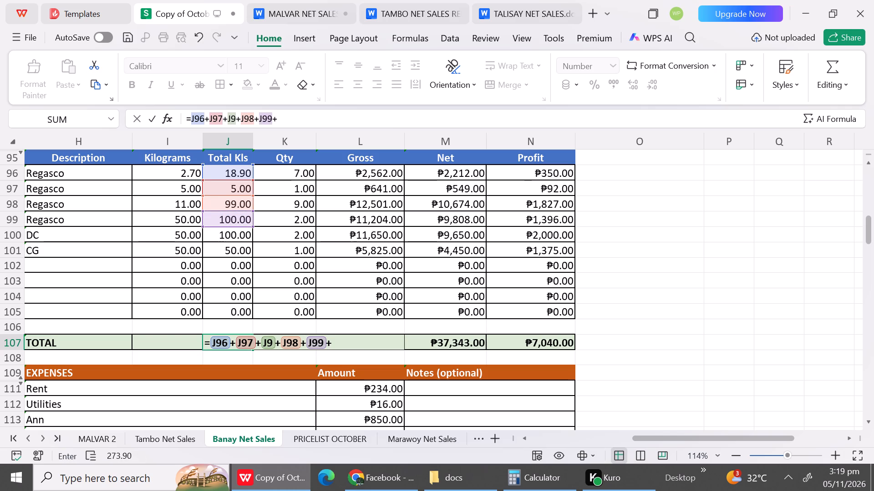
click(237, 234)
key(shift+plus)
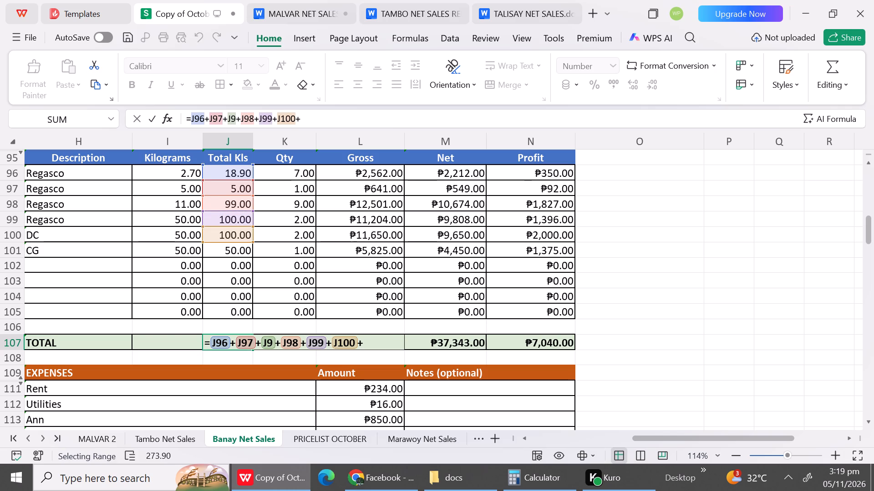
click(236, 253)
key(Return)
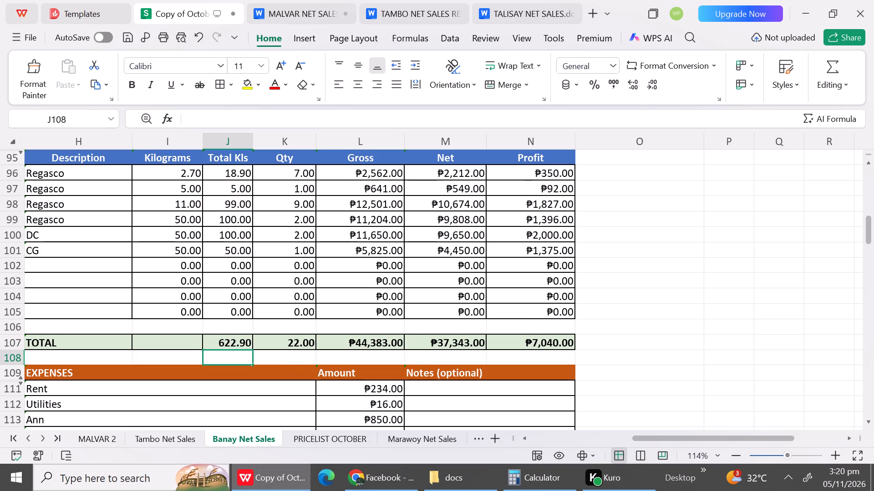
Replace the October 19 Fuel (Full tank) expense with "Change Sprocket Set | chain| Labor" and set its Amount to 1270.
click(870, 426)
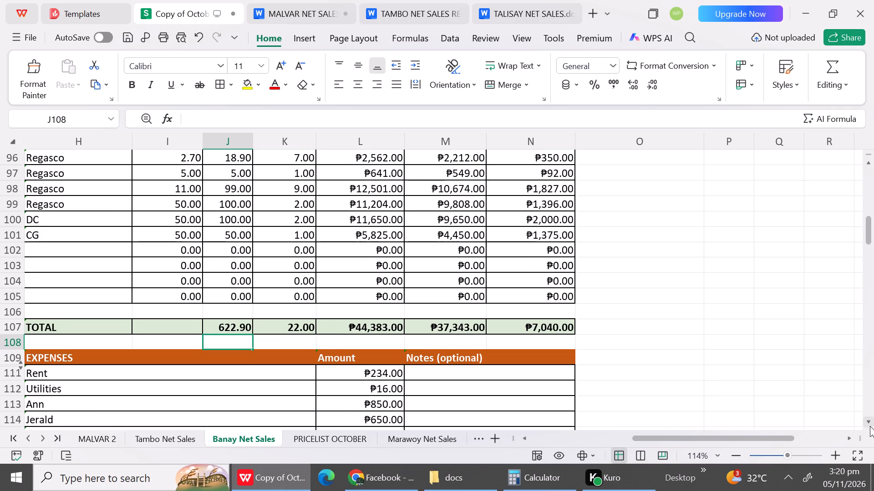
triple_click(870, 426)
triple_click(870, 426)
double_click(870, 426)
click(870, 426)
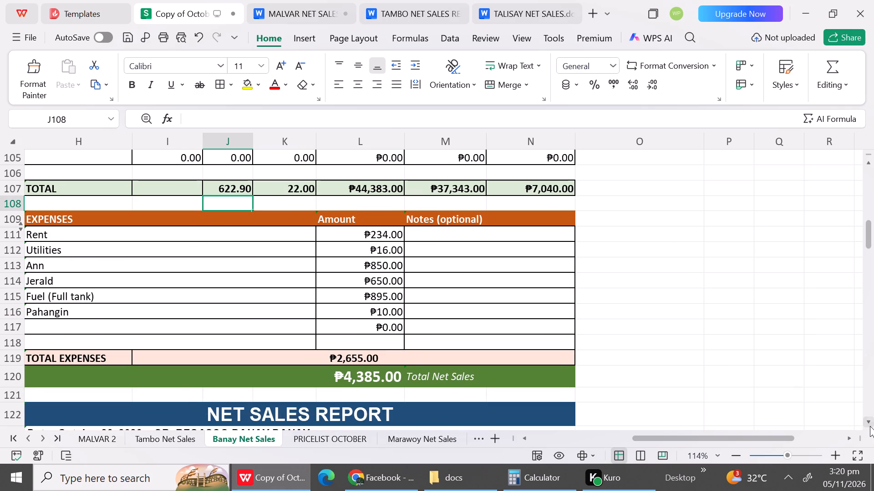
click(53, 267)
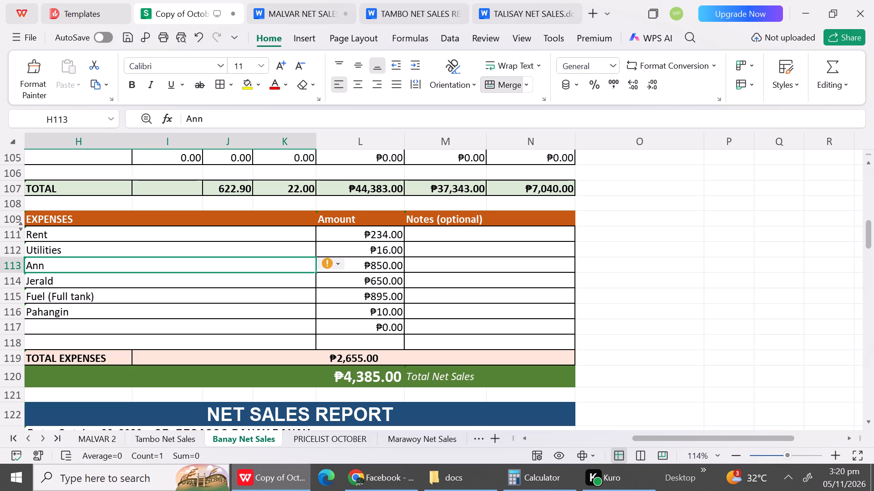
click(57, 286)
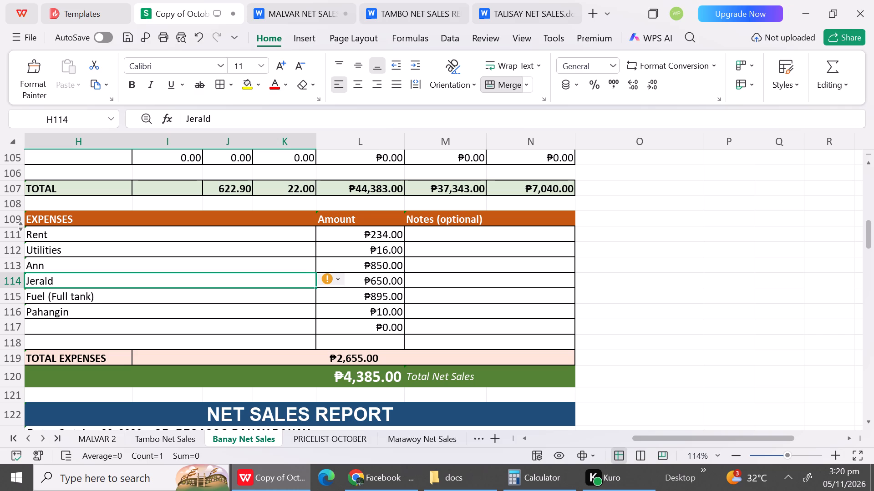
click(54, 301)
text(Chn)
key(BackSpace)
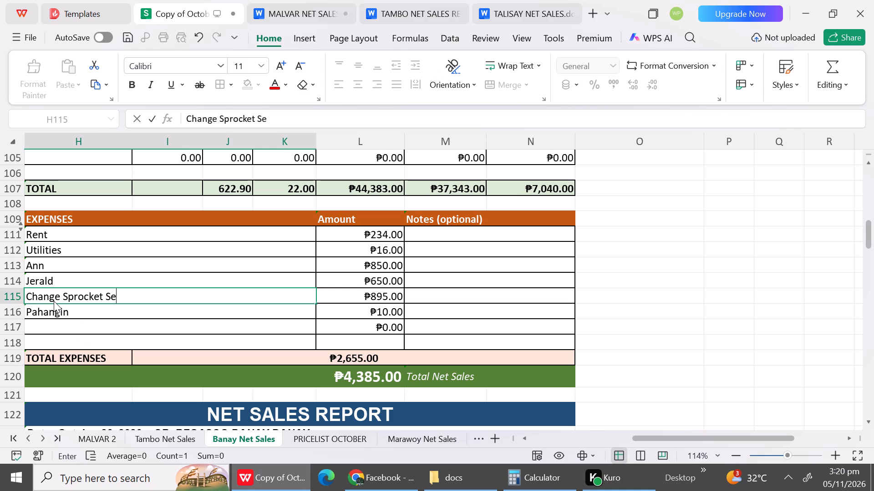
key(space)
text(|)
key(space)
text(chauin)
key(BackSpace)
key(BackSpace)
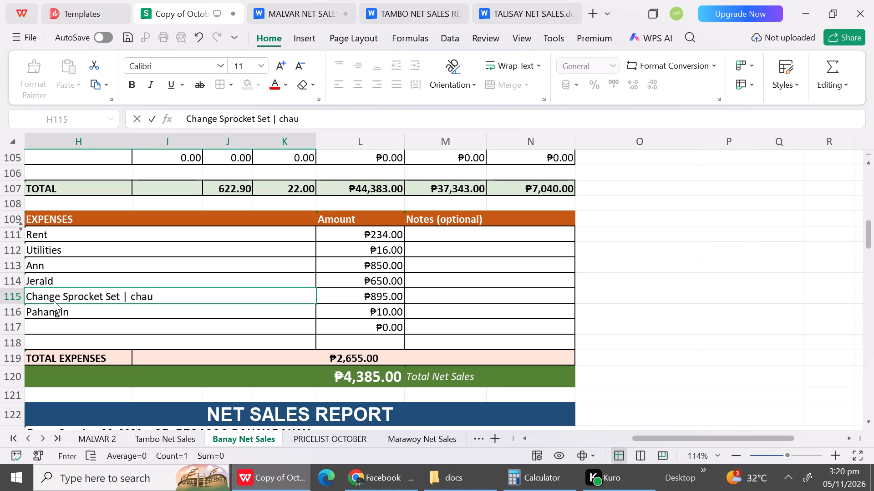
key(BackSpace)
text(ib)
key(BackSpace)
text(n|)
key(space)
text(Labor)
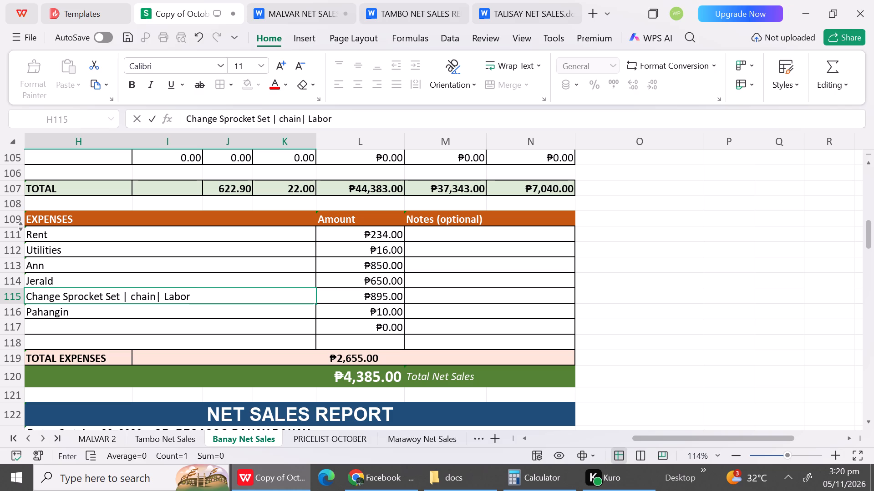
click(386, 298)
text(1270)
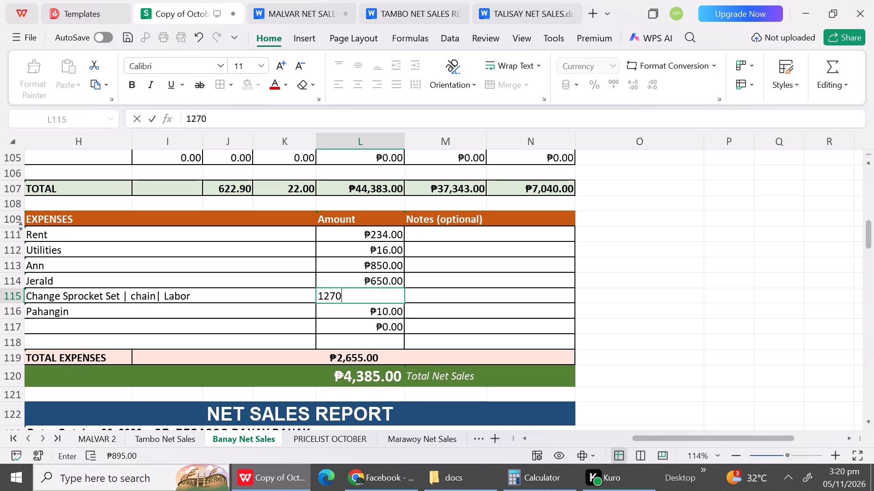
Replace the October 19 Pahangin expense with "Mineral Water (Refilled)" and set its Amount to 35.
click(208, 311)
text(Minera)
double_click(208, 311)
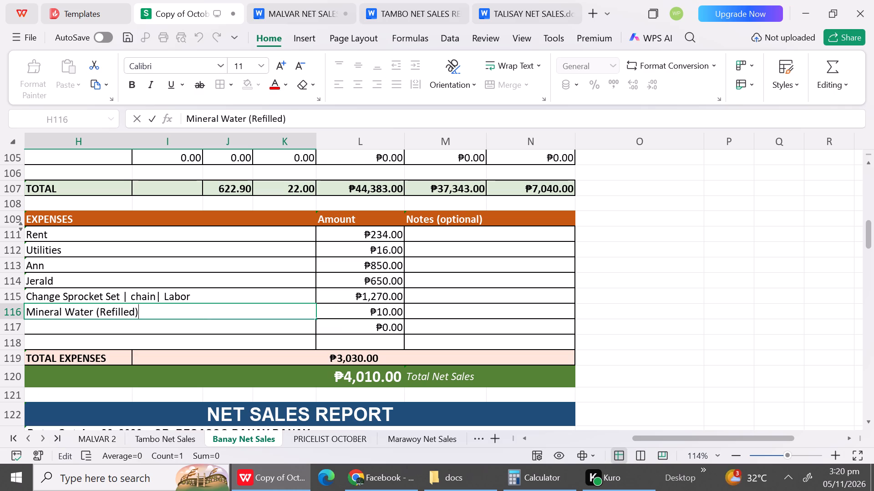
click(366, 317)
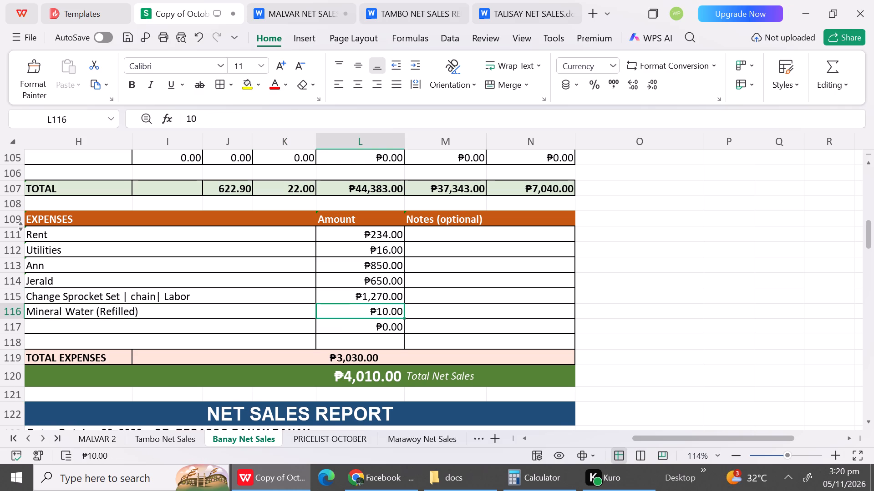
key(3)
key(5)
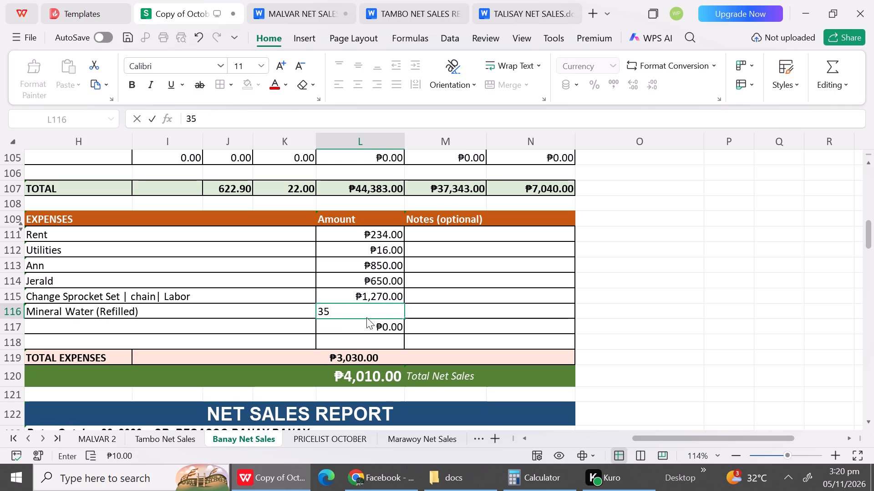
click(530, 321)
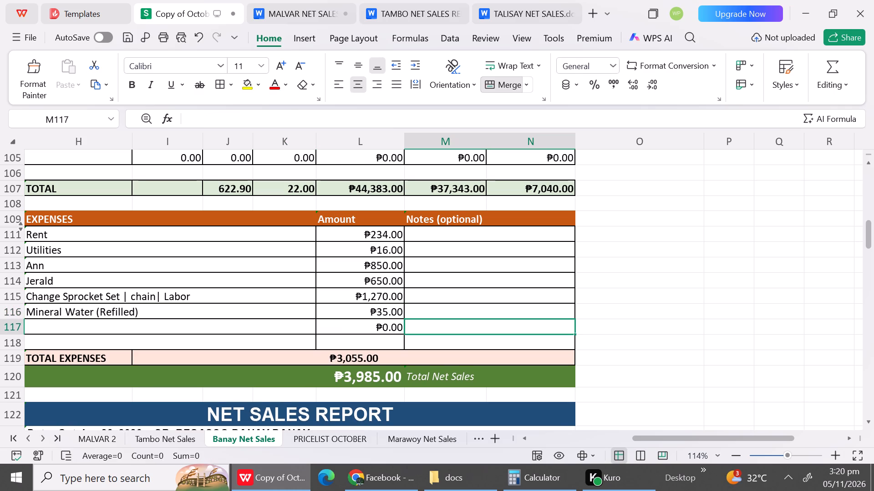
Hide the blank row 124 between the date line and the table header of the October 20 report.
triple_click(866, 417)
triple_click(866, 417)
triple_click(866, 417)
triple_click(866, 417)
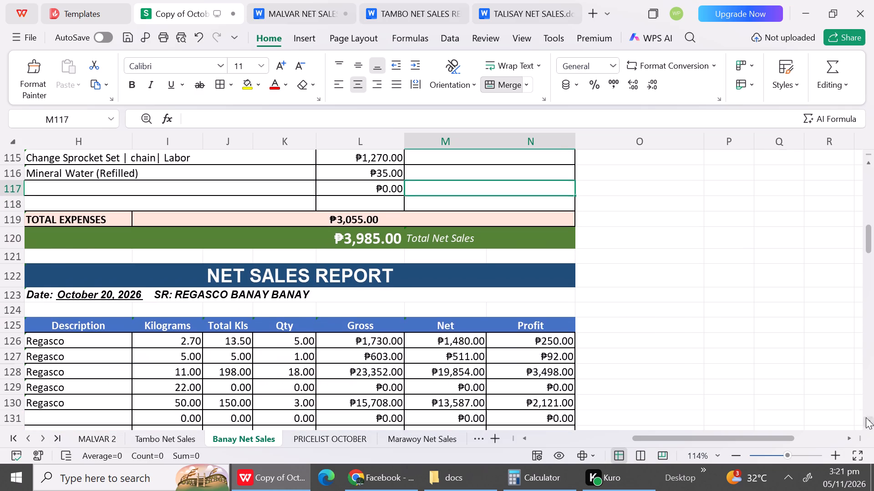
click(866, 417)
click(866, 417)
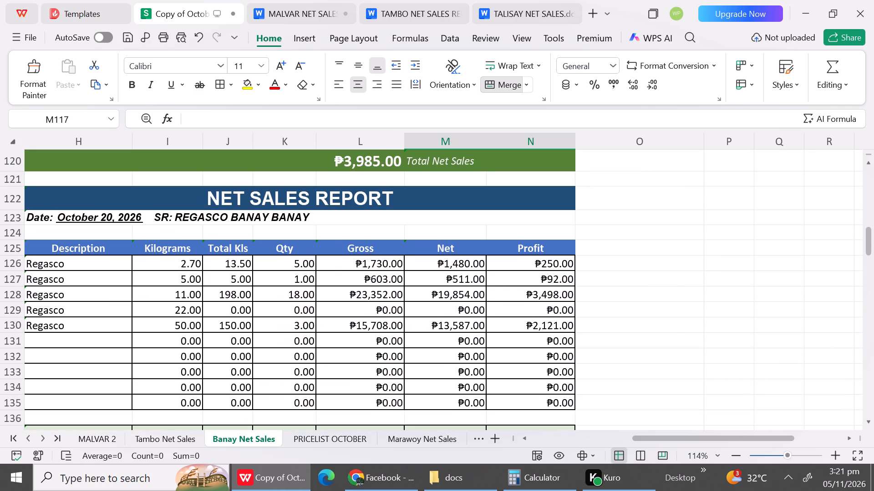
double_click(18, 232)
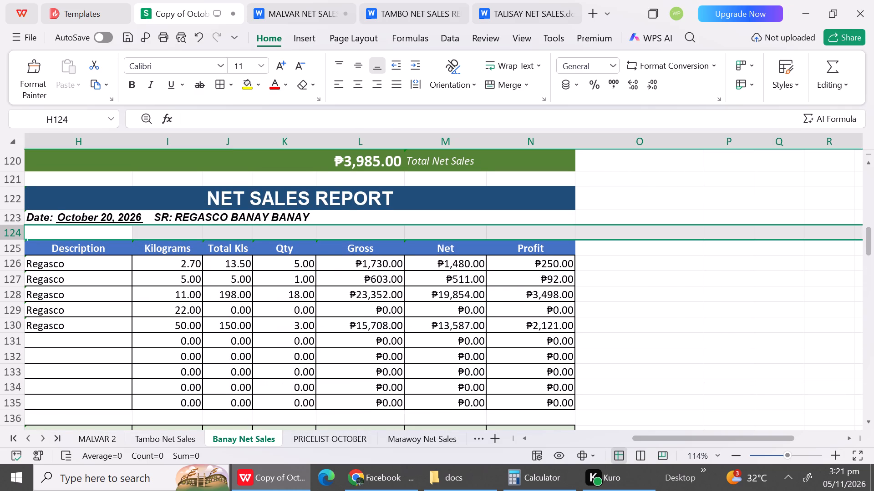
click(10, 235)
right_click(10, 235)
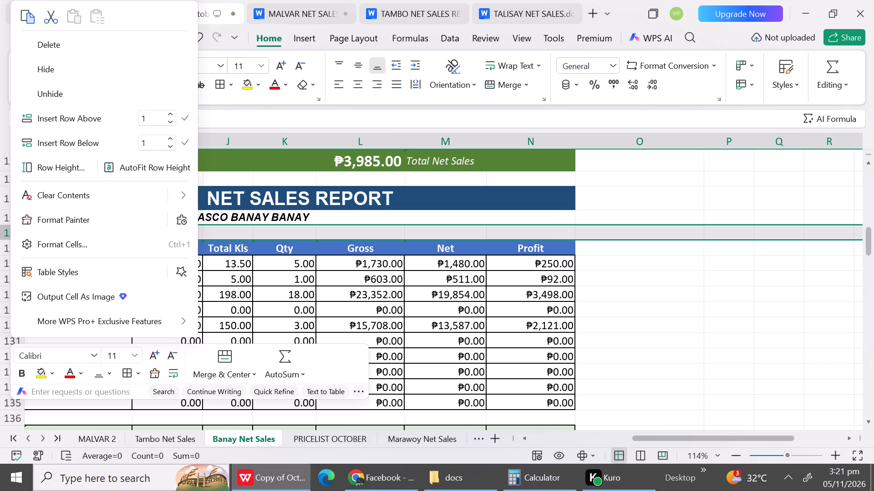
click(54, 68)
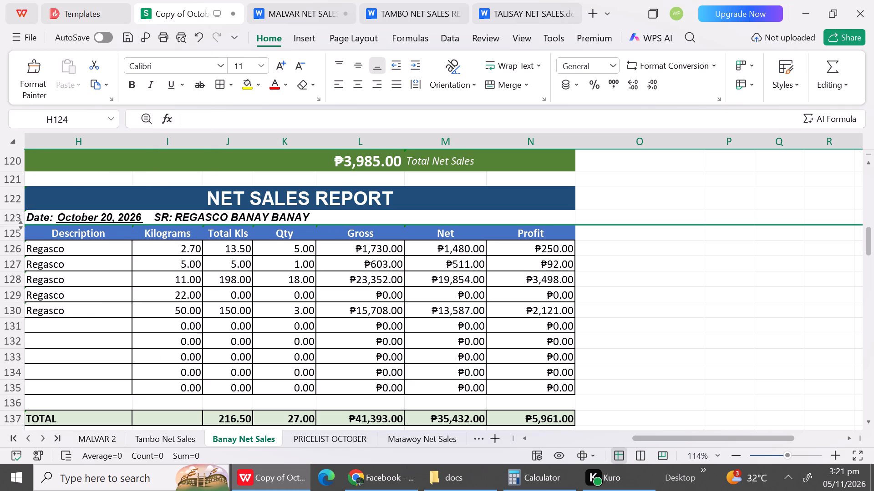
Look over the October 5 report beside the October 20 report and return to the October 20 table.
click(527, 440)
triple_click(527, 440)
triple_click(527, 440)
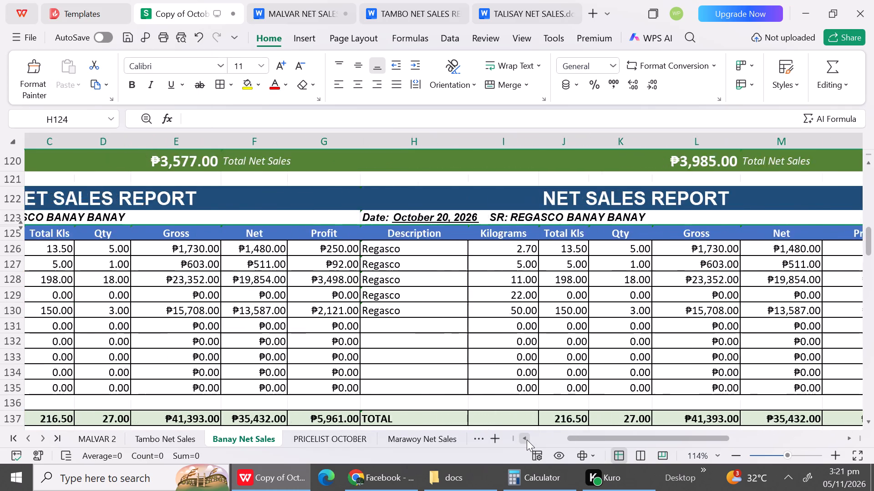
triple_click(527, 440)
click(527, 440)
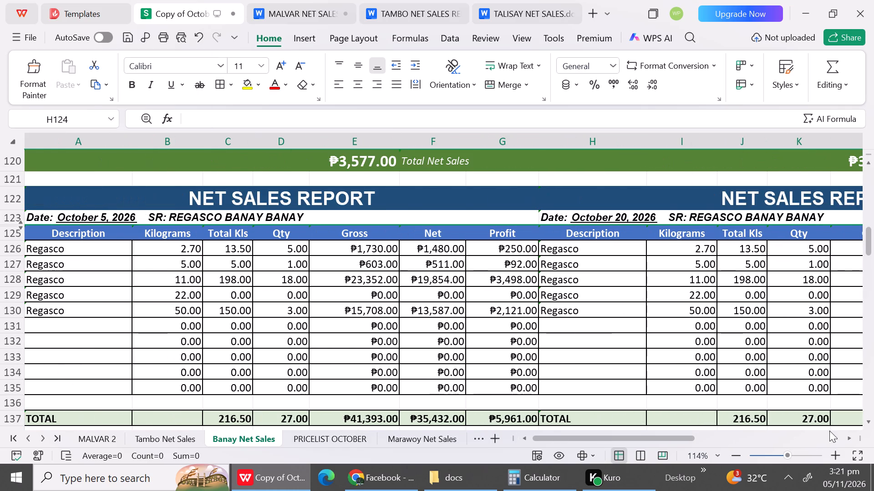
triple_click(850, 442)
click(850, 442)
click(850, 442)
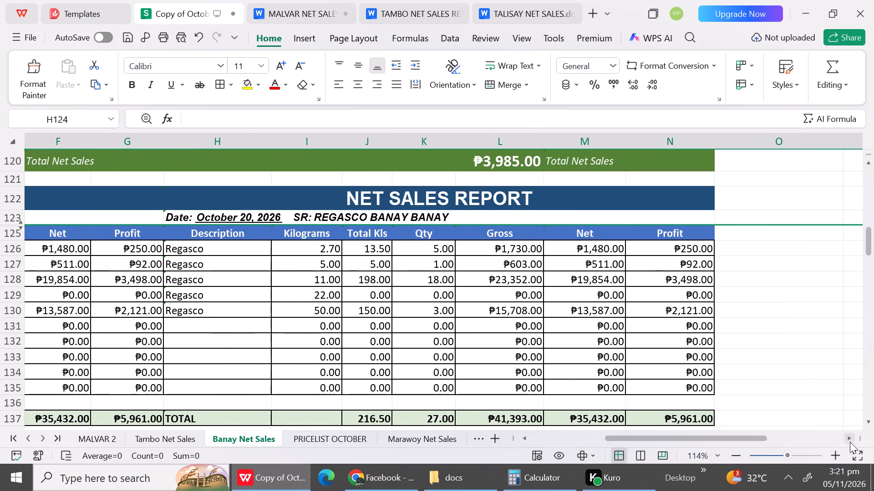
click(850, 442)
click(850, 442)
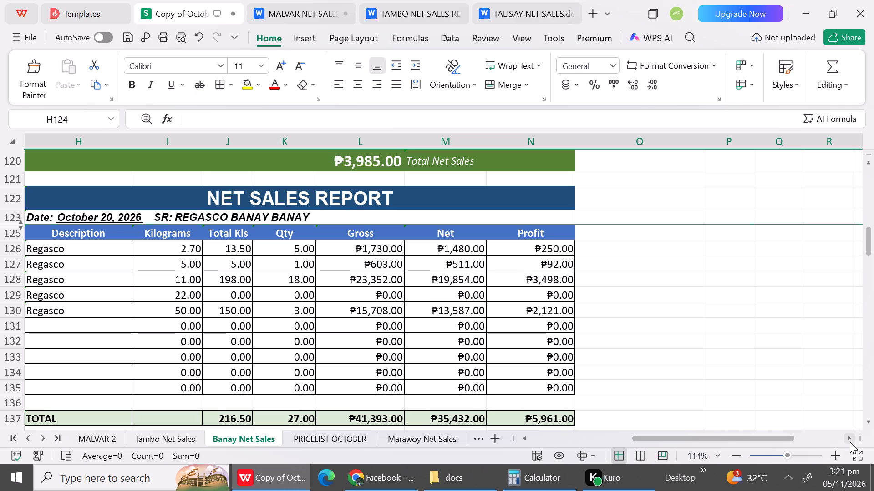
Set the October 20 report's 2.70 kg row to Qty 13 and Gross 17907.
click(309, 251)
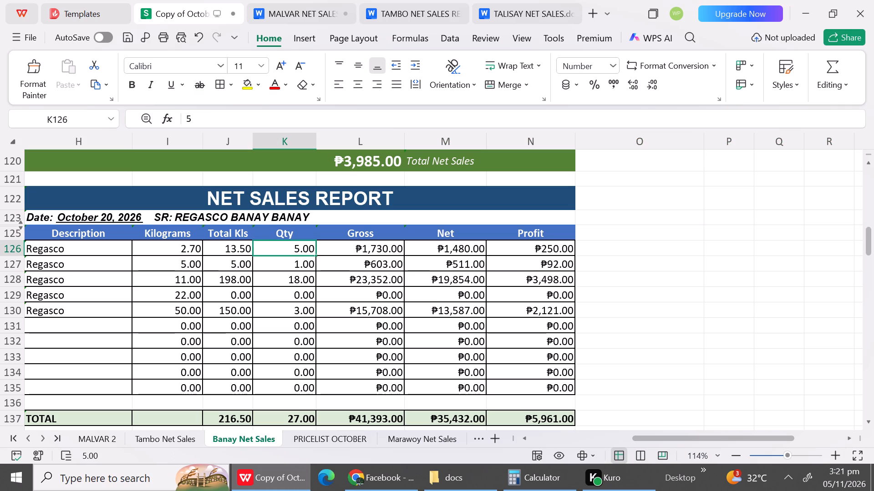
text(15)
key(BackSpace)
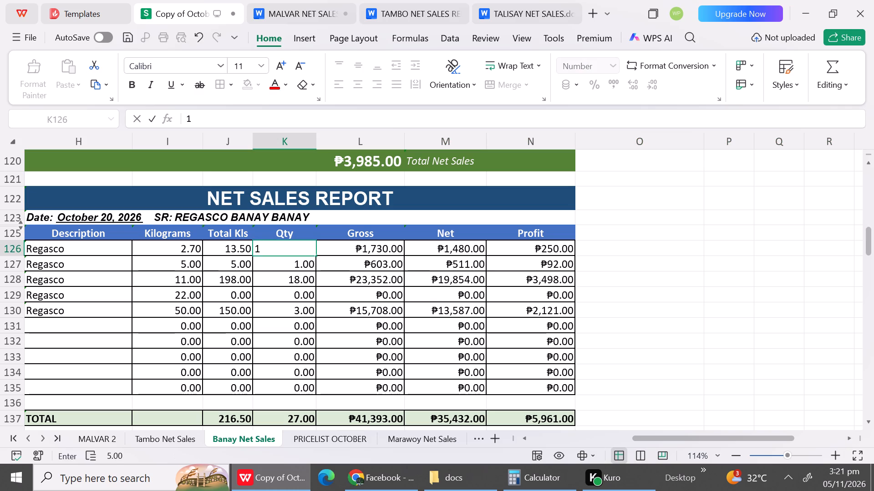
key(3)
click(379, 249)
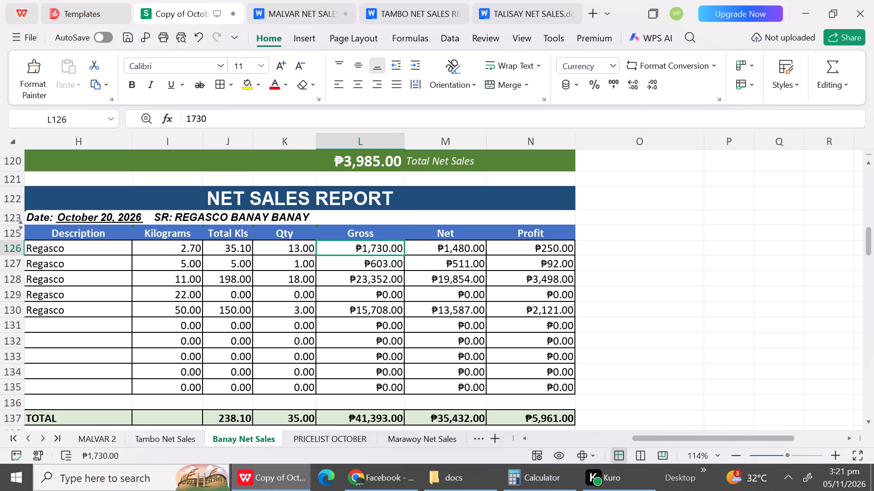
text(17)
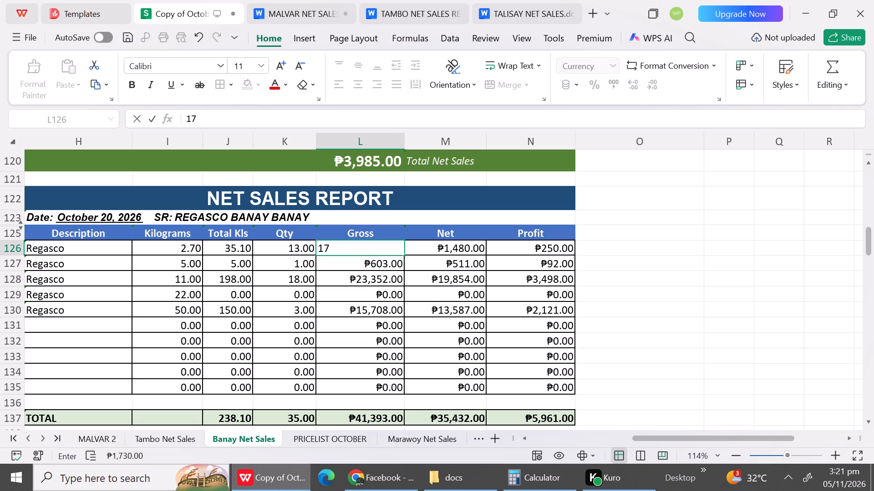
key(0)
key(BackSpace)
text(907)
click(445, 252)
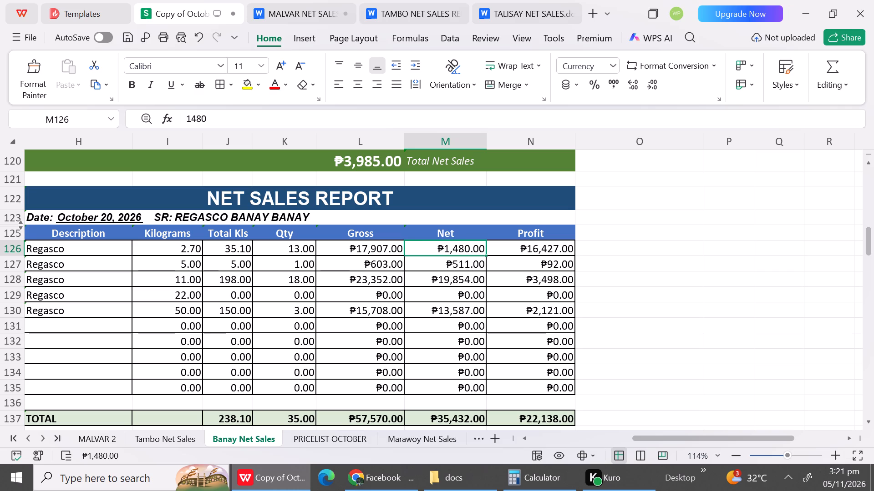
Set the Gross of the October 20 report's 2.70 kg row to 1464.
click(343, 247)
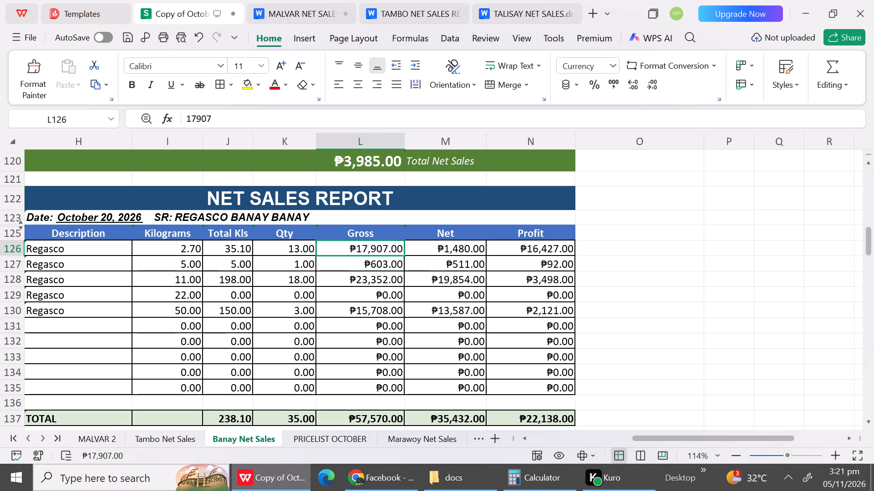
key(1)
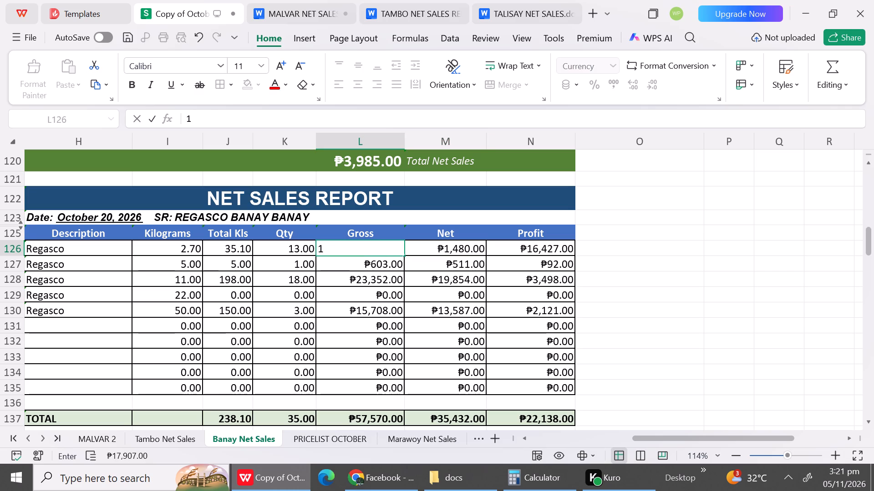
text(464)
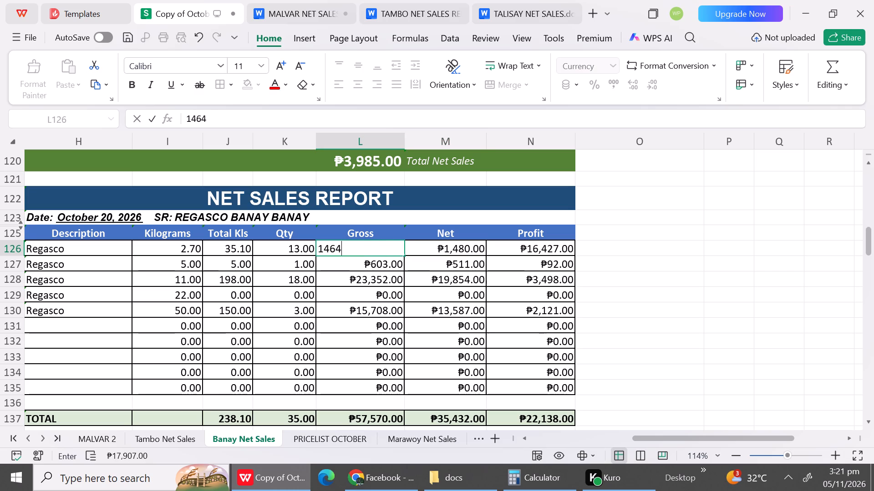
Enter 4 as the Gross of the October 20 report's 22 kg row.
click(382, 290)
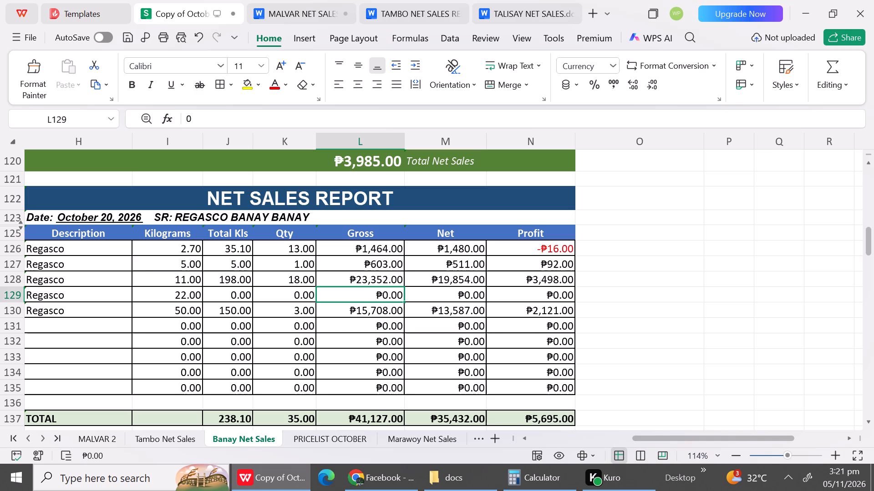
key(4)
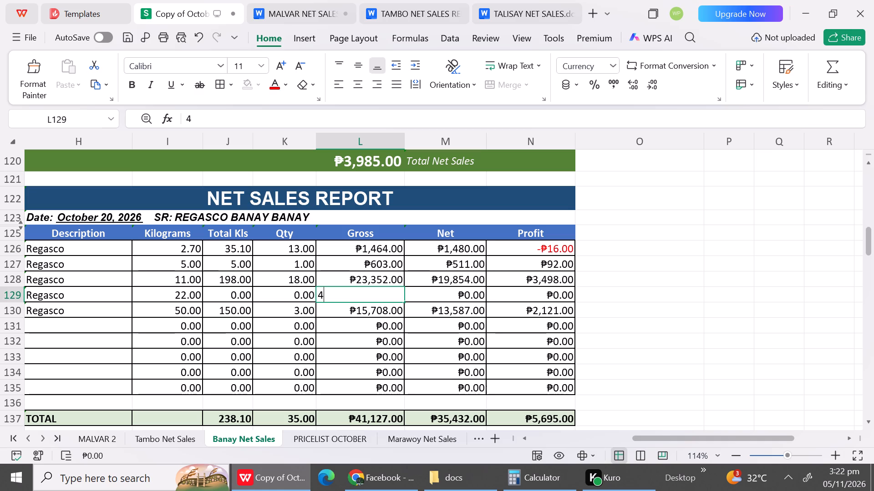
Set the Qty of the October 20 report's 2.70 kg row to 4.
click(290, 246)
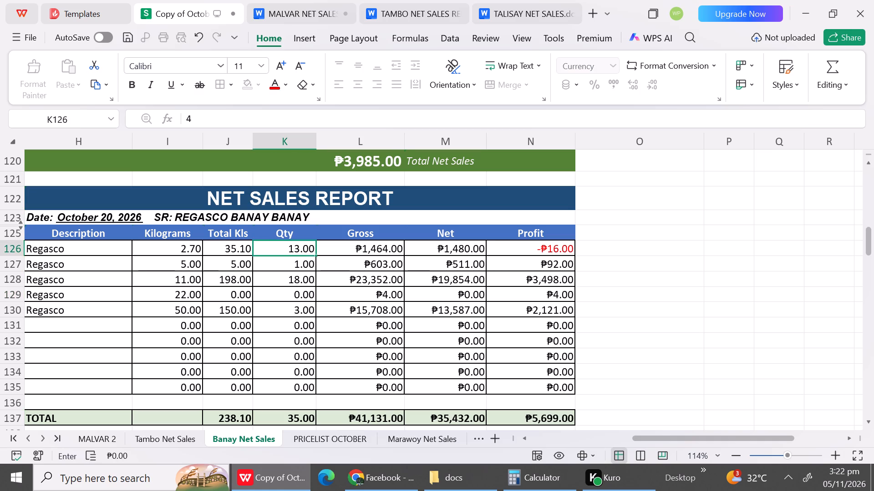
key(4)
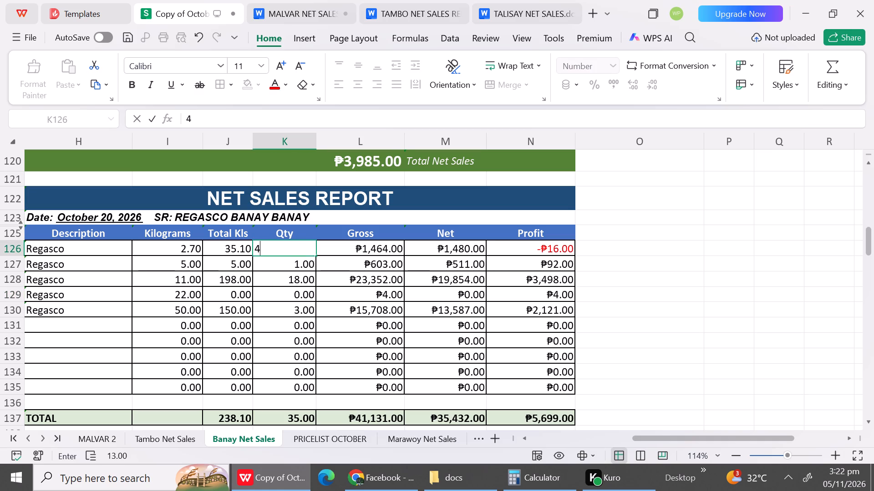
click(294, 284)
Set the Qty, Gross and Net of the October 20 report's 5 kg row to 0.
click(290, 257)
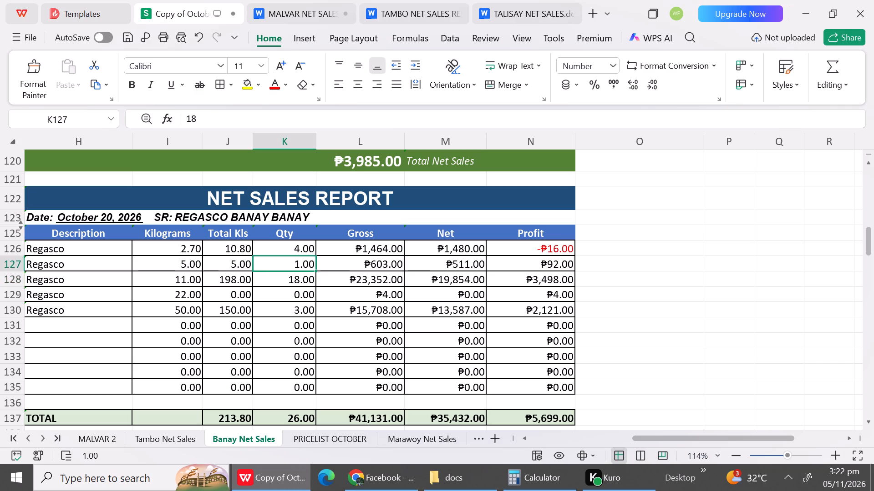
key(0)
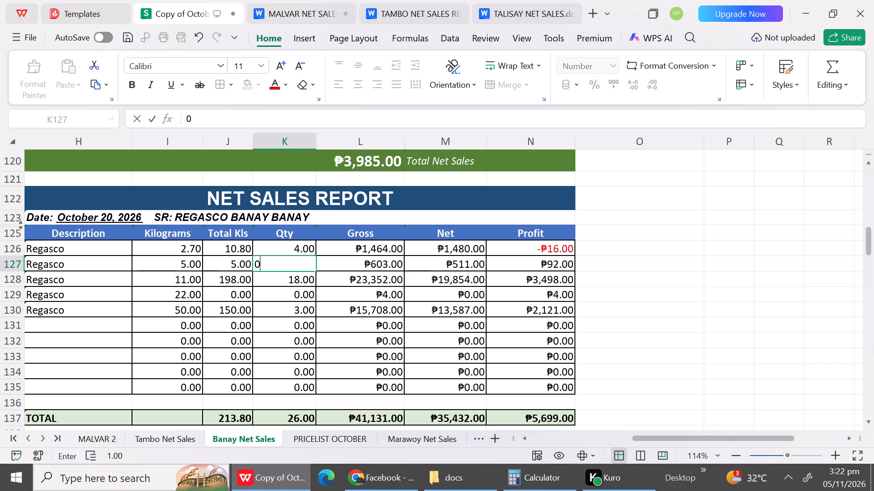
click(363, 263)
key(0)
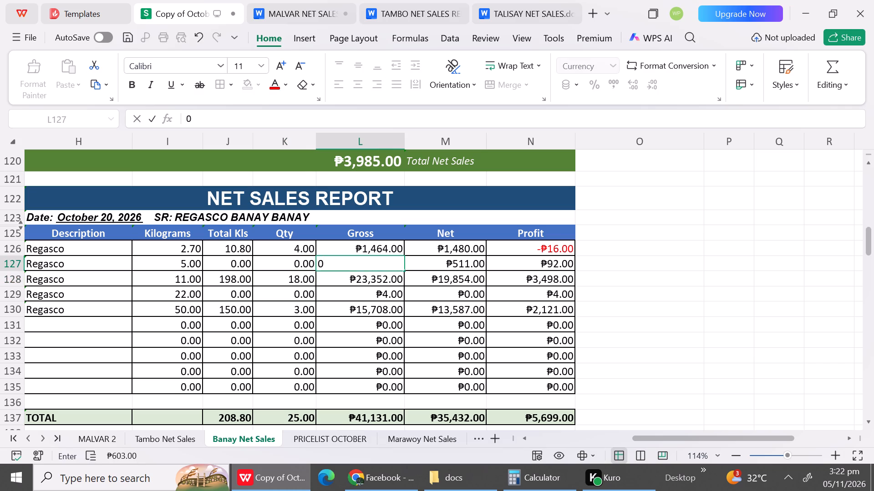
click(466, 266)
key(0)
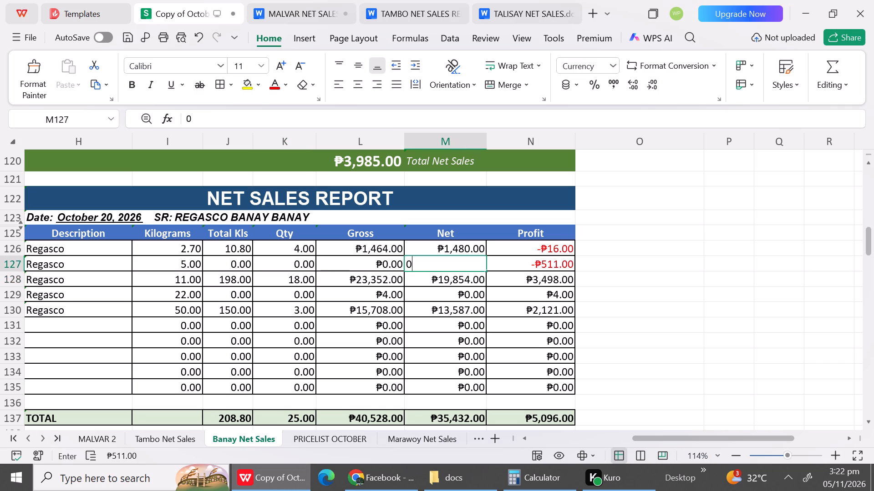
click(422, 328)
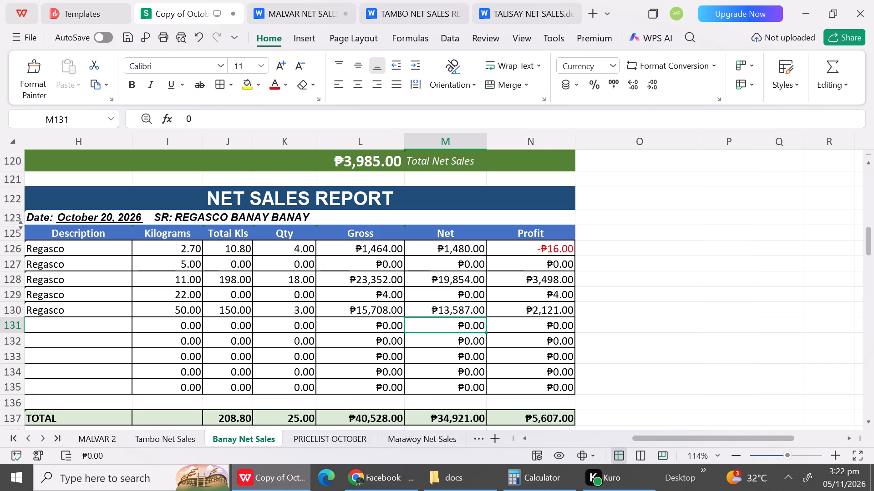
Set the October 20 report's 11 kg row to Qty 13 and Gross 17907.
click(290, 280)
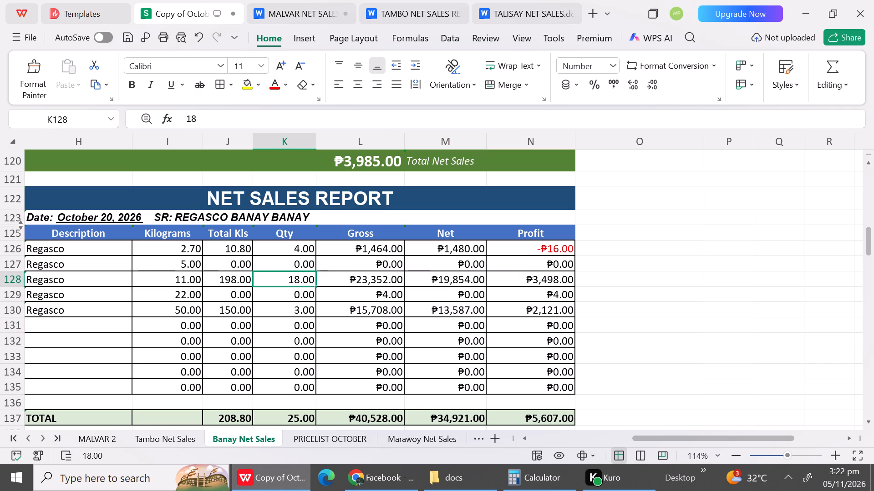
key(1)
key(3)
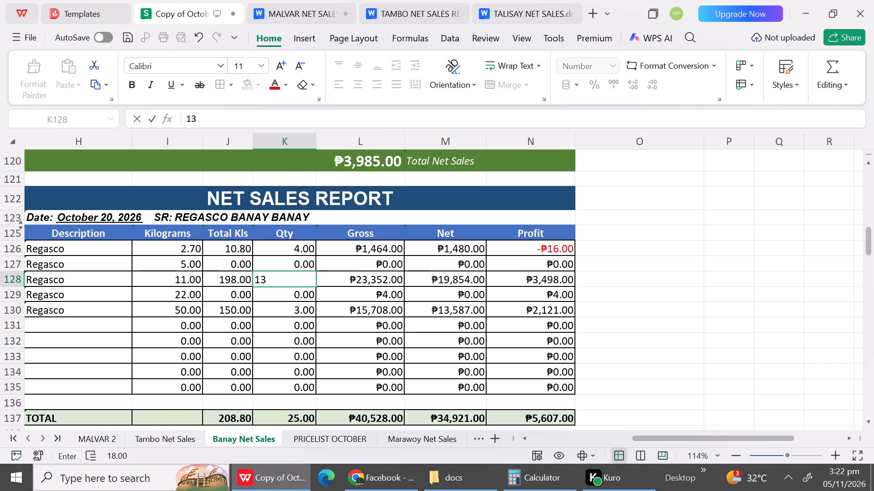
click(362, 283)
text(17)
text(907)
click(389, 311)
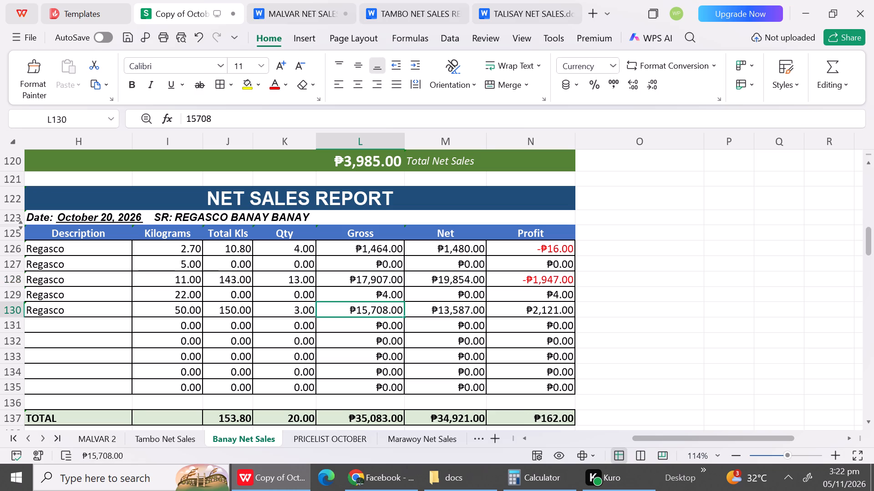
Reset the Gross of the October 20 report's 22 kg row to 0.
click(382, 297)
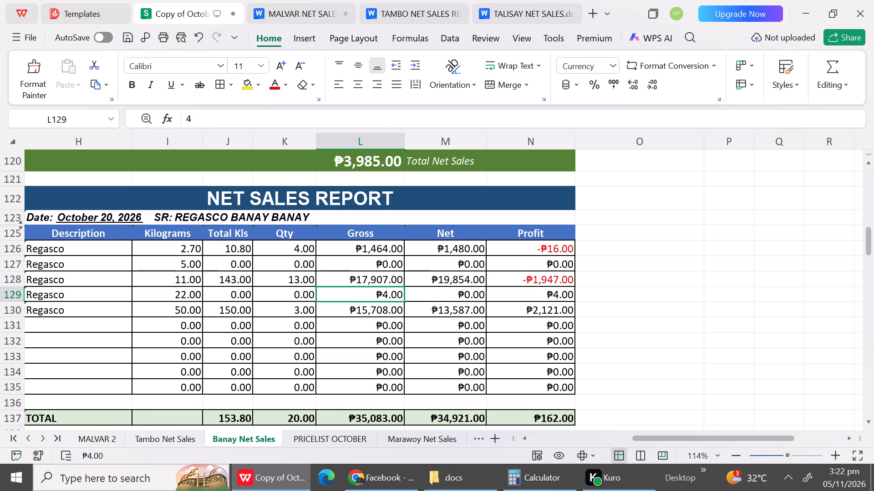
key(0)
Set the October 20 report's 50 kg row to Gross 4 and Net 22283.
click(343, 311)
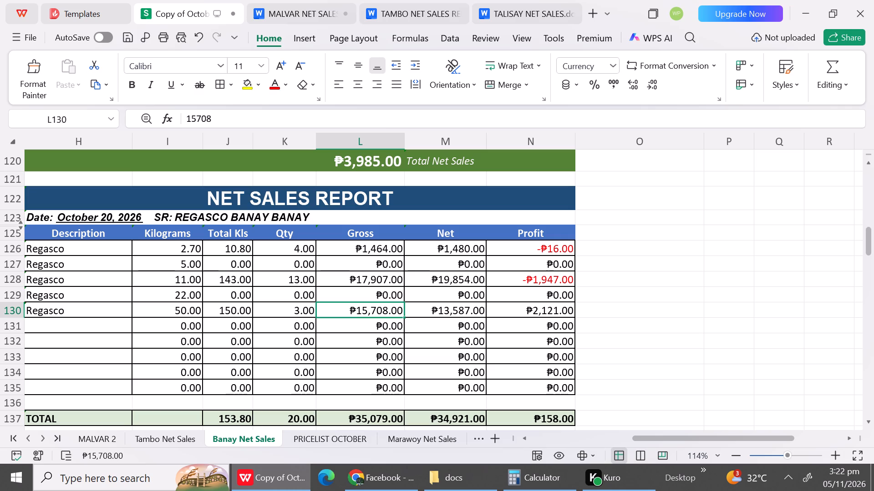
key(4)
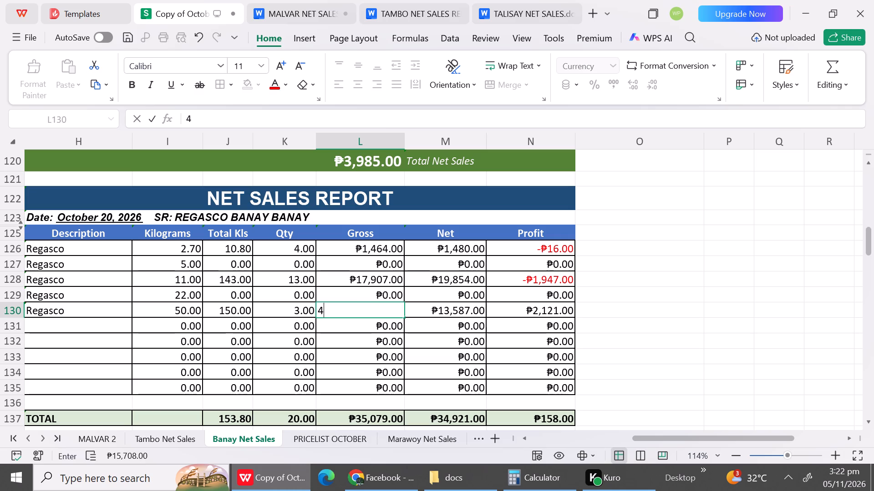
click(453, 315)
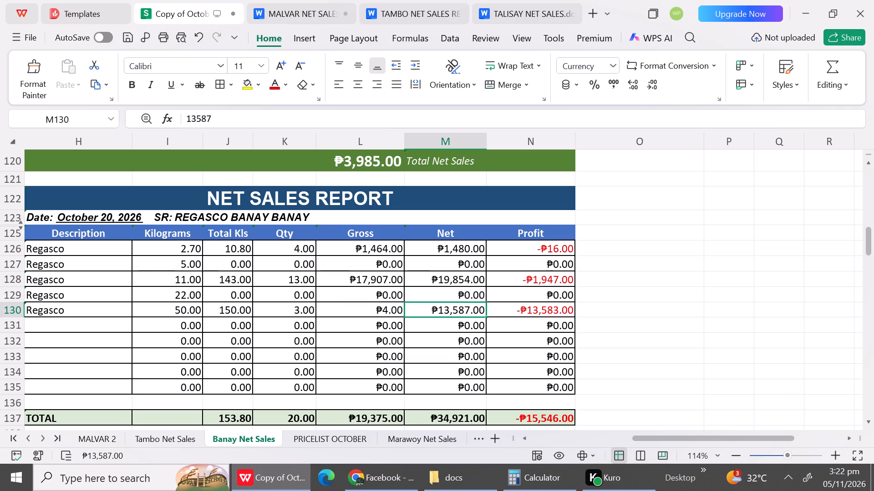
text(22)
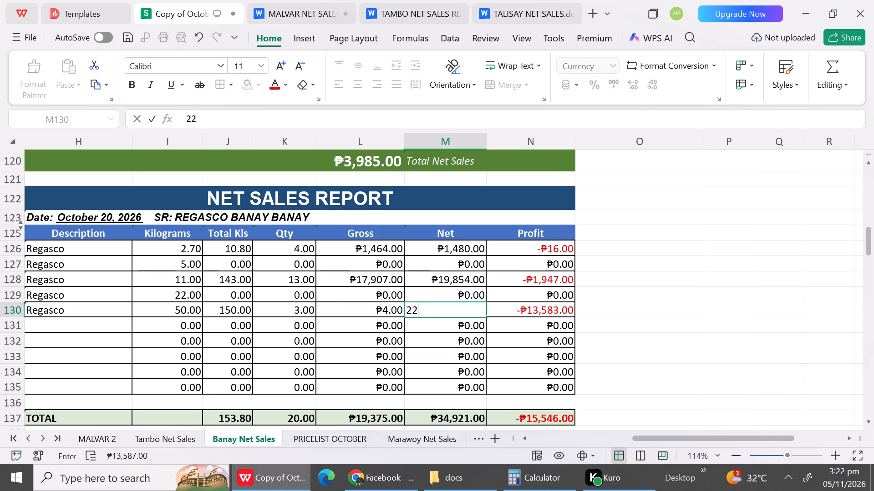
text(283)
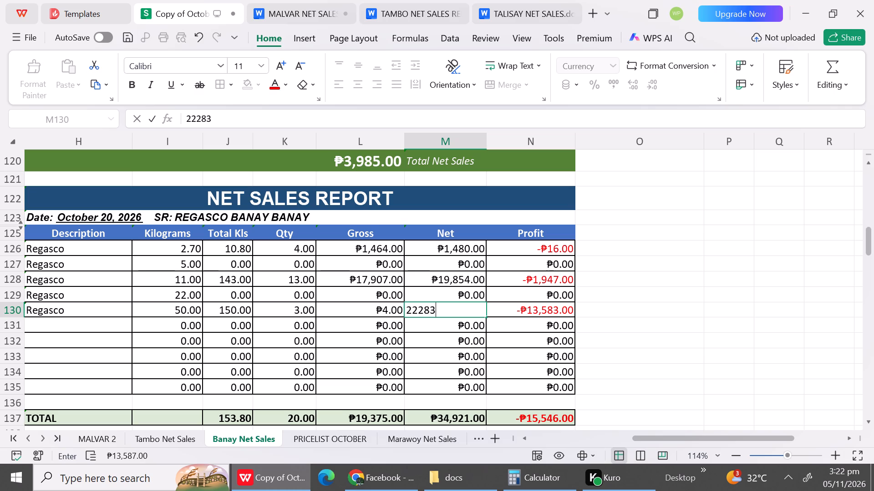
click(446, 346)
Set the Gross of the October 20 report's 50 kg row to 22283.
click(386, 307)
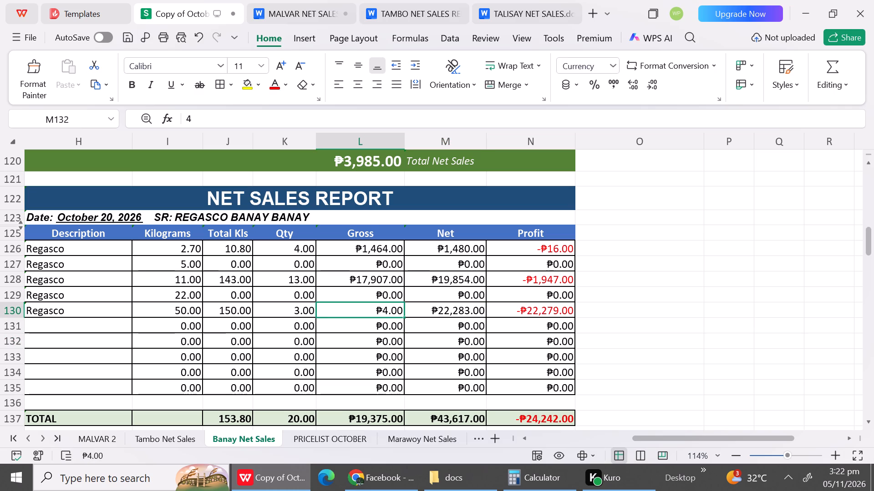
text(22283)
click(370, 366)
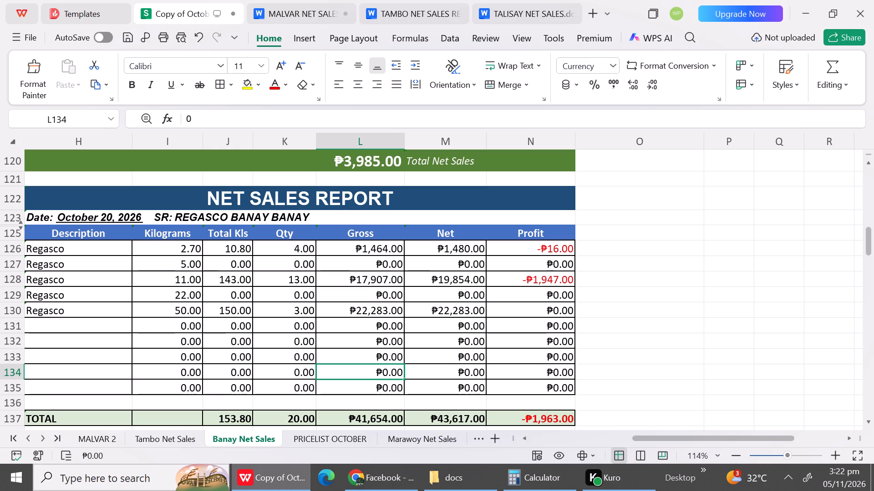
Fill in the October 20 Net amounts: 1264 for the 2.70 kg row, 15418 for 11 kg and 19616 for 50 kg.
click(442, 246)
text(1264)
click(430, 293)
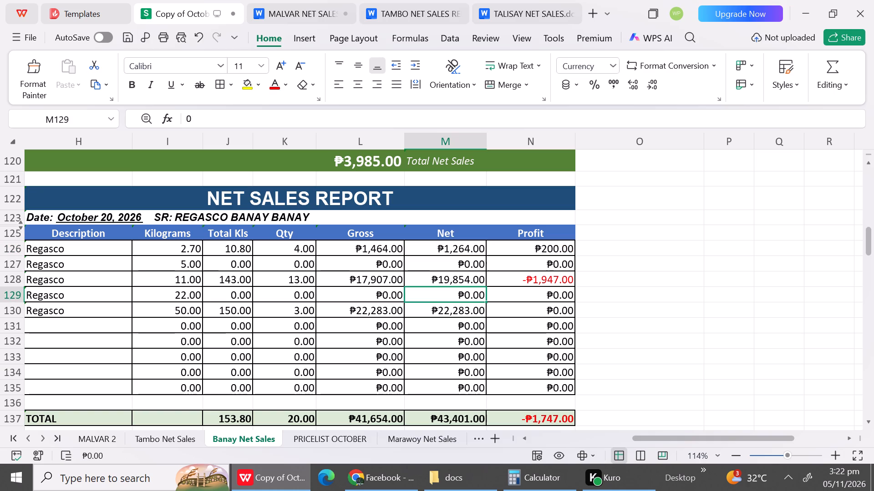
click(419, 281)
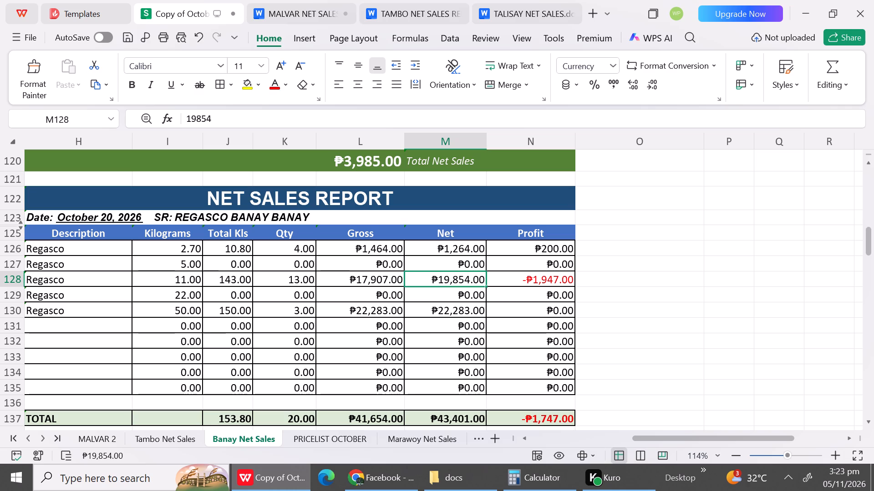
text(15)
text(41)
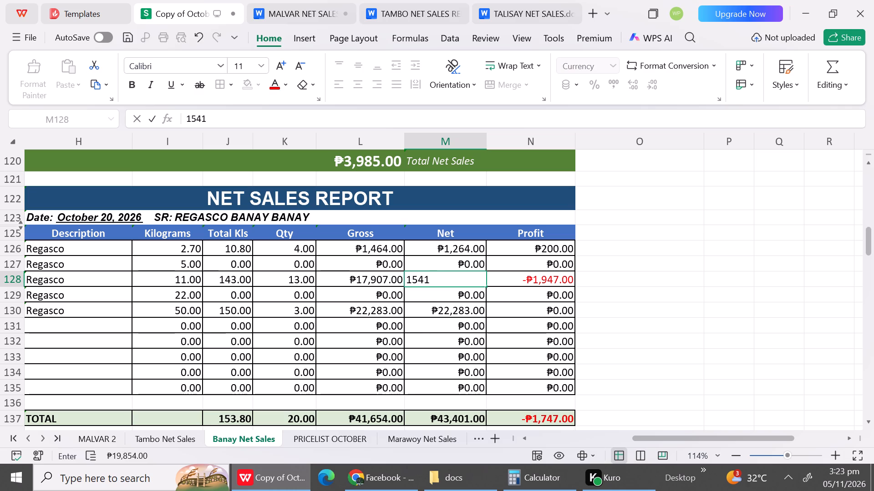
key(8)
click(419, 308)
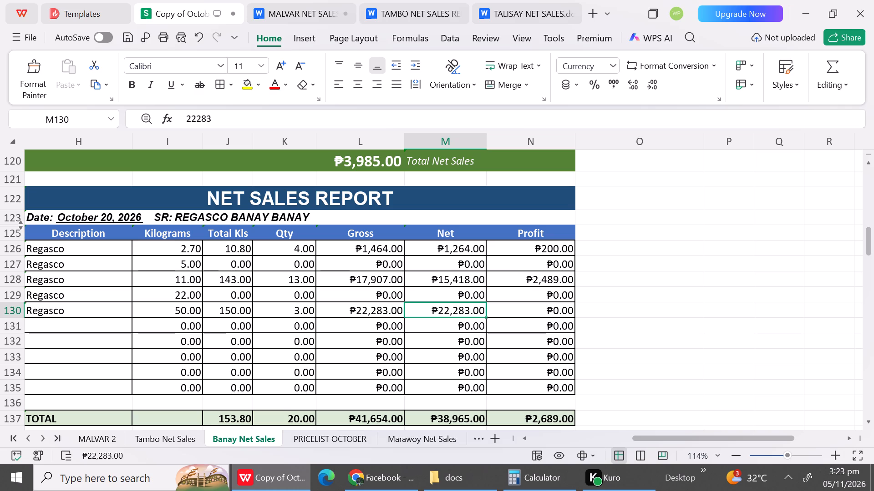
key(1)
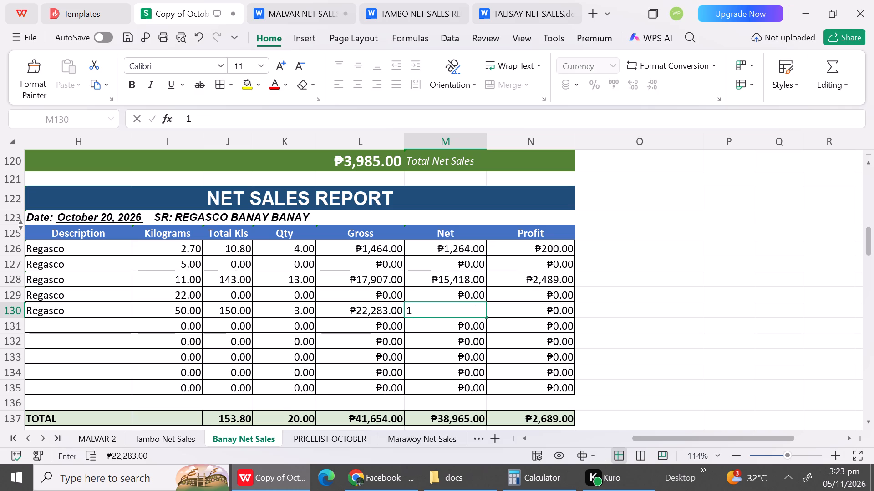
text(9616)
click(420, 348)
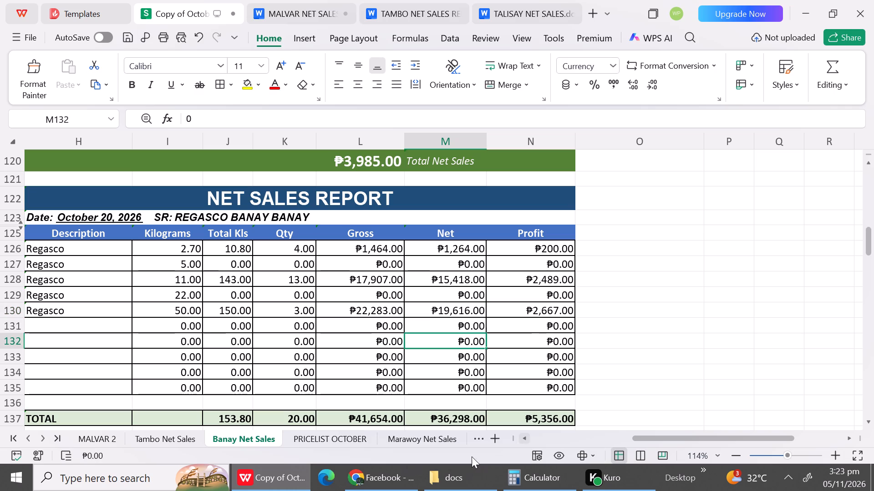
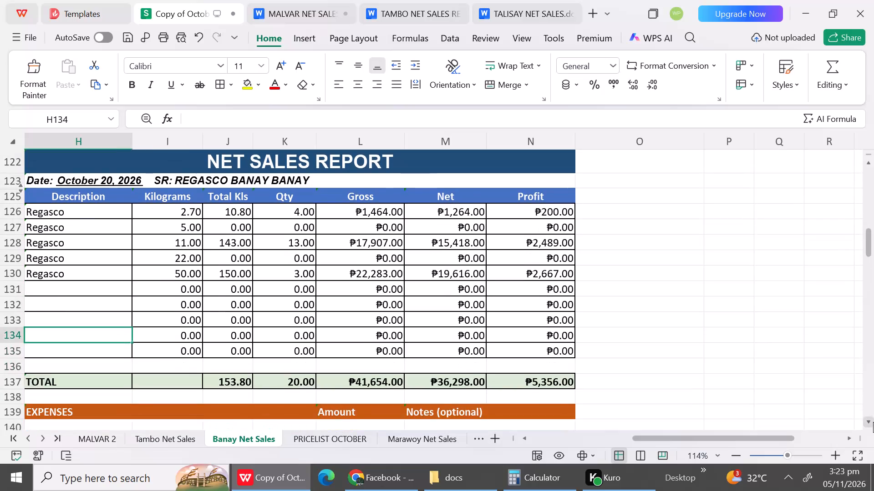
Hide the blank rows 140 and 136 around the October 20 report's totals and expenses header.
triple_click(873, 422)
click(873, 422)
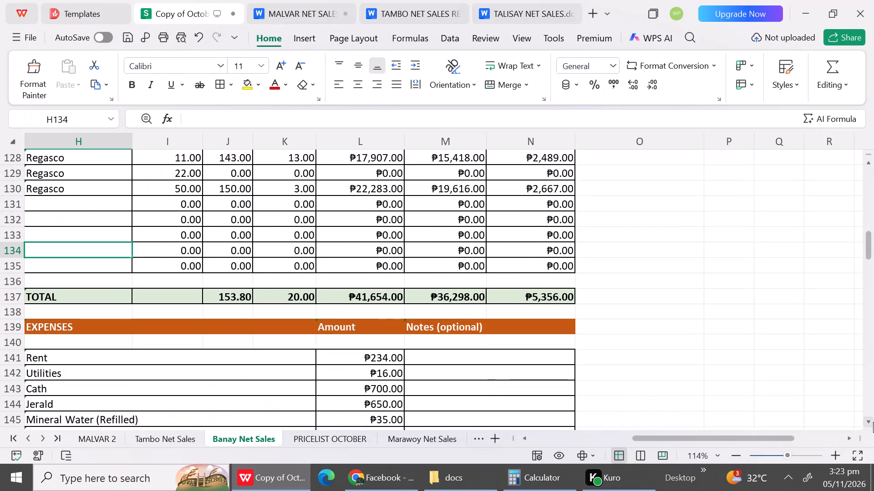
click(14, 342)
right_drag(14, 342, 10, 330)
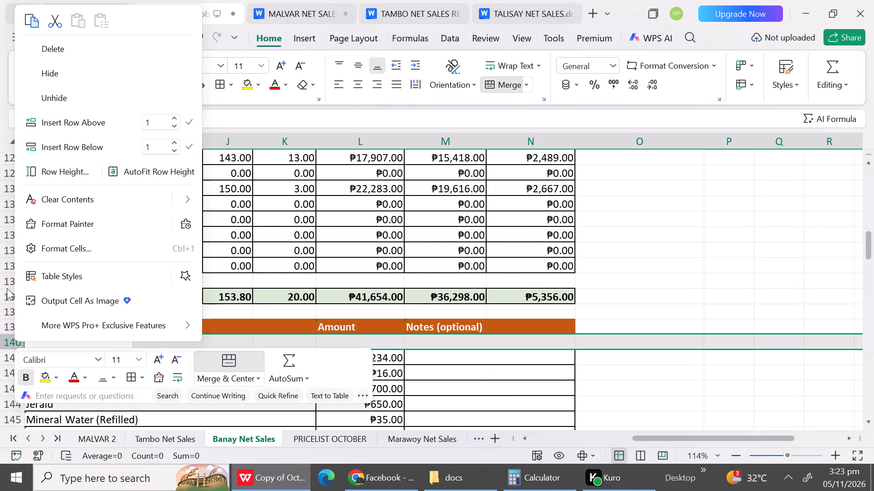
click(44, 68)
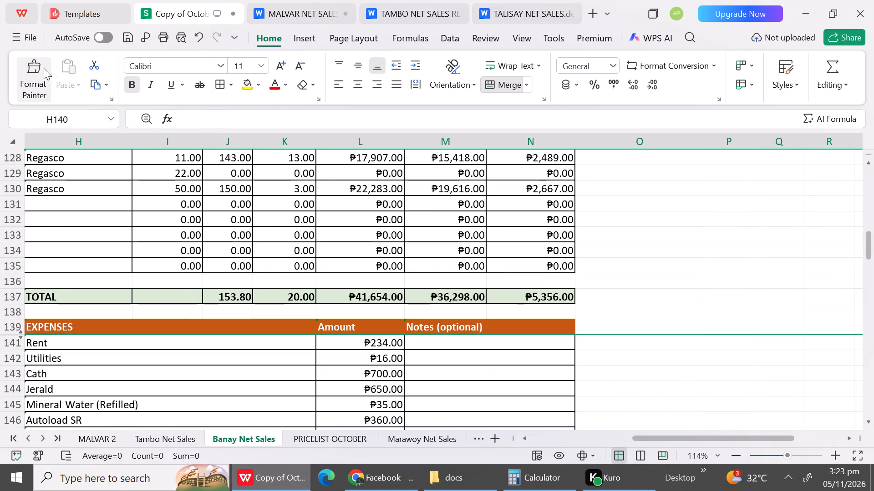
click(9, 281)
right_click(7, 279)
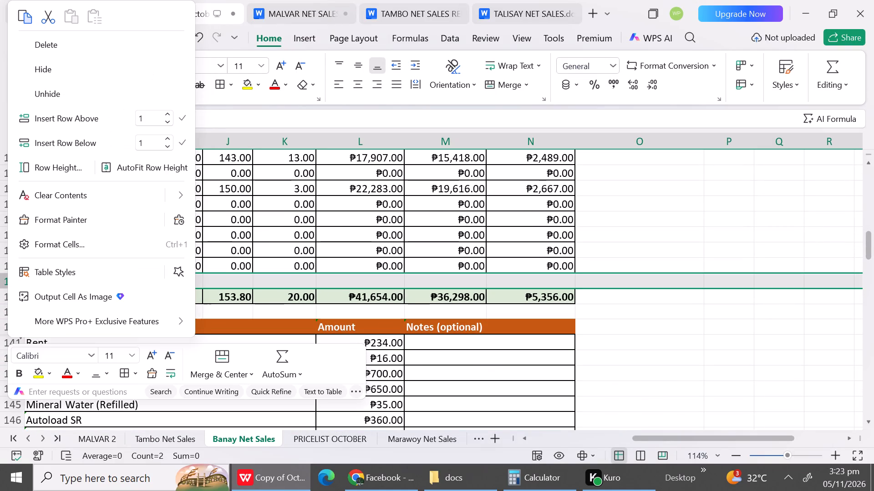
click(64, 72)
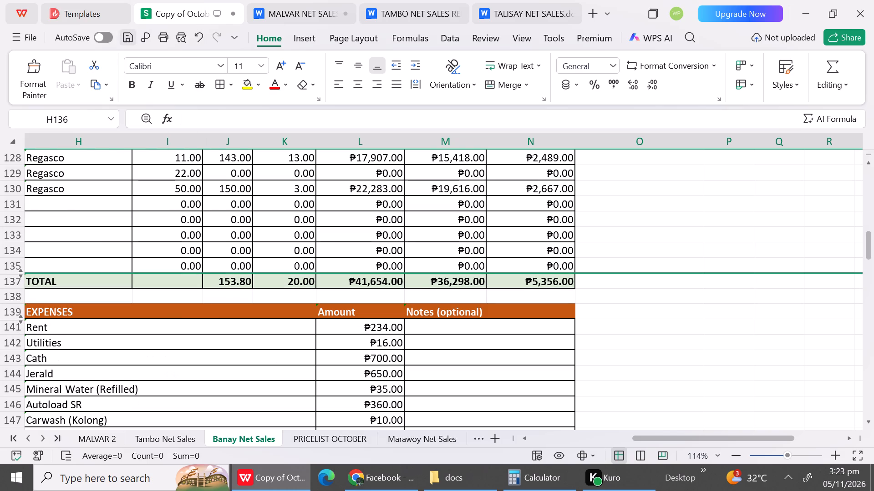
Replace the October 20 Mineral Water (Refilled) expense with Fuel and set its amount to 500.
double_click(867, 421)
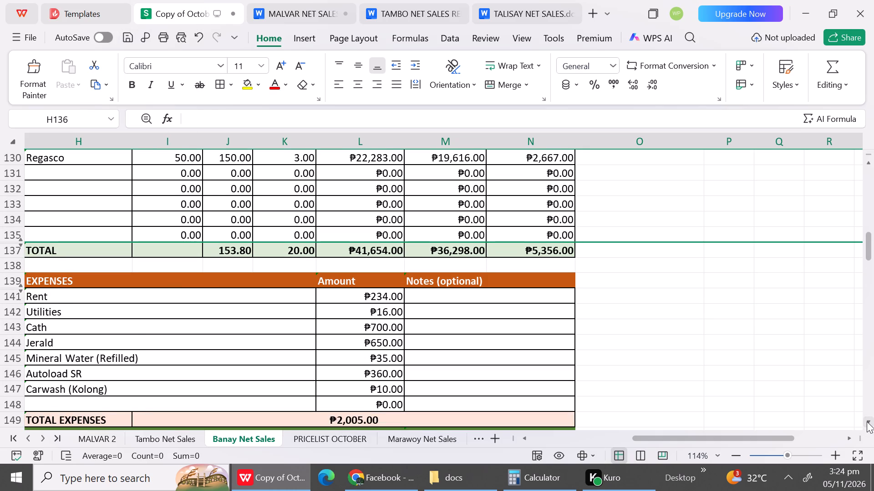
click(94, 365)
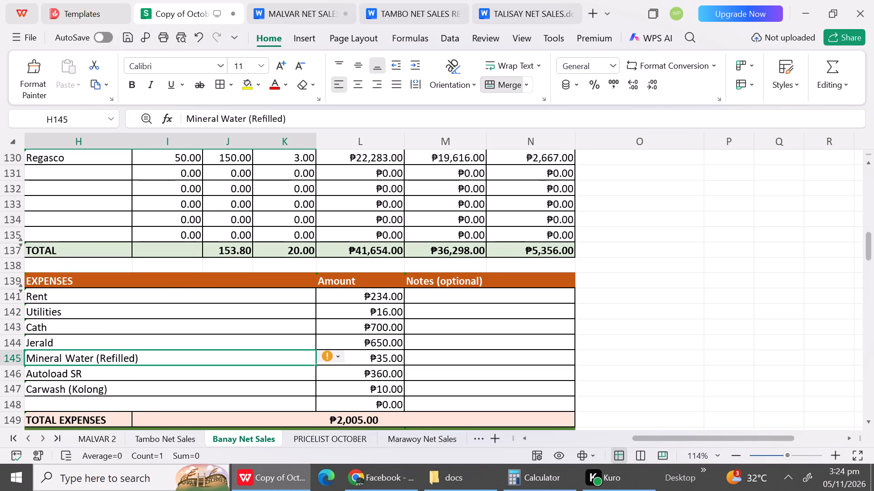
text(Fue)
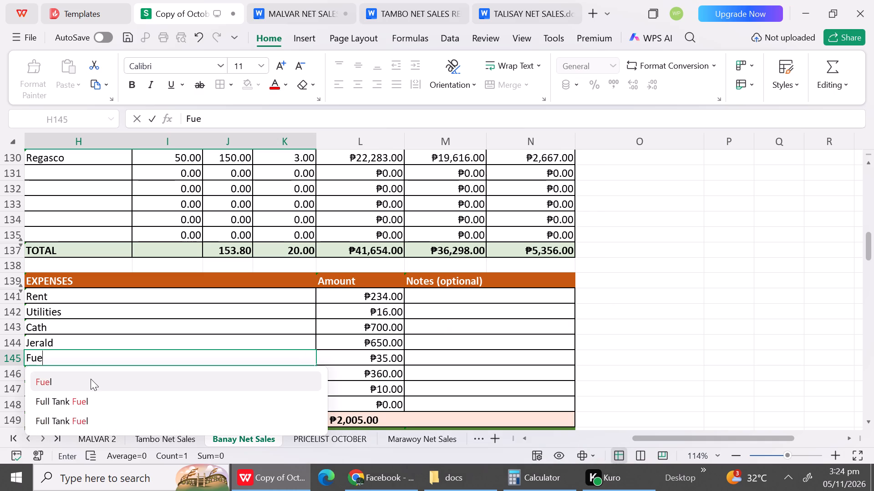
click(91, 379)
click(380, 358)
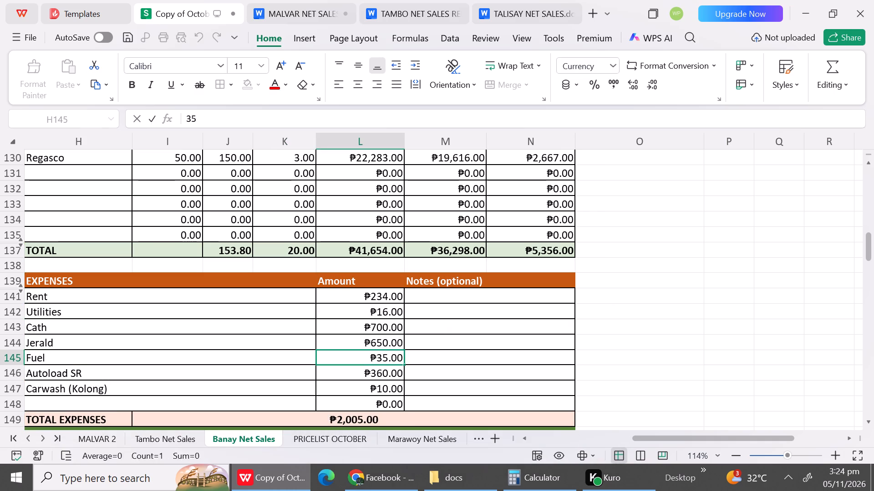
text(500)
Clear the October 20 Autoload SR and Carwash (Kolong) expenses with their amounts, plus the zero amount in row 148.
click(214, 395)
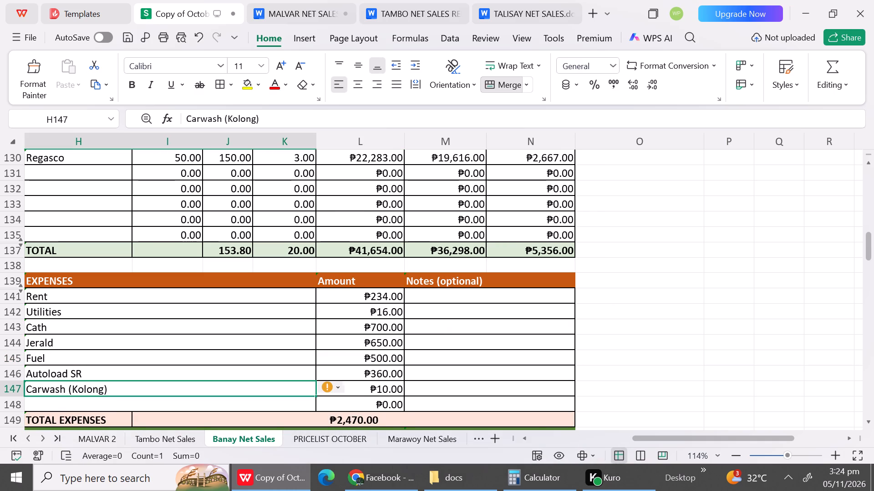
click(195, 371)
key(BackSpace)
click(189, 395)
key(BackSpace)
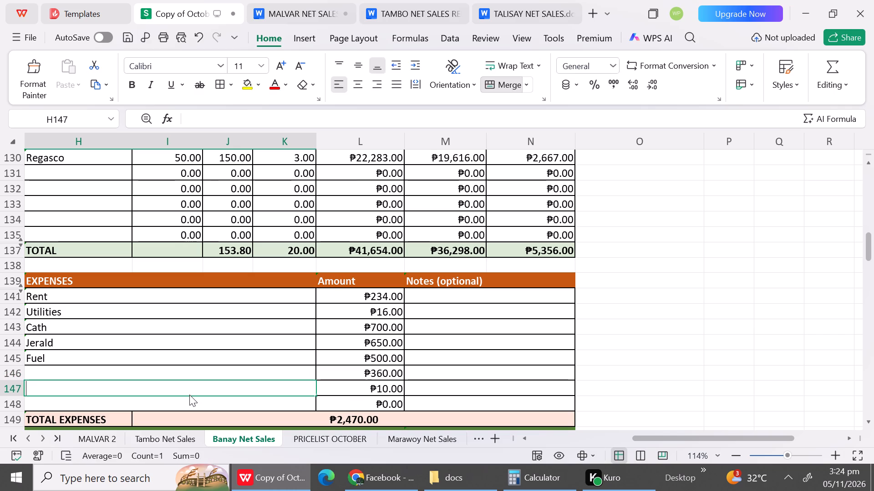
click(382, 376)
key(BackSpace)
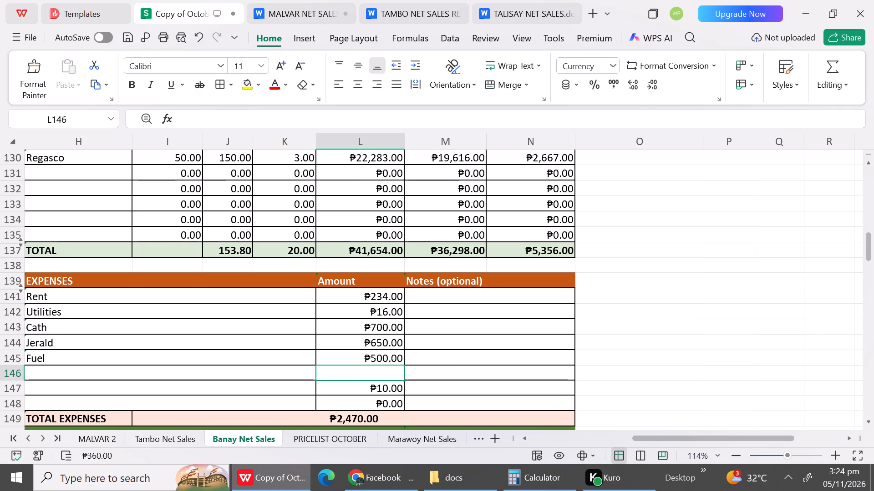
click(379, 396)
key(BackSpace)
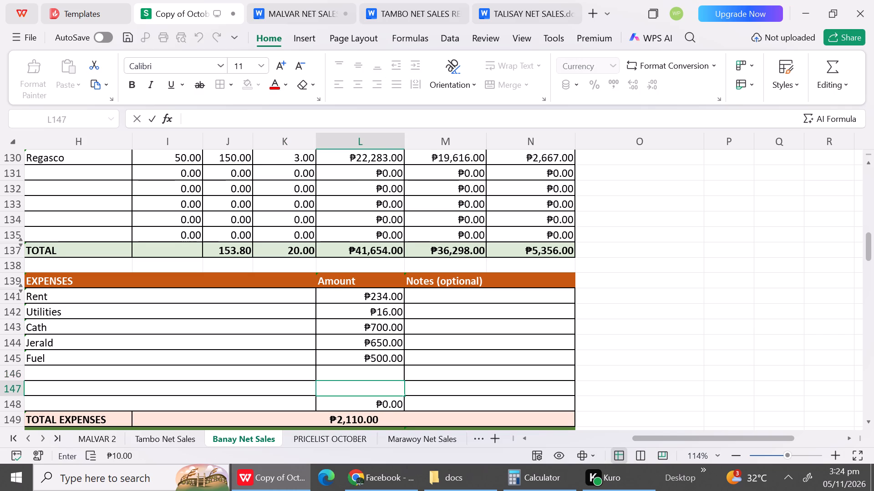
click(513, 367)
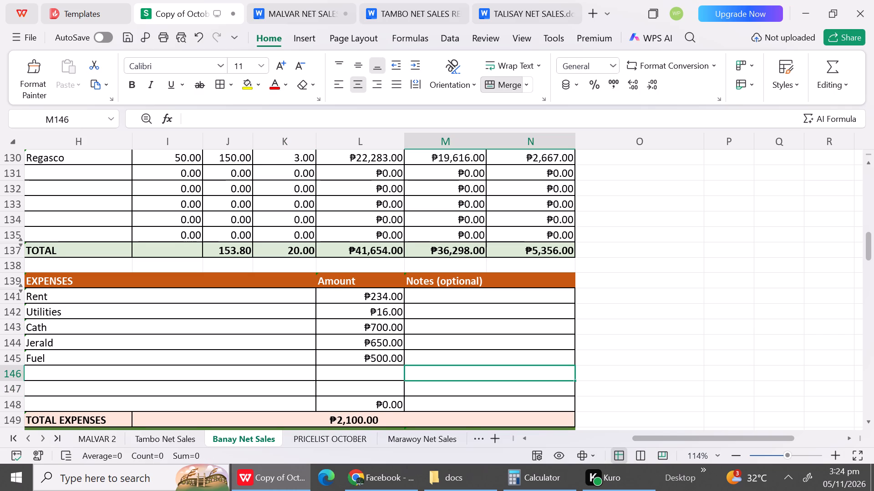
click(363, 401)
key(BackSpace)
click(536, 372)
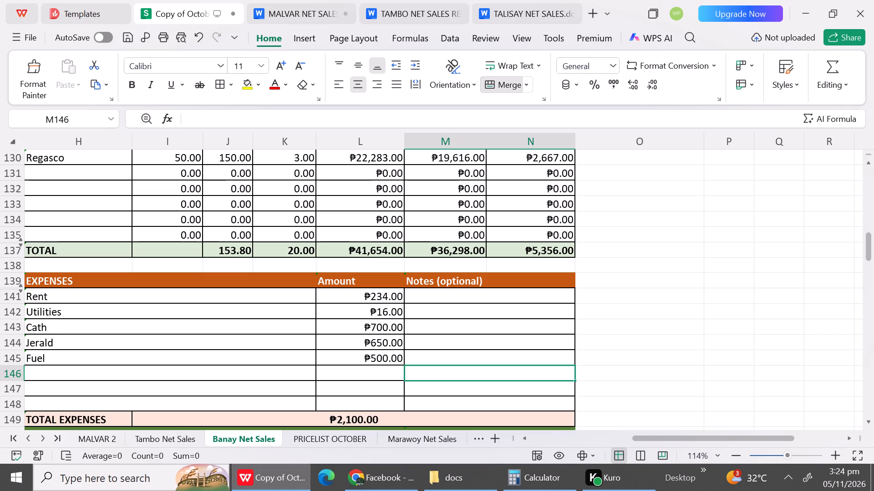
Change the October 20 expense entry Cath to Ann and set its amount to 850.
click(369, 344)
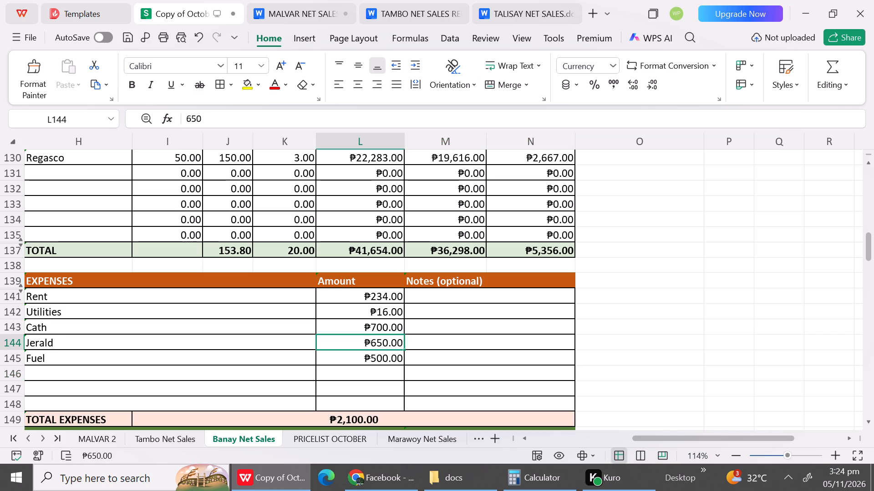
click(374, 326)
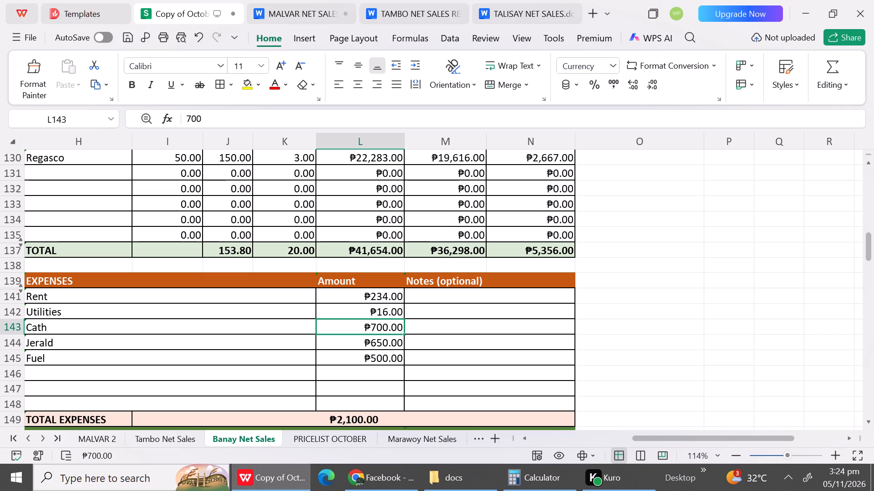
click(246, 329)
key(shift+a)
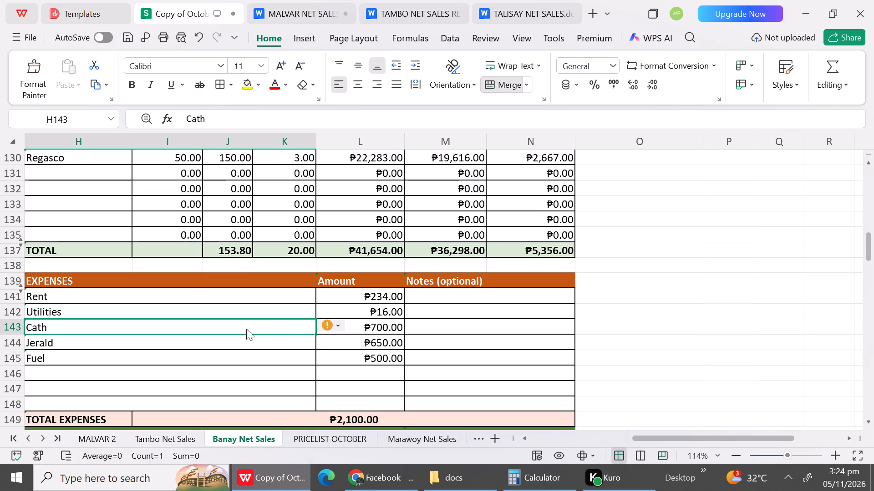
text(nn)
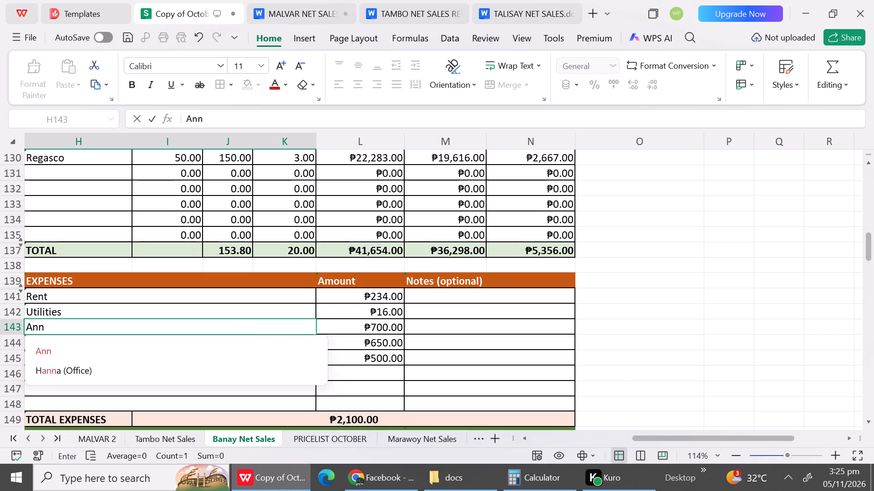
click(353, 330)
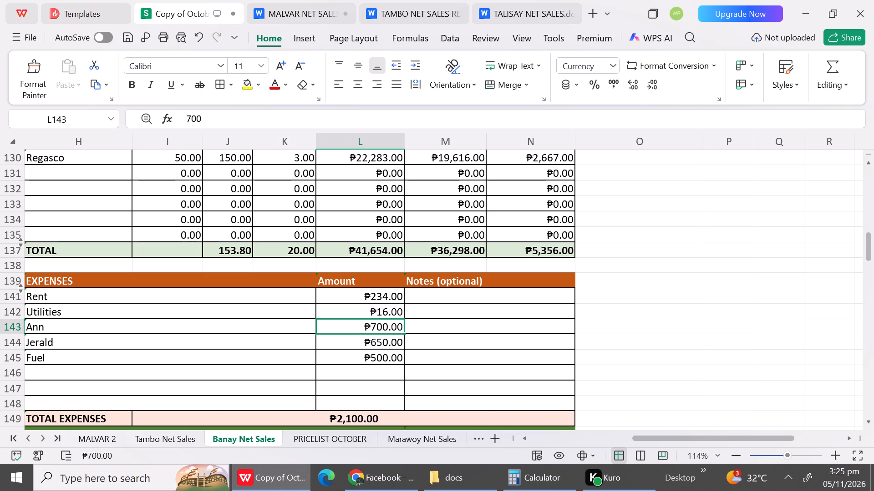
text(850)
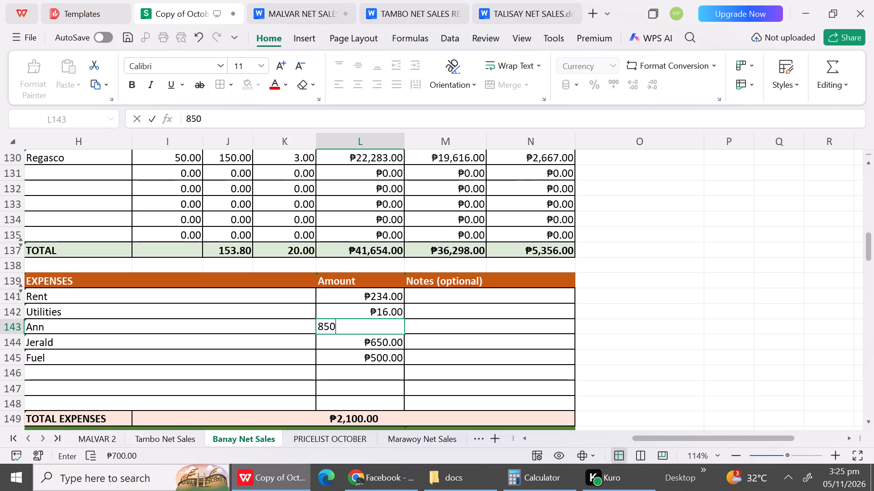
click(274, 356)
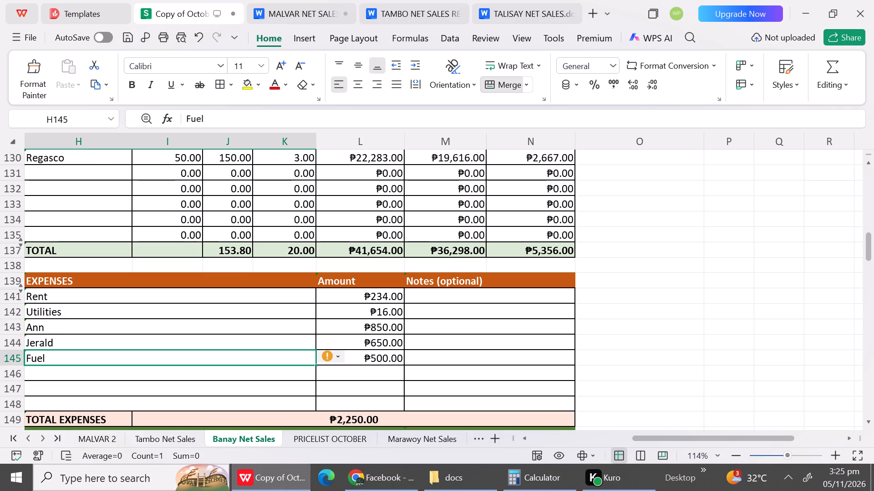
click(229, 342)
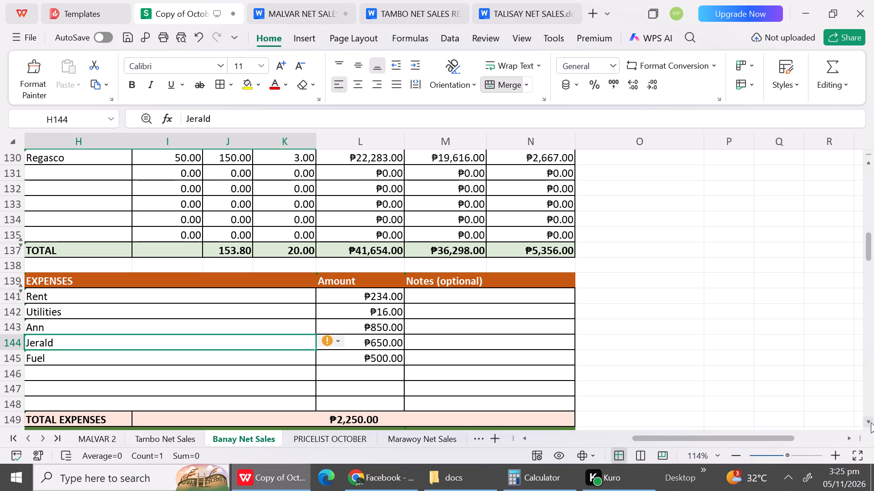
Hide blank rows 152 and 155, above the October 21 report's title and below its date line.
triple_click(871, 422)
triple_click(871, 422)
click(871, 422)
click(871, 422)
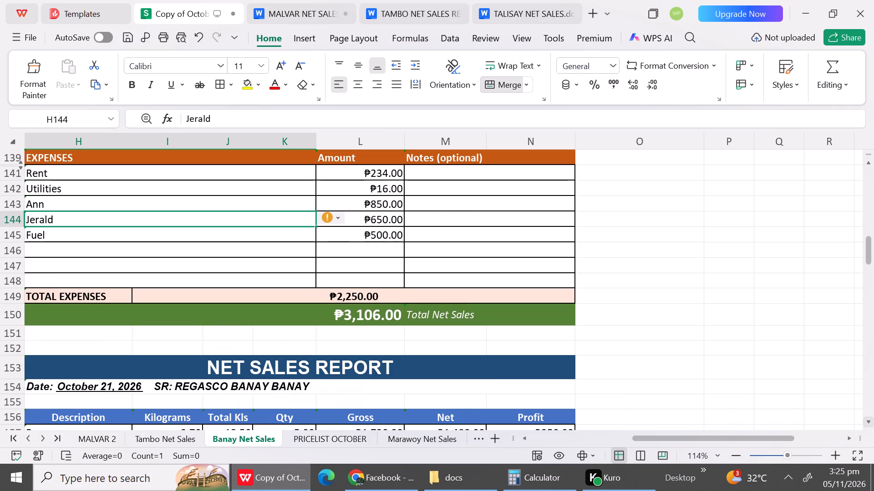
click(13, 350)
right_click(13, 350)
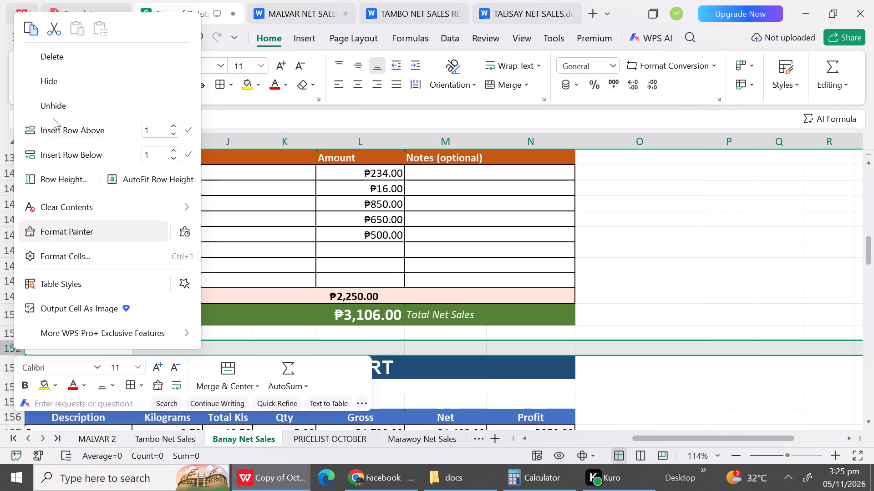
click(62, 75)
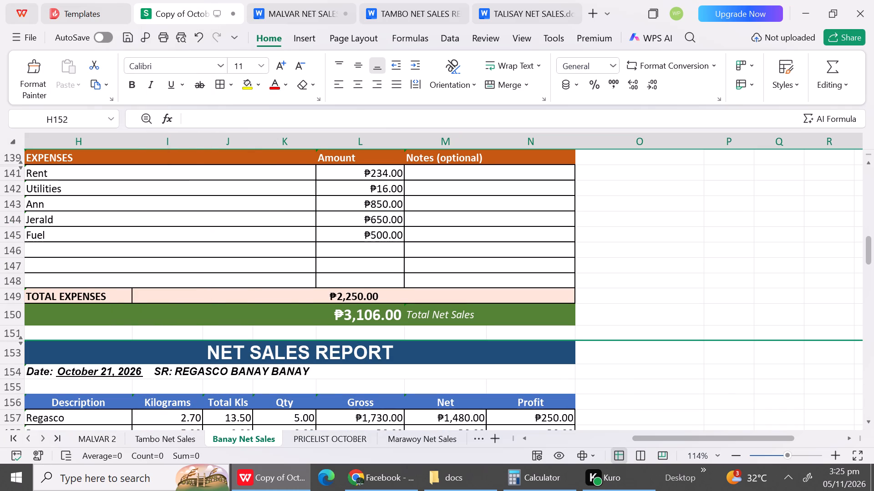
click(10, 385)
right_click(10, 385)
click(25, 124)
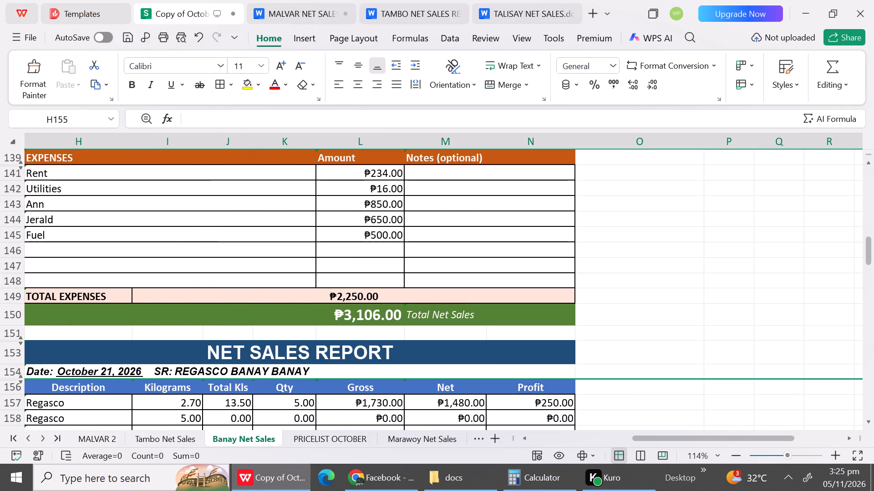
Clear the Qty of the October 21 report's 2.70 kg Regasco row.
triple_click(870, 424)
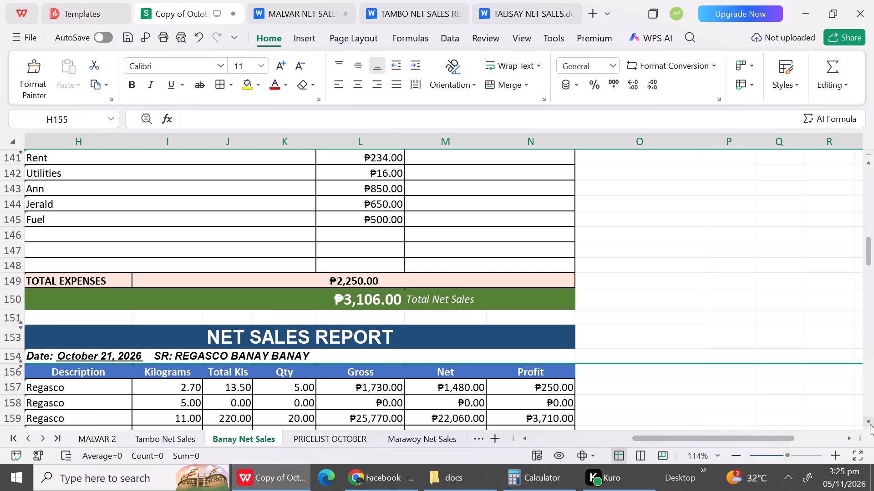
triple_click(870, 424)
triple_click(870, 424)
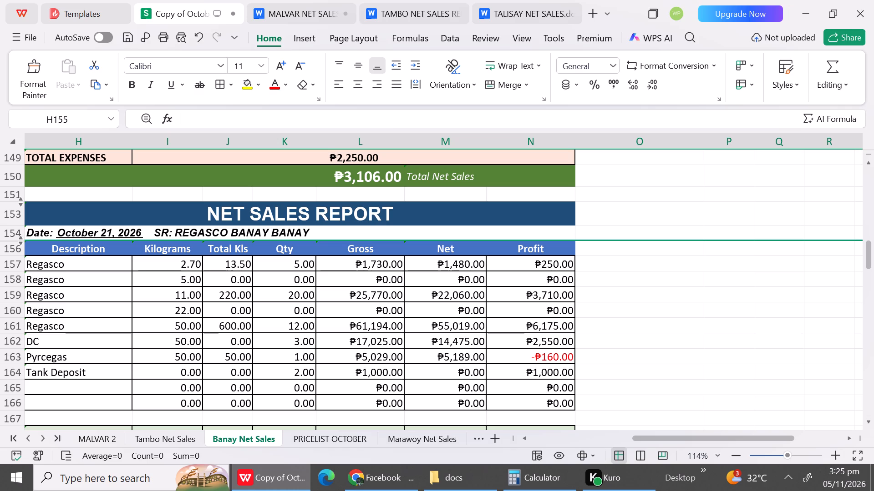
click(296, 270)
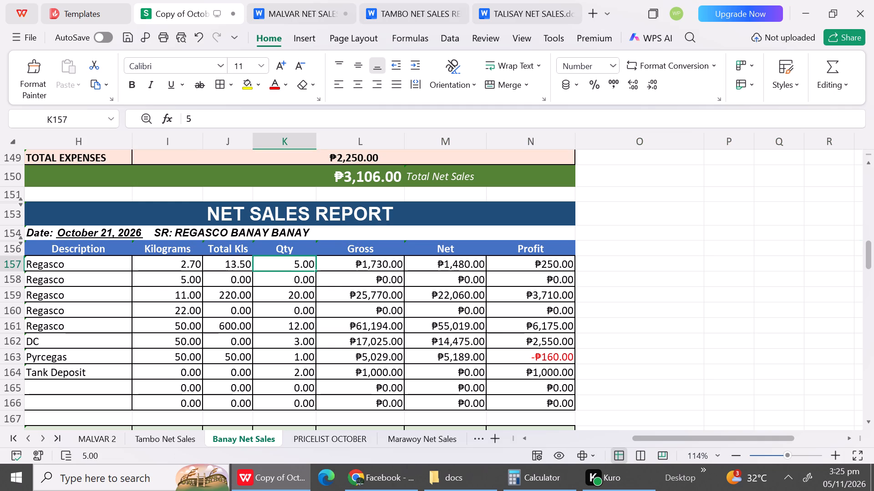
text(24)
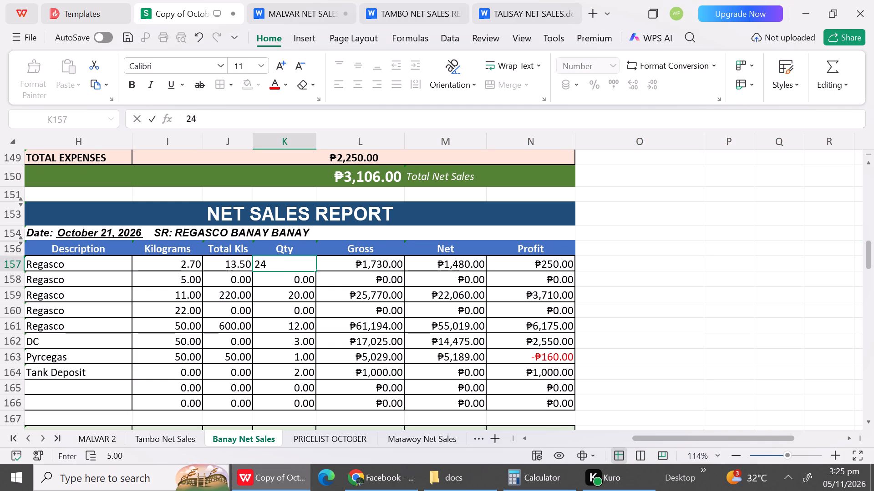
key(BackSpace)
key(BackSpace)
Set the Qty of the October 21 report's 11 kg Regasco row to 24.
click(291, 299)
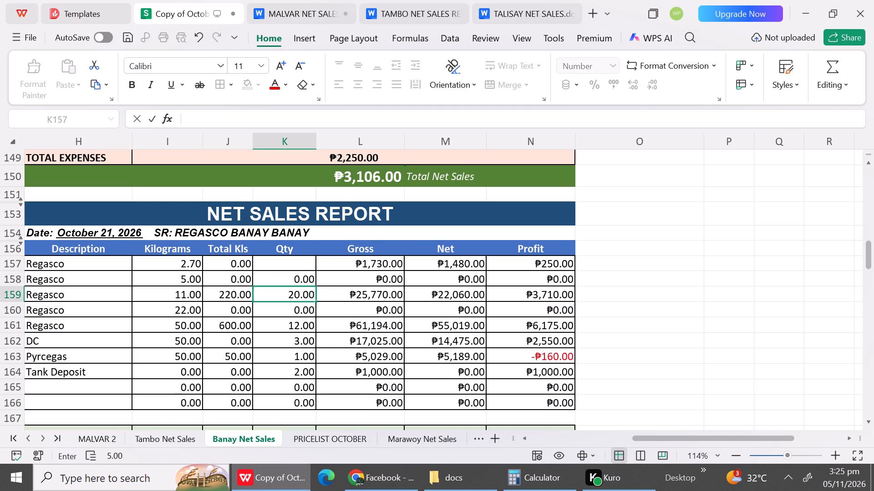
text(24)
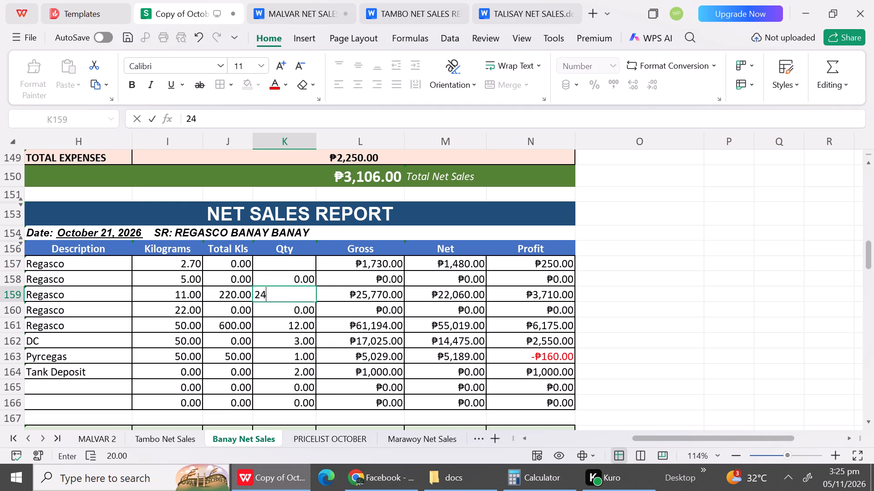
click(363, 300)
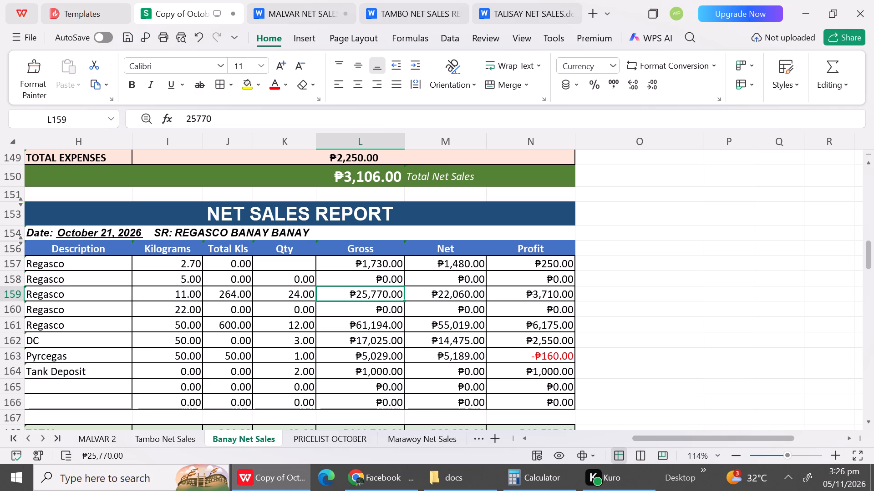
click(358, 329)
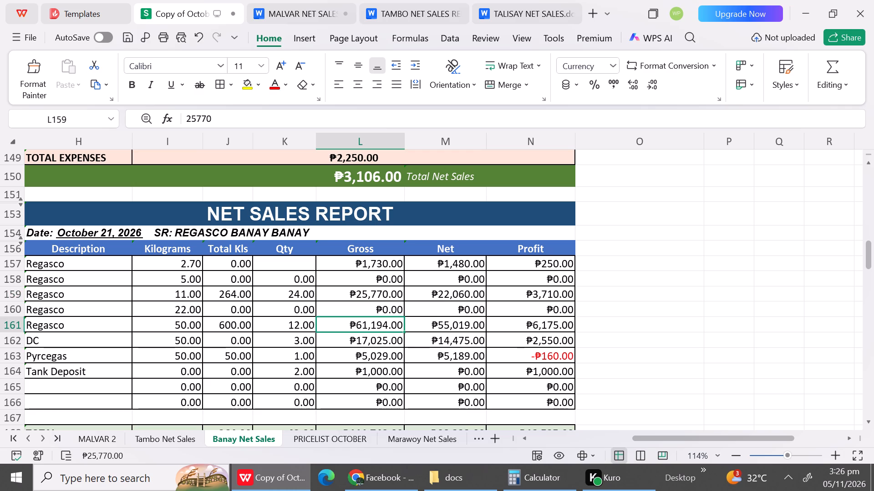
Set the October 21 report's 50 kg Regasco row to a Gross of 5269 and a Qty of 1.
text(5269)
click(290, 324)
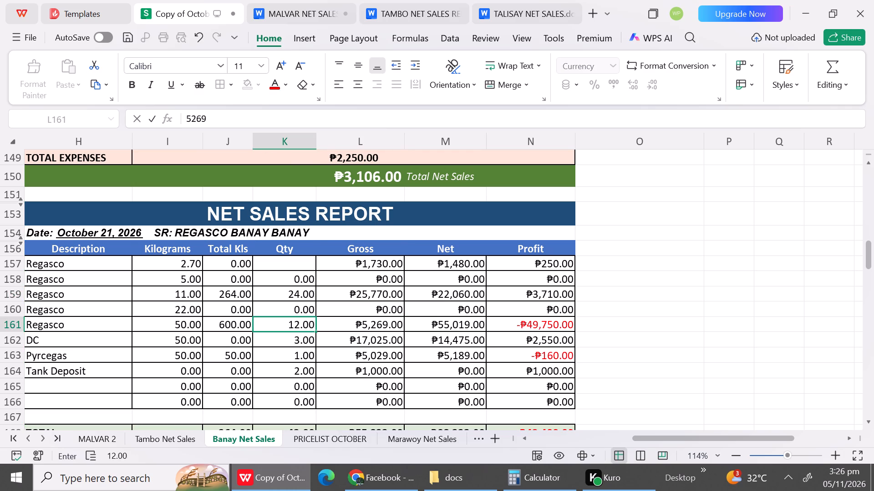
key(1)
click(334, 361)
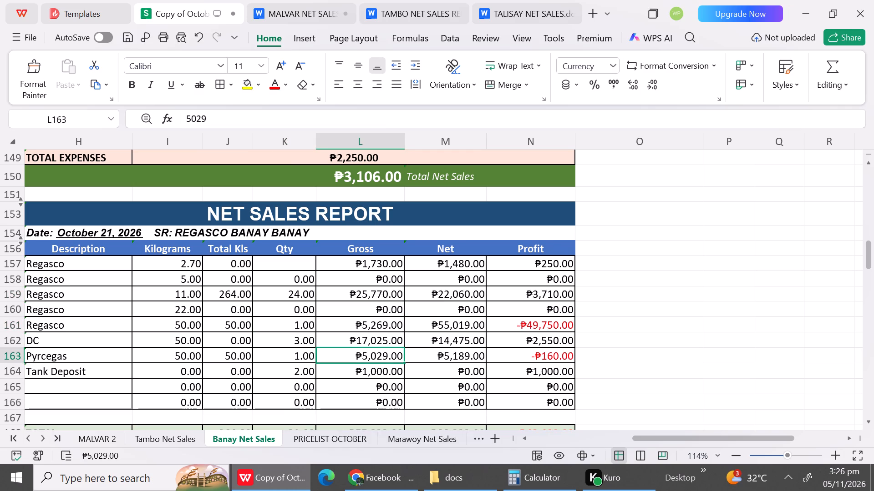
In the October 20 report's TOTAL row, correct the Total Kls formula by replacing J134+J135 with J130.
triple_click(870, 162)
triple_click(870, 162)
triple_click(870, 162)
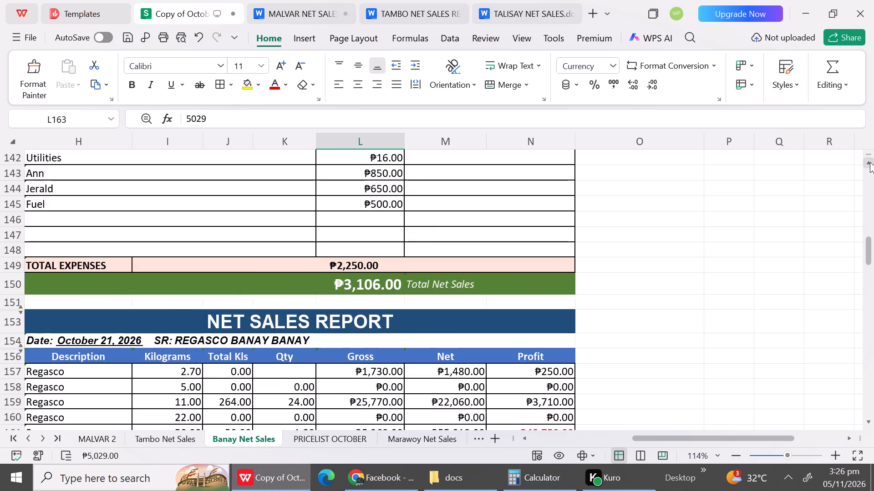
triple_click(870, 162)
triple_click(870, 162)
triple_click(870, 162)
double_click(870, 162)
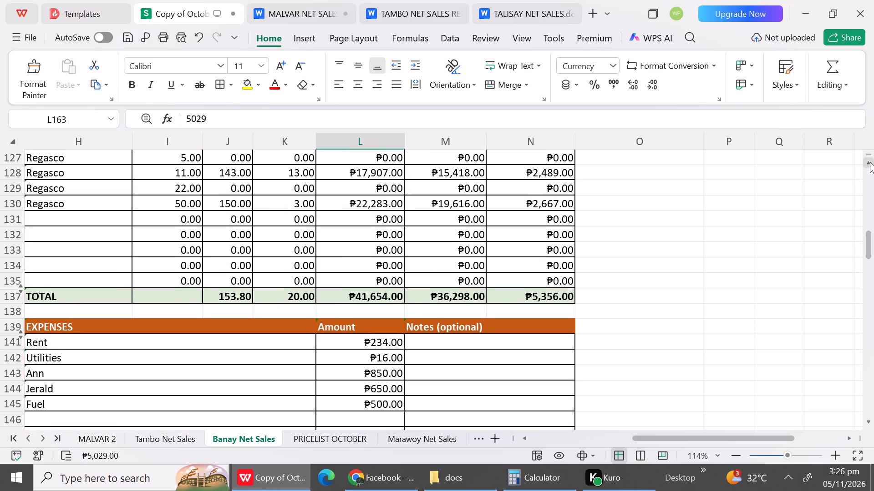
triple_click(870, 162)
drag(870, 162, 304, 349)
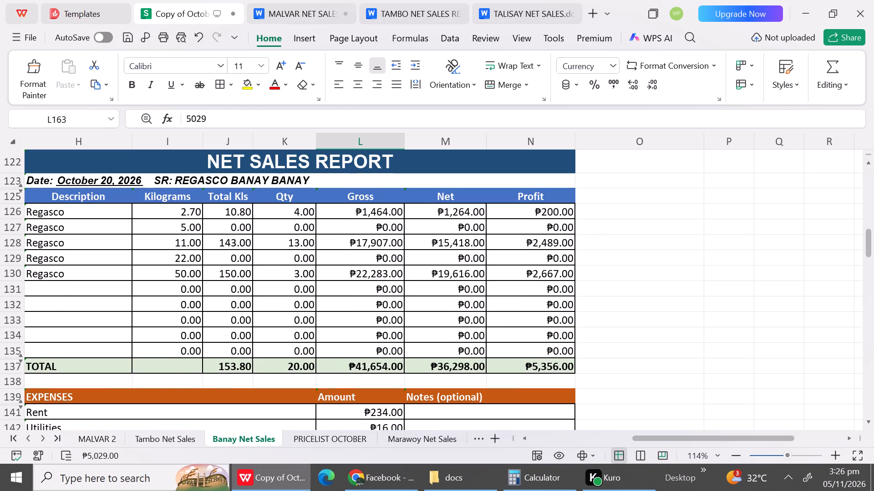
double_click(232, 366)
drag(396, 365, 394, 365)
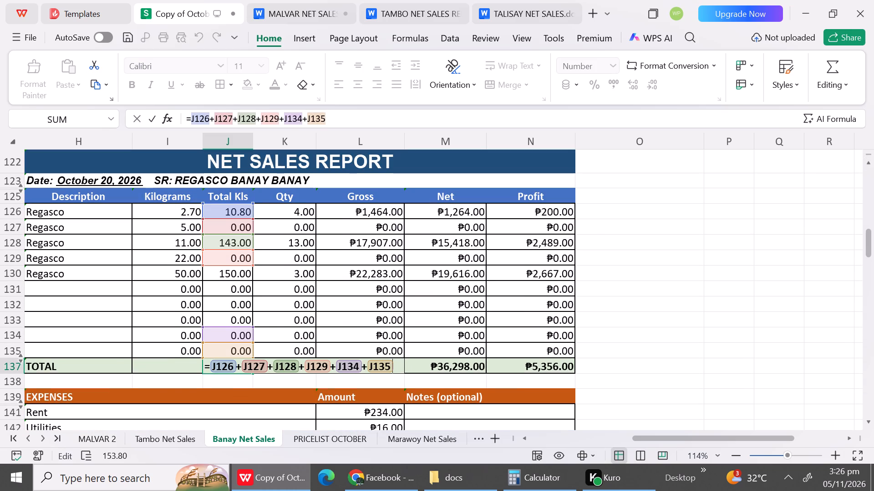
drag(394, 365, 333, 364)
key(BackSpace)
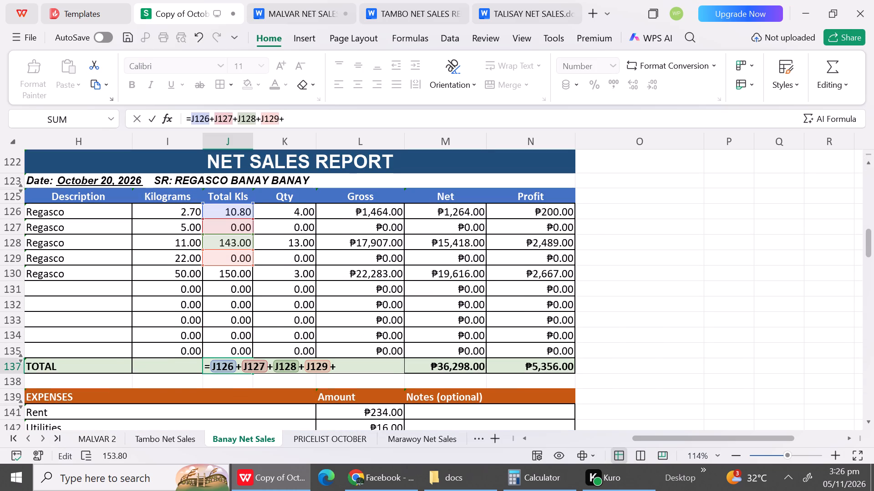
click(237, 271)
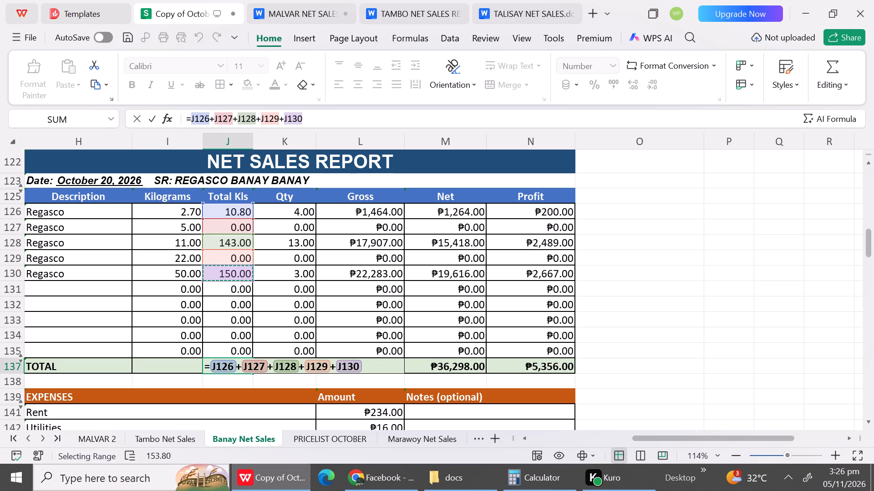
key(Return)
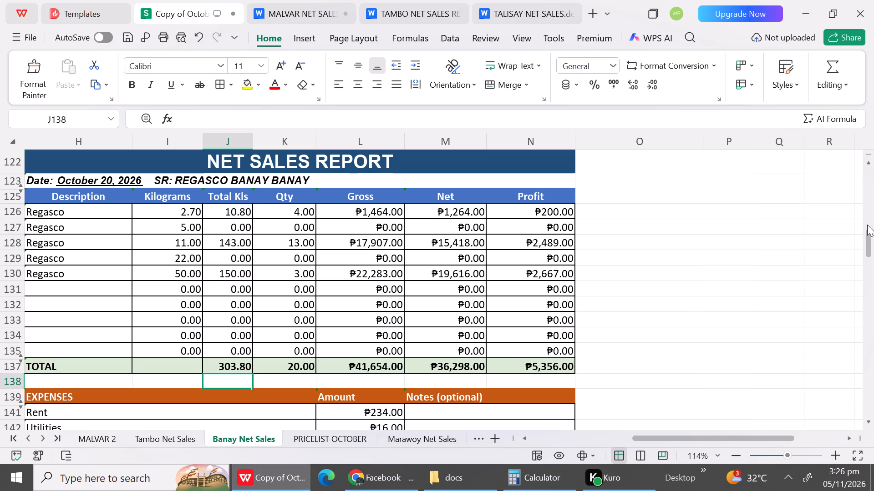
In the October 18 report's TOTAL row, correct the Total Kls formula by replacing J74+J75 with J70.
drag(870, 240, 869, 235)
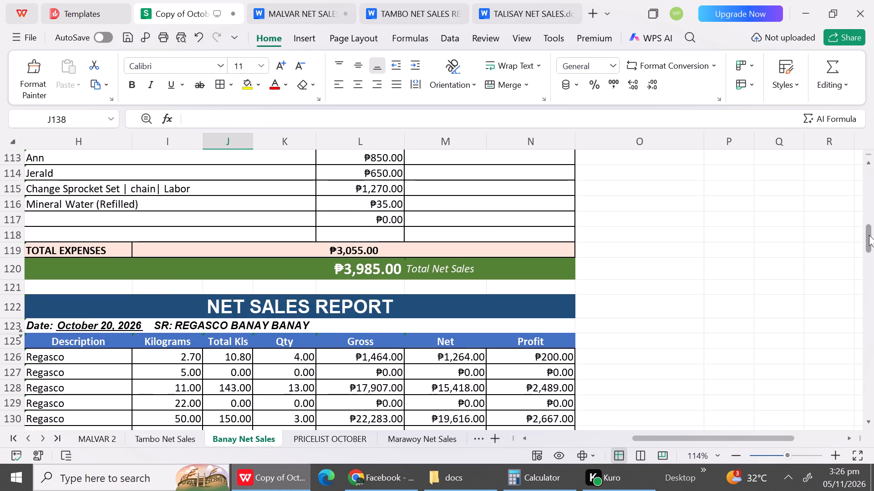
drag(869, 235, 867, 213)
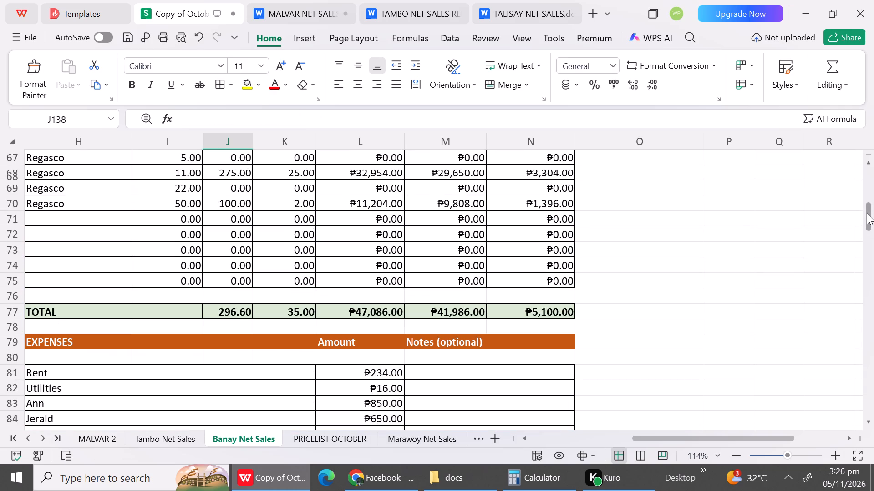
drag(867, 213, 866, 212)
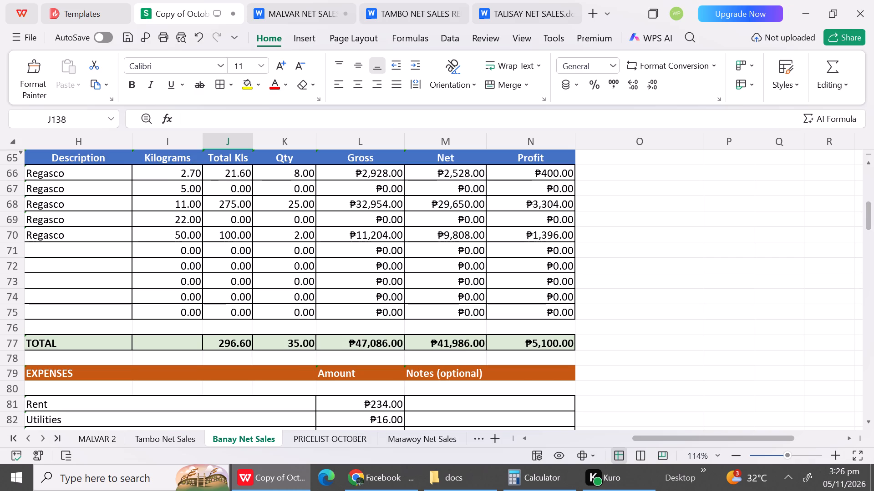
double_click(247, 340)
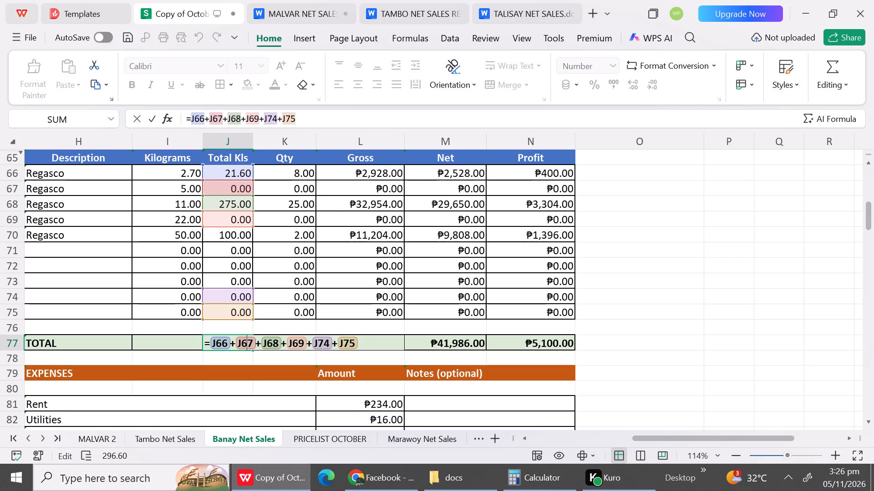
drag(370, 341, 327, 341)
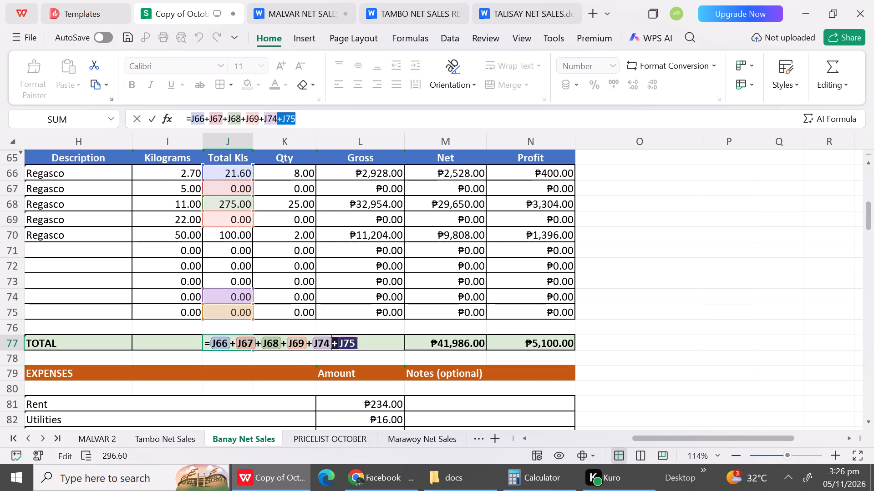
drag(327, 341, 315, 341)
key(BackSpace)
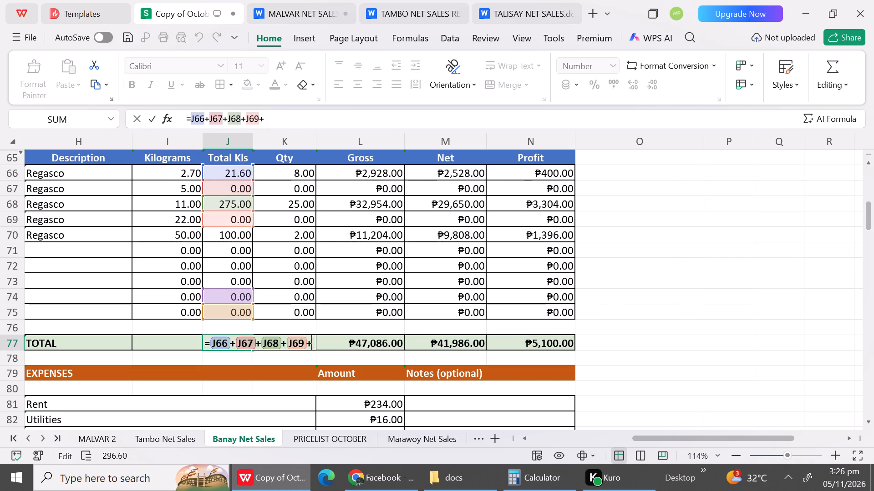
click(224, 238)
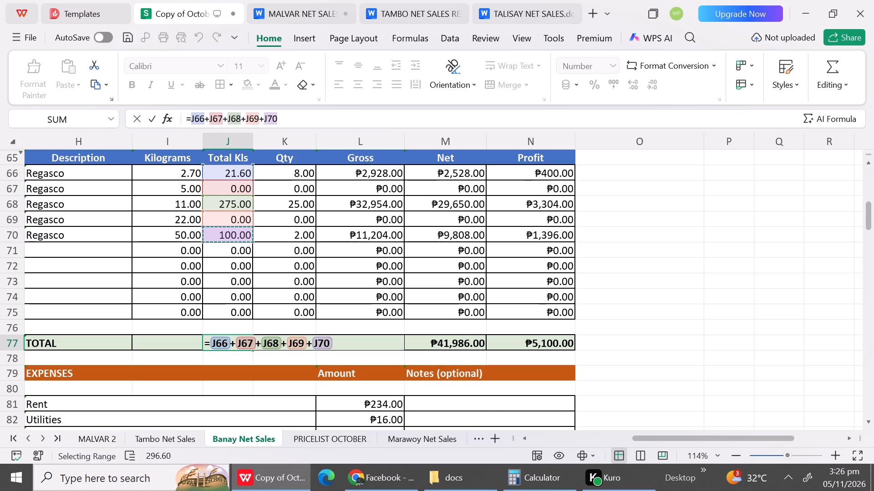
key(Return)
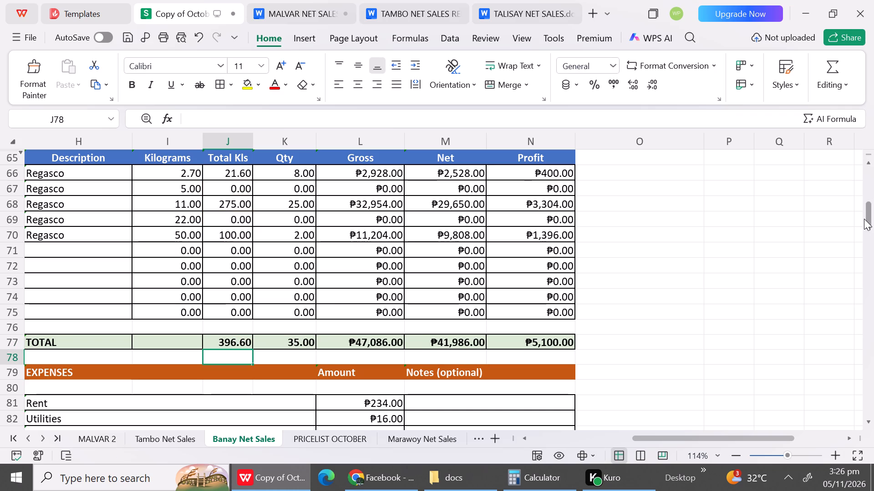
In TOTAL row 46 of the report above October 18, correct the Total Kls formula by replacing J43+J44 with J39.
drag(869, 223, 866, 214)
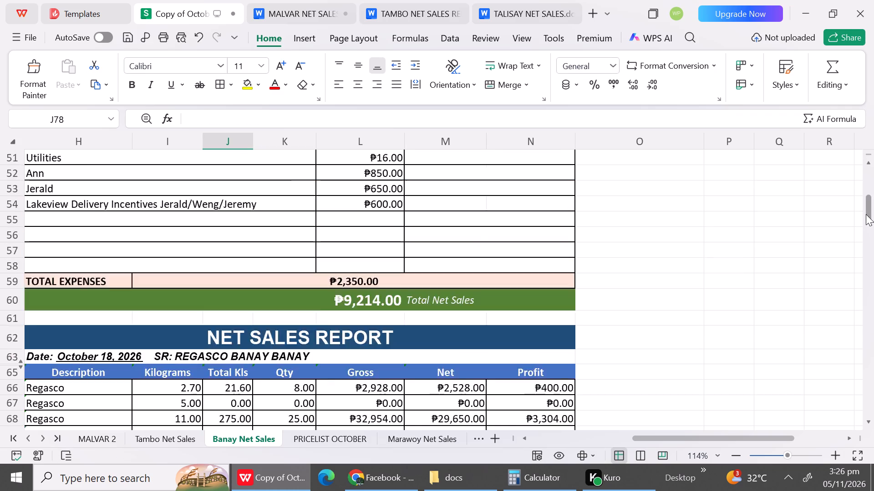
drag(866, 214, 863, 209)
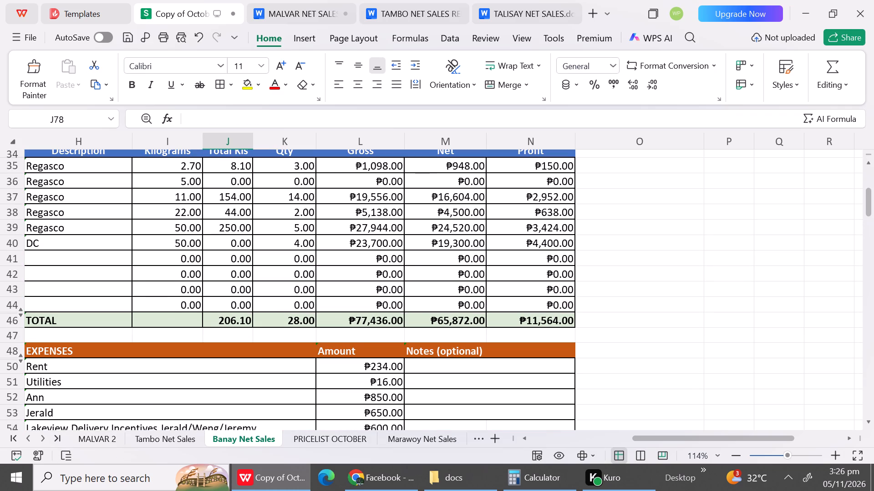
double_click(240, 320)
drag(371, 318, 364, 318)
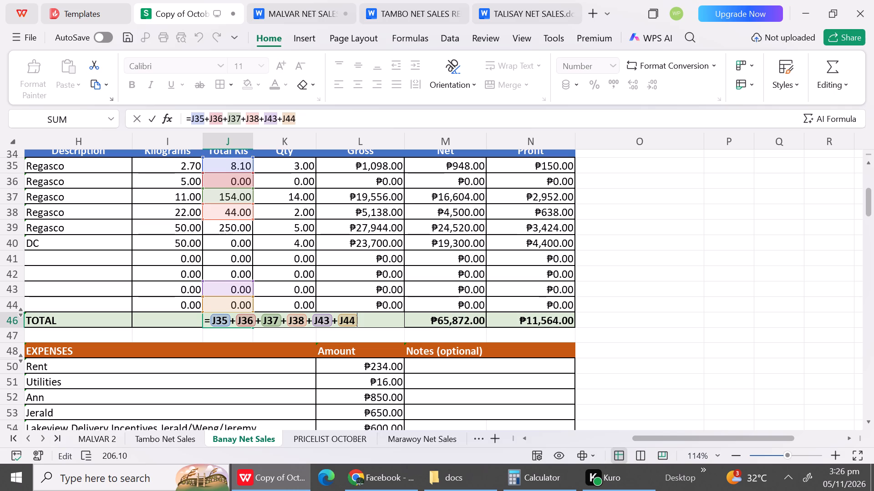
drag(364, 318, 311, 317)
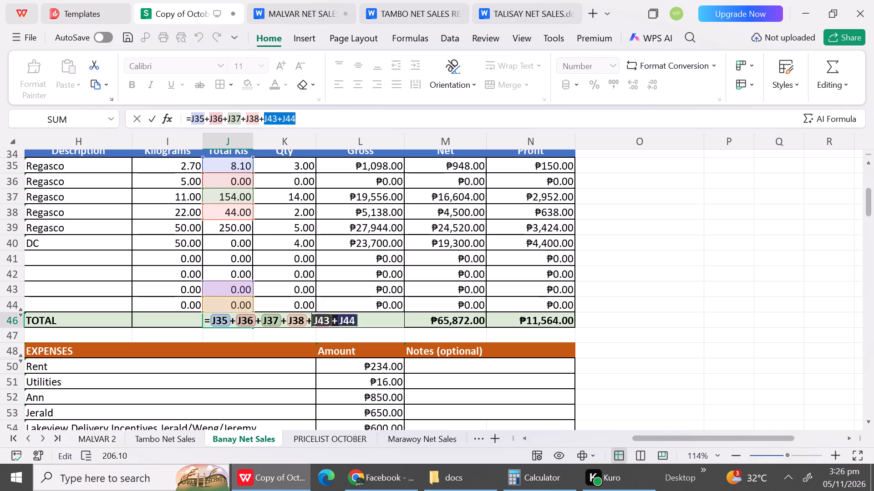
drag(311, 317, 311, 319)
key(BackSpace)
click(220, 232)
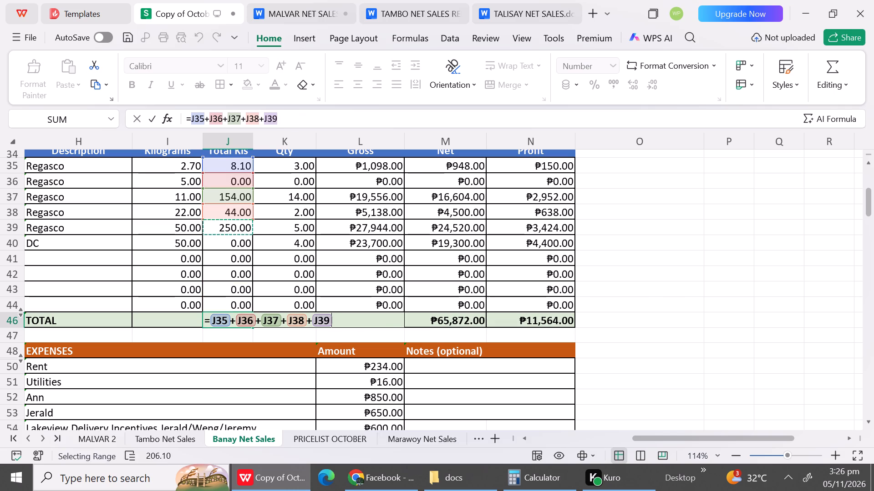
key(Return)
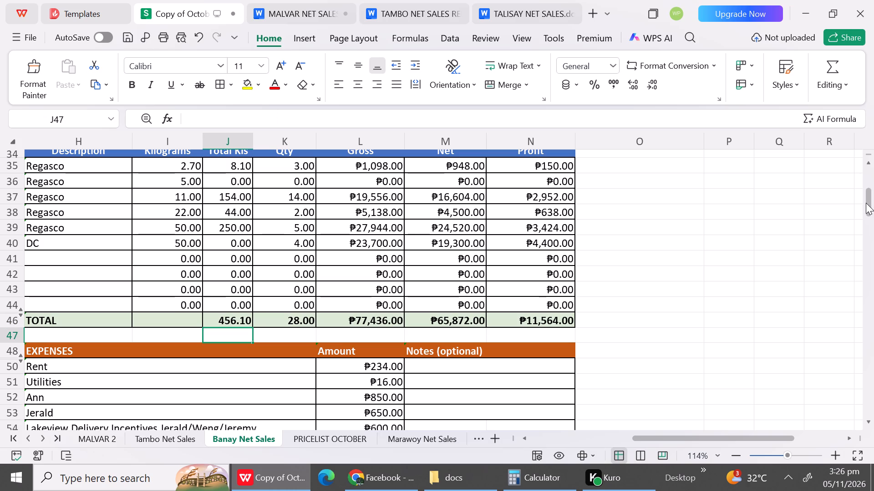
In the October 21 report's TOTAL row, correct the Total Kls formula by replacing J165+J166 with J161+J162+J163.
drag(867, 203, 867, 188)
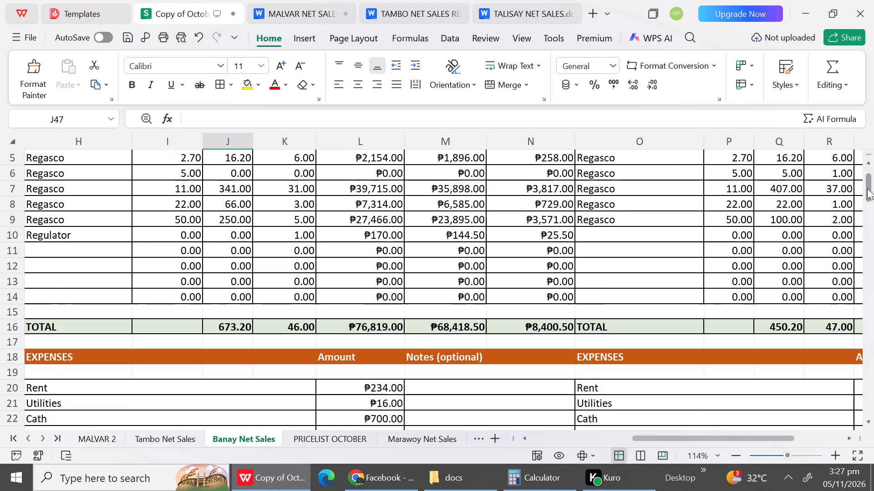
drag(867, 188, 867, 193)
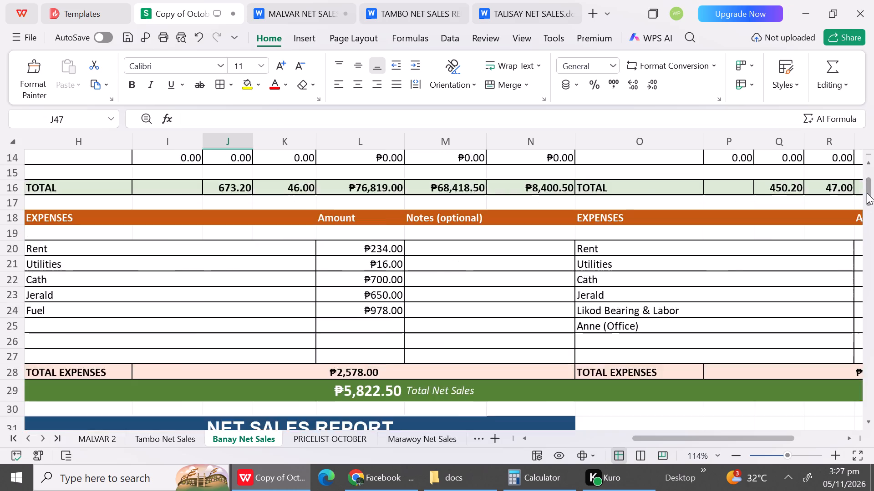
drag(867, 193, 861, 230)
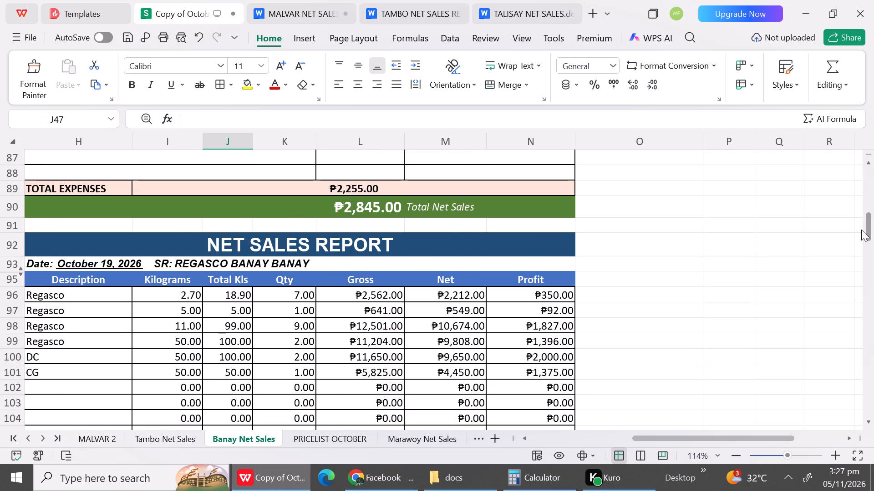
drag(861, 230, 860, 238)
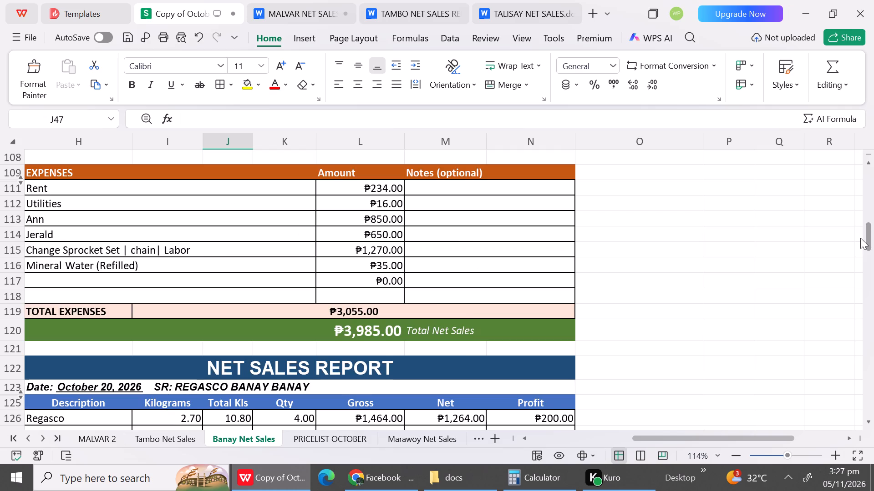
drag(860, 238, 858, 257)
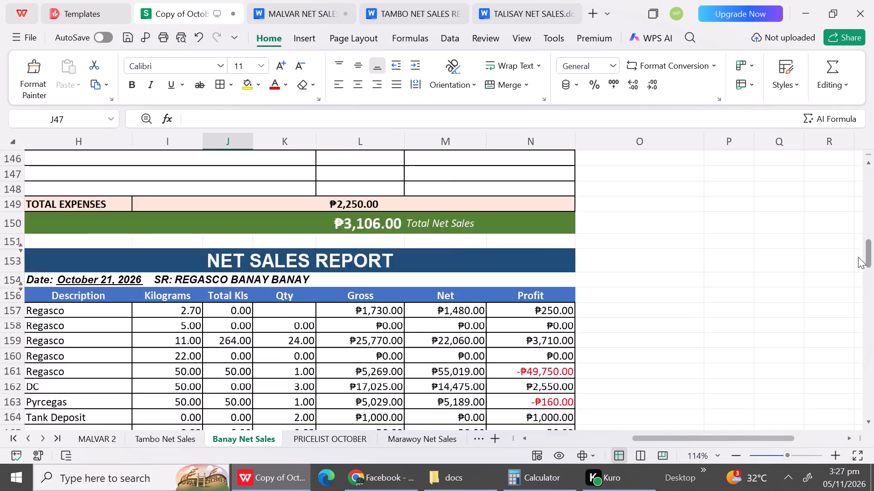
drag(858, 257, 858, 259)
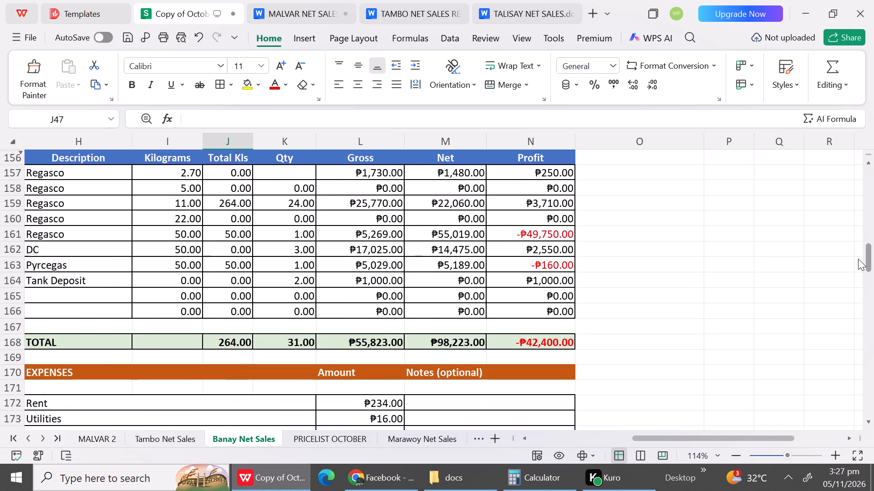
drag(858, 259, 855, 257)
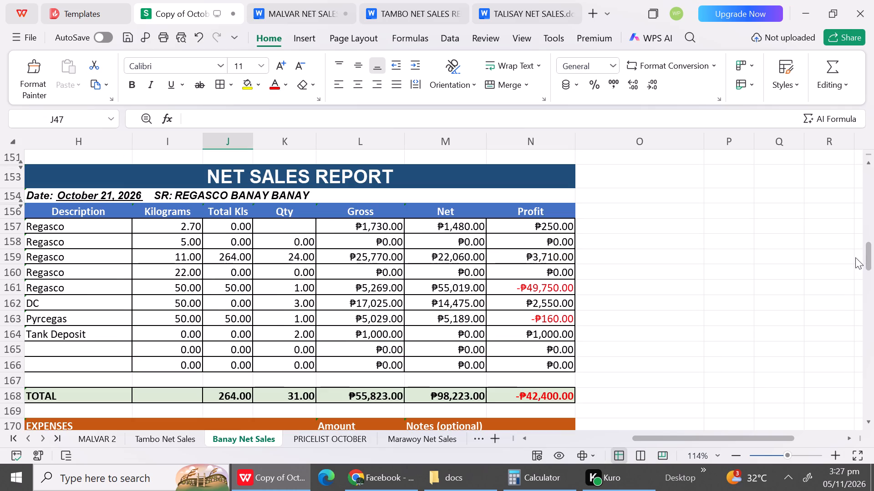
double_click(243, 396)
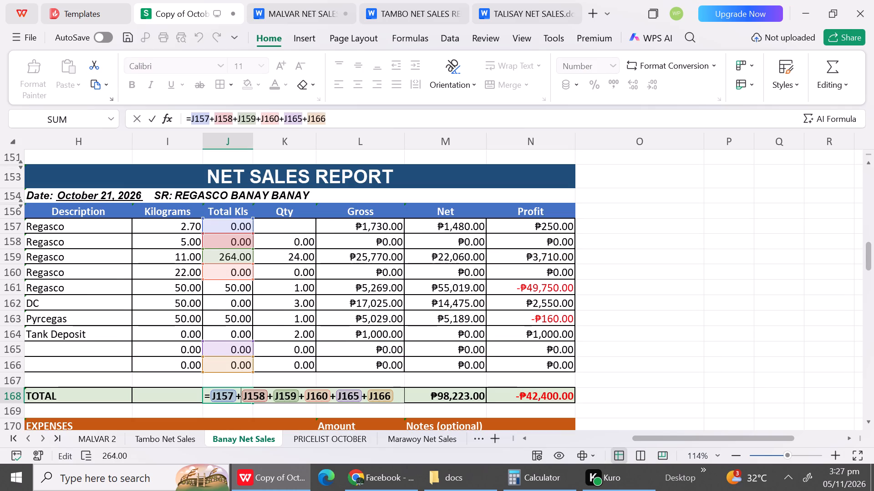
drag(397, 396, 349, 392)
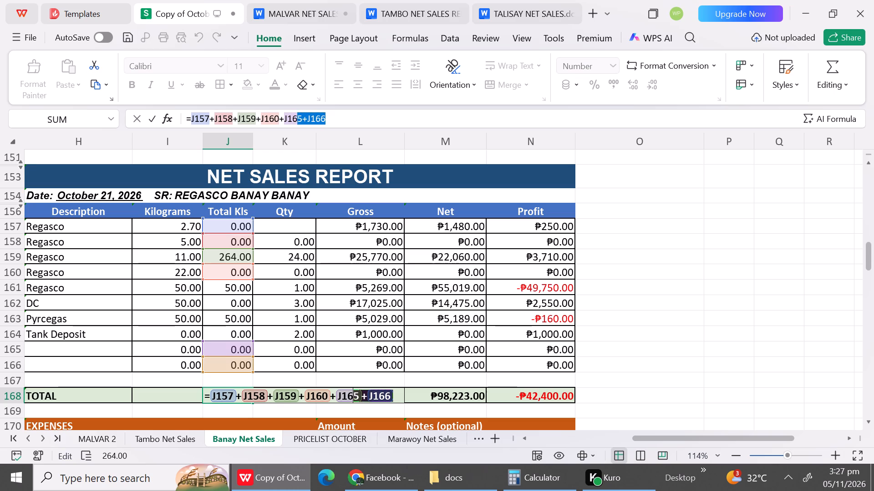
drag(349, 392, 336, 395)
key(BackSpace)
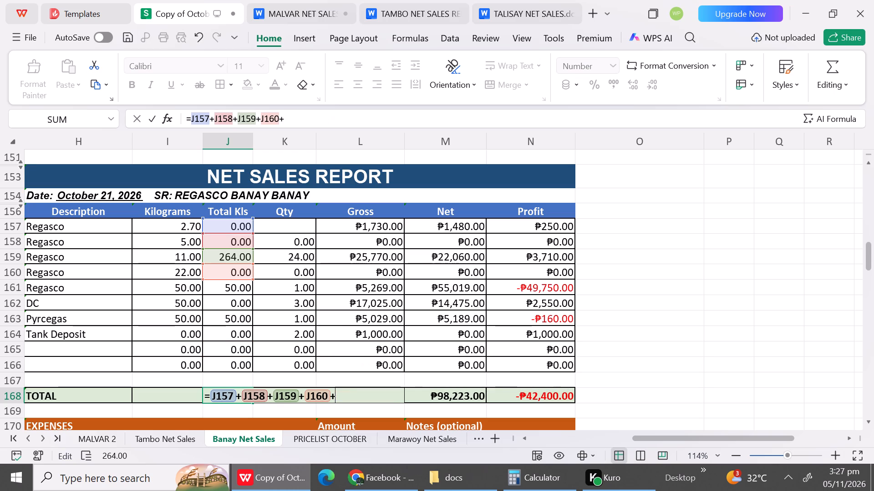
click(231, 283)
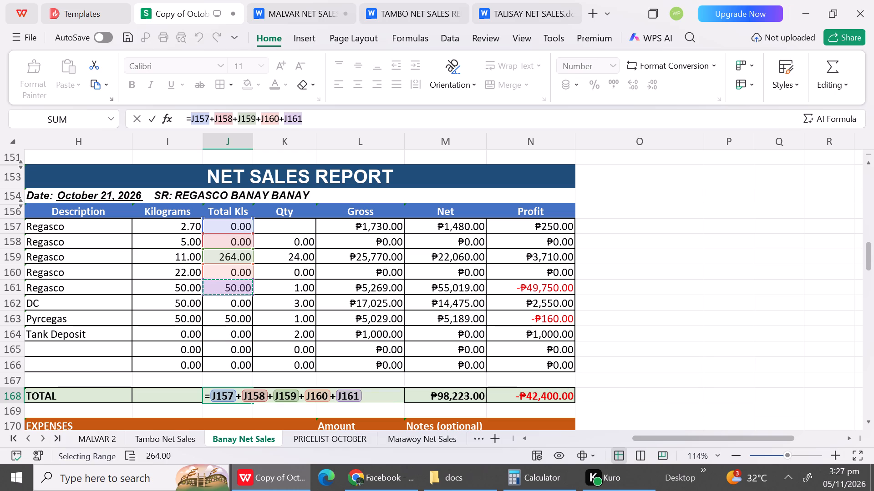
key(shift+plus)
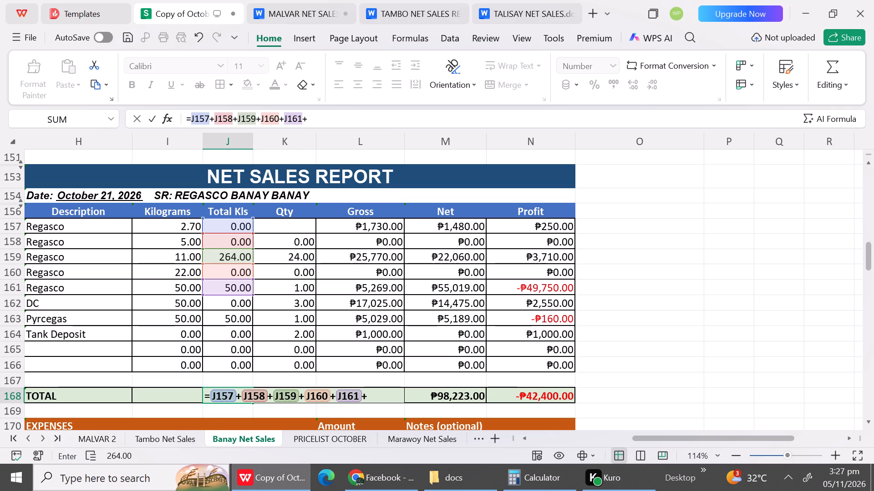
click(228, 305)
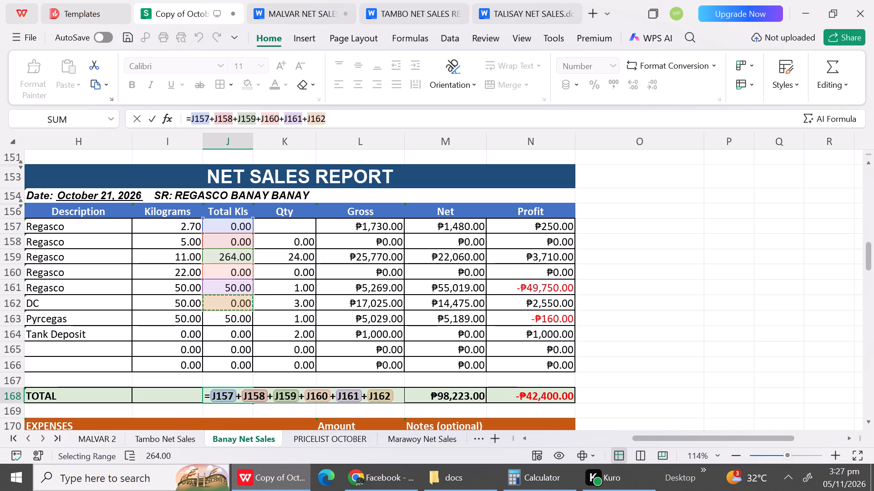
key(shift+plus)
click(228, 320)
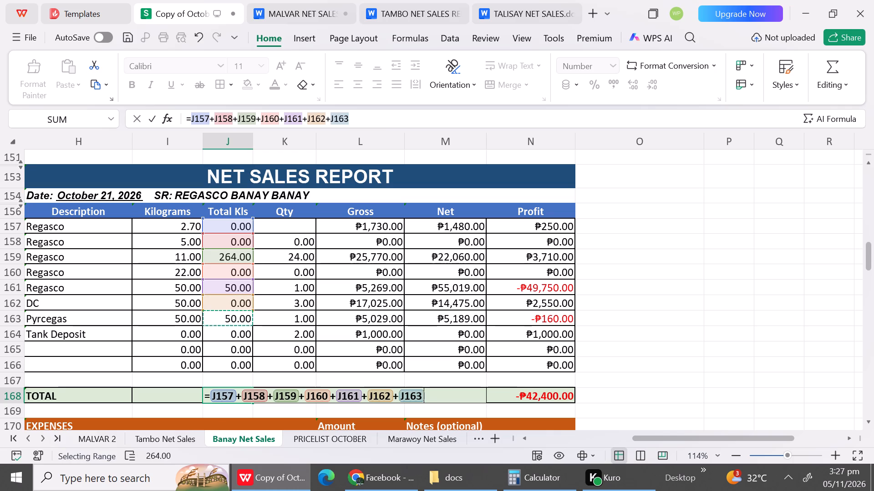
key(Return)
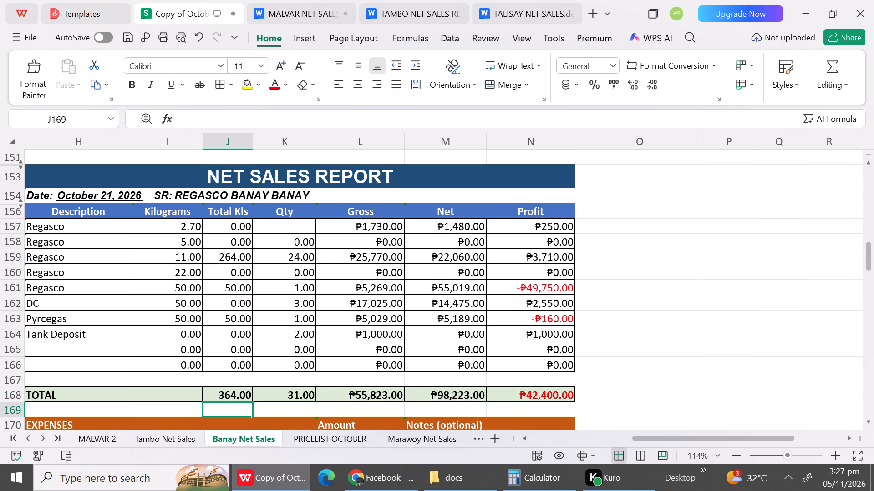
Set the Total Kls of the October 21 report's DC row to the formula =K162*I162.
double_click(226, 304)
key(BackSpace)
key(equal)
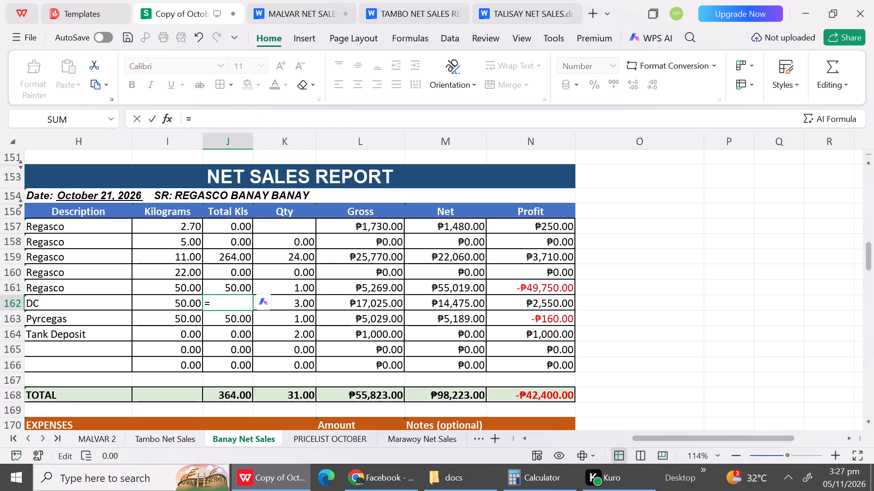
click(303, 304)
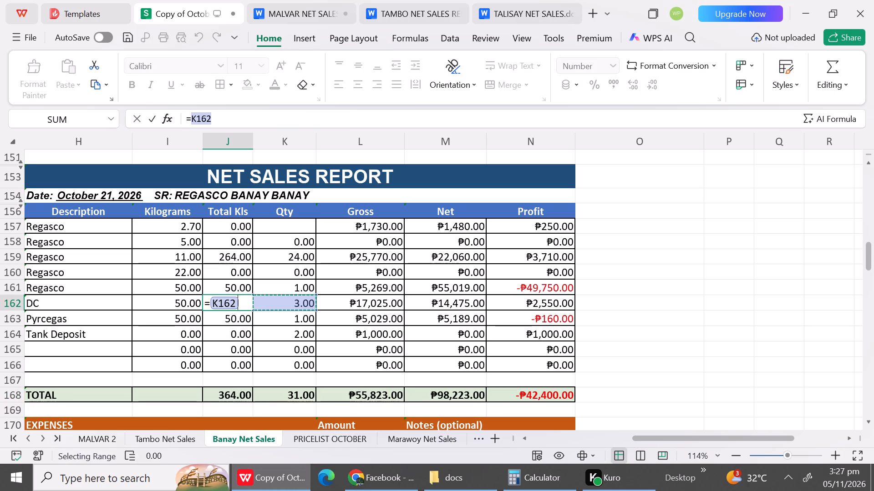
key(shift+asterisk)
click(180, 305)
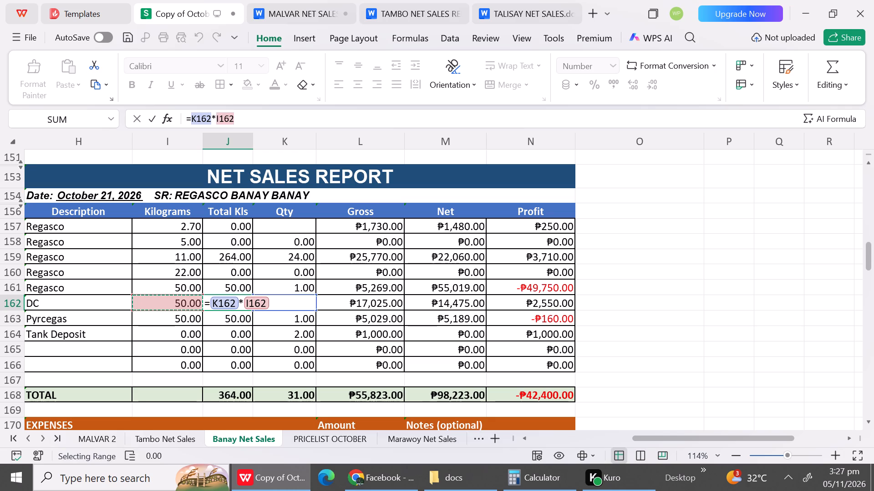
key(Return)
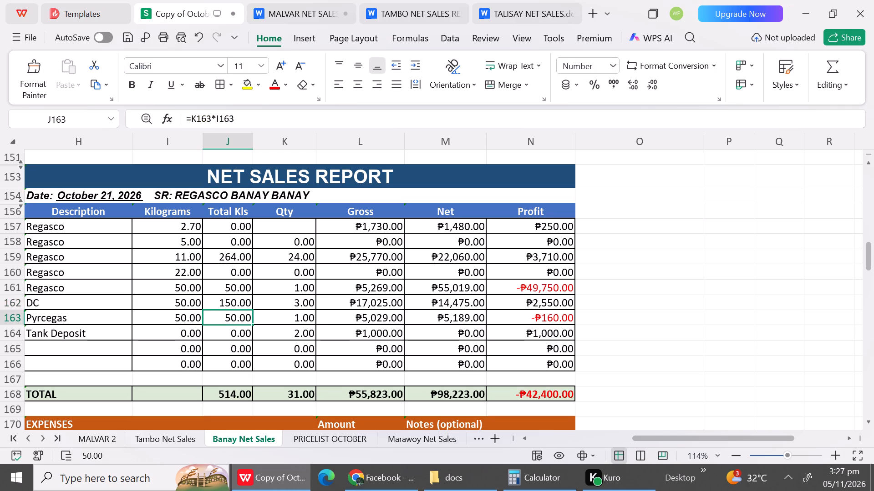
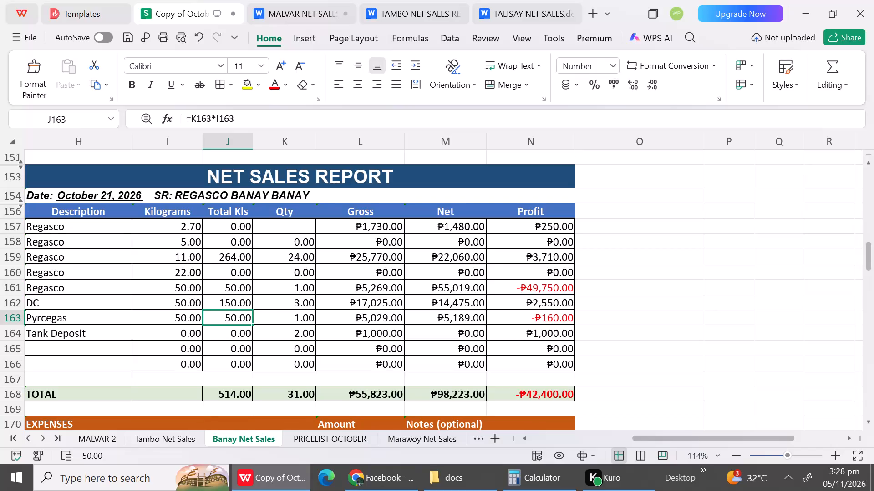
In the October 21 report, set the Regasco quantities to 7 (2.7 kg), 4 (5 kg), 38 (11 kg), 2 (22 kg) and 2 (50 kg).
click(325, 285)
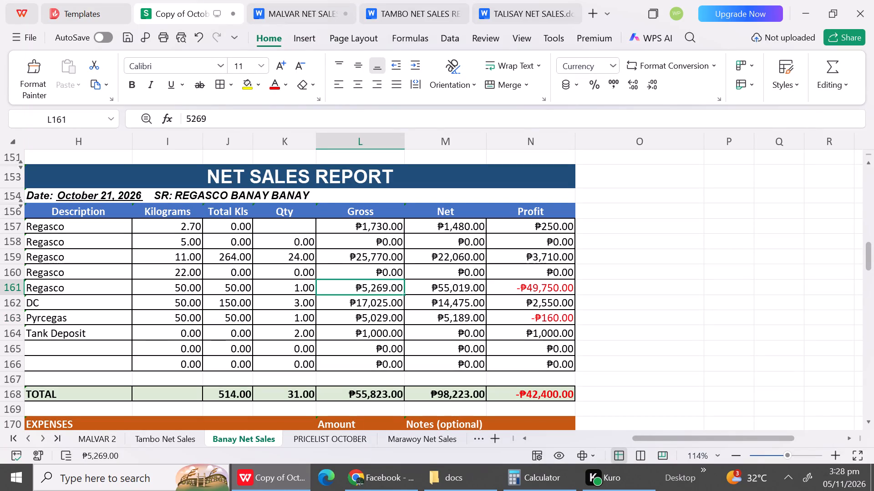
click(389, 290)
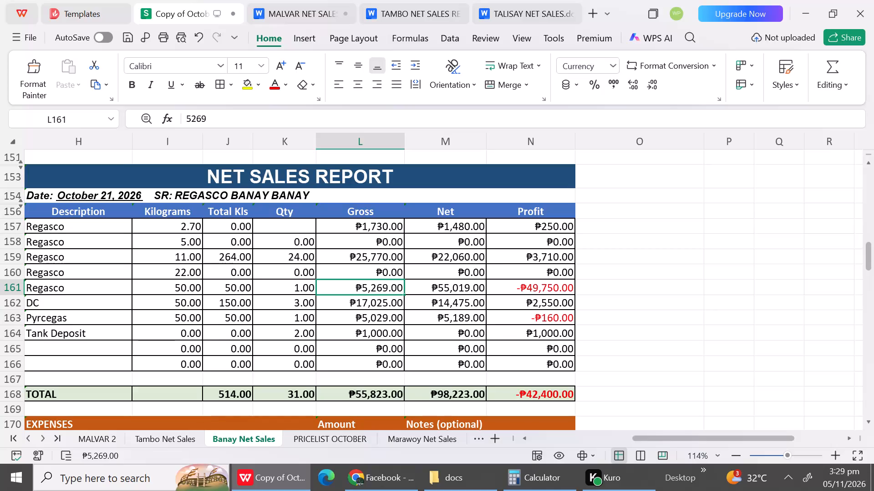
click(268, 230)
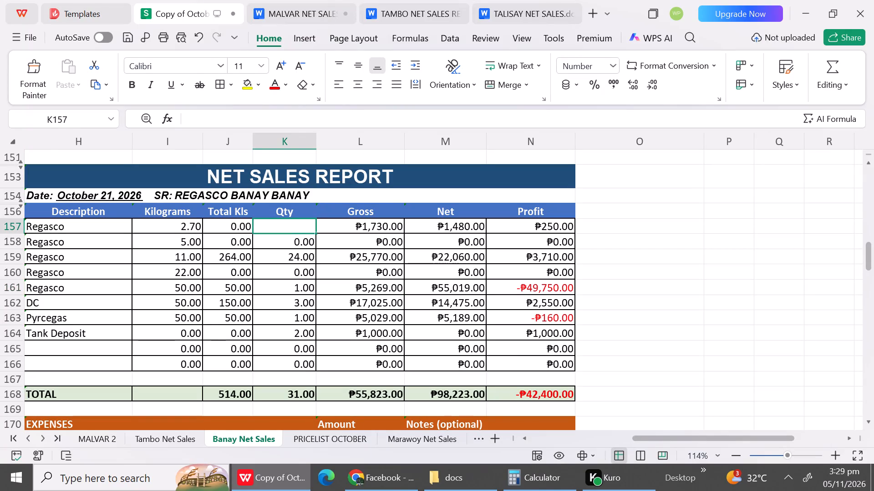
text(38)
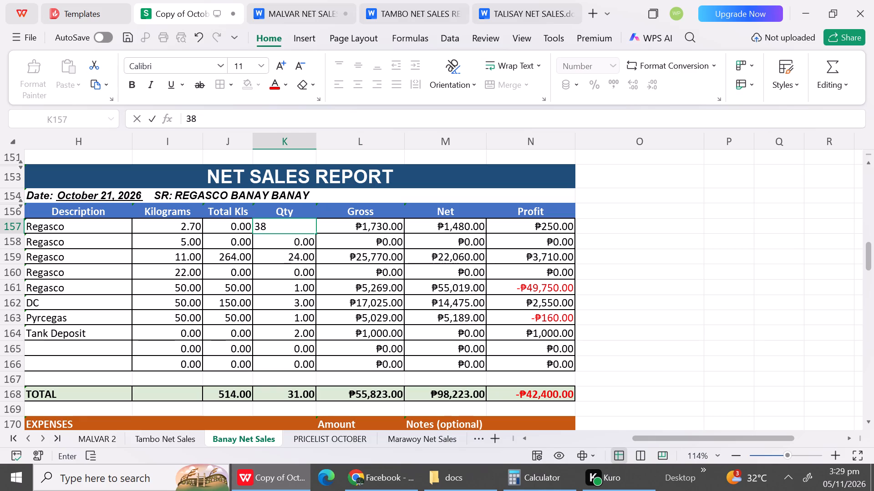
key(BackSpace)
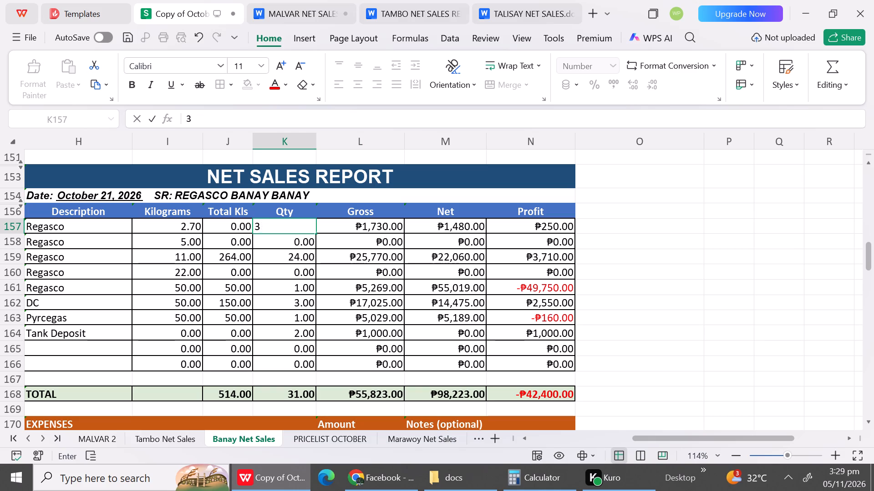
key(BackSpace)
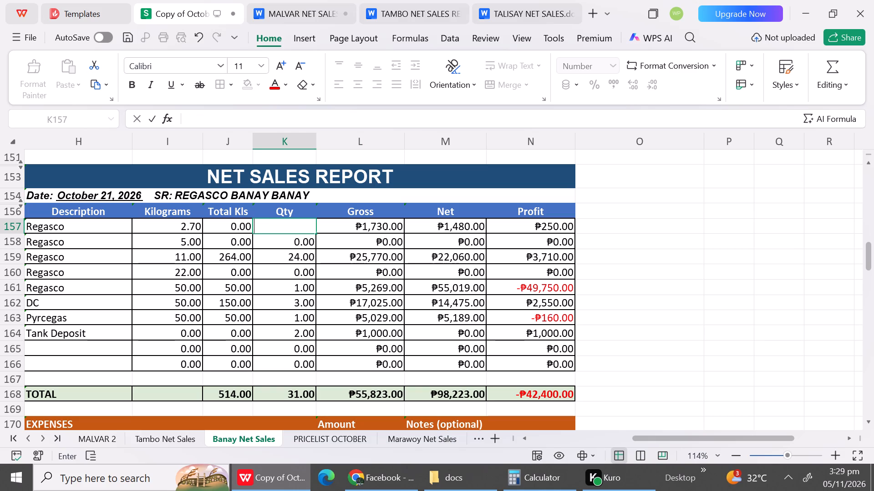
key(7)
click(283, 246)
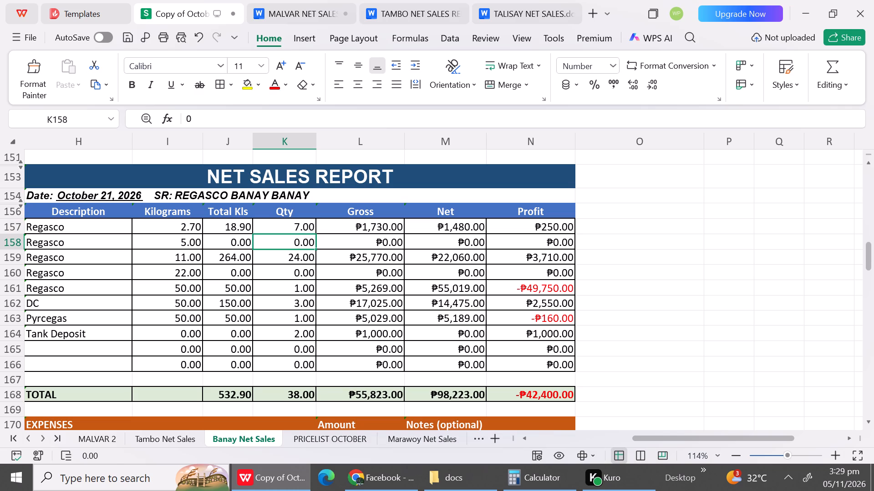
key(4)
click(288, 254)
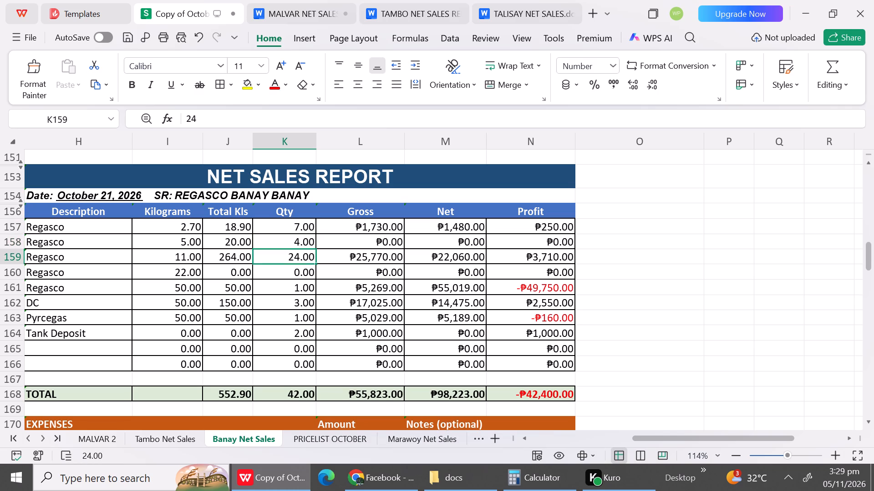
text(38)
click(294, 273)
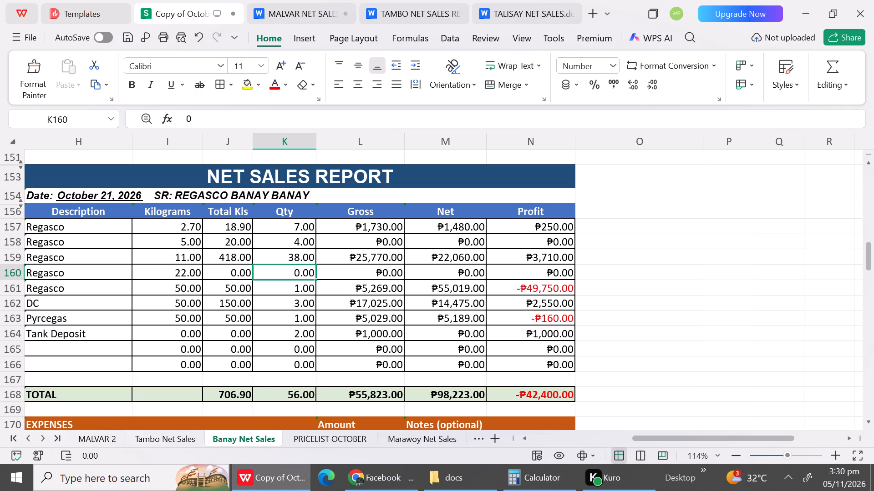
click(294, 274)
key(2)
click(295, 294)
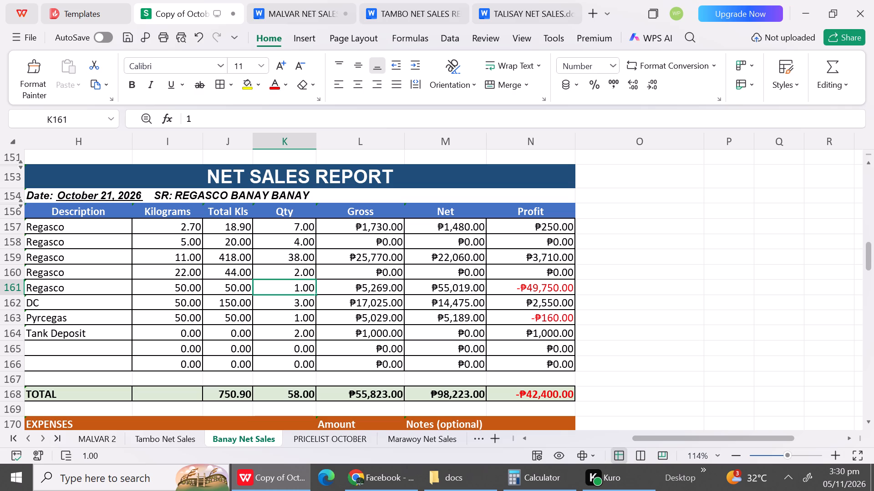
key(2)
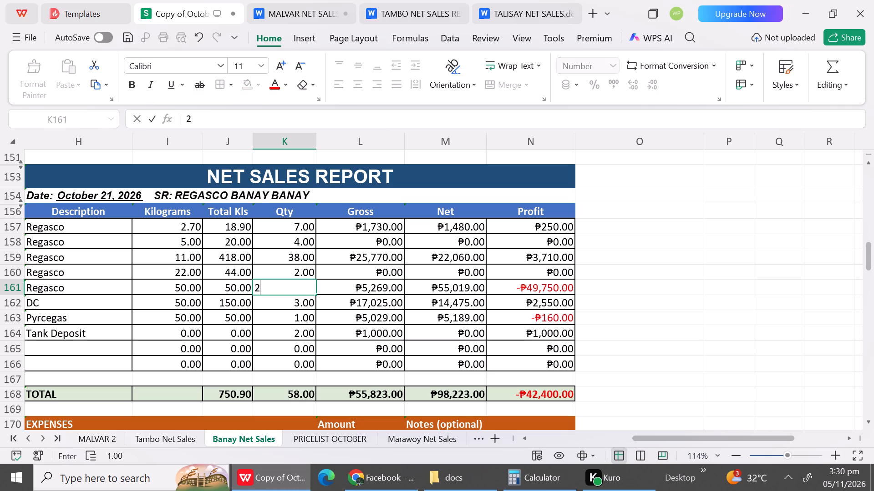
click(296, 309)
Clear the DC, Pyrcegas and Tank Deposit descriptions from rows 162 to 164 of the October 21 report.
click(94, 301)
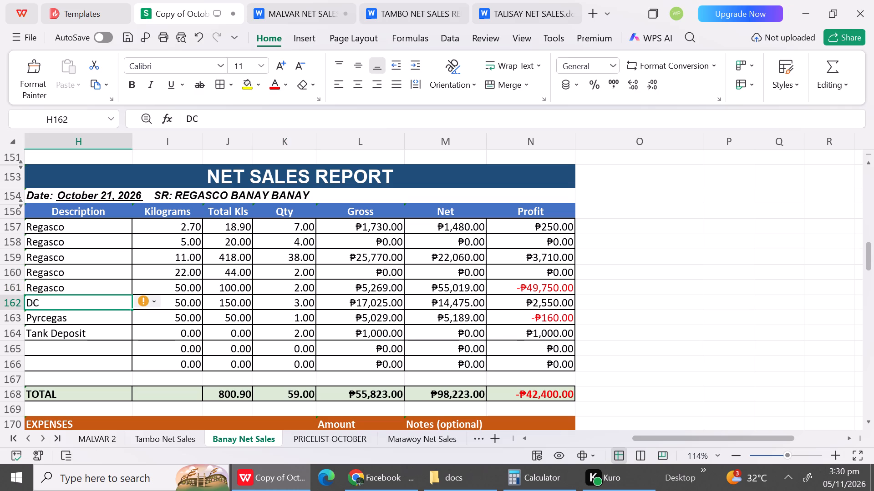
key(BackSpace)
click(92, 321)
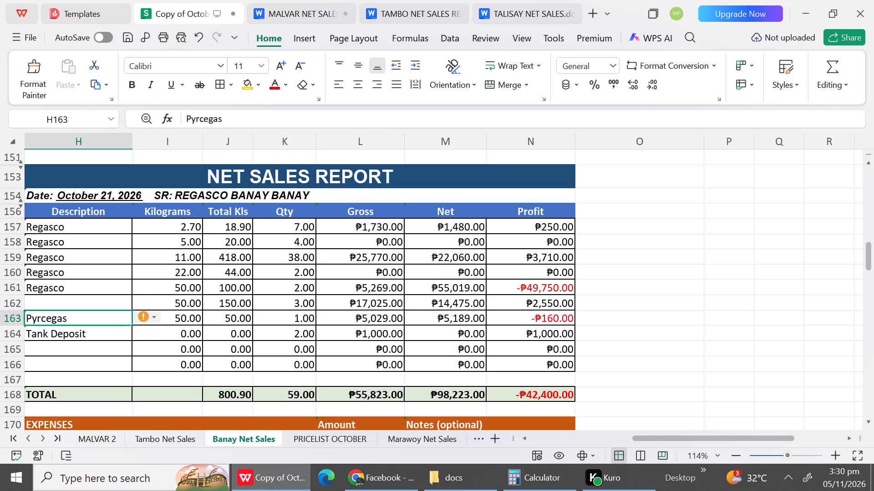
key(BackSpace)
click(84, 342)
key(BackSpace)
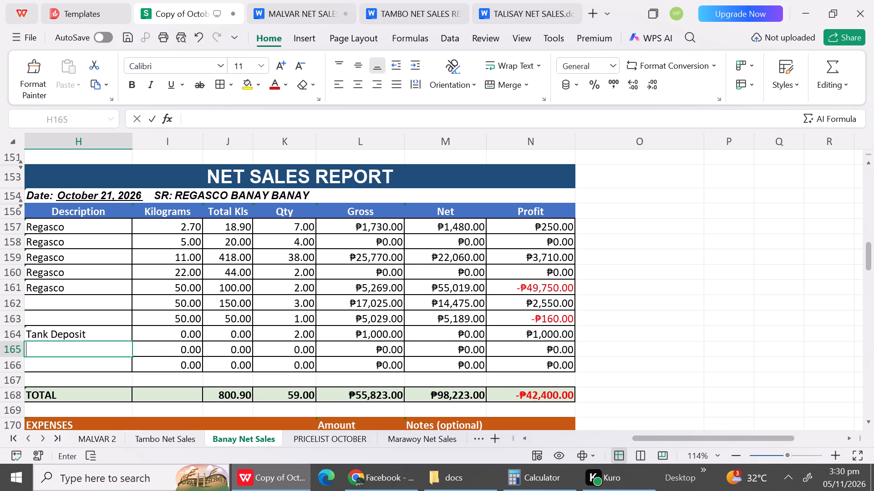
click(78, 339)
key(BackSpace)
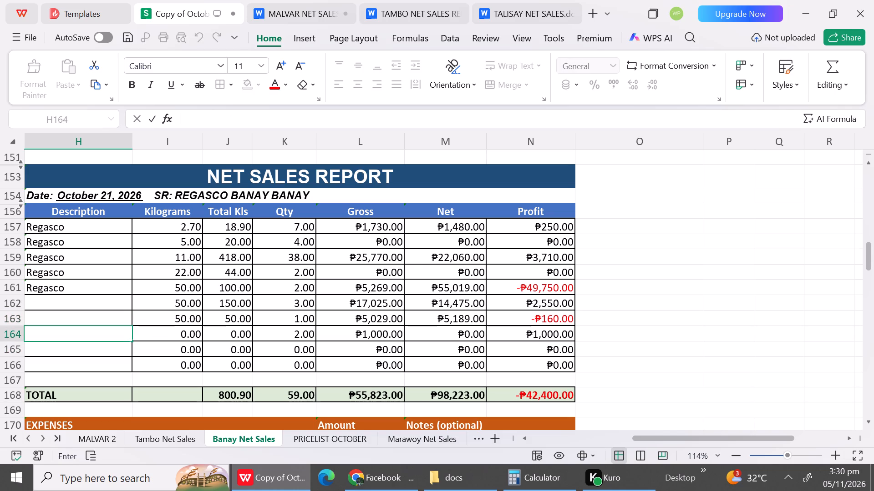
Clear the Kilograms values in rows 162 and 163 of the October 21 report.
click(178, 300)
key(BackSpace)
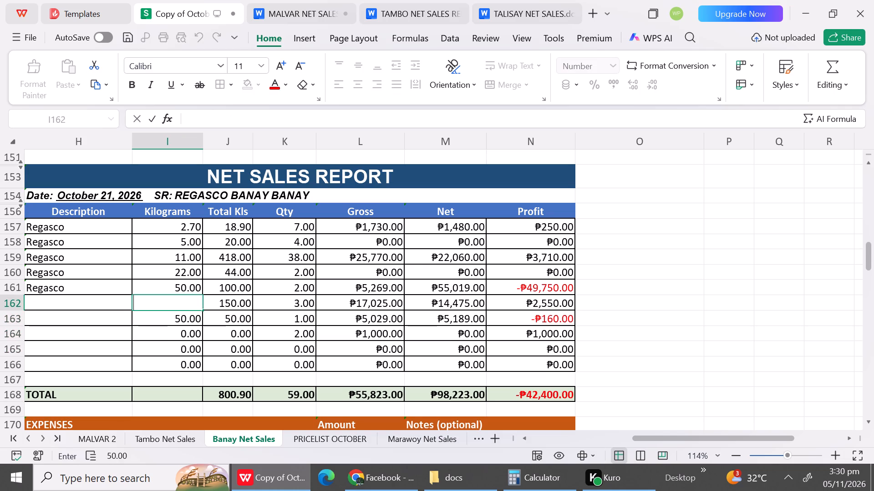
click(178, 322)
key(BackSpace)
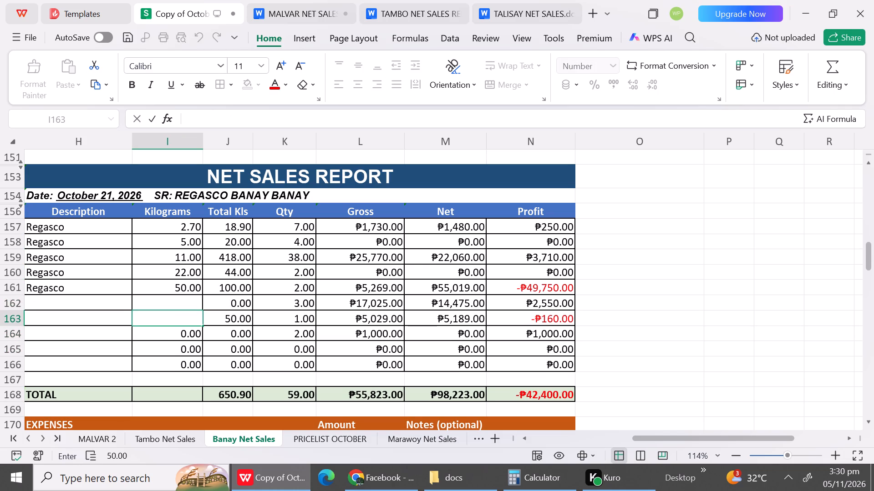
Replace the Total Kls formula in row 163 of the October 21 report with 0.
click(227, 325)
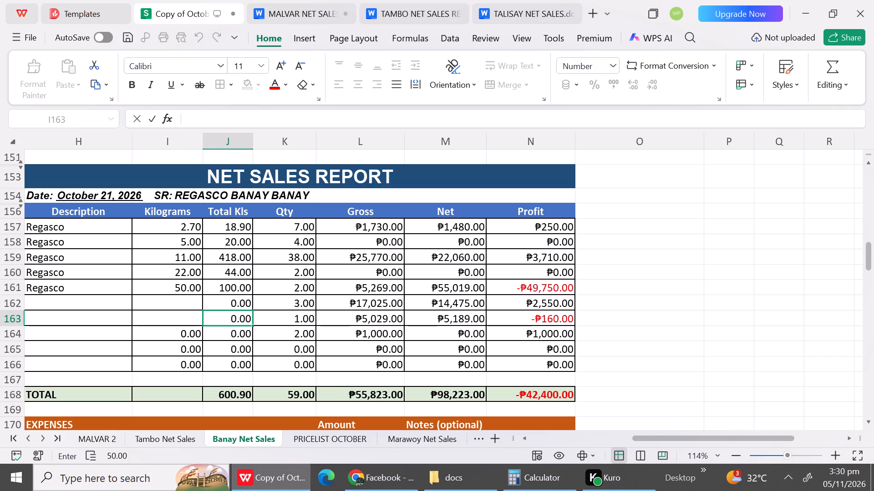
key(0)
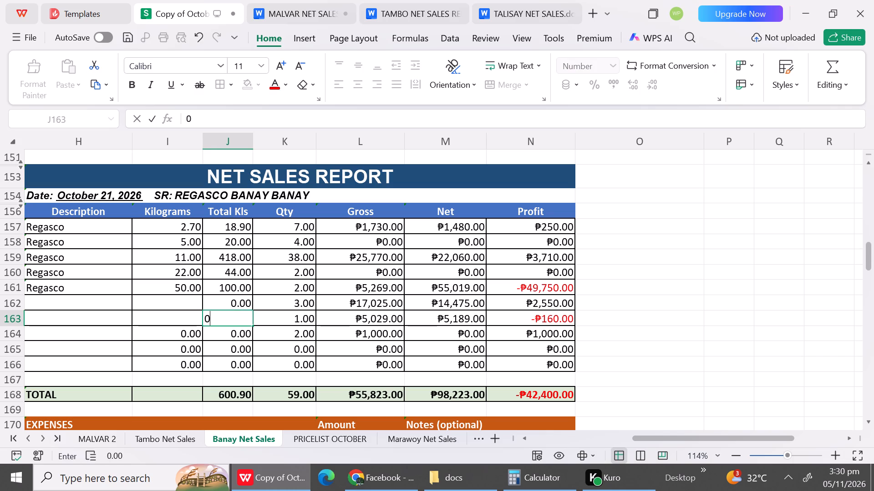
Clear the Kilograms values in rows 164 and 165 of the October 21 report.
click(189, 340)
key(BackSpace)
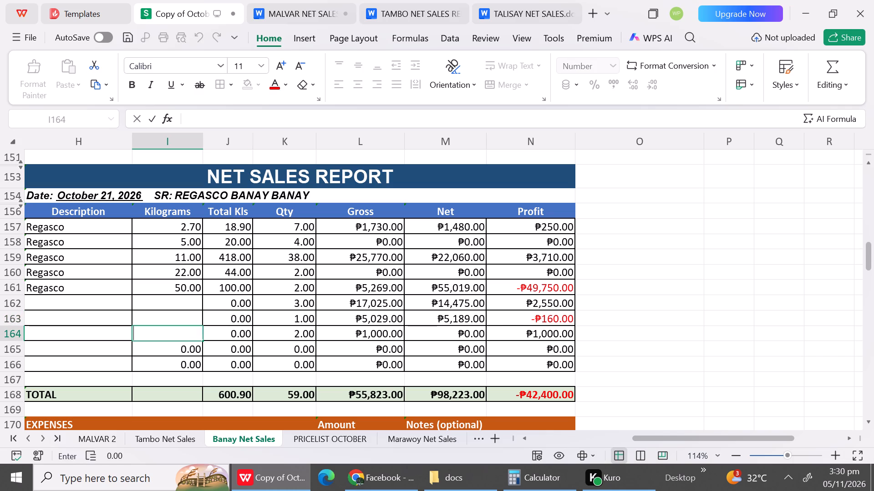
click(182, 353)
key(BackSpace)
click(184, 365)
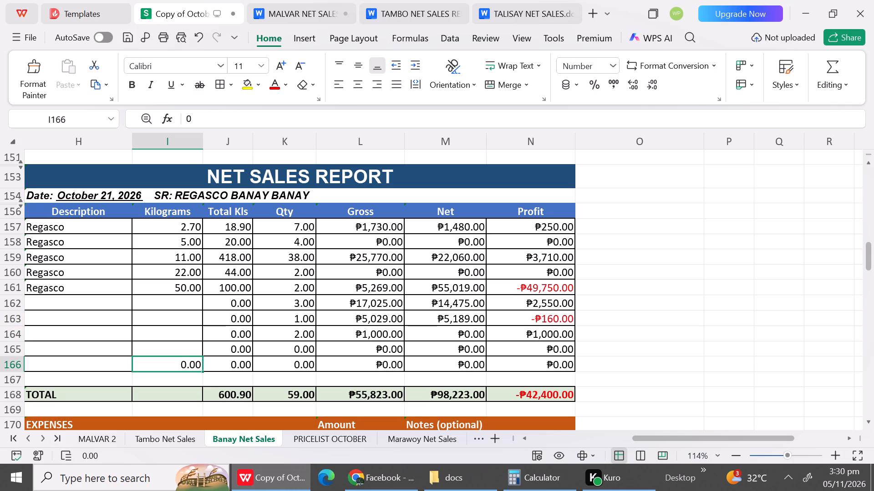
Set the Kilograms of rows 162 to 165 in the October 21 report to 0.
click(173, 301)
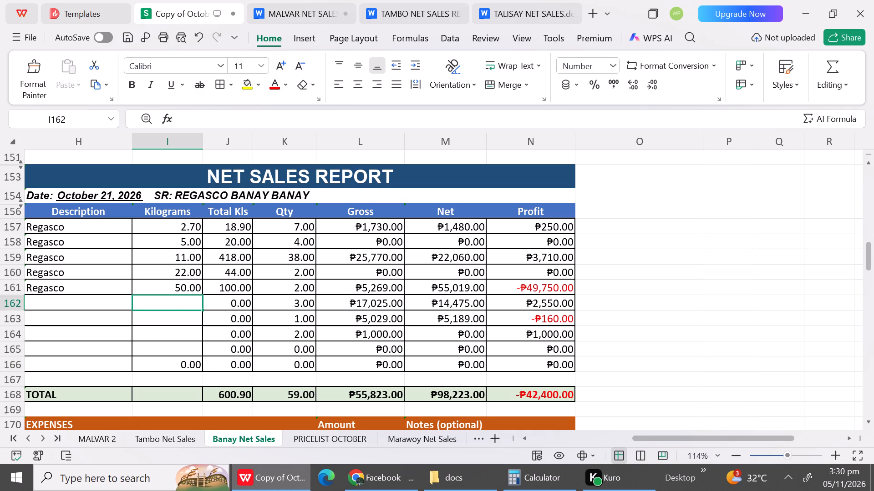
key(0)
key(Down)
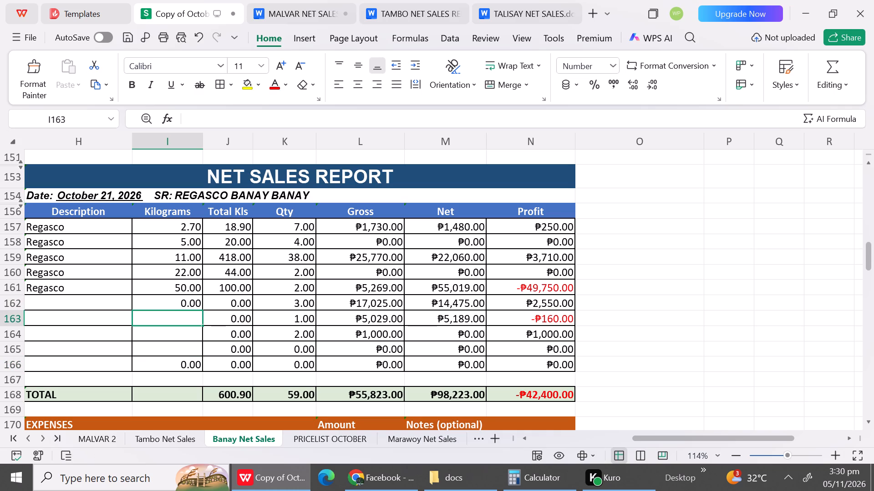
key(0)
key(Down)
key(0)
key(Down)
key(0)
key(Down)
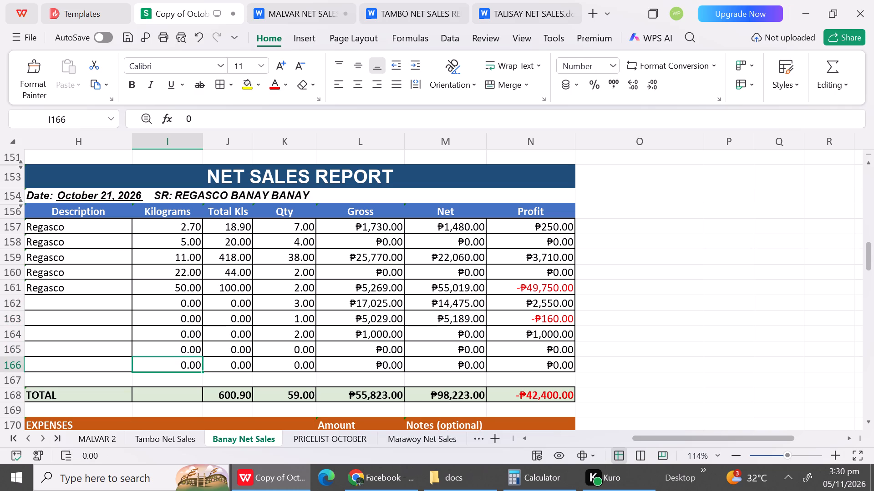
Set the Qty of rows 162 to 164 in the October 21 report to 0.
click(279, 334)
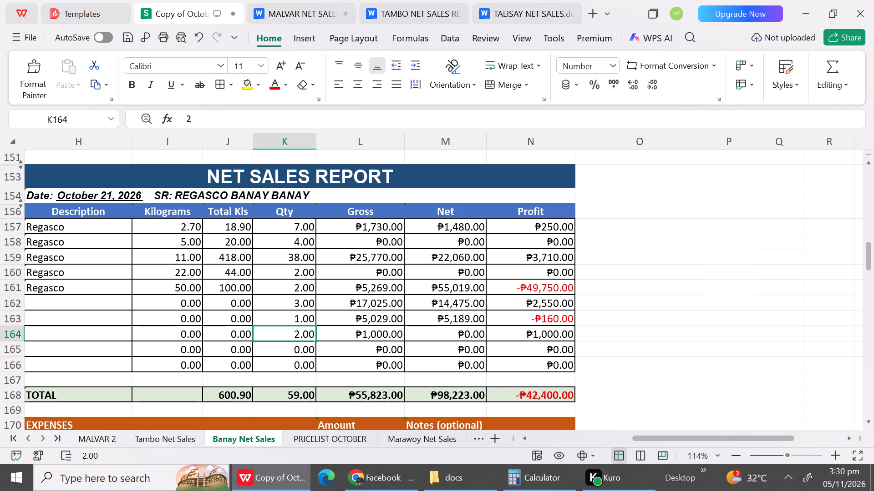
click(291, 303)
key(0)
key(Down)
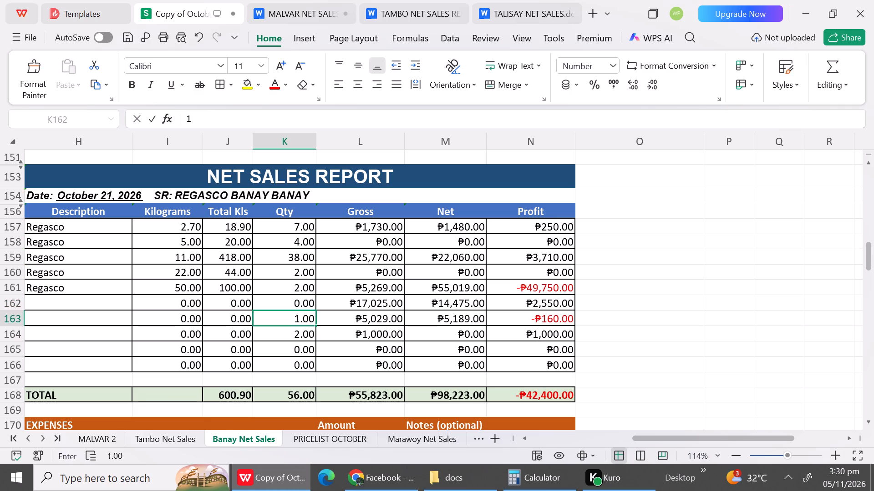
key(0)
key(Down)
key(0)
key(Down)
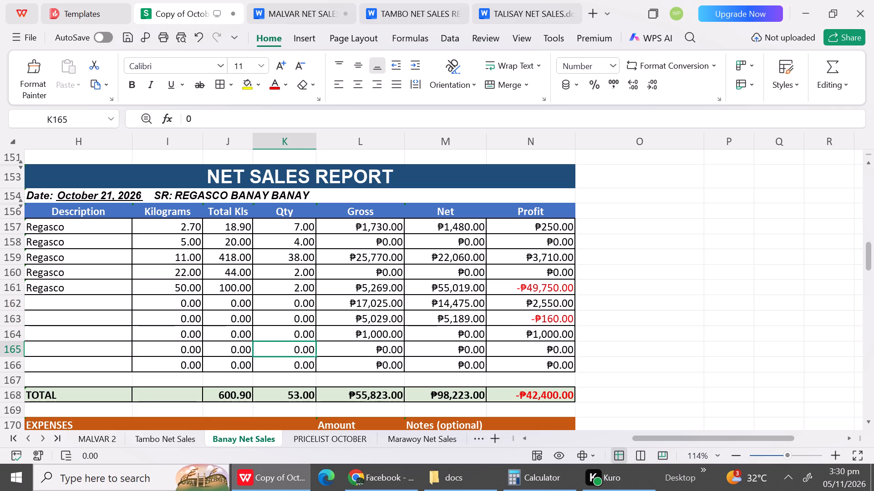
Set the Gross amounts of rows 162 to 166 in the October 21 report to 0.
click(361, 300)
key(0)
key(Up)
key(Down)
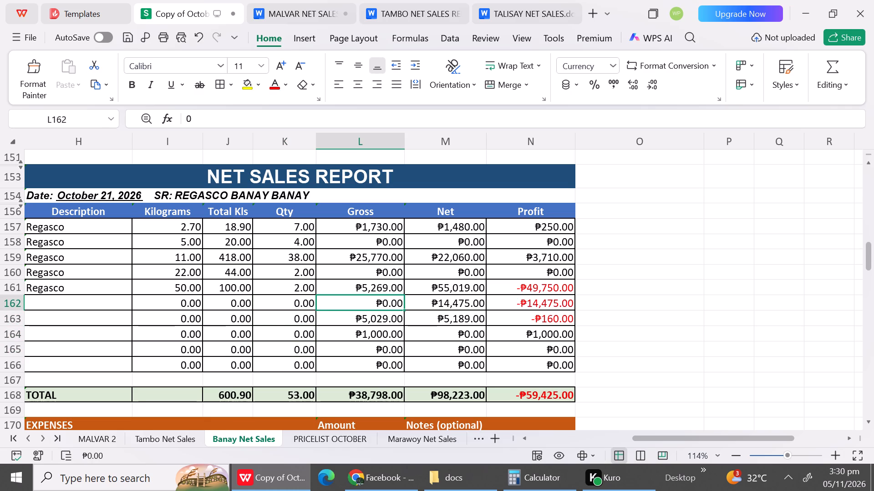
key(Down)
key(0)
key(Down)
key(0)
key(Down)
key(0)
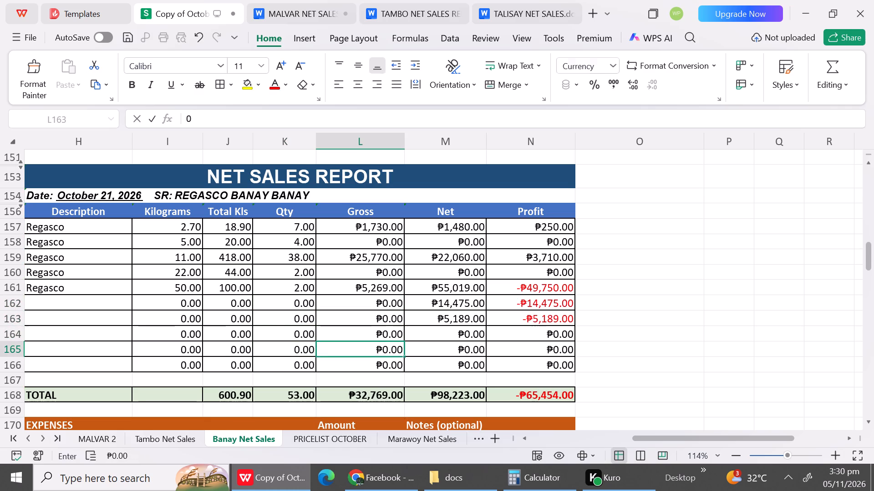
key(Down)
key(0)
key(Down)
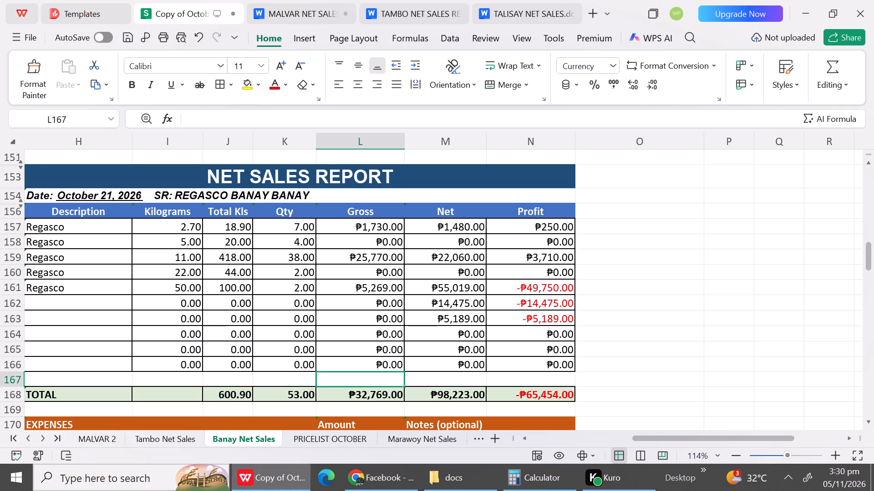
Set the Net amounts of rows 162 to 164 in the October 21 report to 0.
click(442, 296)
key(0)
key(Down)
key(0)
key(Down)
key(0)
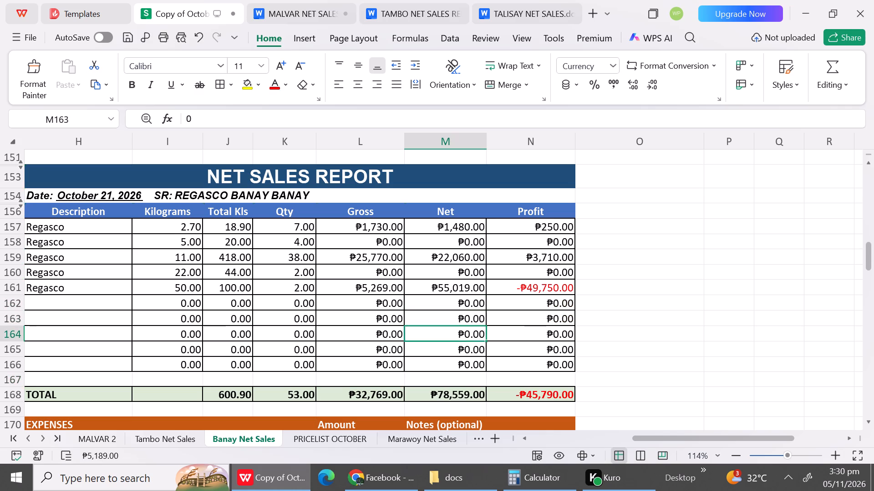
click(318, 346)
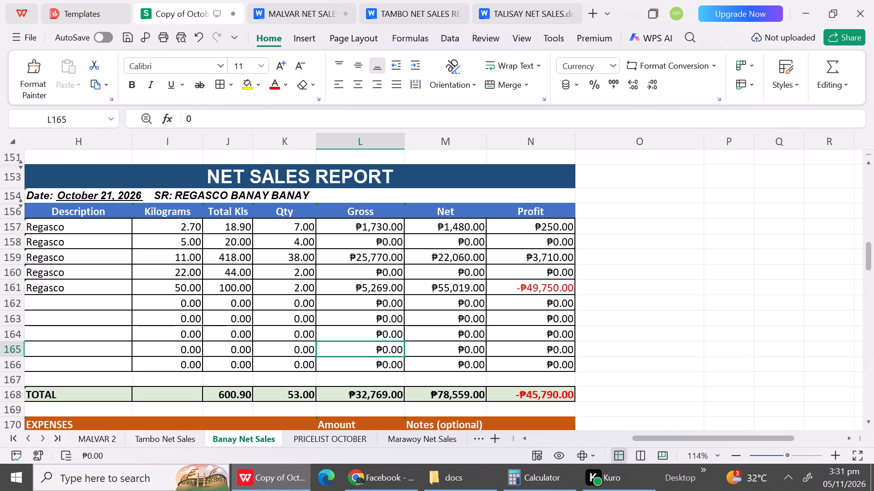
Set the Gross amount of the 50 kg Regasco row in the October 21 report to 11204.
click(300, 227)
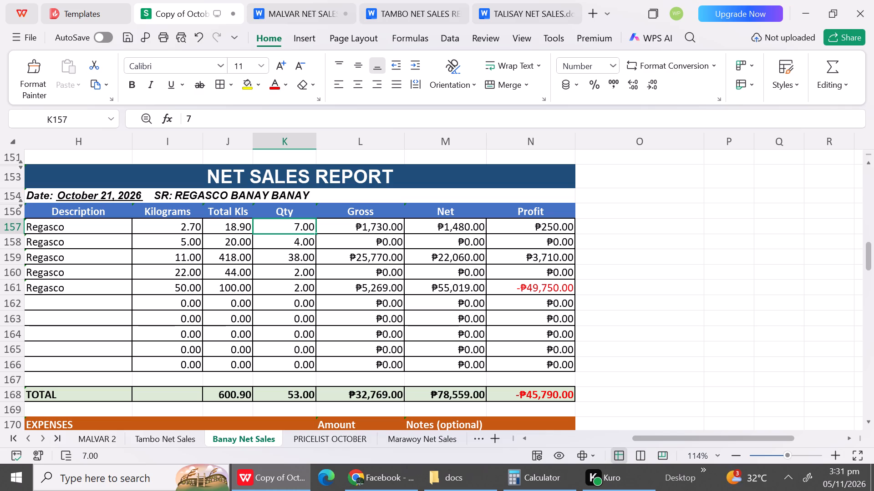
click(353, 292)
text(11)
text(204)
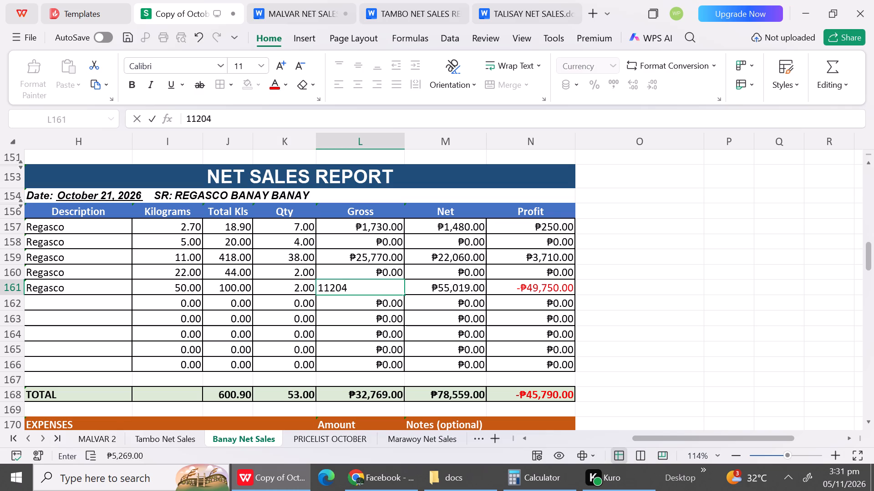
click(352, 334)
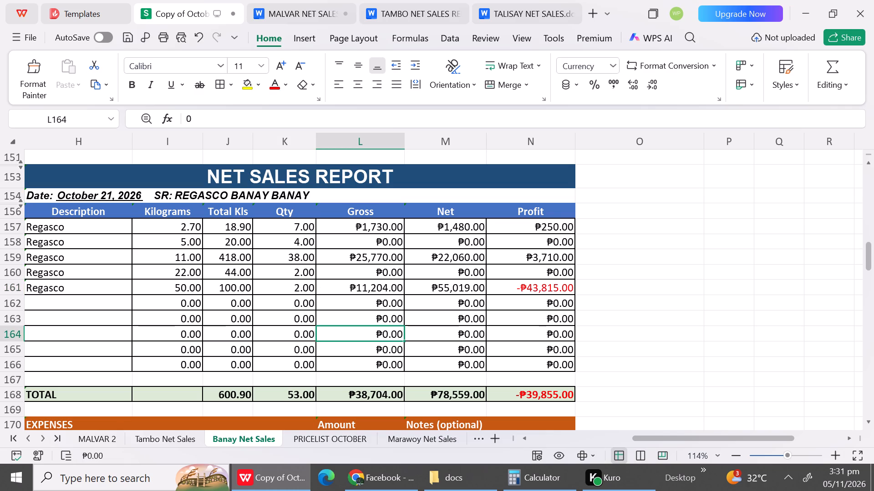
Select the Gross cell of the 22 kg Regasco row in the October 21 report.
click(378, 274)
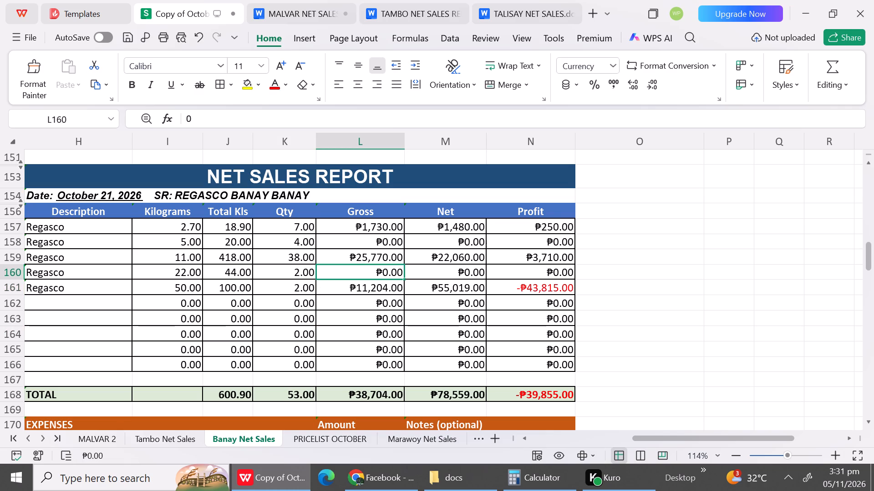
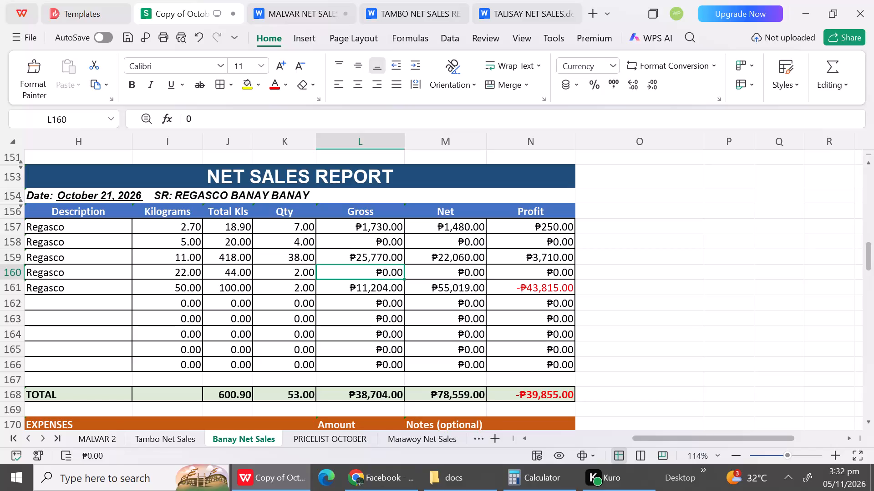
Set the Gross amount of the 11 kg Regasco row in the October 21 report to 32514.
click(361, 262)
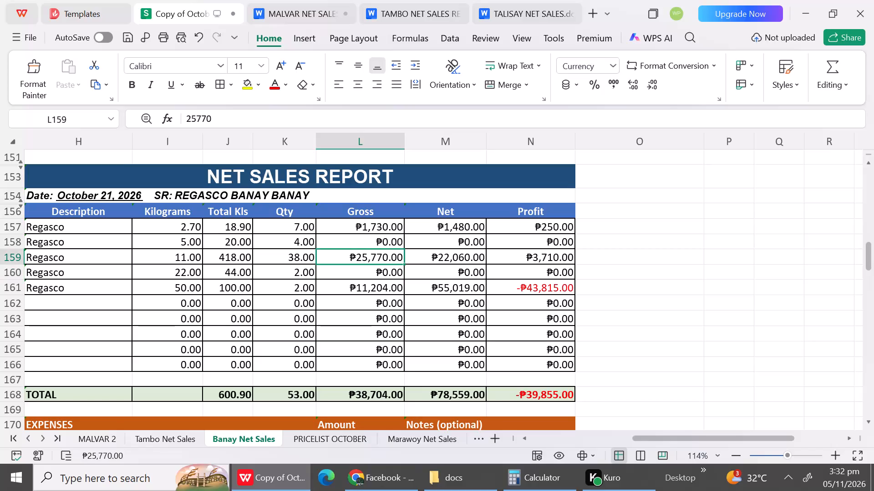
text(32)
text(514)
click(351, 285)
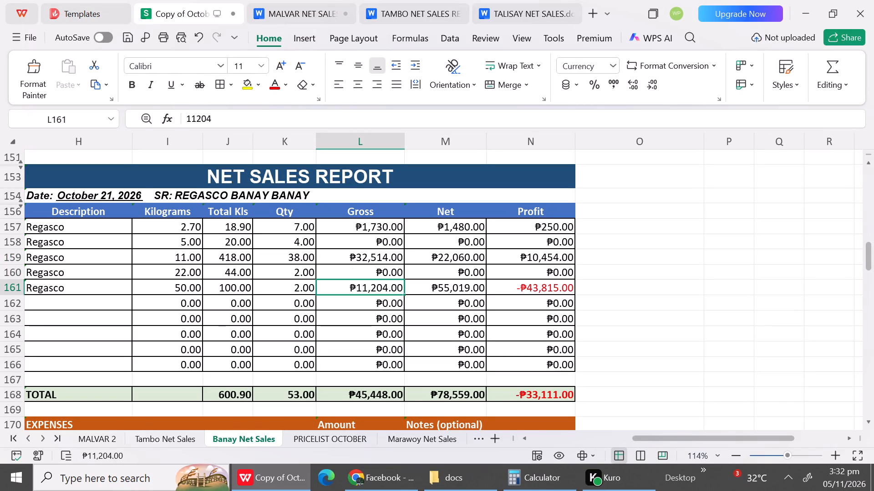
Set the quantity of the 11 kg Regasco row in the October 21 report to 24.
click(283, 255)
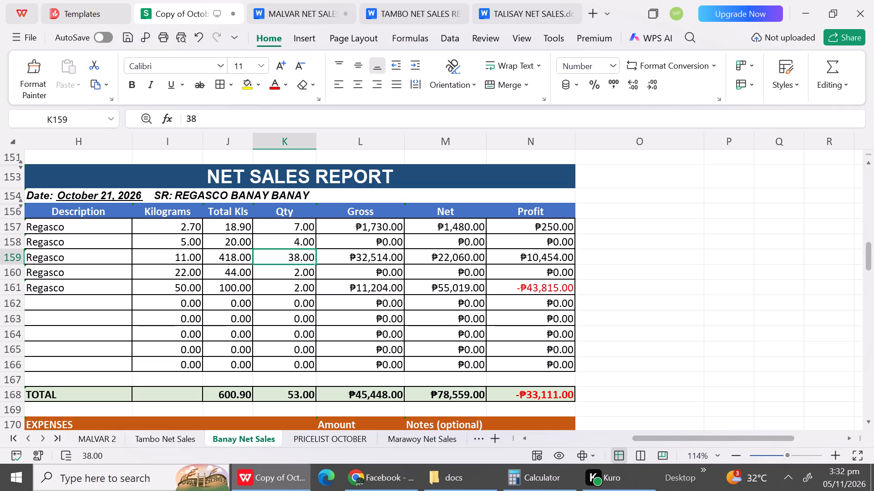
text(24)
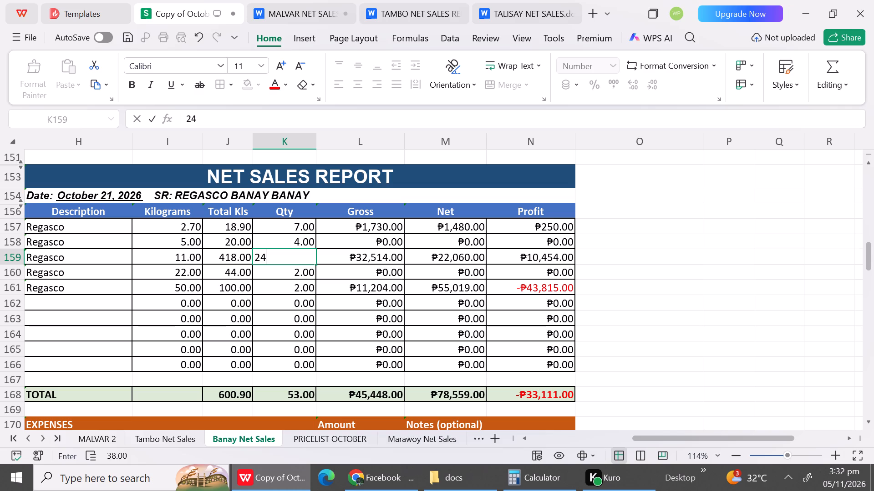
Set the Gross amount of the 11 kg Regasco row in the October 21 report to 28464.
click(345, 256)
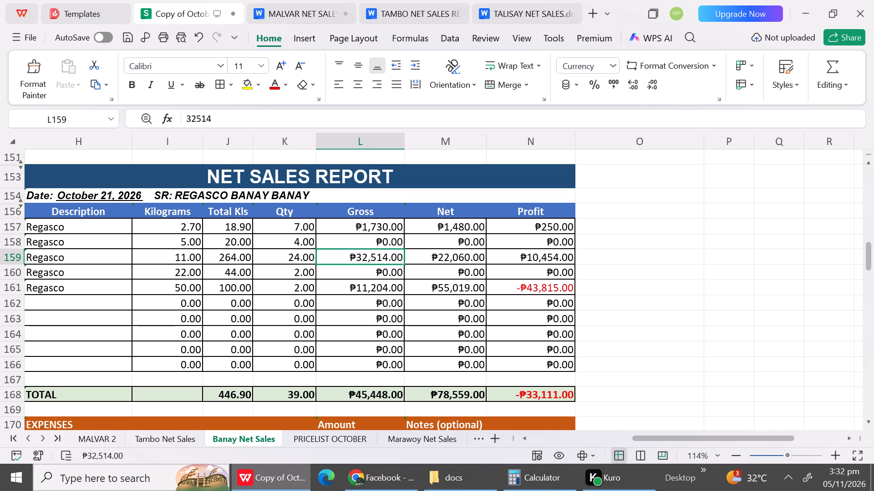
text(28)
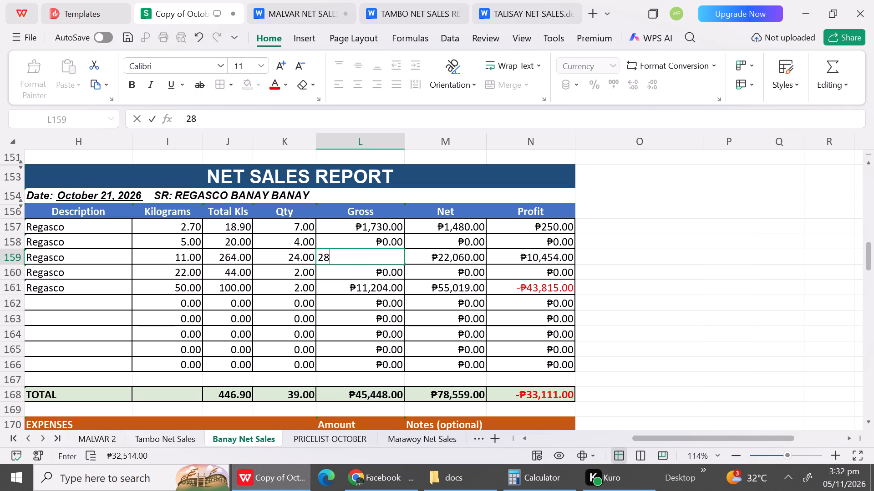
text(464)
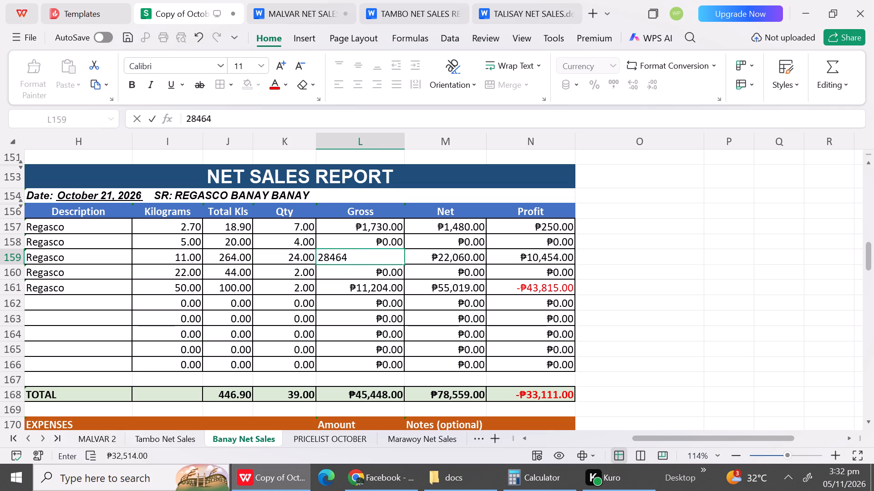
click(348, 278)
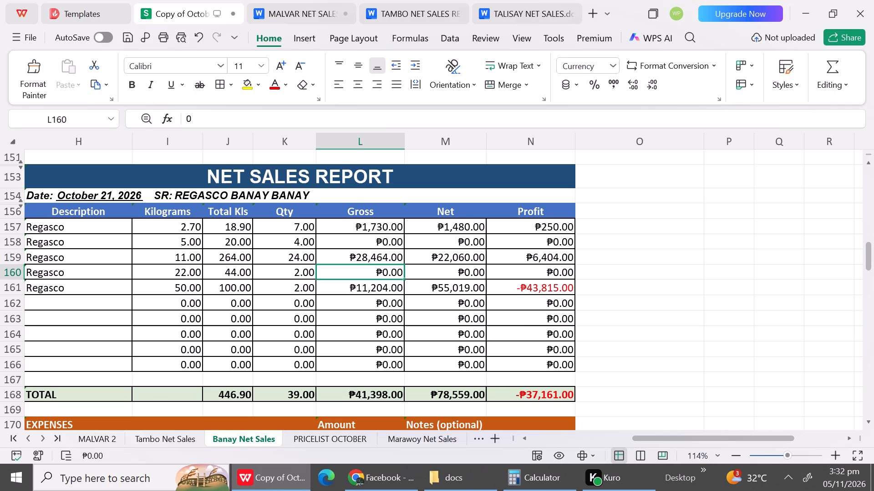
Set the Net amounts in the October 21 report to 28464 for the 11 kg Regasco row and 9808 for the 50 kg row.
click(434, 260)
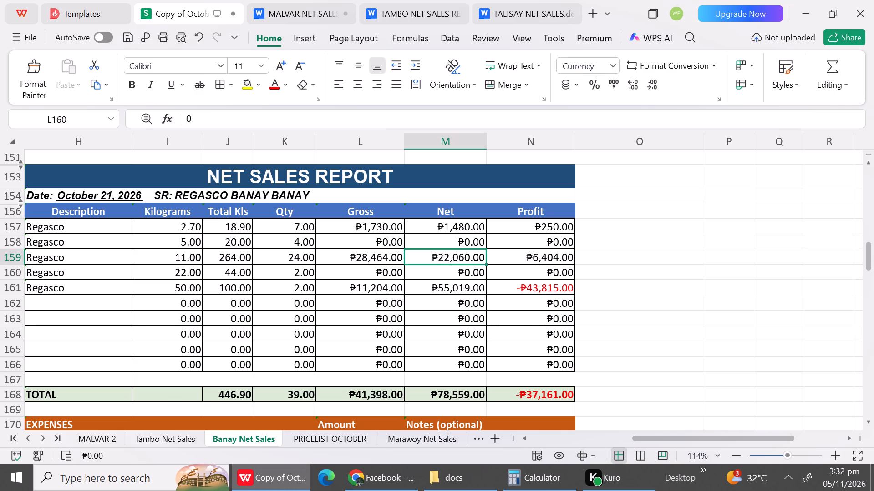
text(28)
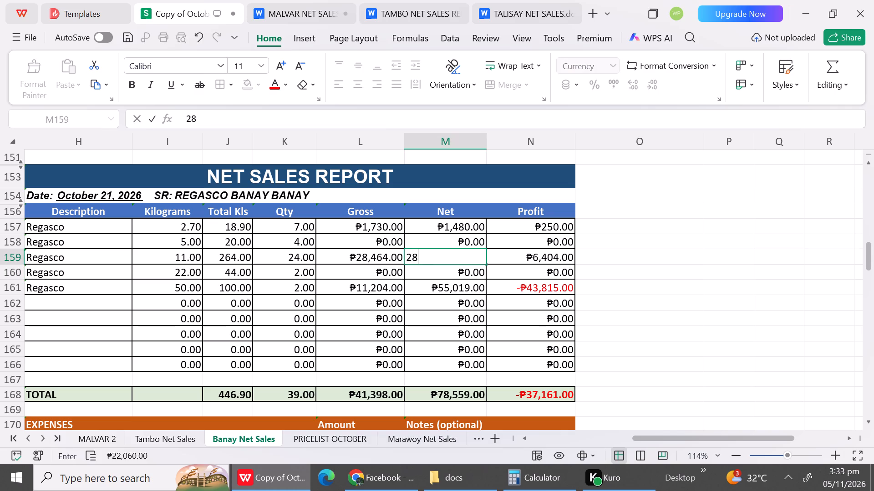
text(464)
click(437, 276)
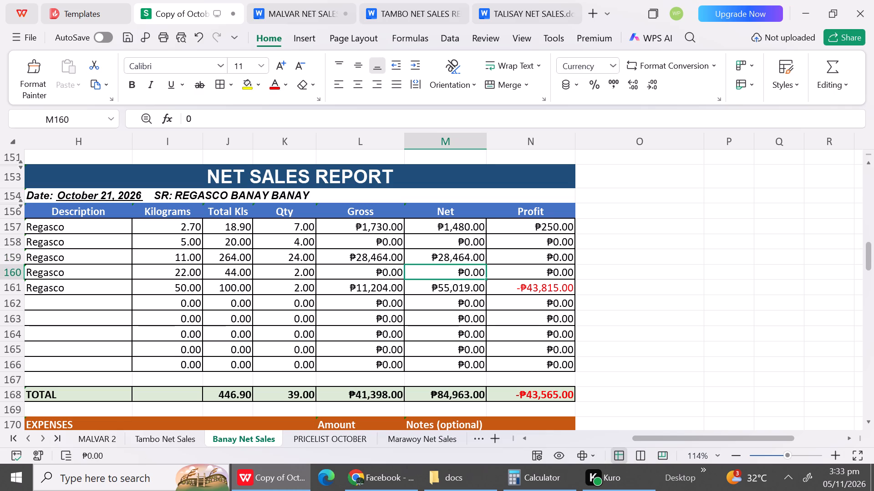
click(437, 292)
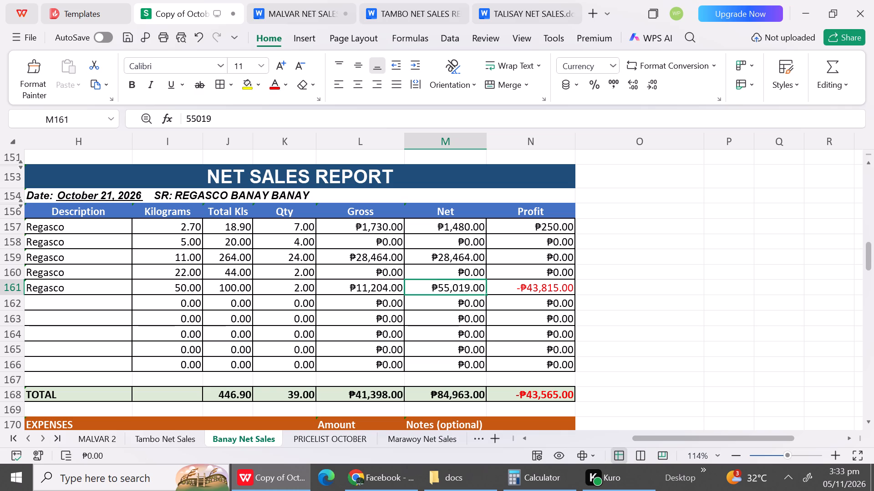
text(98)
text(08)
click(431, 326)
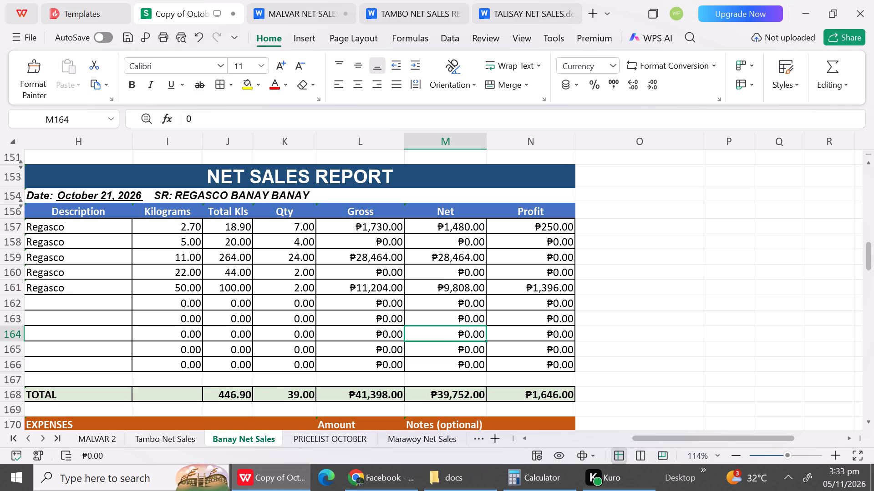
click(415, 301)
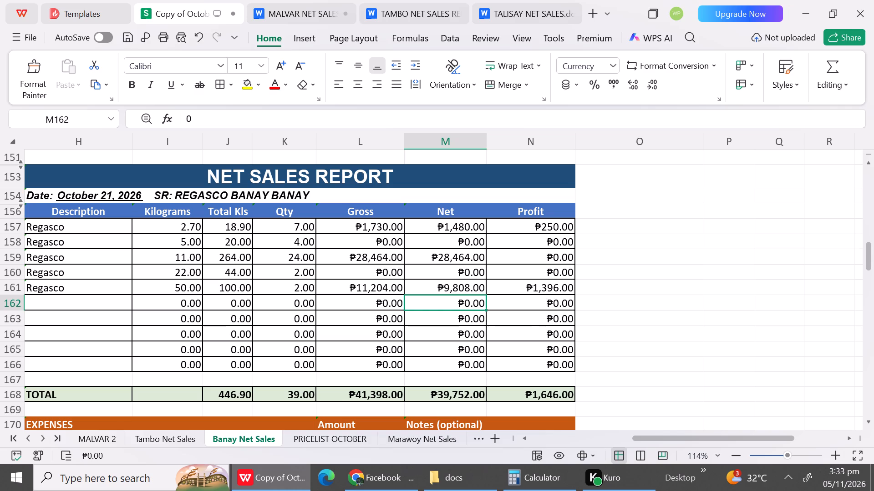
Set the Gross amount of the 11 kg Regasco row in the October 21 report to 32514.
click(447, 256)
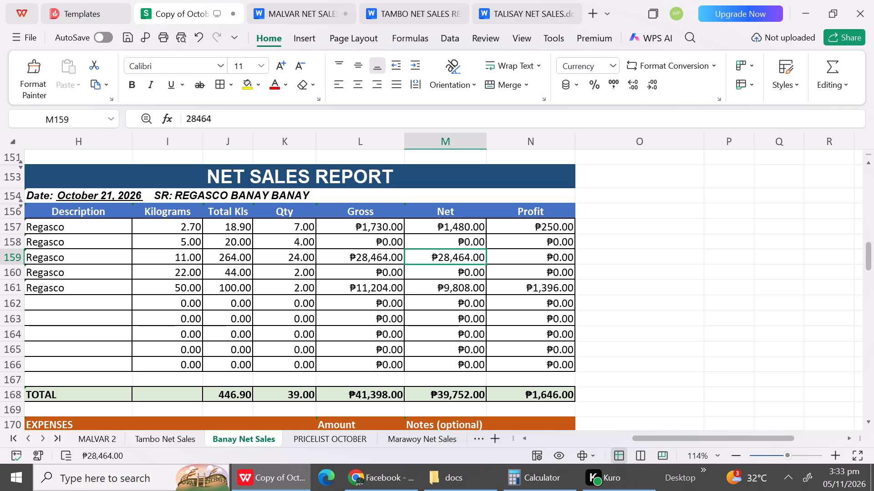
click(376, 258)
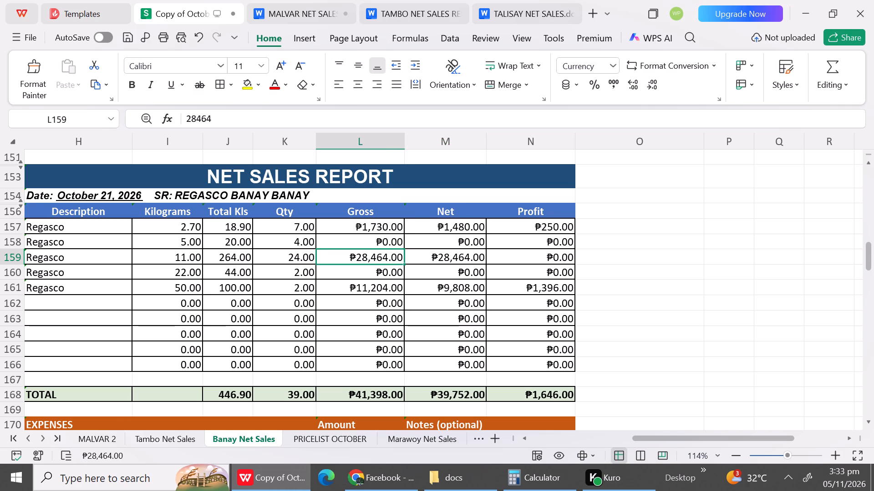
text(32)
text(514)
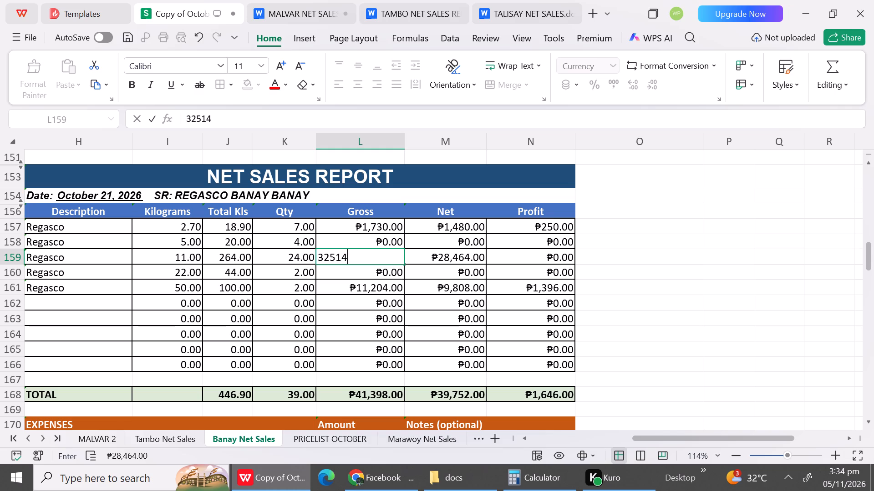
click(378, 284)
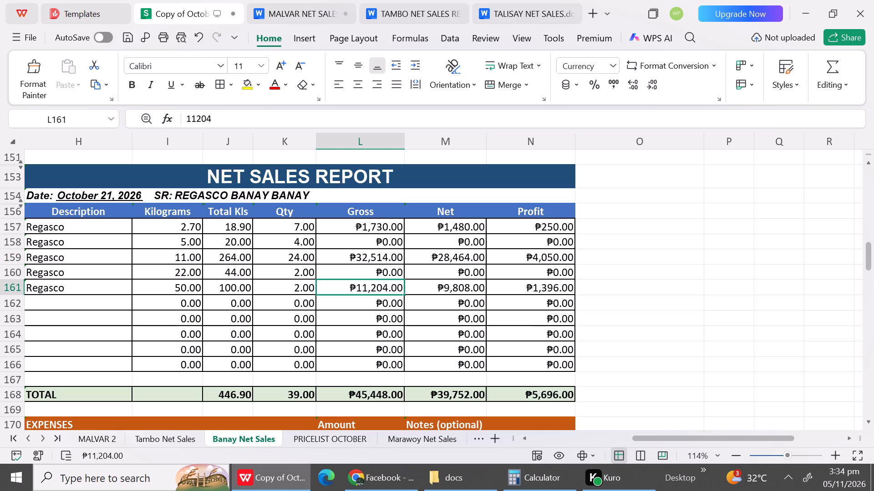
Set the 2.70 kg Regasco row's Net amount to 2212 and its Gross amount to 2562 in the October 21 report.
click(452, 231)
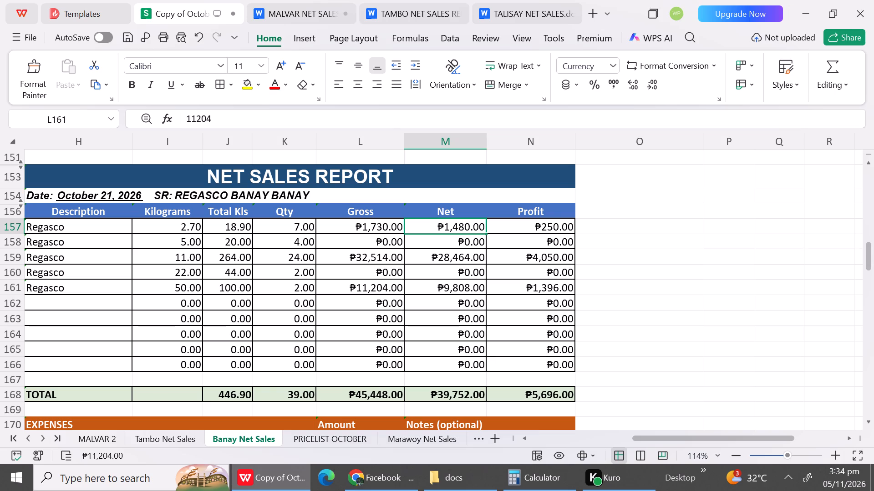
click(451, 229)
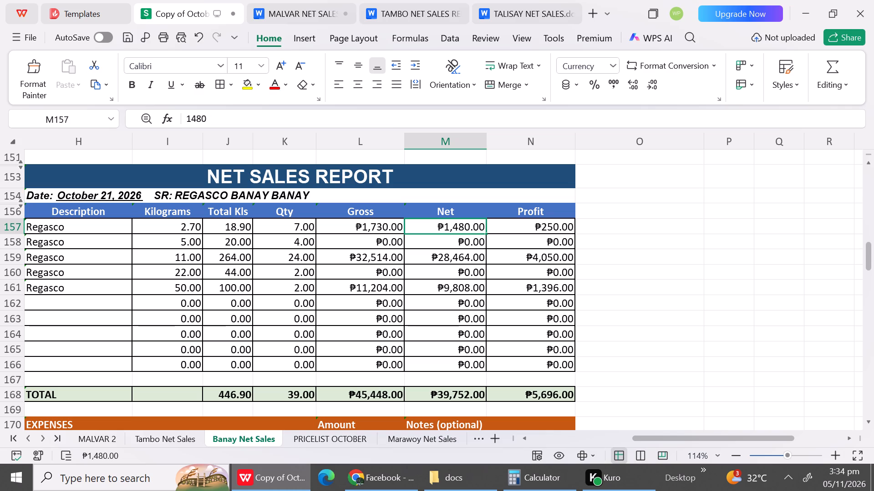
text(2212)
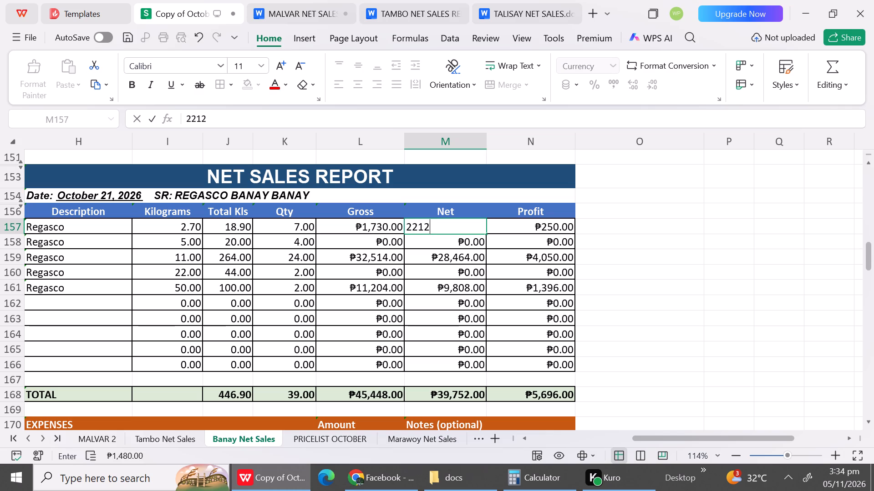
click(377, 230)
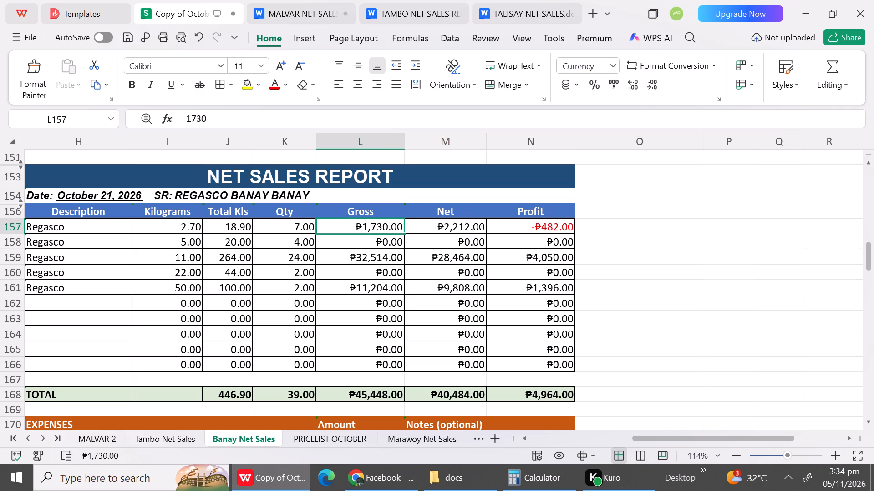
key(2)
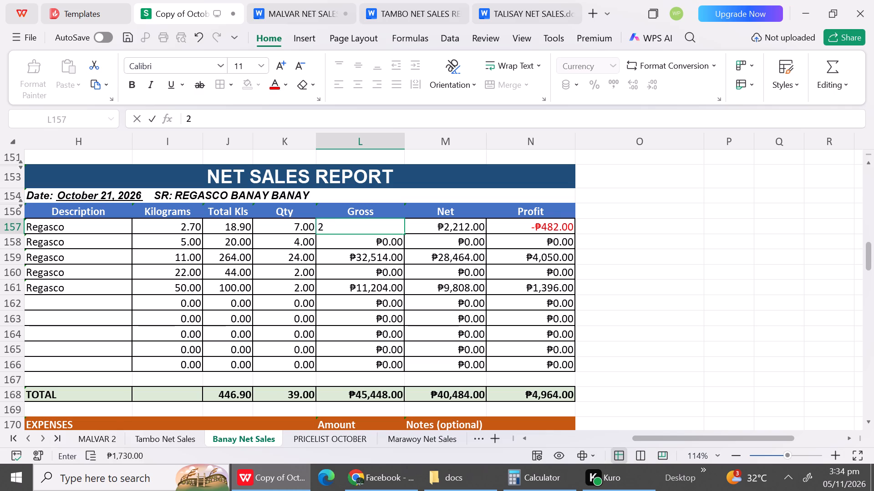
key(5)
text(62)
click(361, 295)
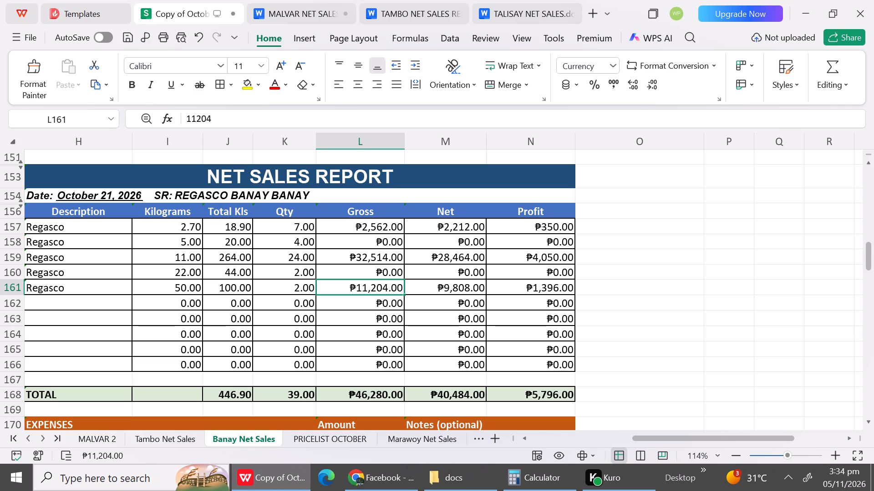
Set the Gross amount of the 5 kg Regasco row in the October 21 report to 2562.
click(355, 246)
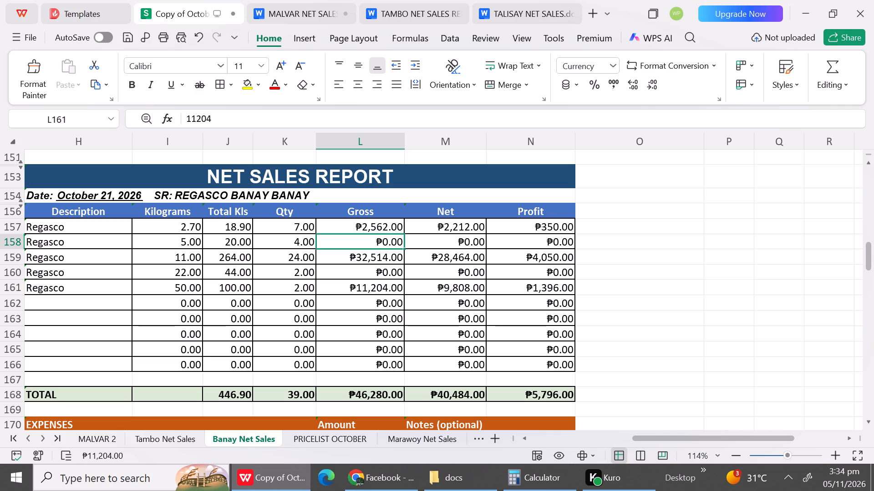
key(2)
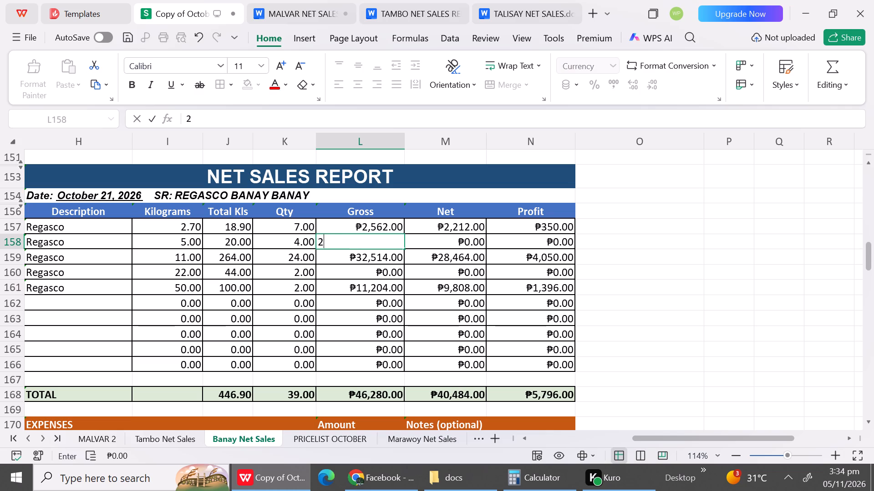
key(5)
text(62)
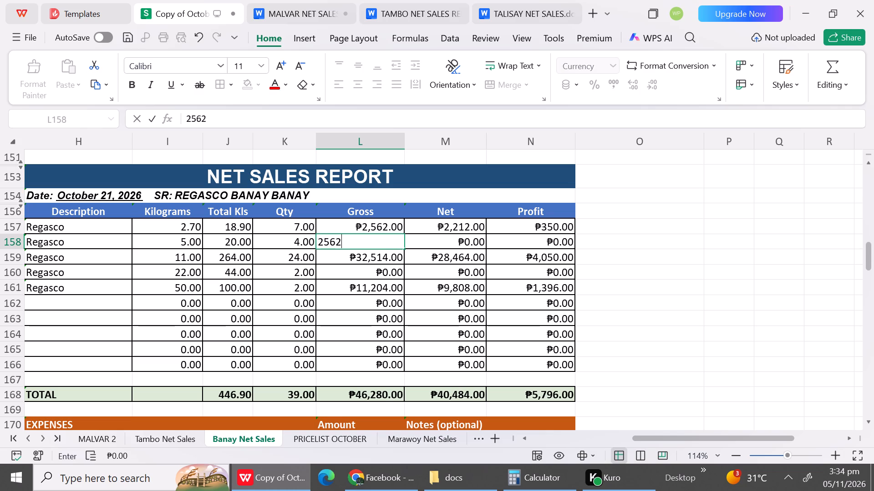
click(366, 316)
Check the Regasco prices in the PRICELIST OCTOBER sheet and set the 5 kg Regasco row's Net amount to 2196 in the October 21 report.
click(472, 247)
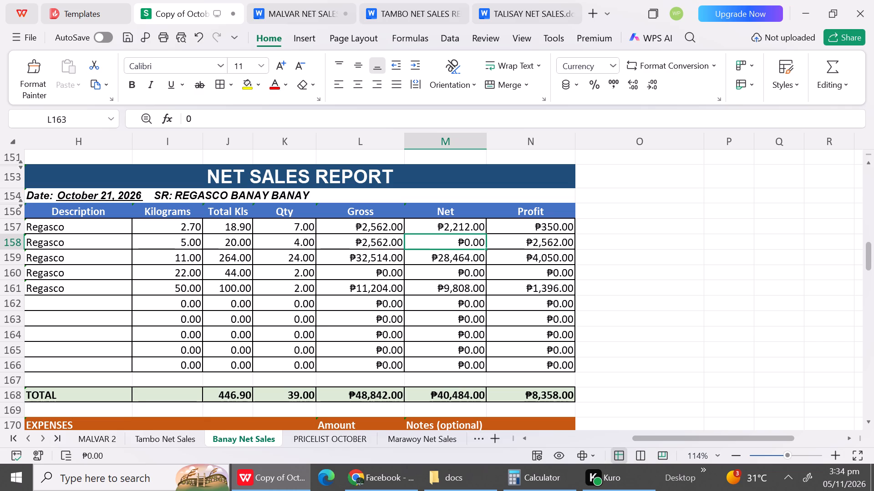
click(325, 443)
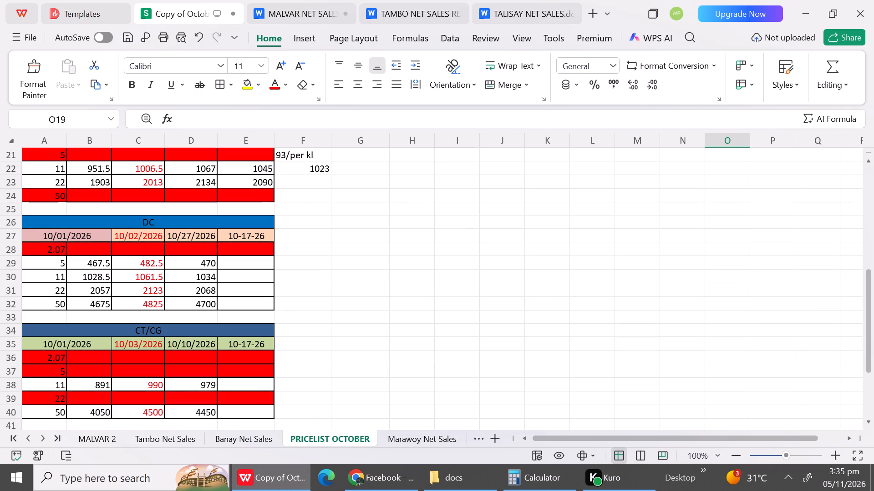
double_click(868, 160)
drag(868, 160, 864, 187)
triple_click(864, 187)
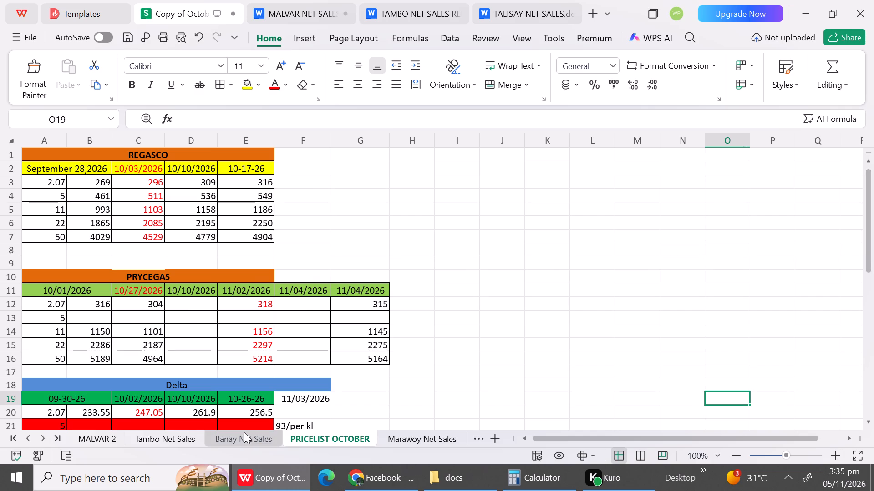
click(239, 443)
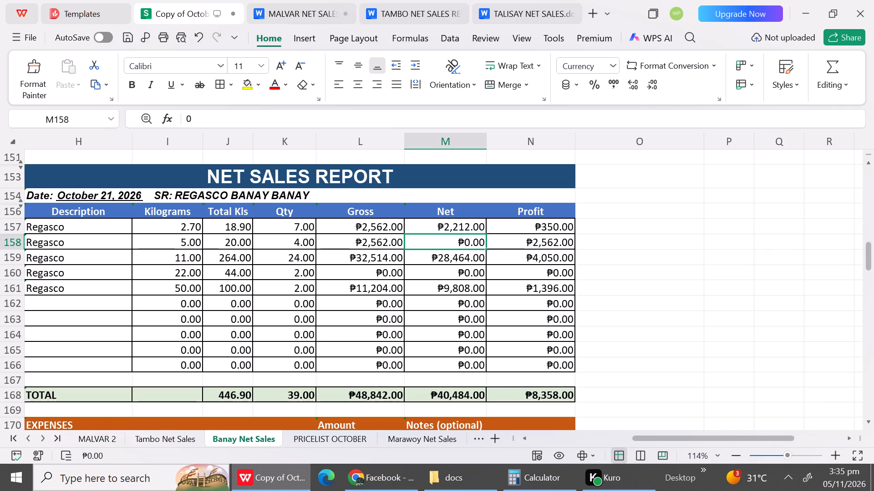
click(453, 245)
text(21)
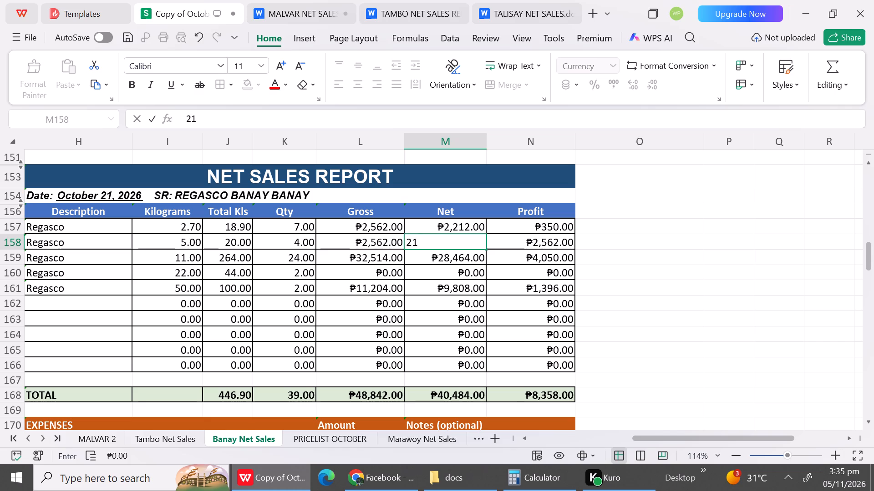
text(96)
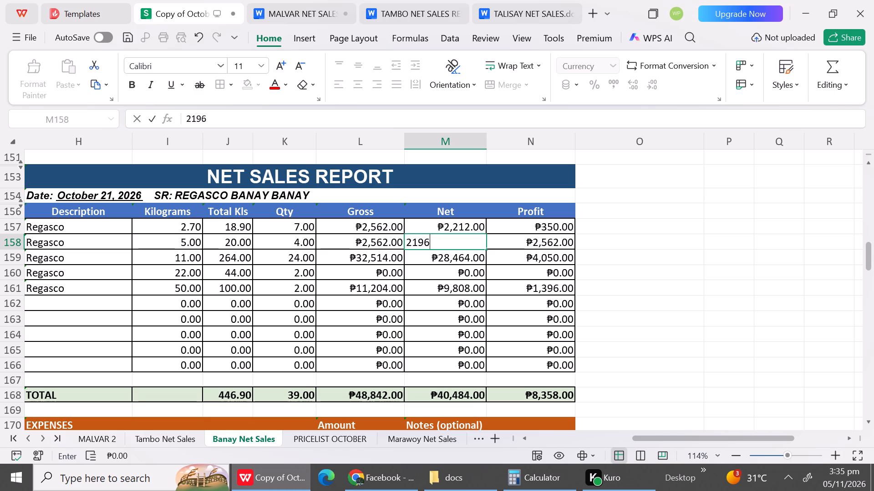
click(445, 284)
Set the 22 kg Regasco row's Gross amount to 5138 and its Net amount to 4500 in the October 21 report.
click(437, 274)
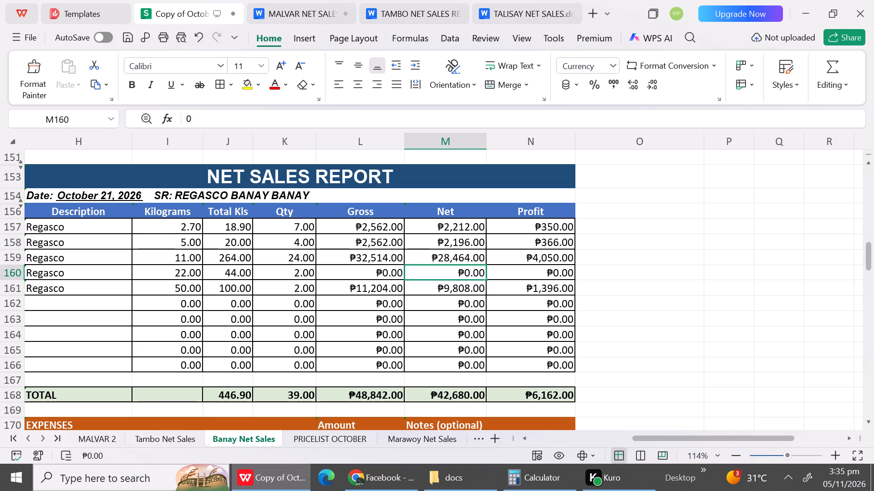
click(382, 276)
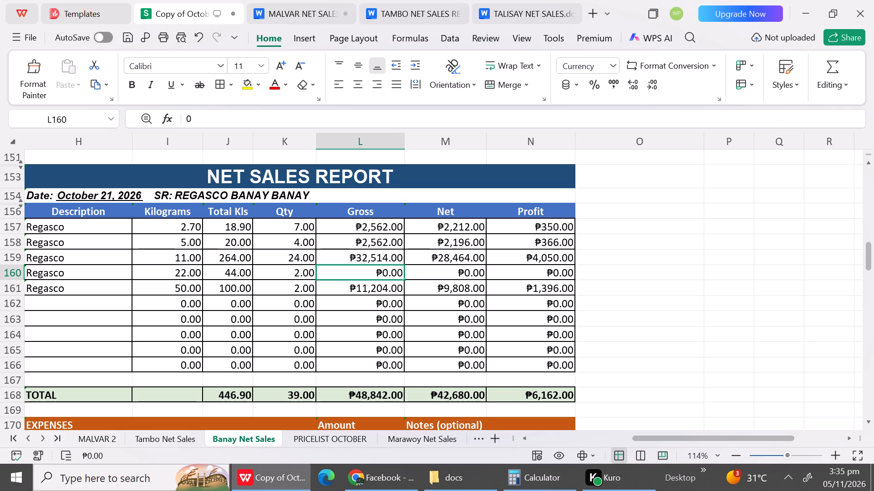
text(51)
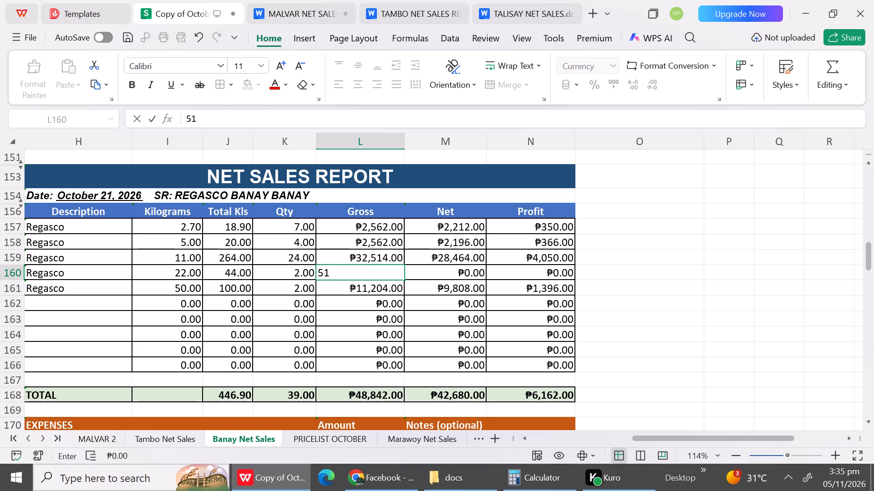
key(3)
key(8)
click(447, 273)
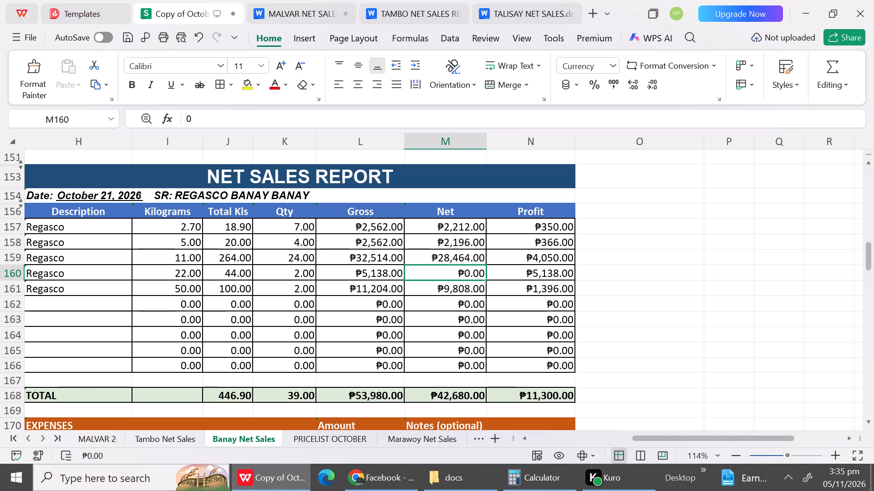
text(4500)
click(444, 323)
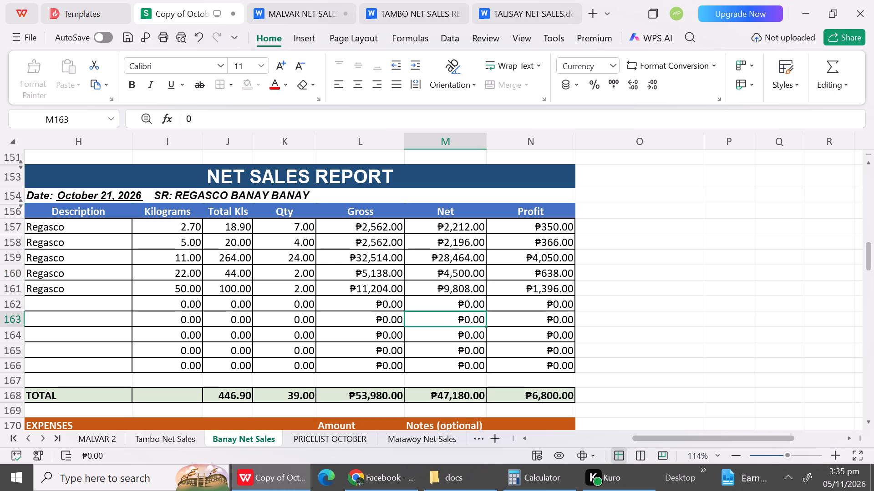
Hide blank rows 167 and 171, above the TOTAL row and below the EXPENSES header of the October 21 report.
triple_click(872, 427)
triple_click(872, 427)
triple_click(872, 427)
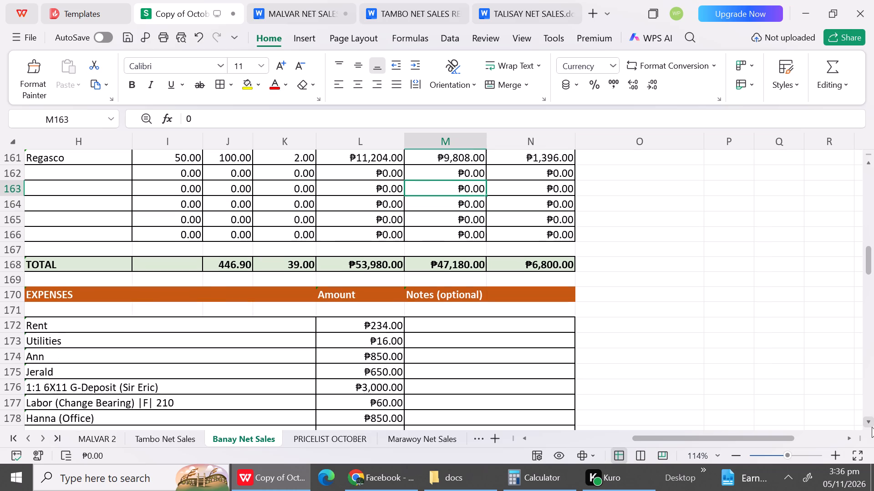
double_click(872, 427)
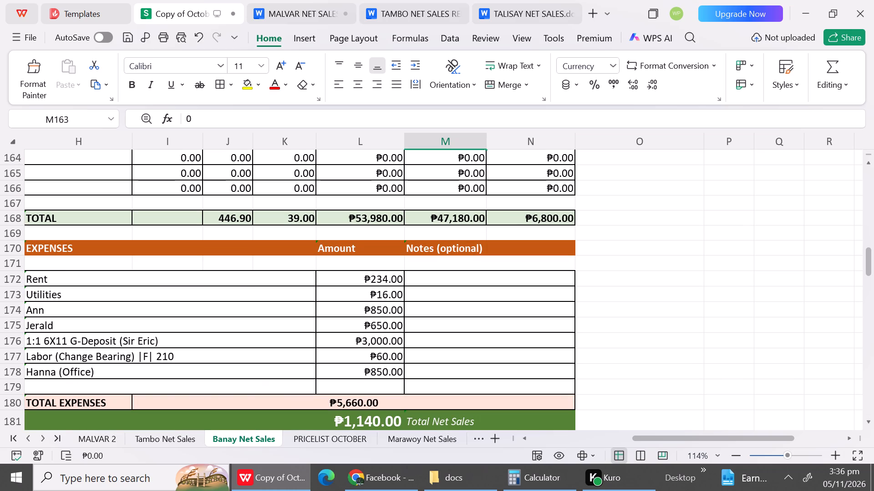
click(11, 208)
click(7, 203)
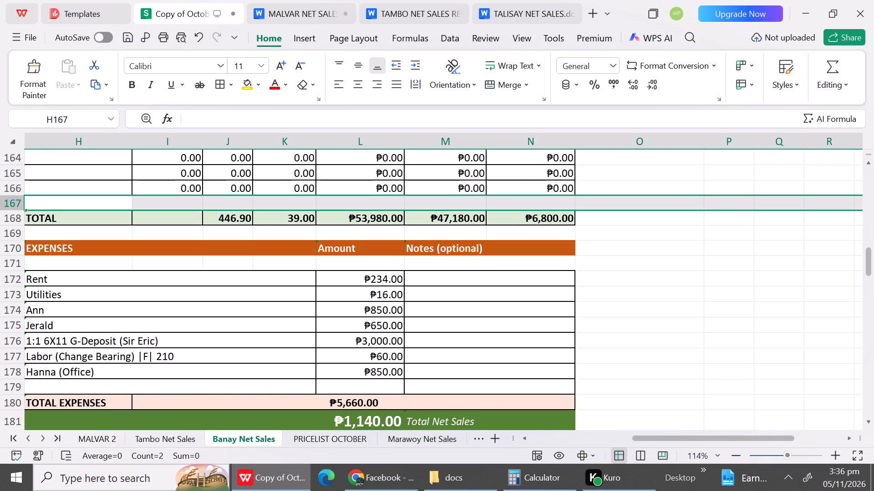
right_click(7, 203)
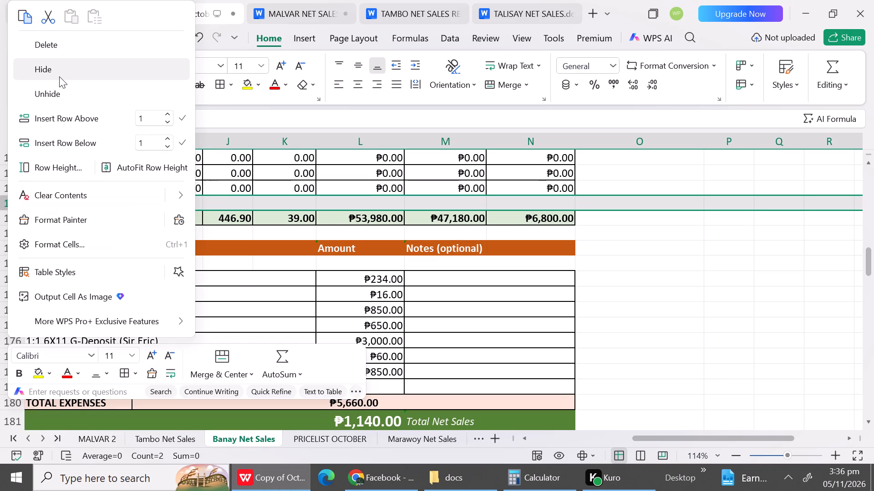
click(59, 76)
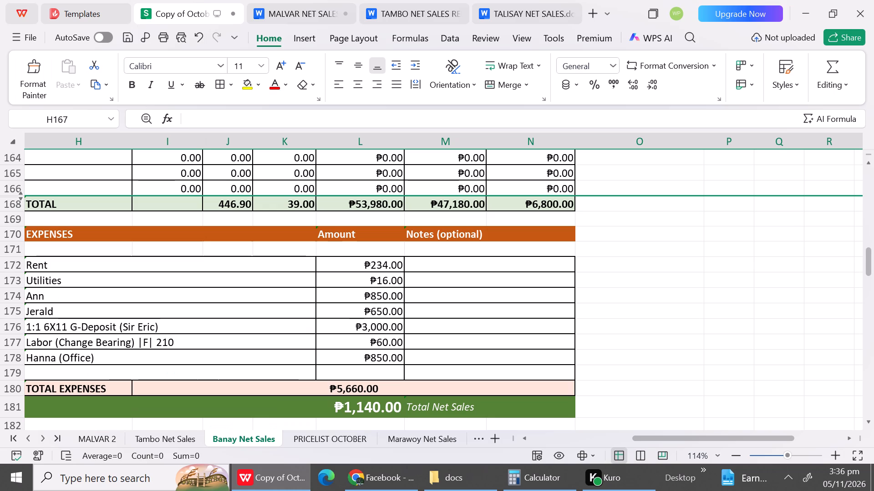
click(9, 252)
right_click(9, 252)
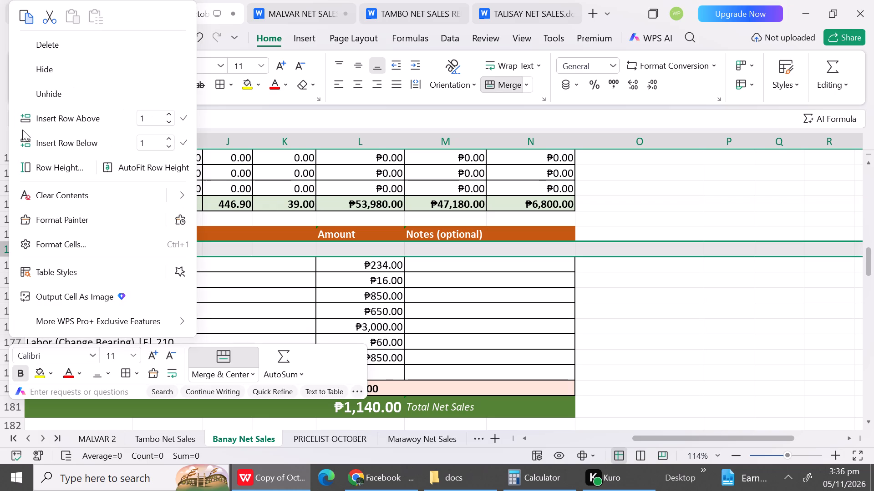
click(30, 68)
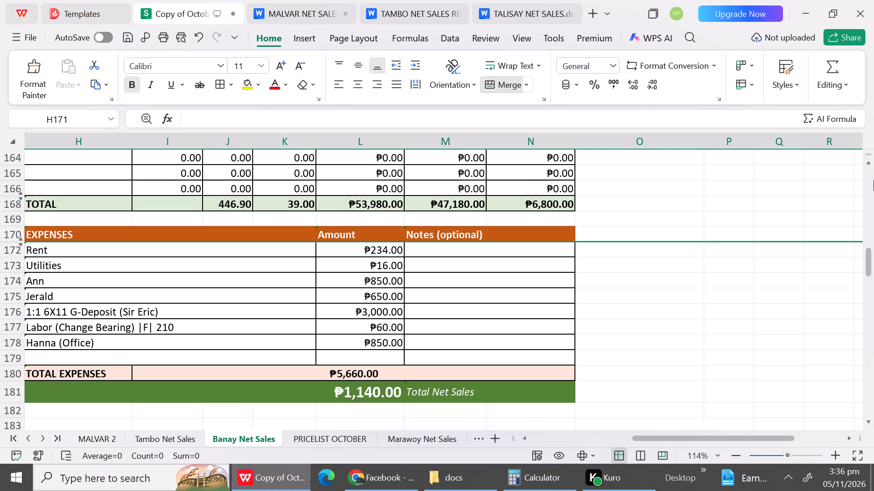
Replace the G-Deposit expense in the October 21 report with Office Supplies and set its Amount to 443.
double_click(861, 161)
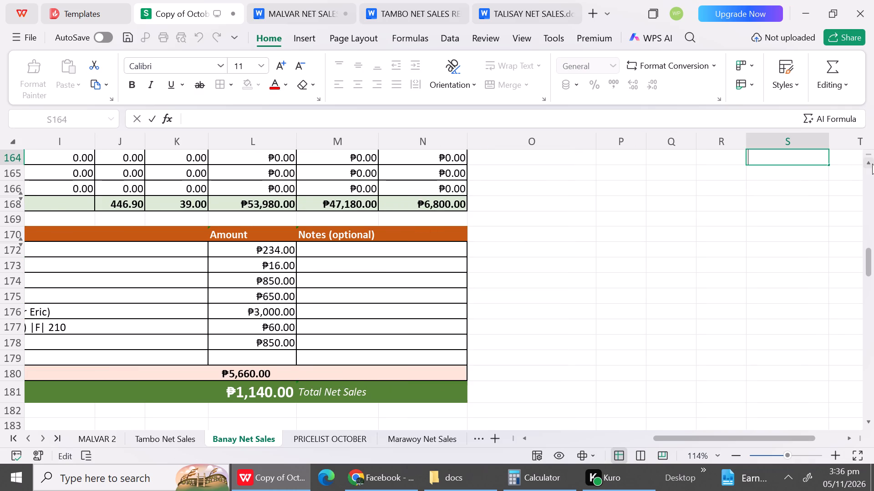
triple_click(872, 164)
click(872, 164)
drag(872, 164, 622, 374)
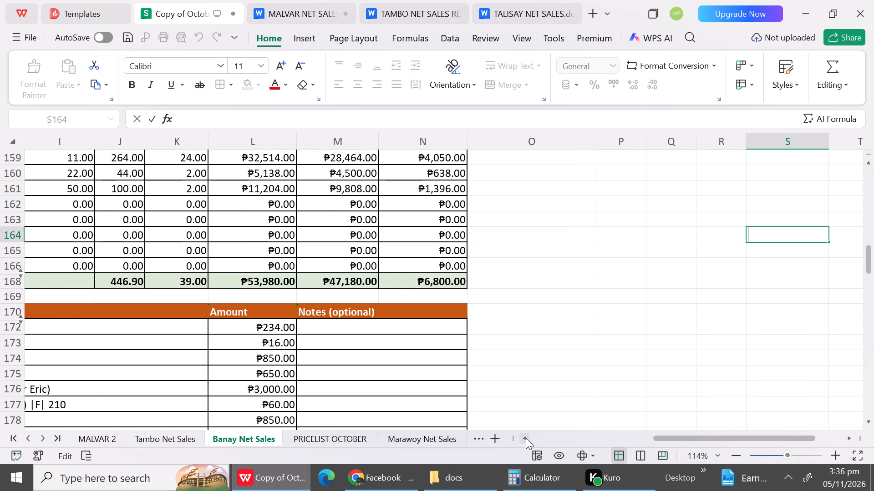
click(524, 437)
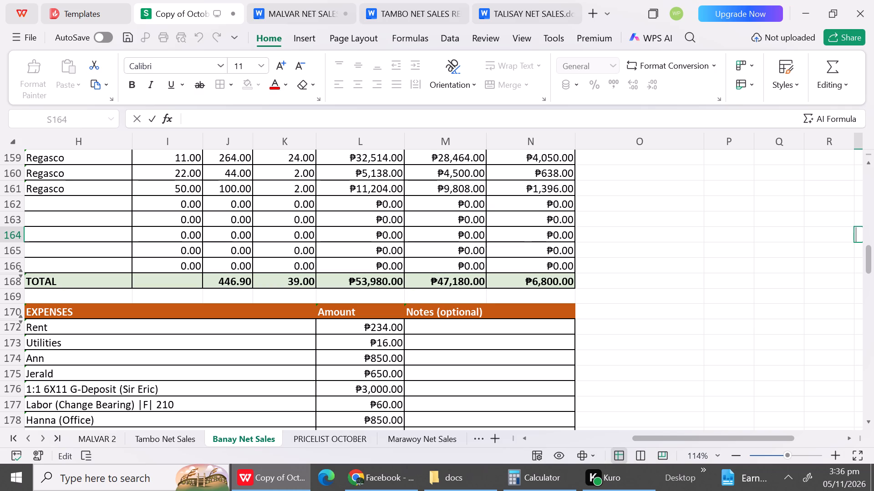
click(222, 389)
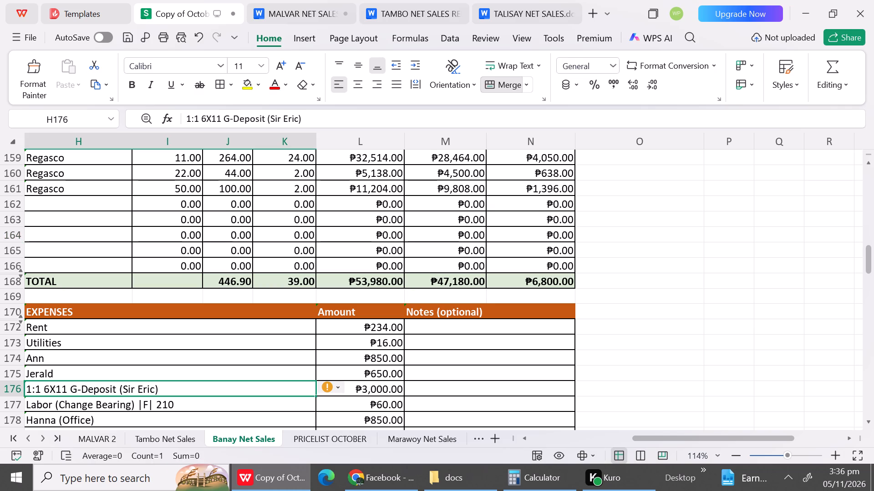
text(Off)
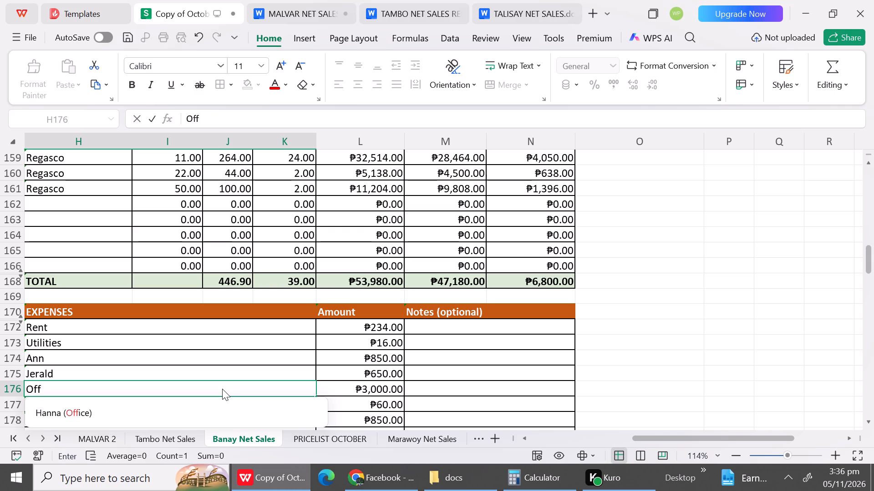
text(ice)
key(space)
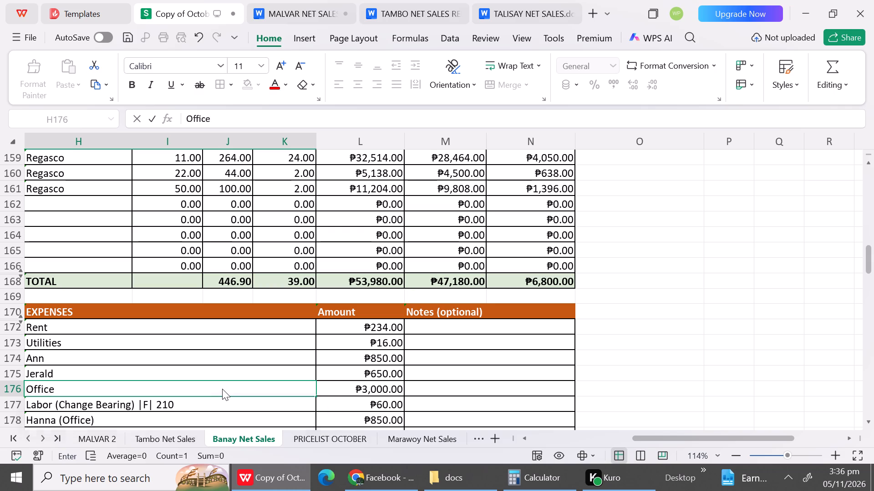
text(Supplies)
key(space)
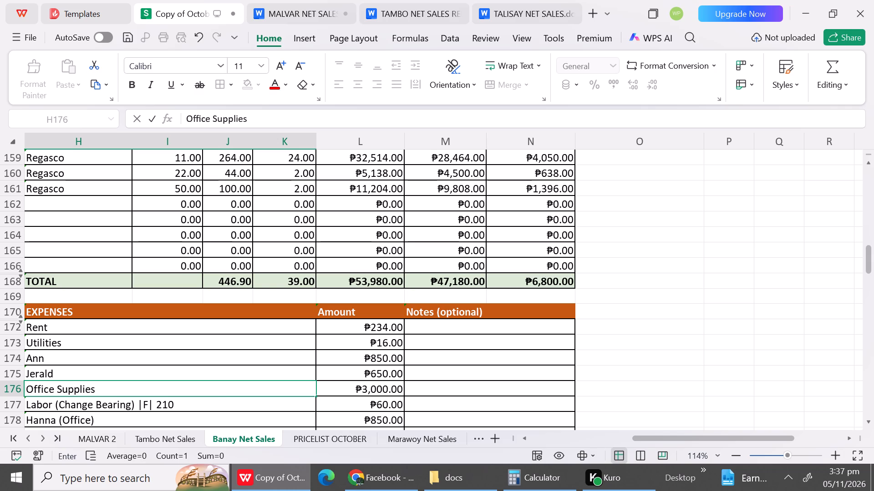
click(358, 391)
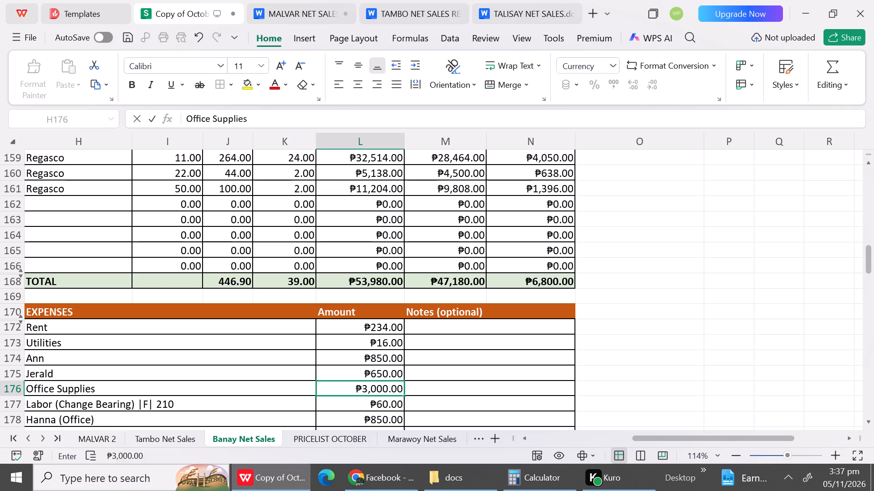
text(443)
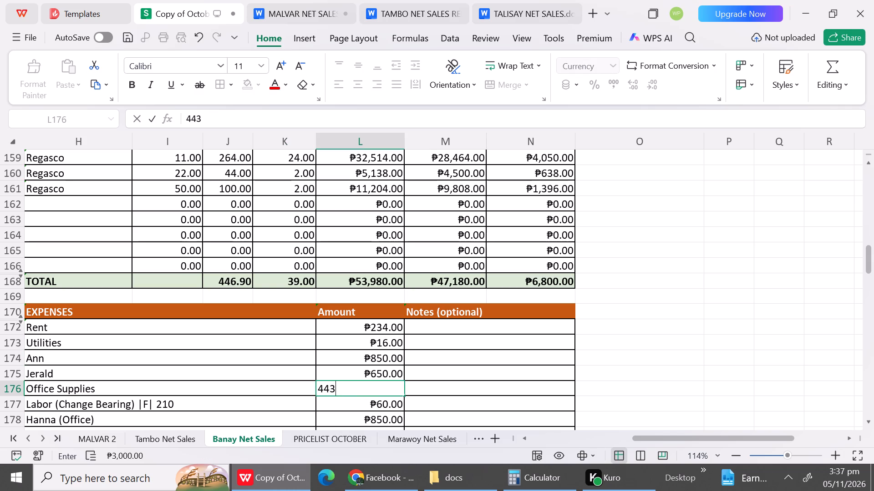
click(278, 406)
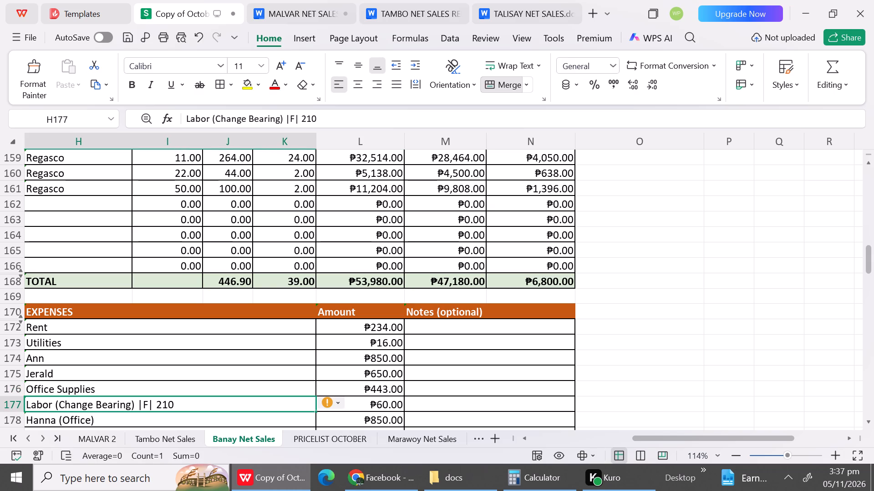
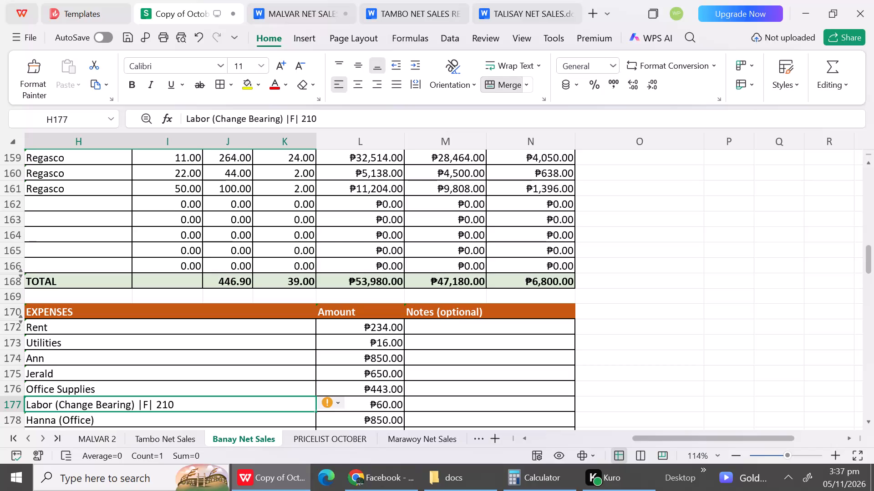
Select the Labor (Change Bearing) expense description in the October 21 report.
click(233, 407)
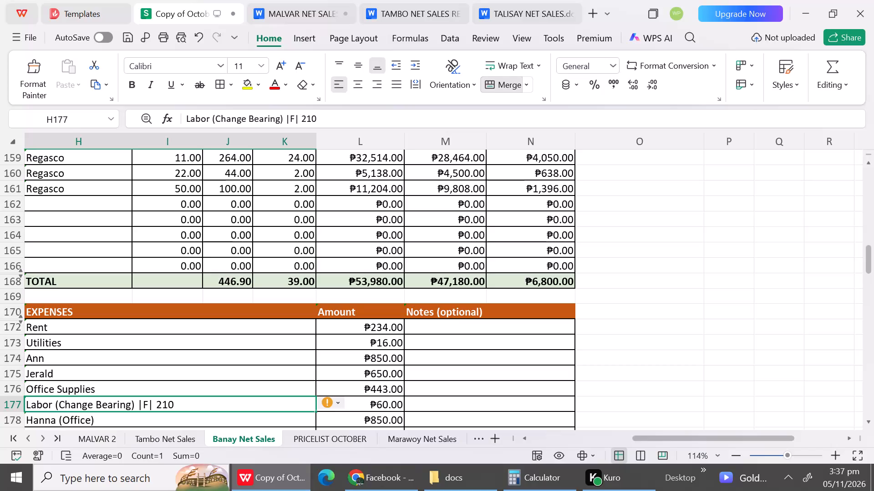
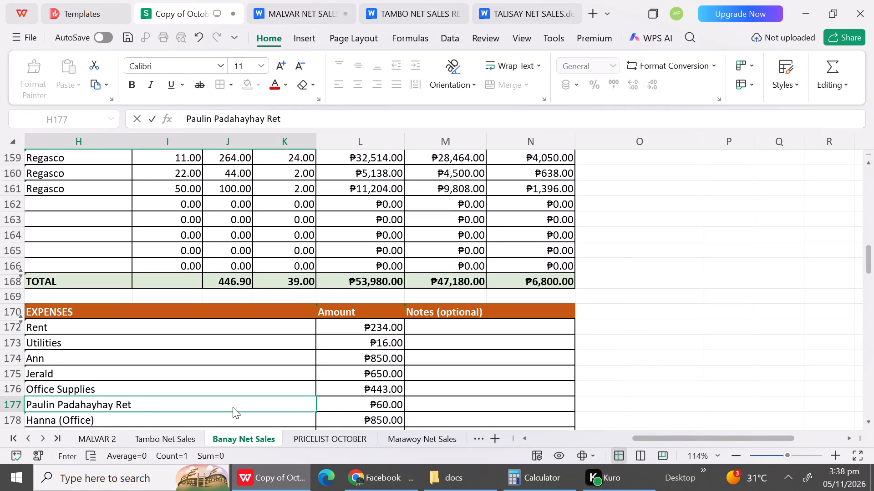
Finish the row 177 expense description as the customer's name followed by Return.
key(n)
click(340, 408)
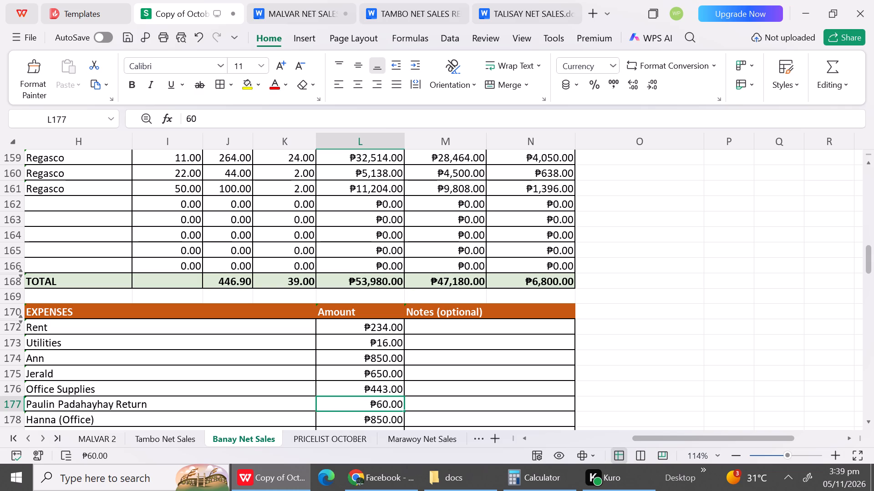
Clear the Hanna (Office) expense description in row 178 of the October 21 report.
click(248, 421)
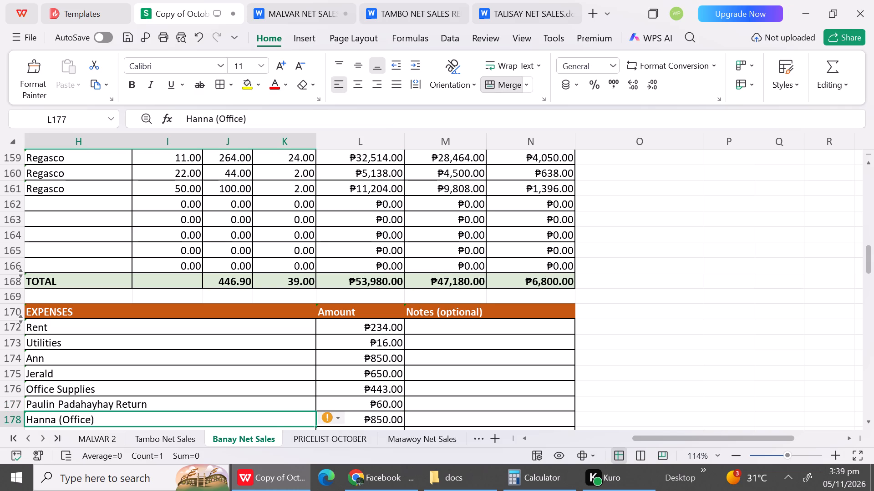
key(BackSpace)
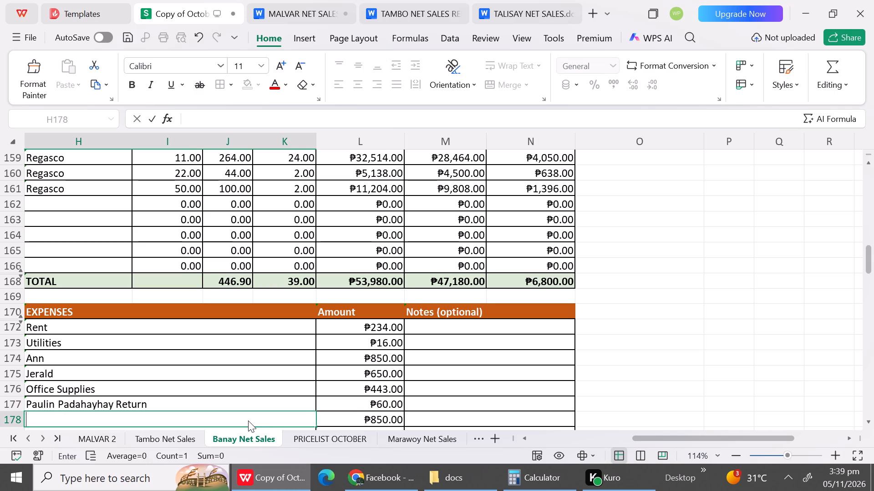
Extend the customer return description in row 177 so that it ends with "Returned Deposit".
click(192, 408)
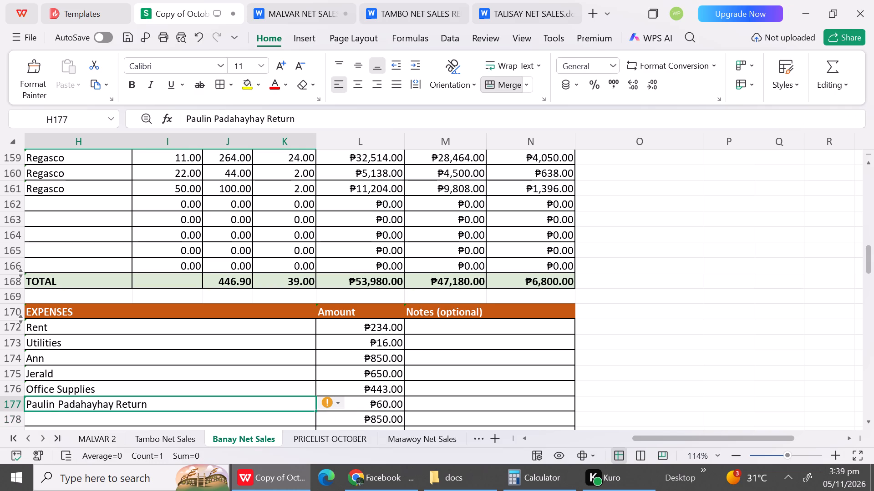
click(189, 406)
double_click(189, 406)
text(ed D)
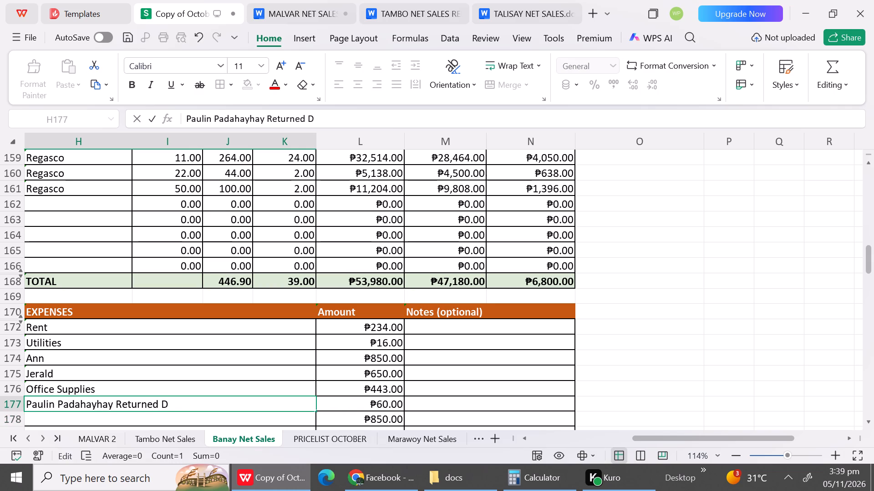
text(epo)
text(sit)
Clear the leftover amount in expense row 178, which has no description.
double_click(867, 425)
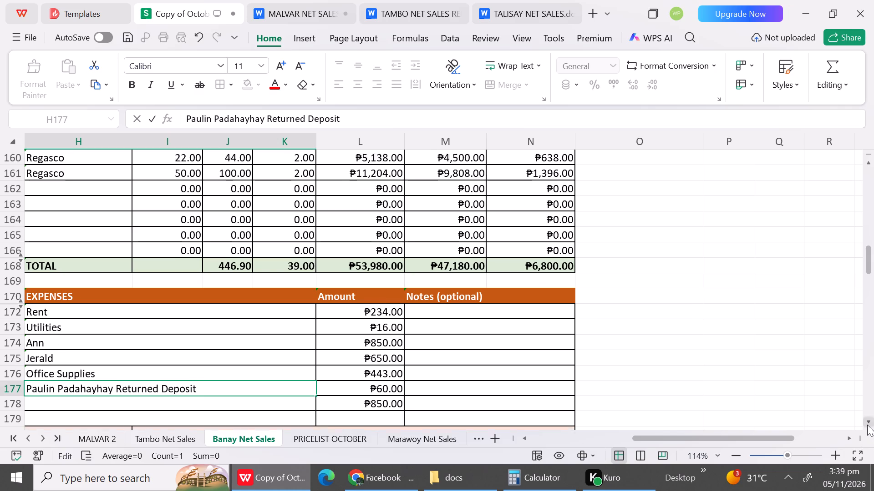
drag(867, 425, 371, 374)
click(371, 374)
key(BackSpace)
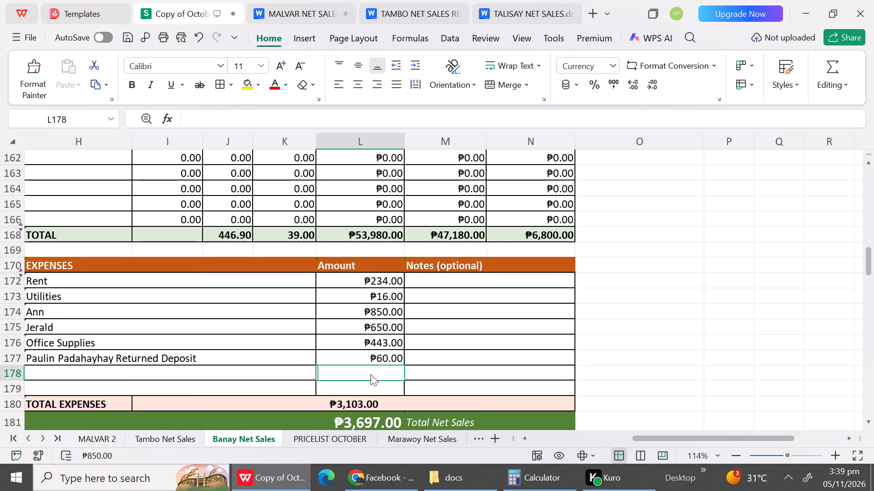
Set the Returned Deposit expense amount in row 177 to 700.
click(369, 358)
key(BackSpace)
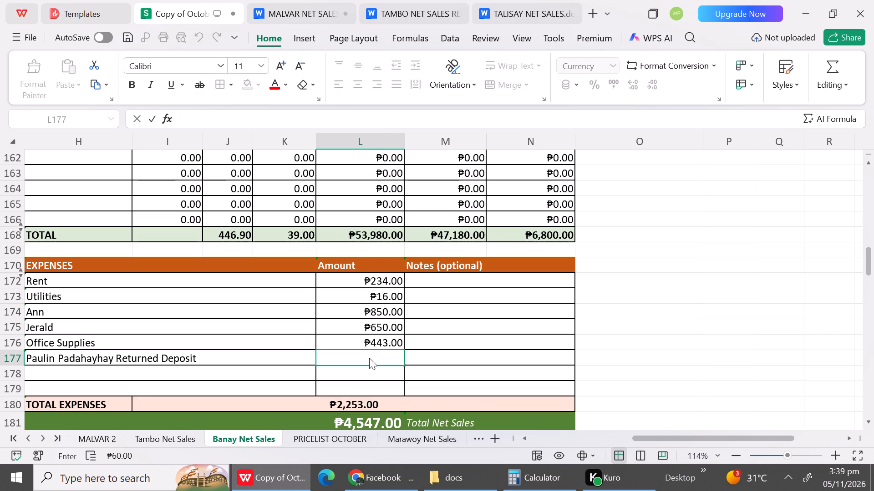
key(7)
text(00)
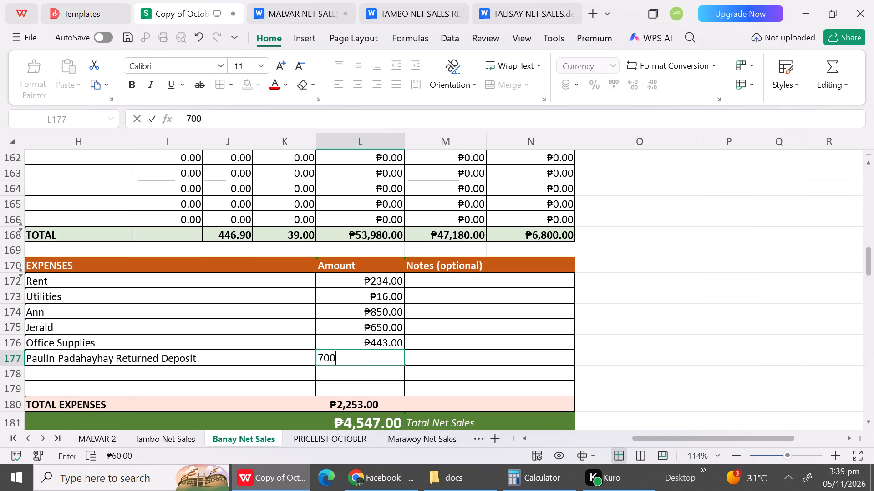
click(279, 361)
click(352, 345)
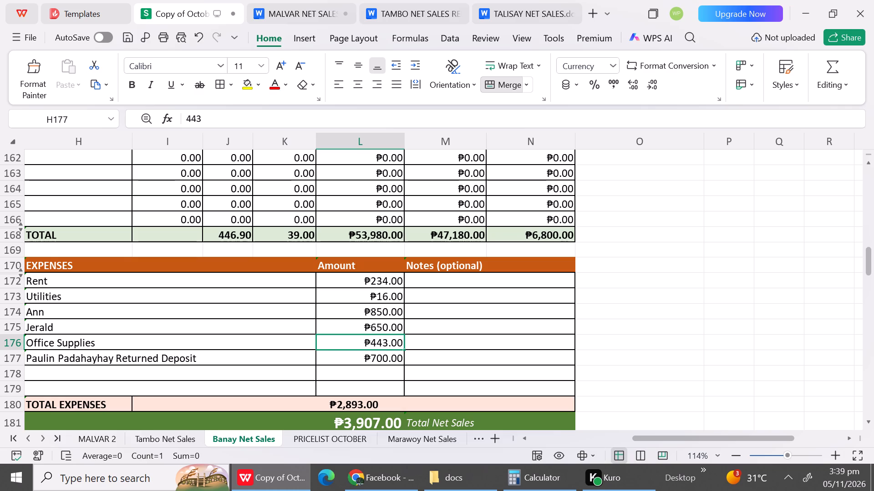
click(372, 327)
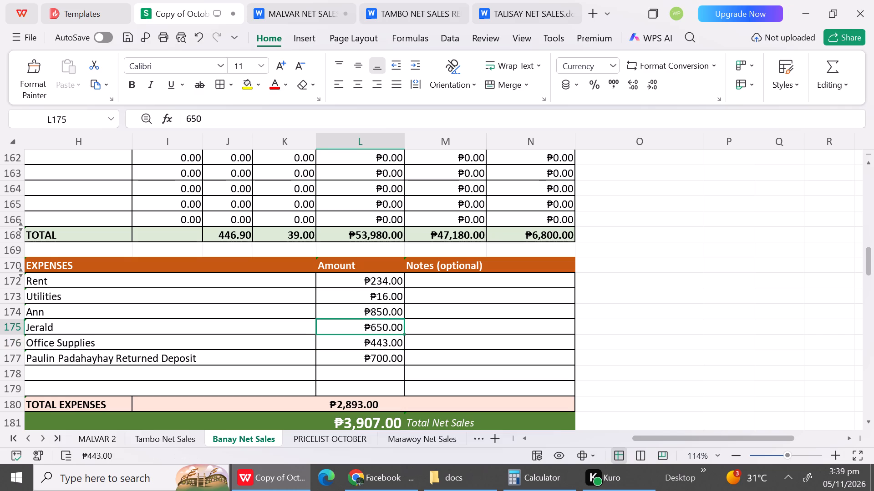
click(437, 348)
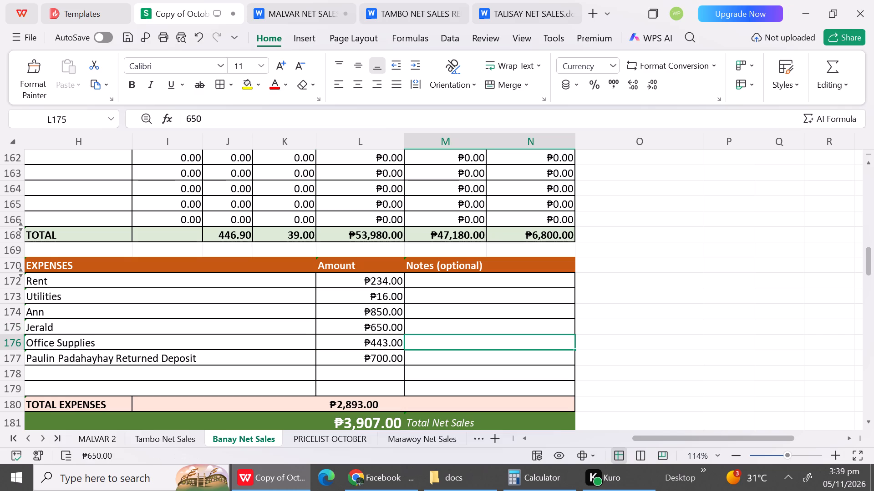
Hide blank row 183 just above the October 22 Net Sales Report heading.
triple_click(867, 420)
triple_click(867, 420)
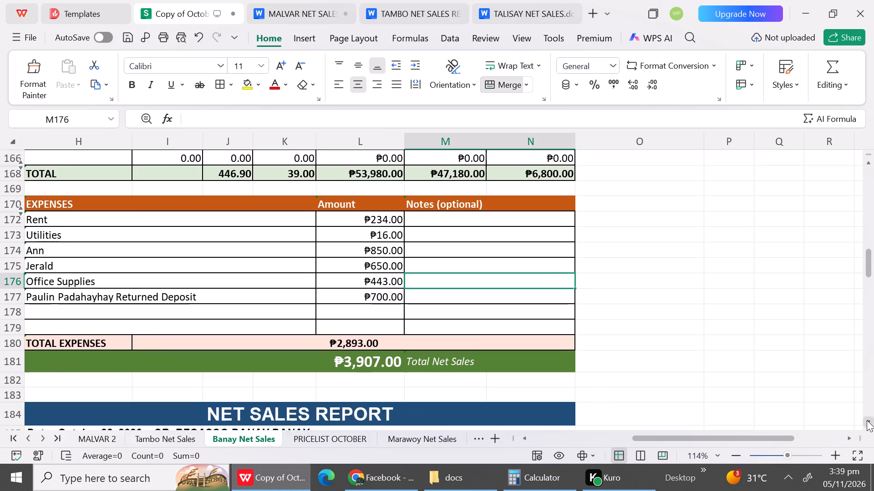
triple_click(867, 420)
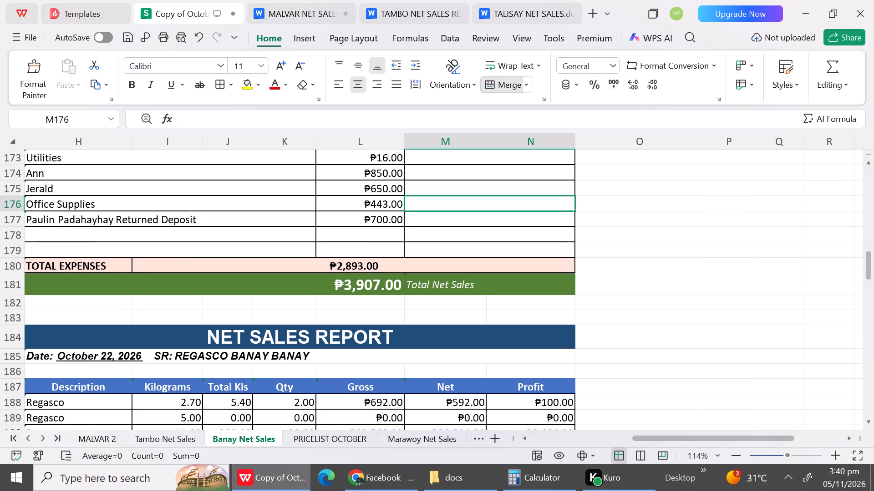
click(8, 317)
right_click(8, 317)
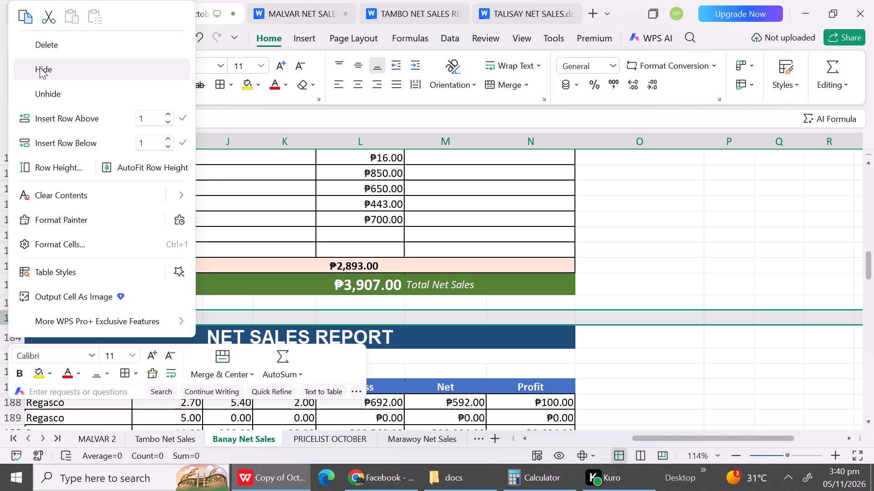
click(40, 67)
Hide blank row 186 between the October 22 date line and the table header.
click(12, 359)
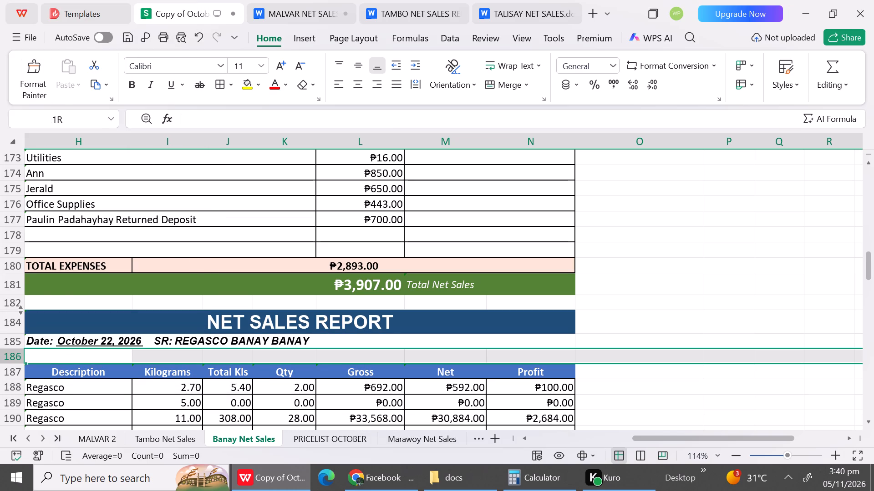
right_click(12, 359)
click(53, 81)
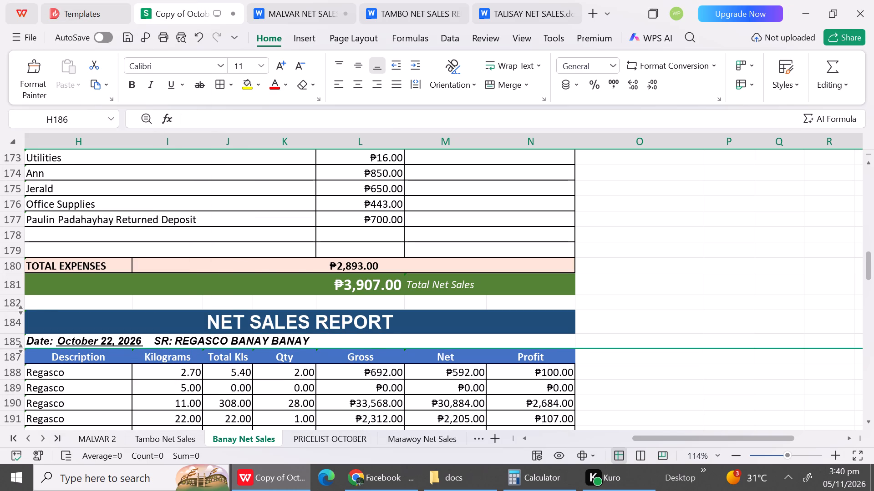
Review the October 22 sales table, and inspect the formula behind the October 21 Total Kls total.
triple_click(865, 424)
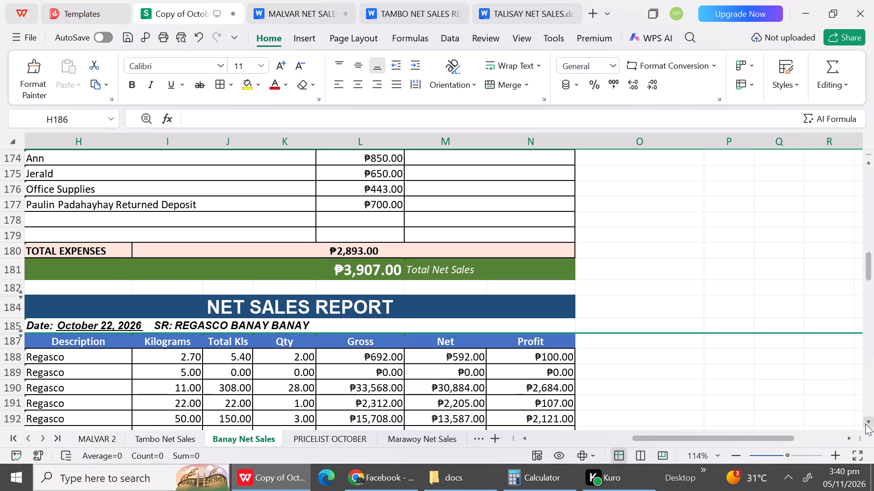
click(865, 424)
triple_click(865, 424)
click(865, 424)
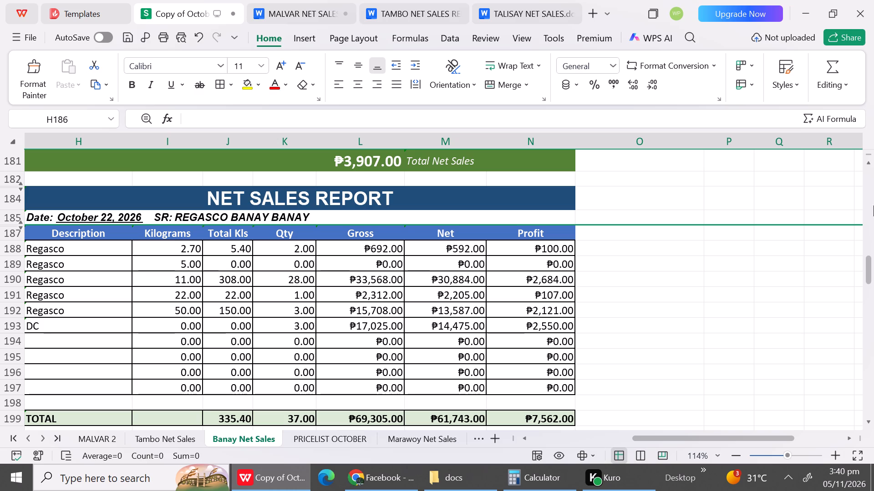
triple_click(864, 164)
triple_click(864, 164)
triple_click(864, 164)
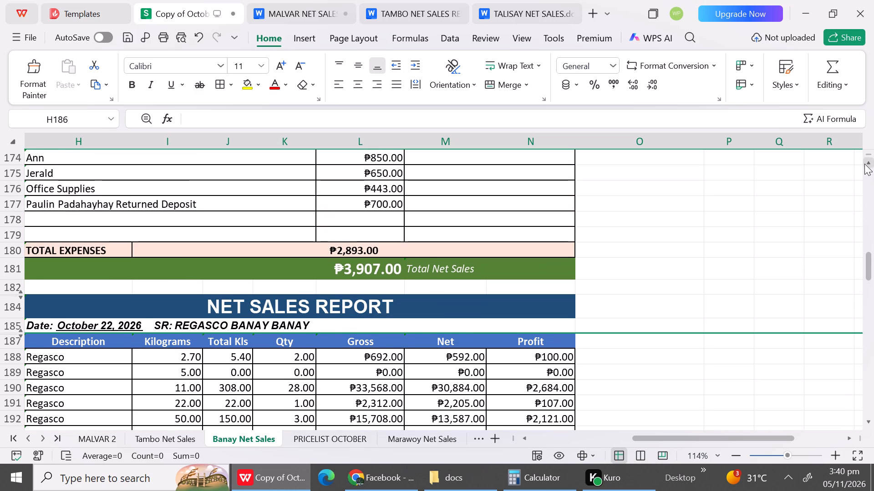
triple_click(864, 164)
triple_click(864, 164)
triple_click(864, 164)
triple_click(864, 164)
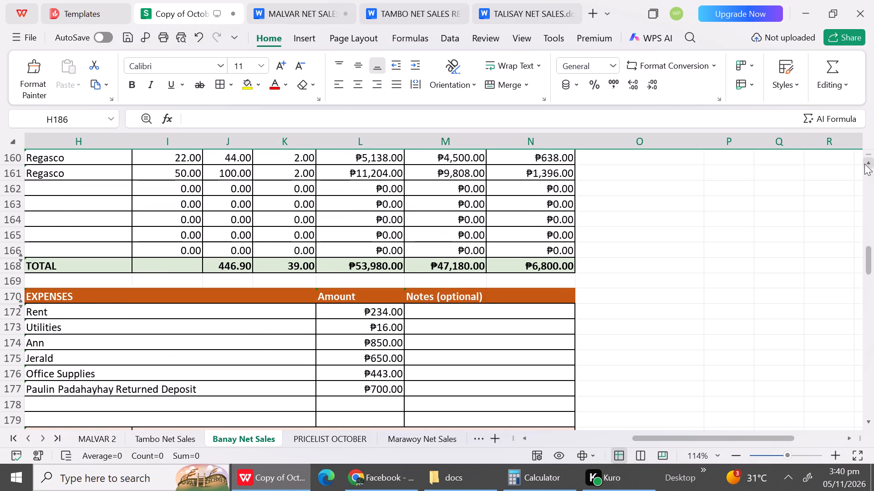
click(864, 164)
double_click(864, 164)
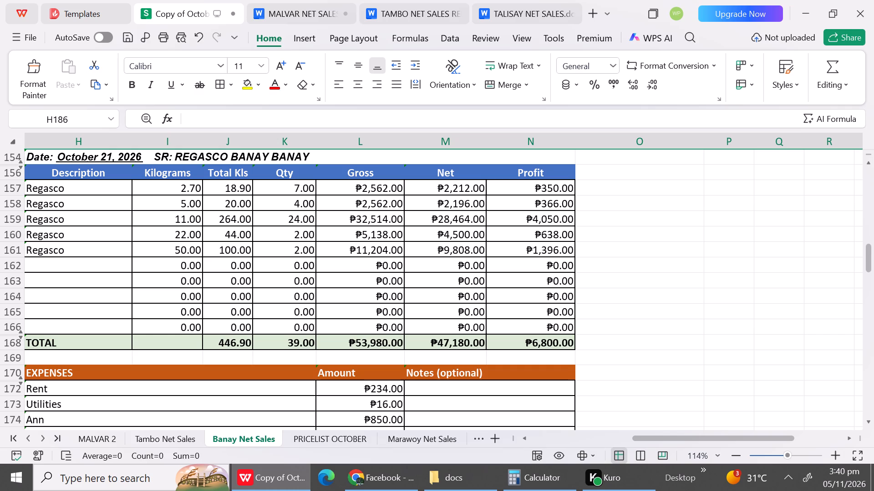
click(235, 345)
double_click(235, 345)
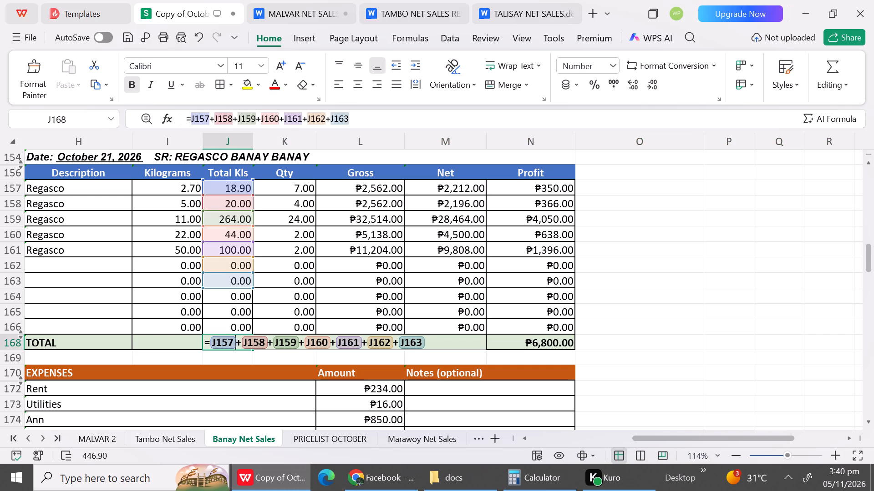
click(678, 371)
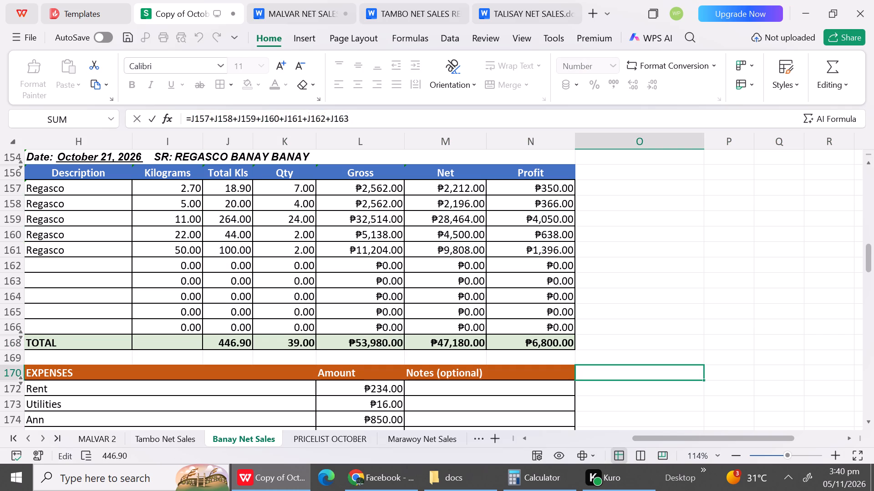
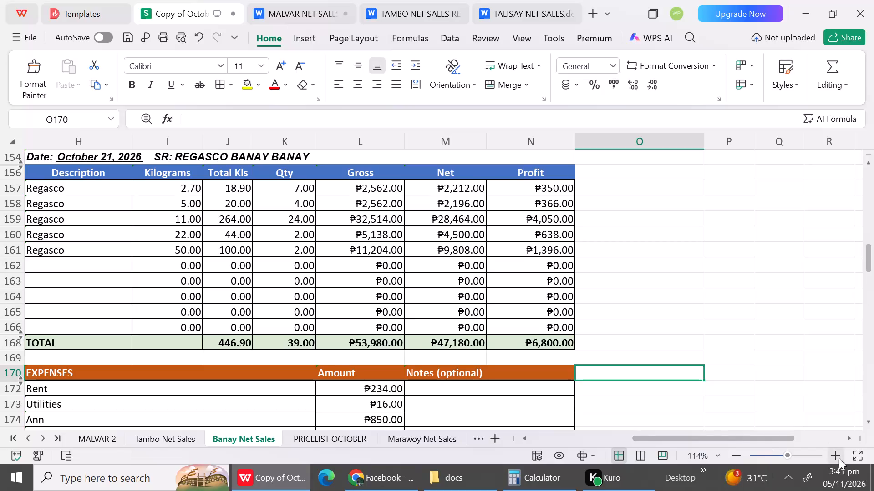
Hide blank row 202 between the October 22 EXPENSES header and the Rent line.
click(873, 421)
triple_click(873, 421)
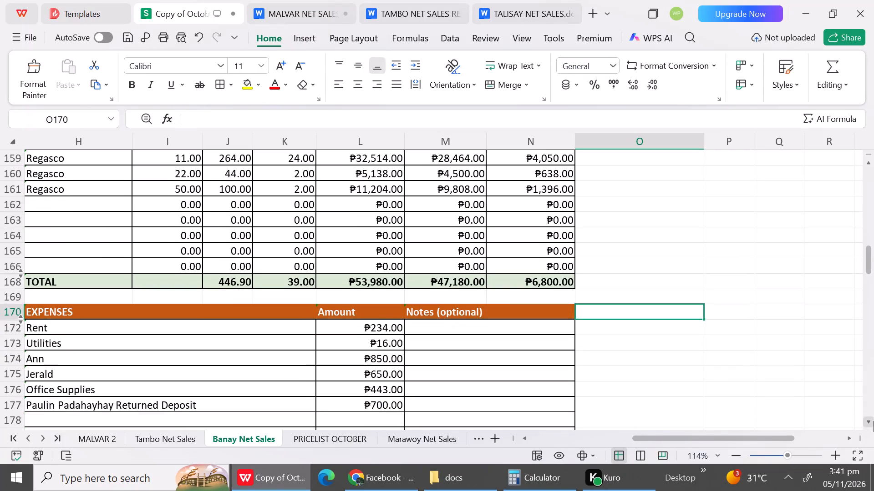
triple_click(873, 421)
triple_click(873, 421)
click(873, 421)
triple_click(873, 421)
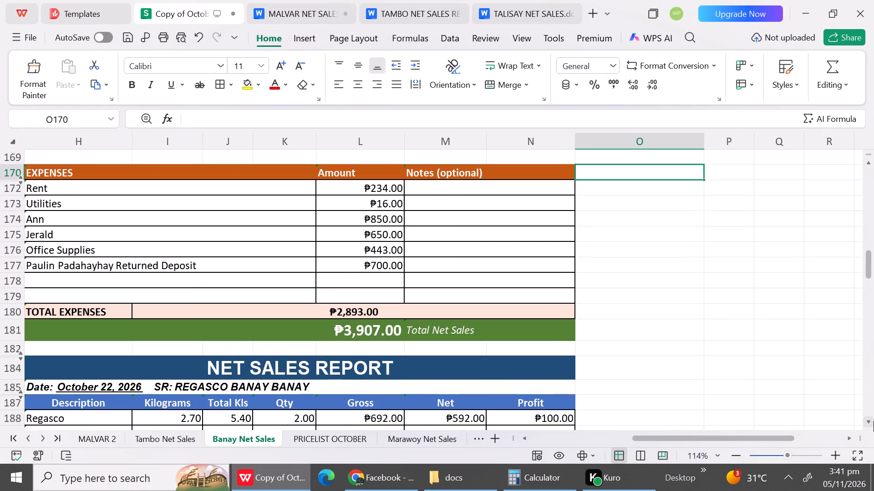
double_click(873, 421)
click(873, 421)
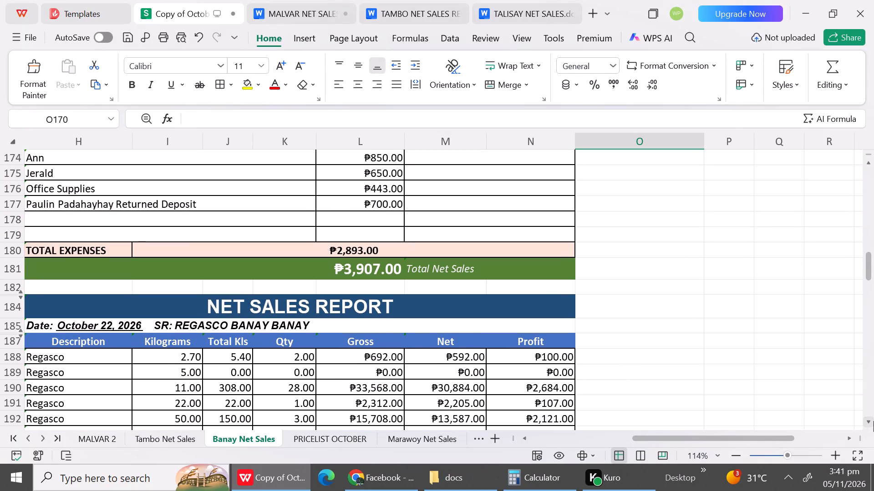
triple_click(873, 421)
triple_click(873, 421)
double_click(873, 421)
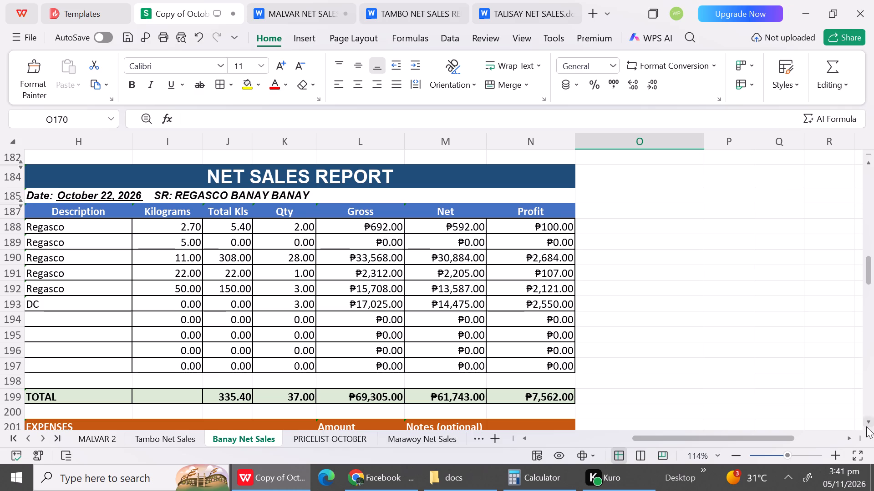
triple_click(870, 424)
triple_click(870, 424)
drag(870, 424, 157, 313)
click(5, 326)
right_click(5, 326)
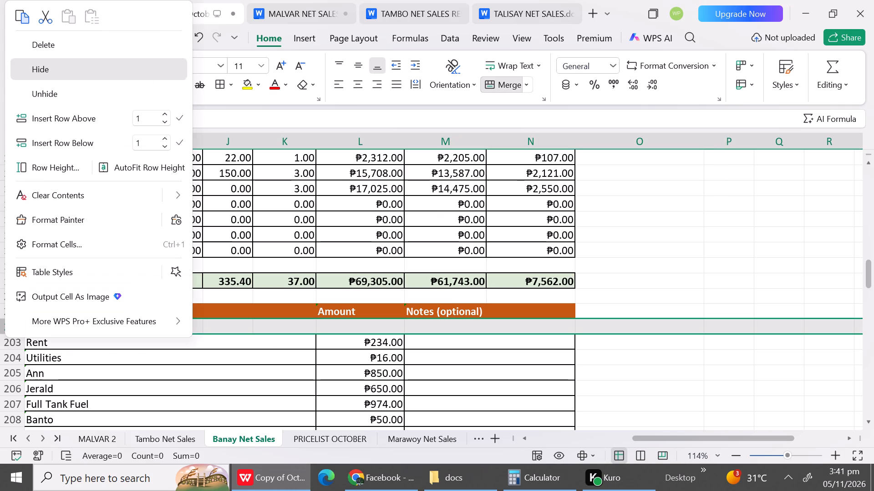
click(49, 75)
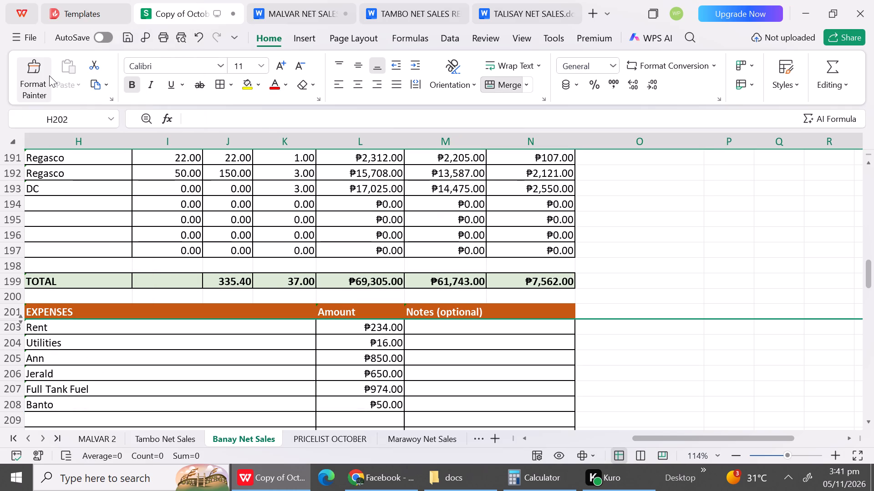
click(657, 311)
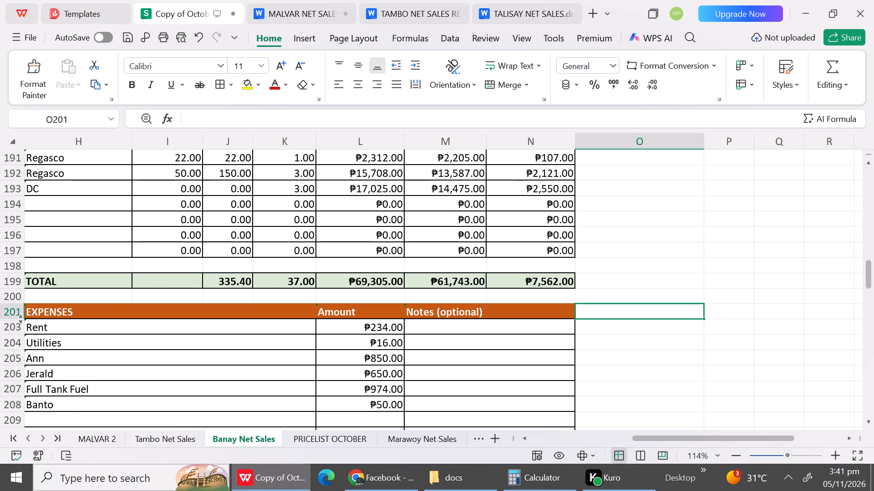
Review the October 22 sales table and totals, and compare them with the October 21 expenses and net sales above.
triple_click(868, 164)
triple_click(868, 164)
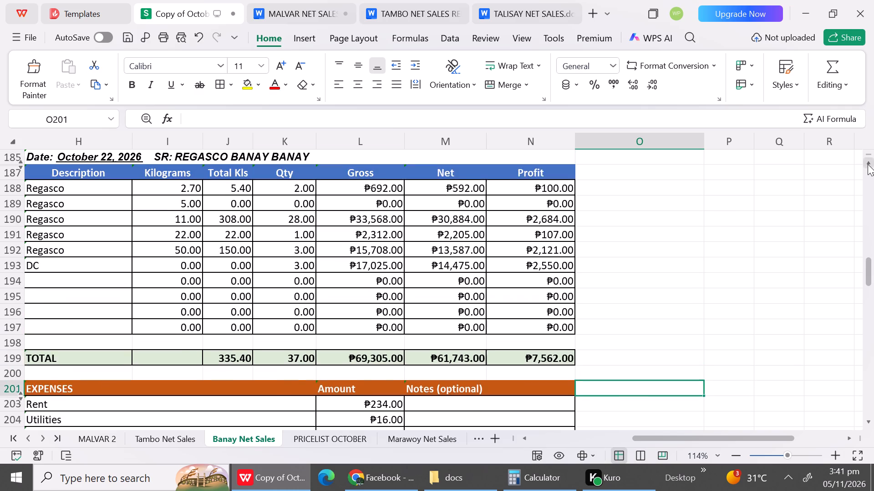
click(868, 164)
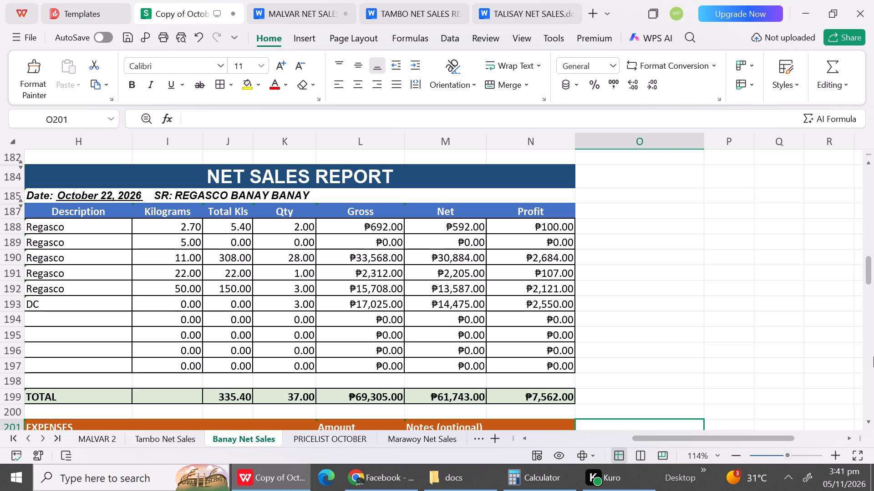
triple_click(866, 418)
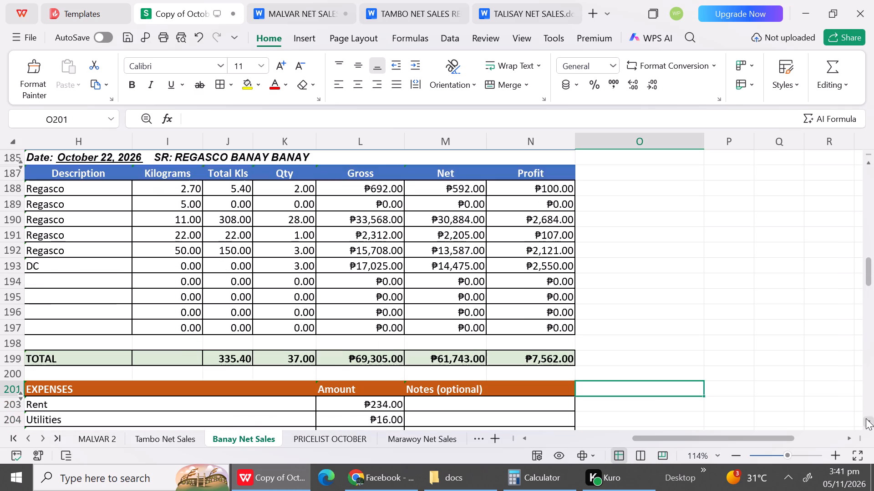
double_click(866, 418)
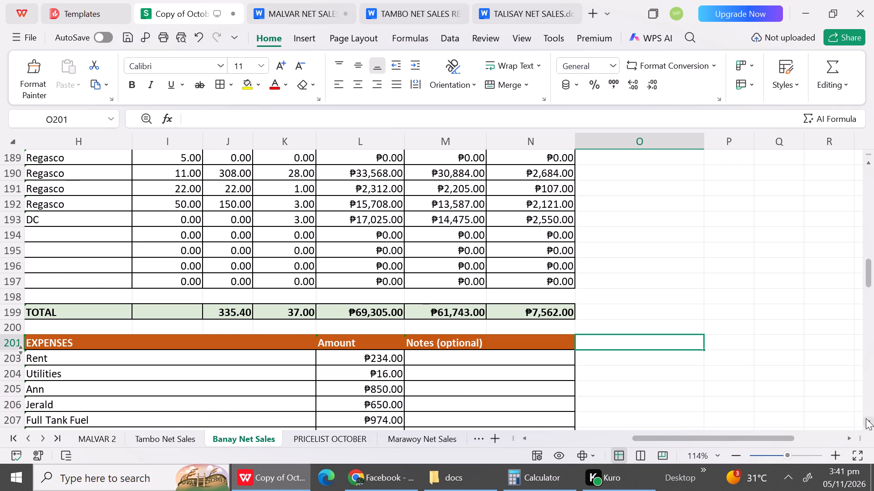
click(866, 418)
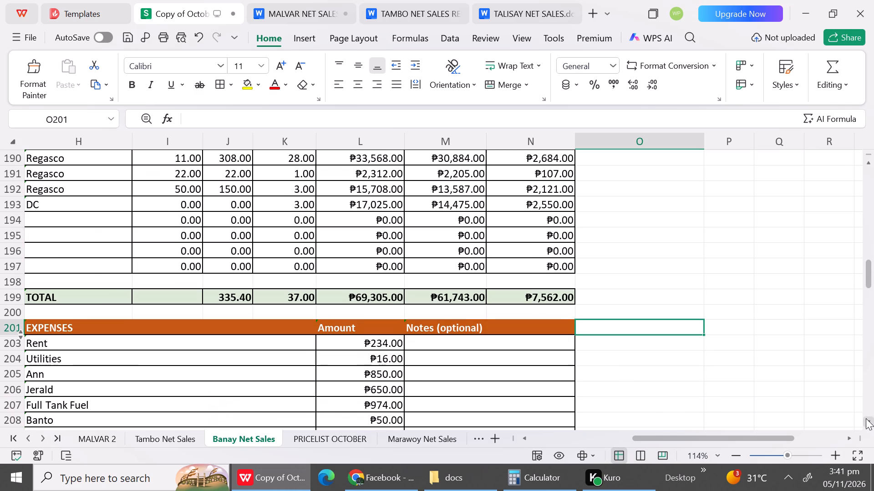
click(866, 418)
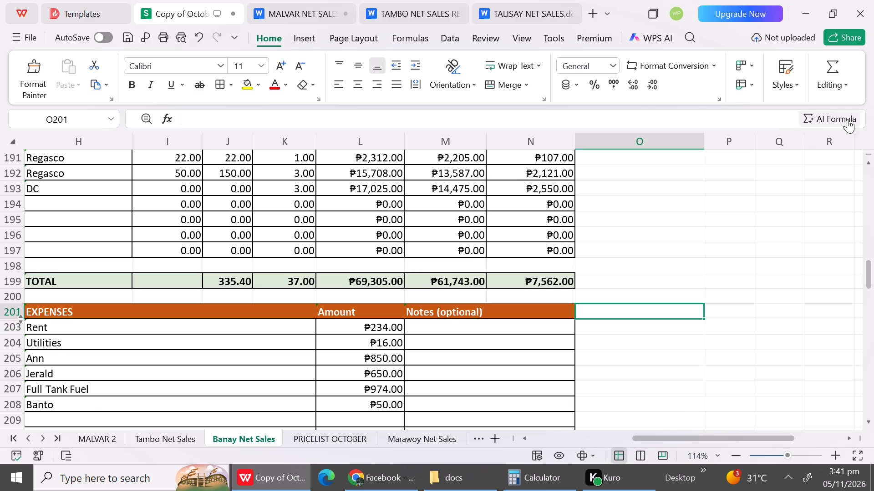
triple_click(870, 166)
triple_click(870, 166)
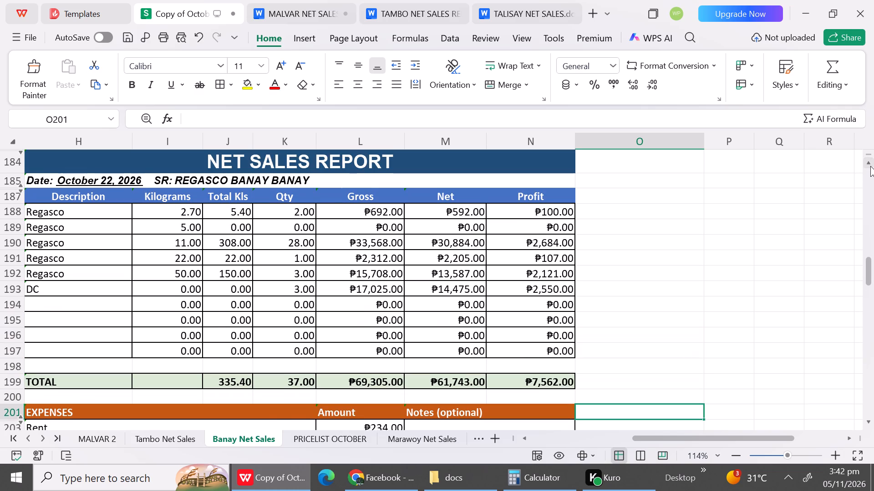
triple_click(870, 166)
triple_click(870, 166)
triple_click(870, 166)
triple_click(870, 166)
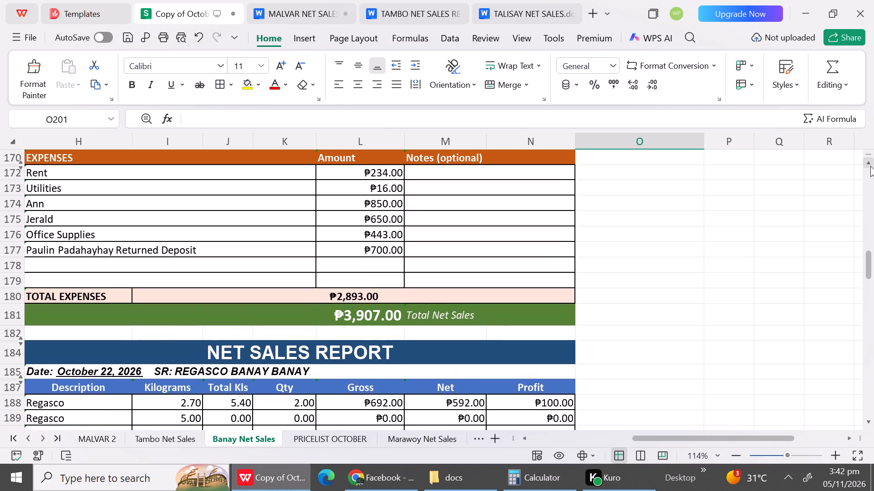
double_click(870, 166)
triple_click(870, 166)
click(870, 166)
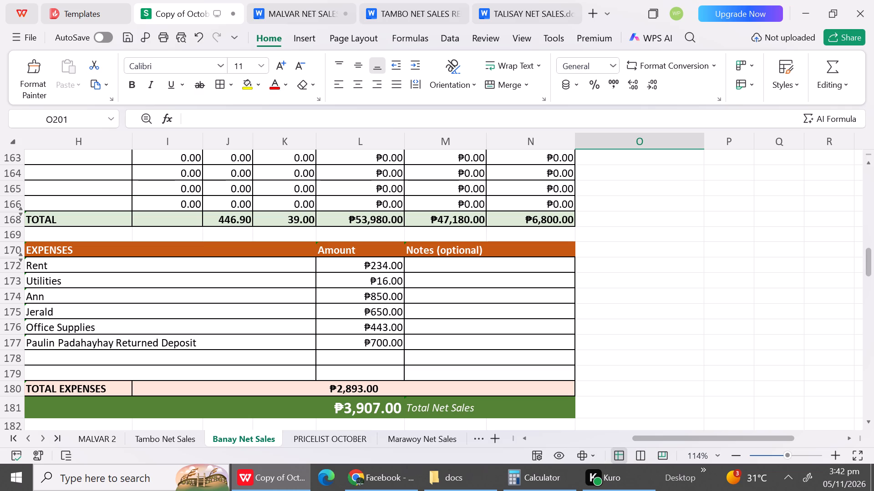
Set the October 22 Regasco quantities to 5 for 2.70 kg, 16 for 11 kg, 0 for 22 kg and 4 for 50 kg.
triple_click(867, 426)
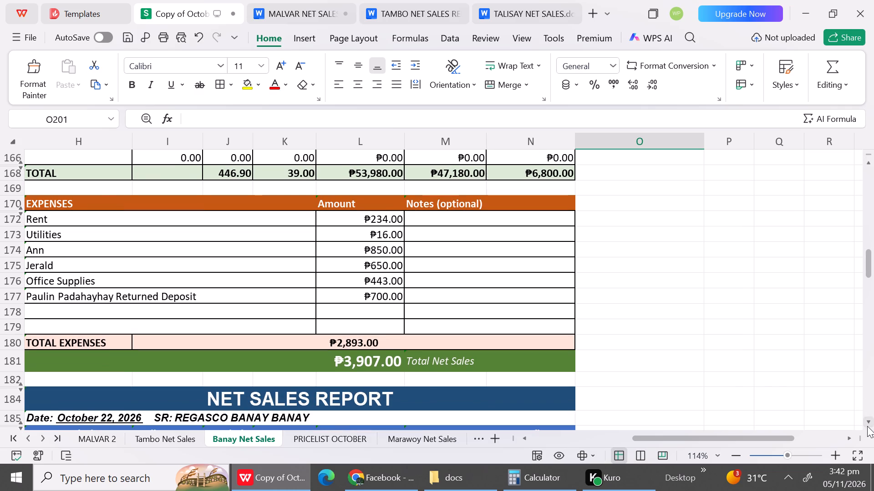
click(867, 426)
click(867, 426)
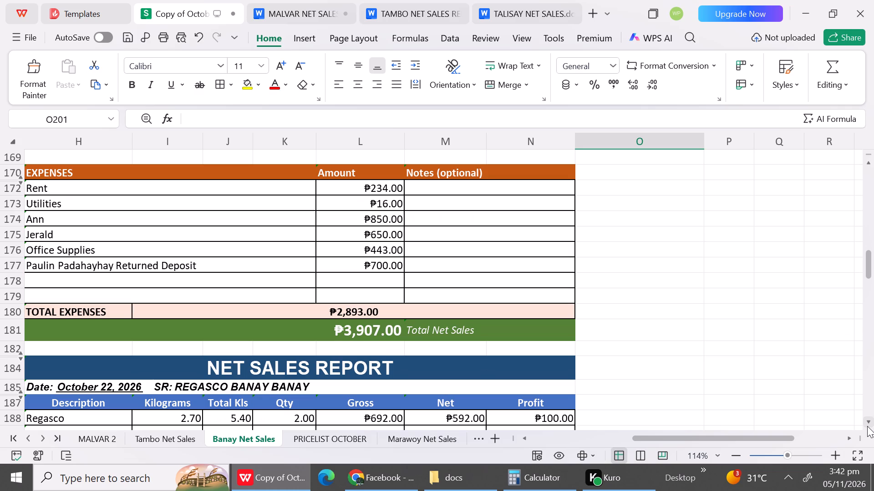
triple_click(869, 422)
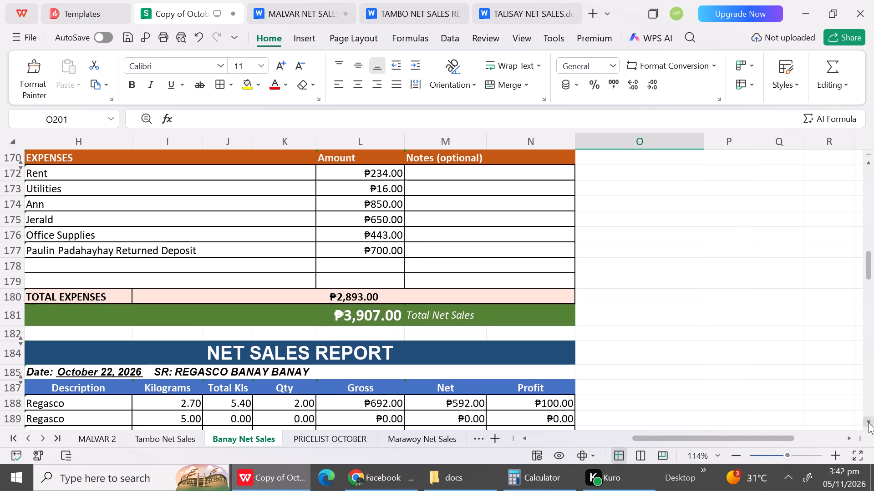
triple_click(869, 422)
click(869, 422)
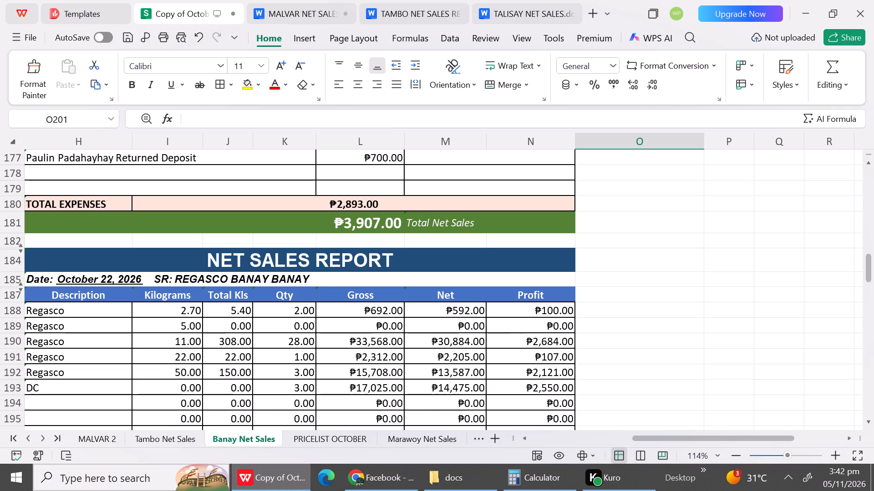
click(291, 312)
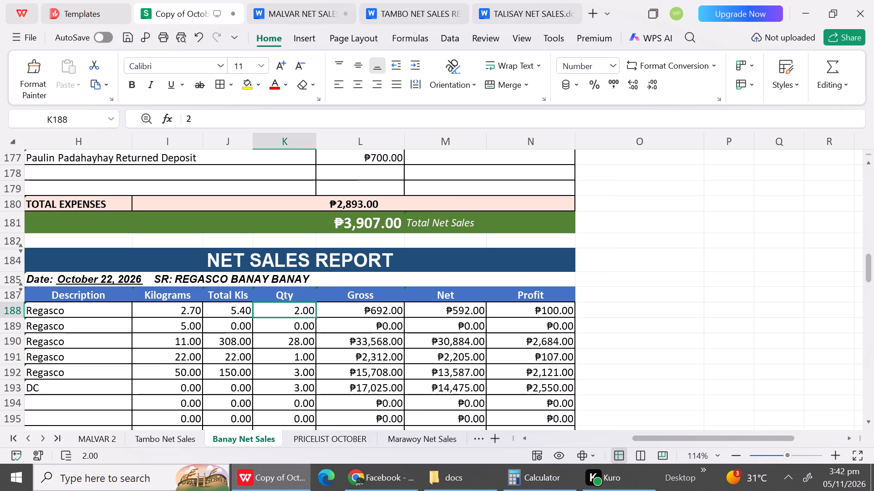
key(5)
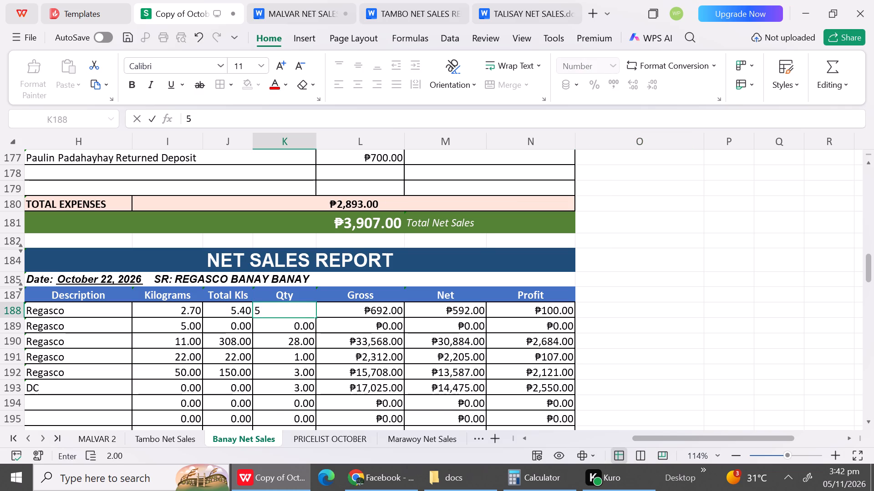
click(294, 329)
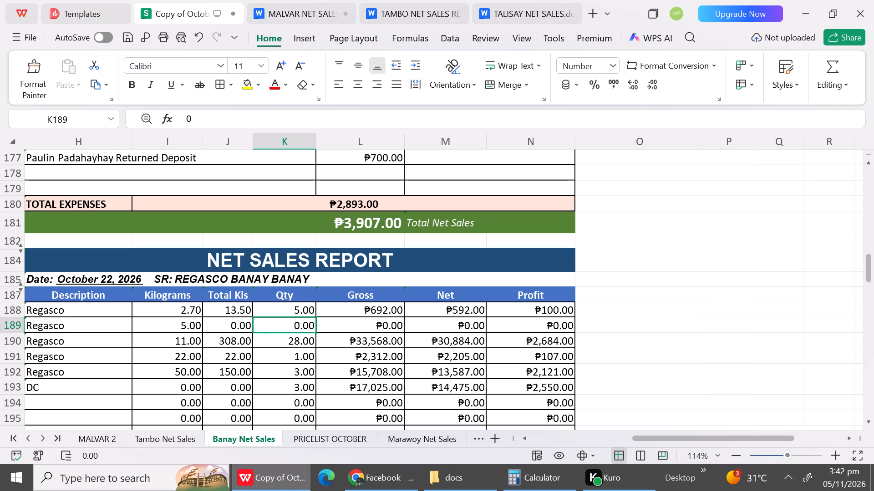
click(306, 346)
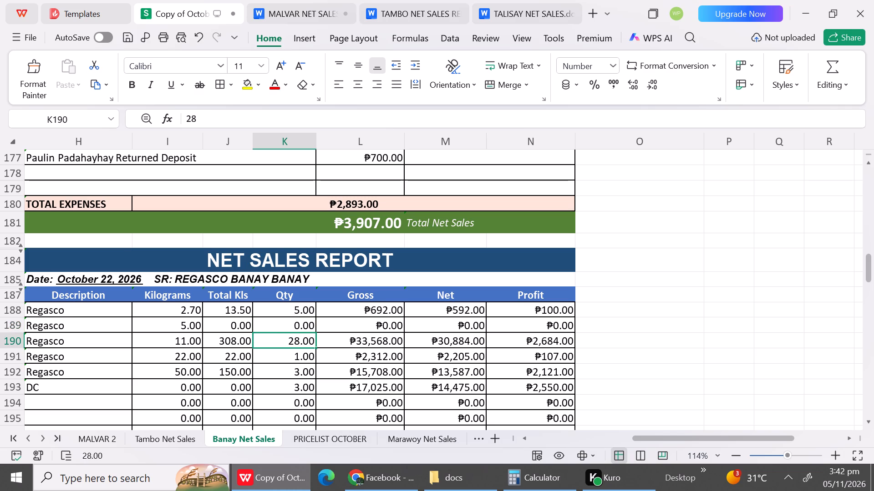
text(16)
click(304, 358)
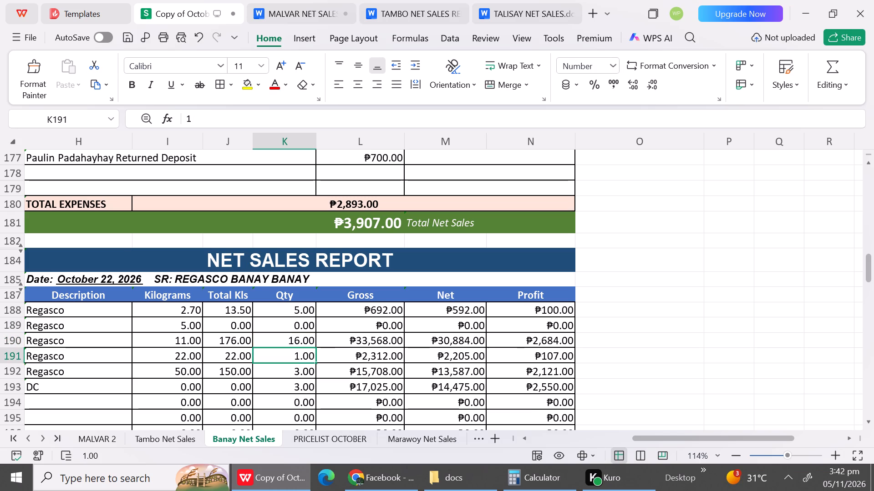
key(0)
click(300, 371)
key(4)
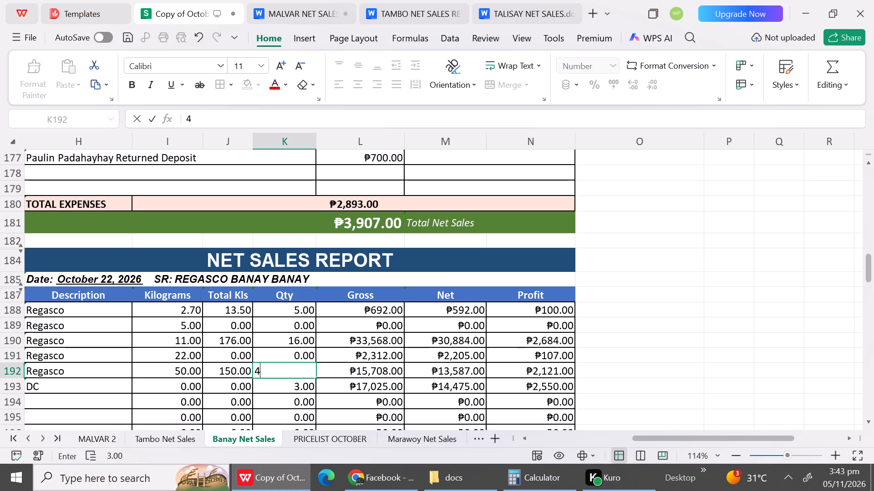
Set the October 22 Gross amount of the 2.70 kg Regasco row to 21824.
click(383, 310)
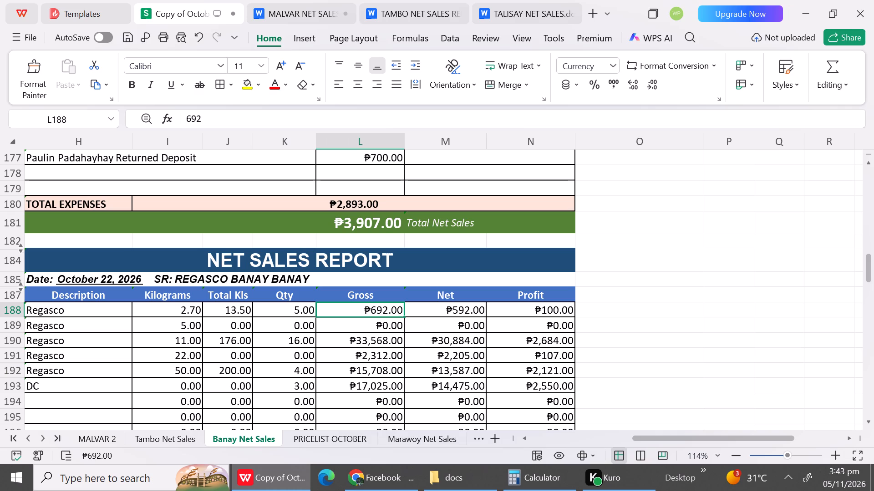
key(5)
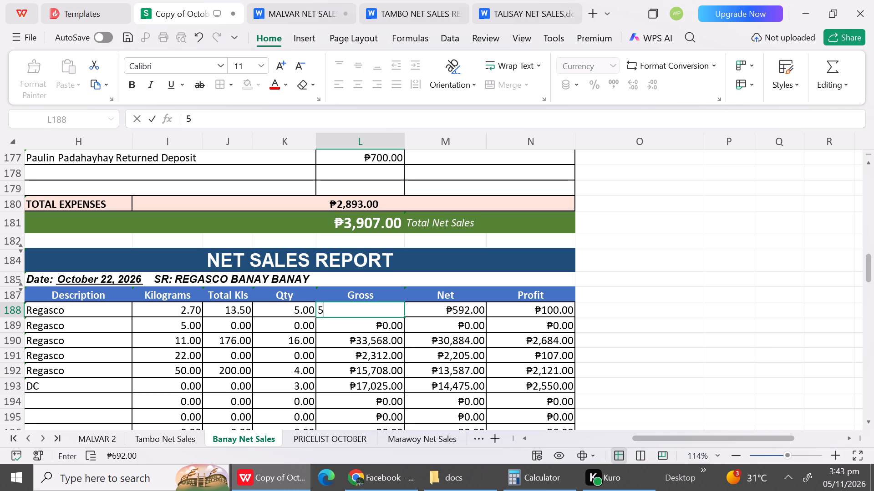
click(386, 338)
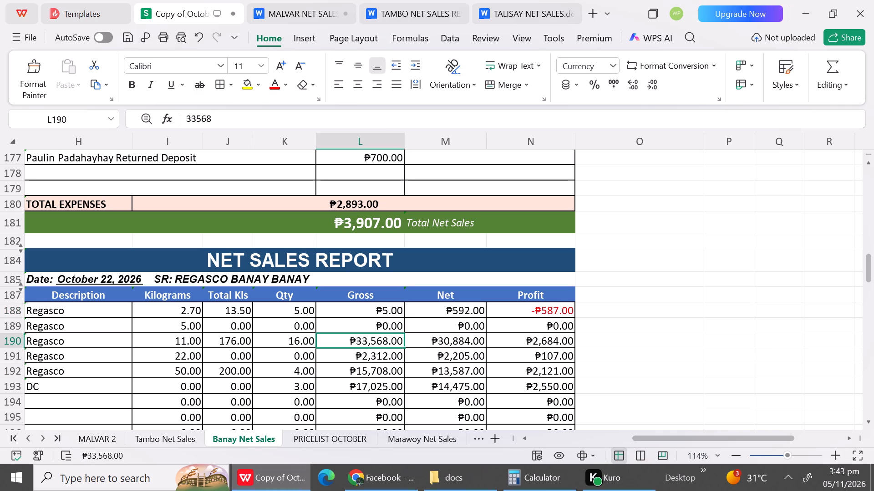
click(386, 309)
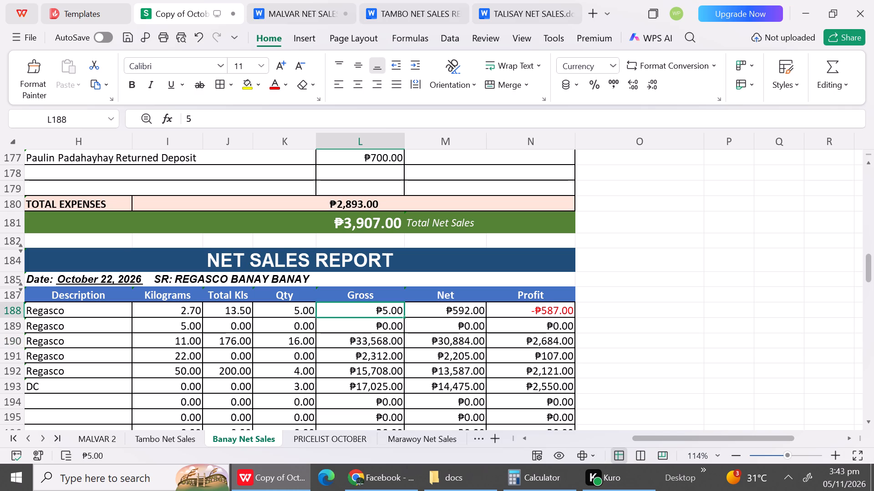
text(21)
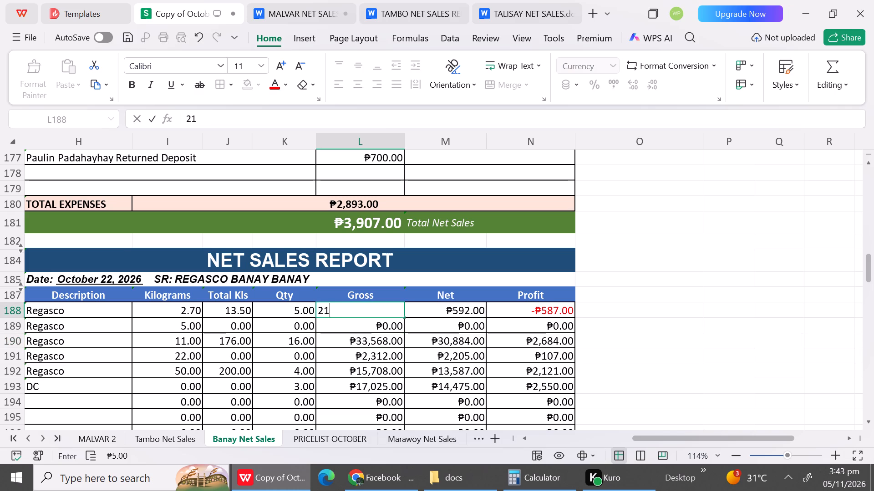
text(82)
key(4)
click(381, 374)
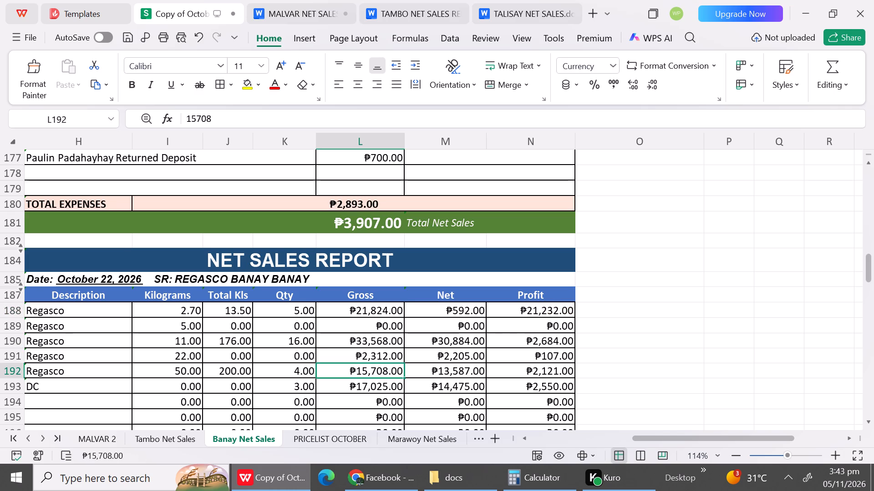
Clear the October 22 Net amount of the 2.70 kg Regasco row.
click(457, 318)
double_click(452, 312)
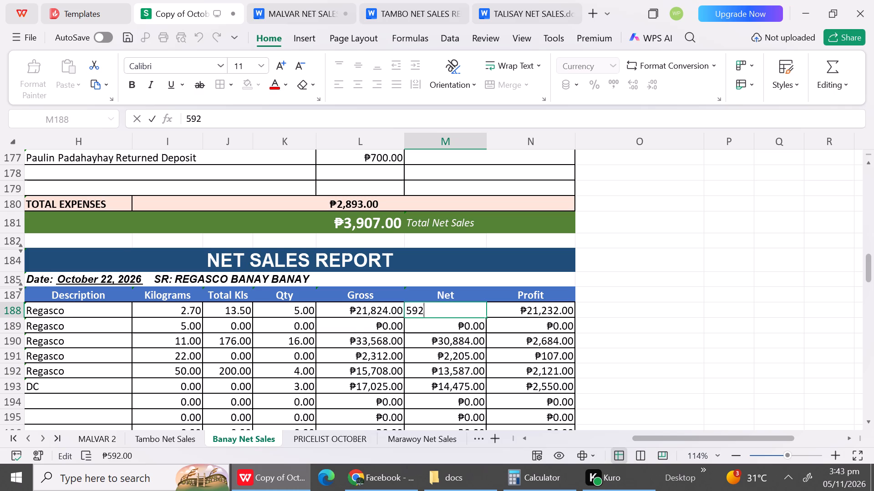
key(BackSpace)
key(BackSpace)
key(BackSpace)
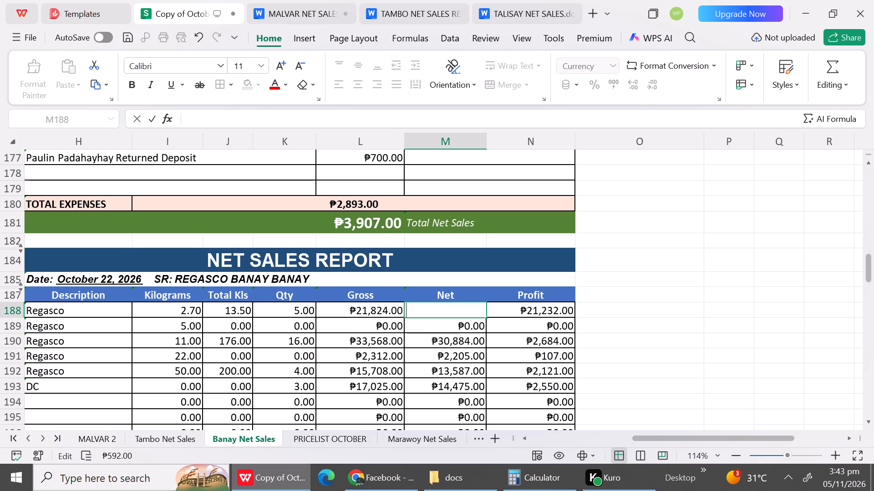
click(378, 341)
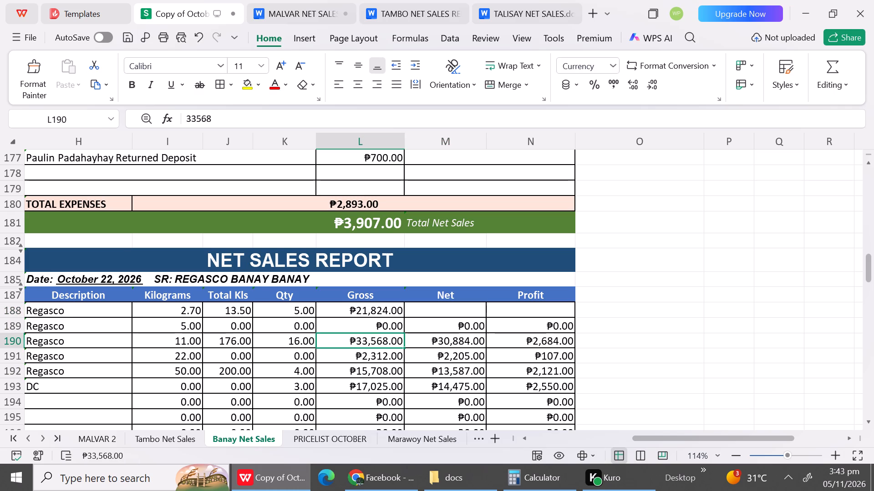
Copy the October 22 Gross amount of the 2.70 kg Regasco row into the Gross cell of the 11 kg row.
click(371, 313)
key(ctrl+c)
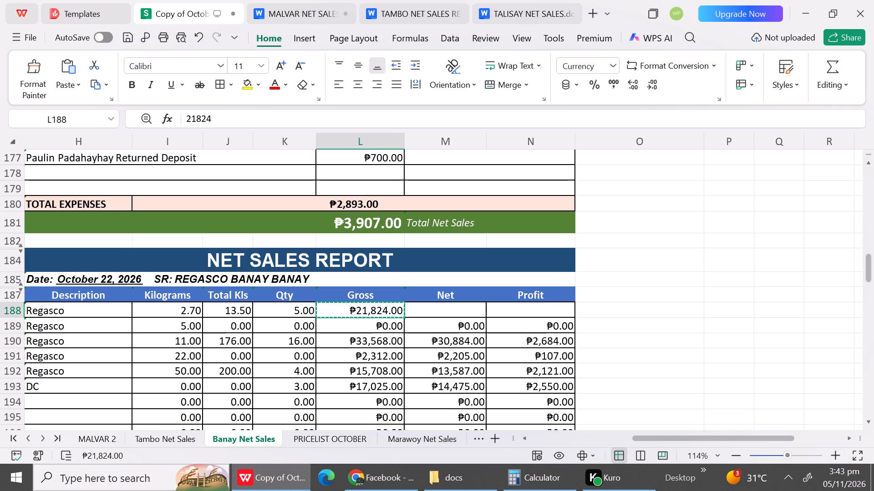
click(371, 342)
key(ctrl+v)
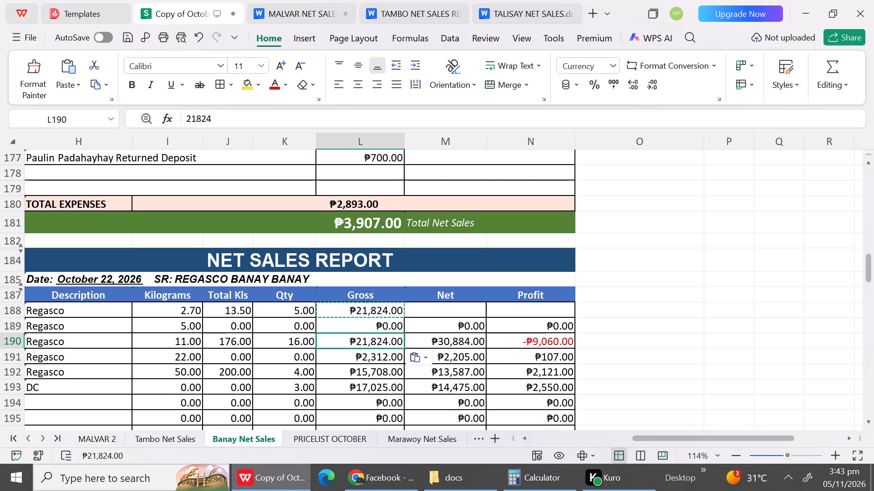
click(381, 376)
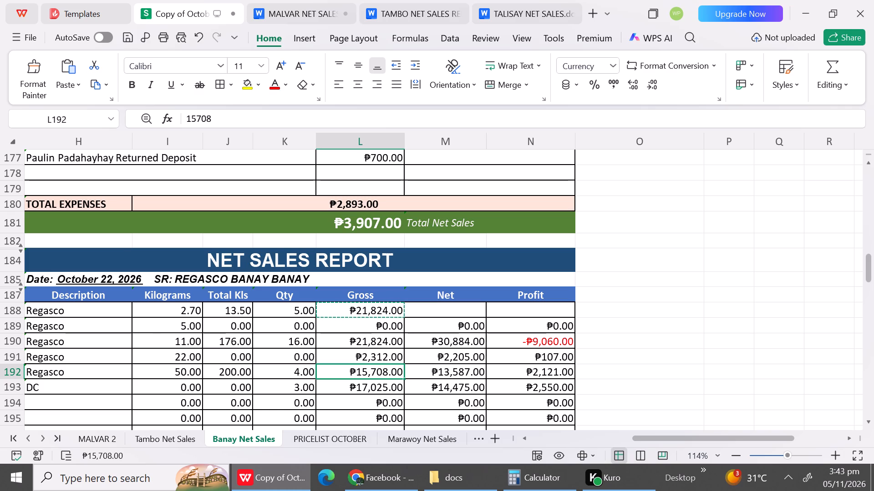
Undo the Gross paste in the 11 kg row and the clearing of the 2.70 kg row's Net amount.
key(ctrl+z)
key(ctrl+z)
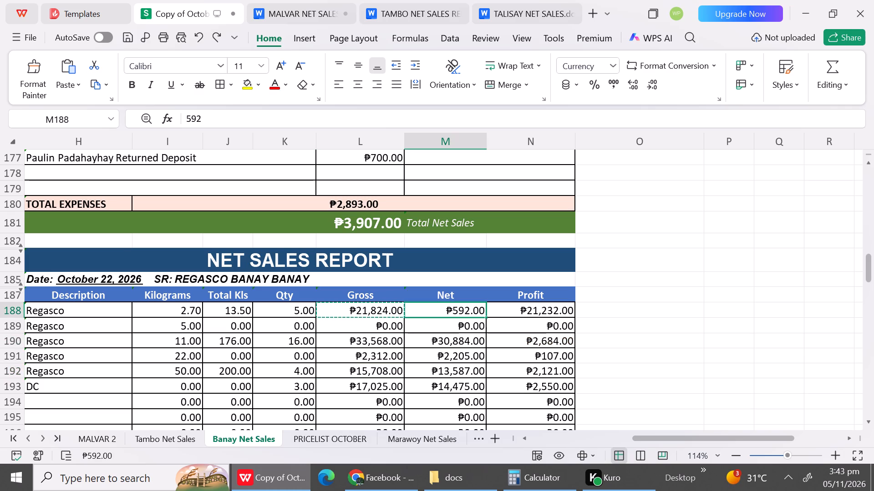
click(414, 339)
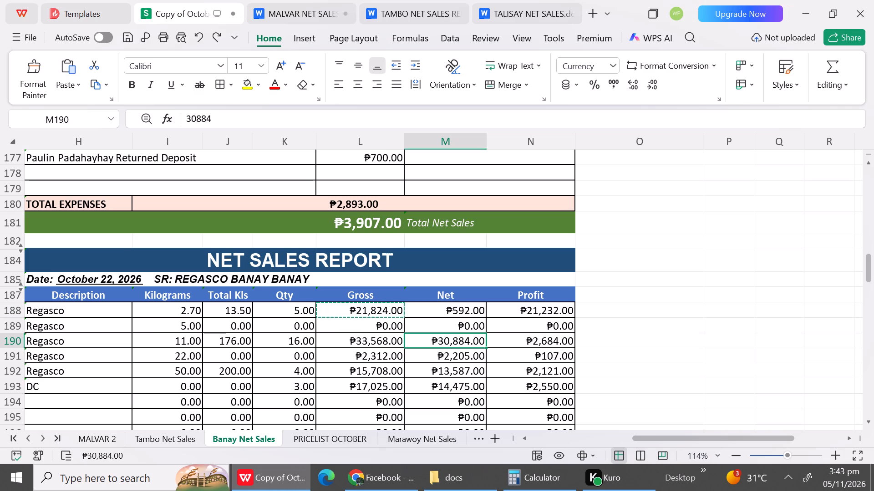
Set the October 22 amounts of the 2.70 kg Regasco row to 1830 Gross and 1580 Net.
click(378, 316)
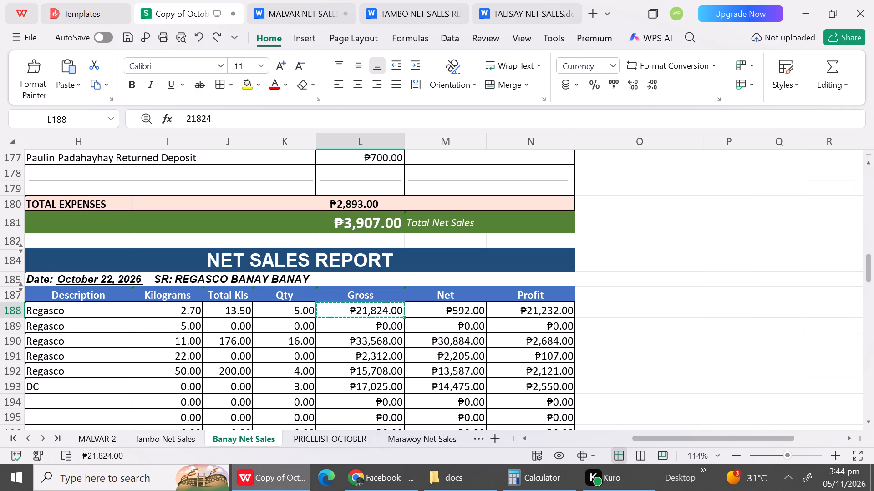
key(1)
key(8)
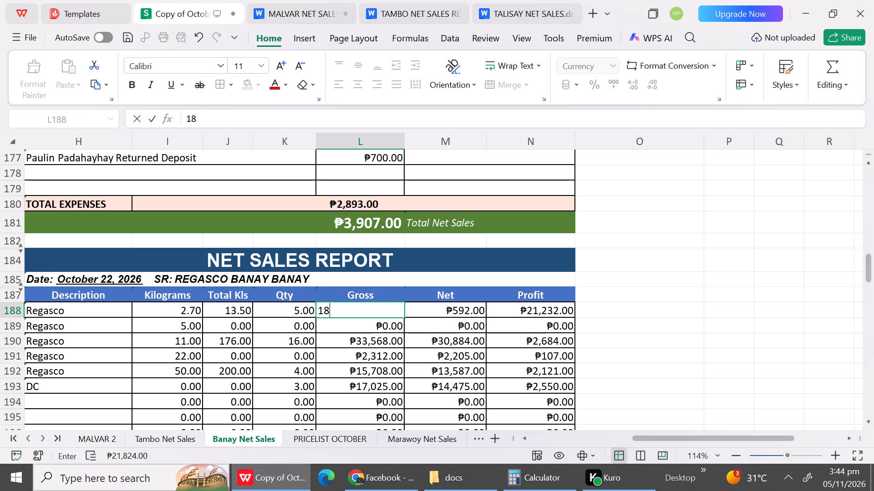
text(30)
click(377, 341)
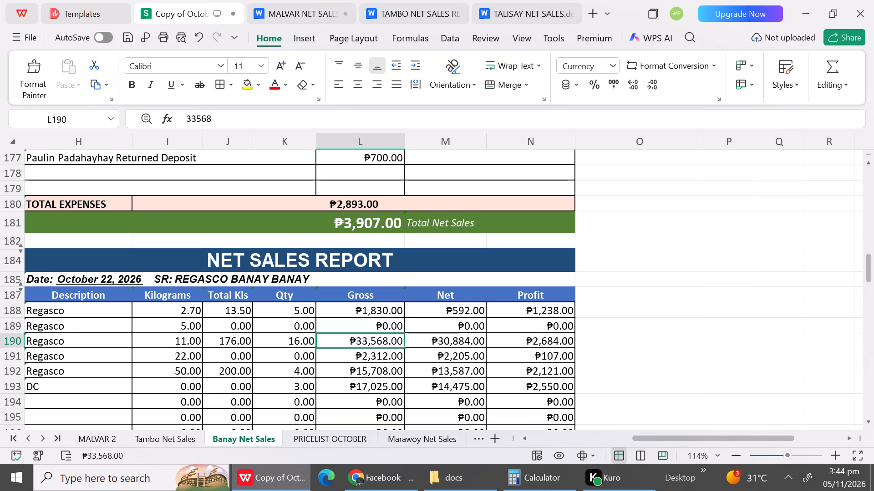
click(437, 311)
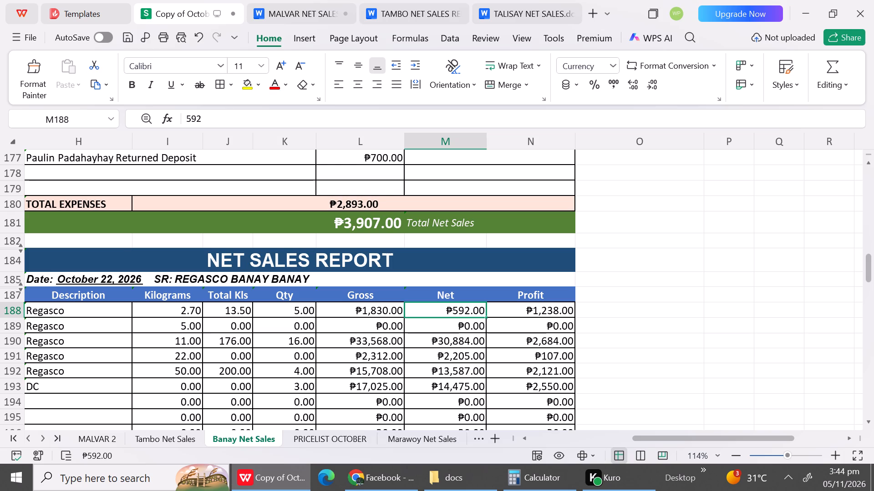
text(1580)
click(385, 325)
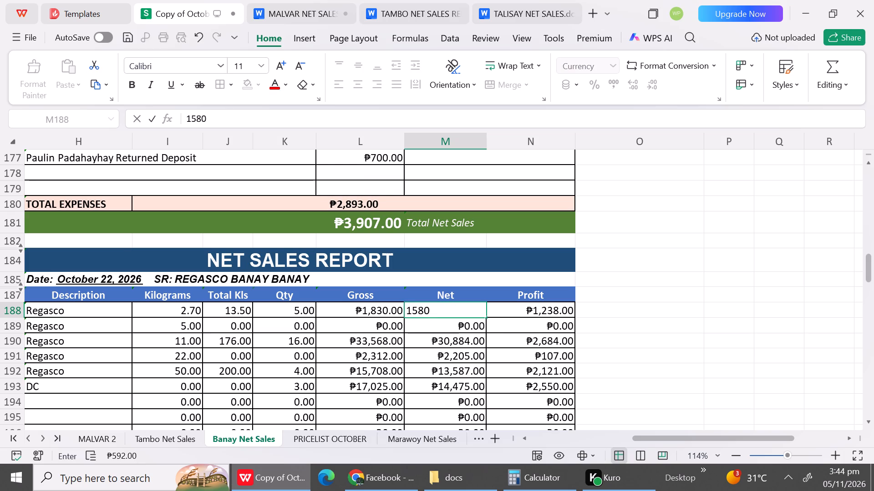
Set the October 22 amounts of the 11 kg Regasco row to 21824 Gross and 18976 Net.
click(379, 347)
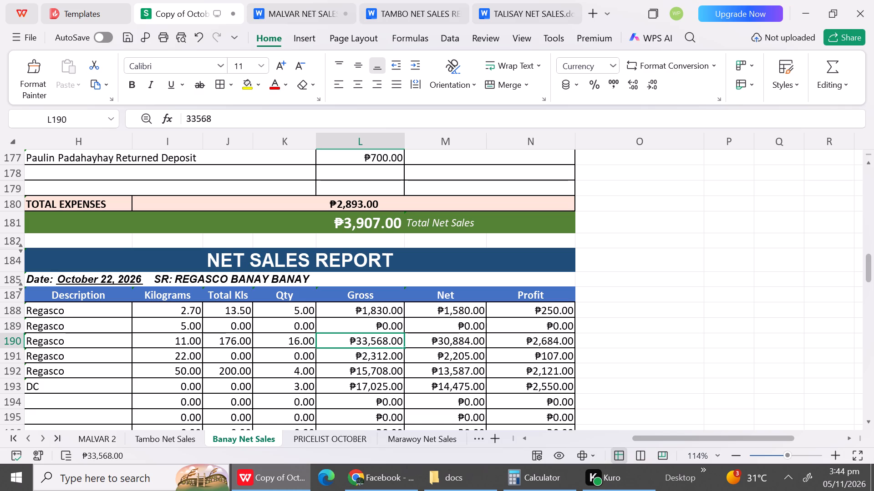
text(21)
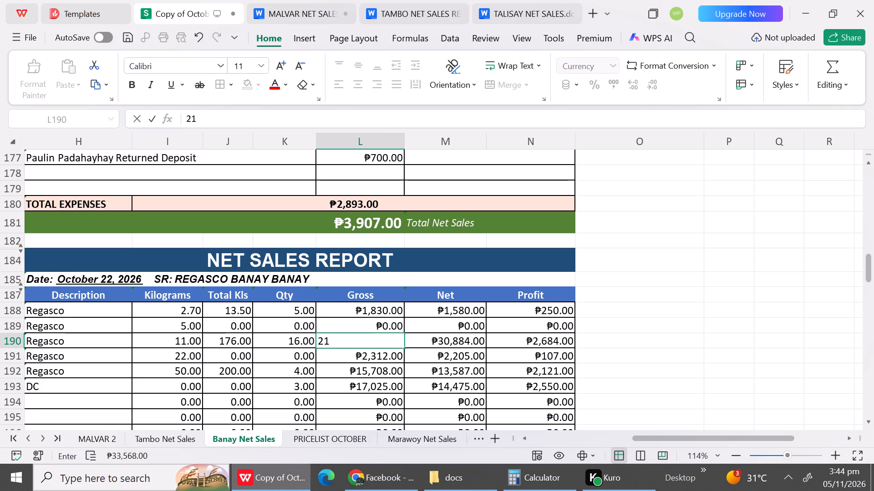
text(824)
click(423, 338)
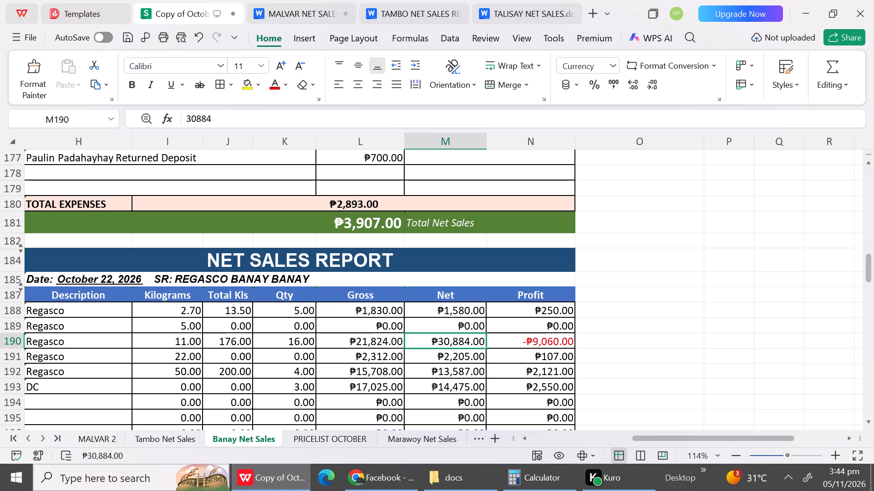
key(1)
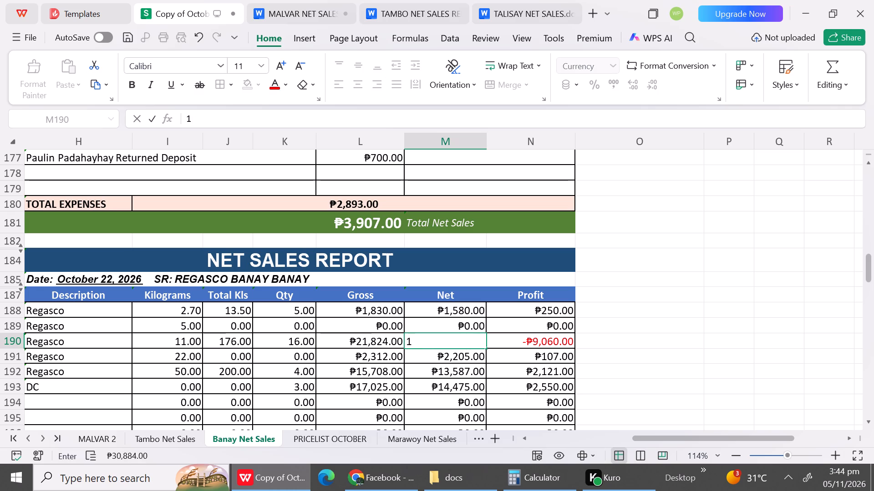
key(8)
text(97)
key(6)
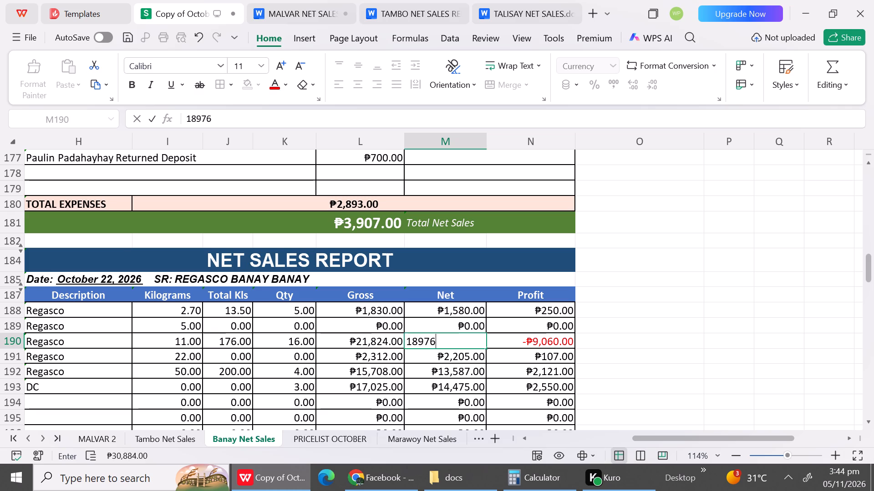
click(426, 353)
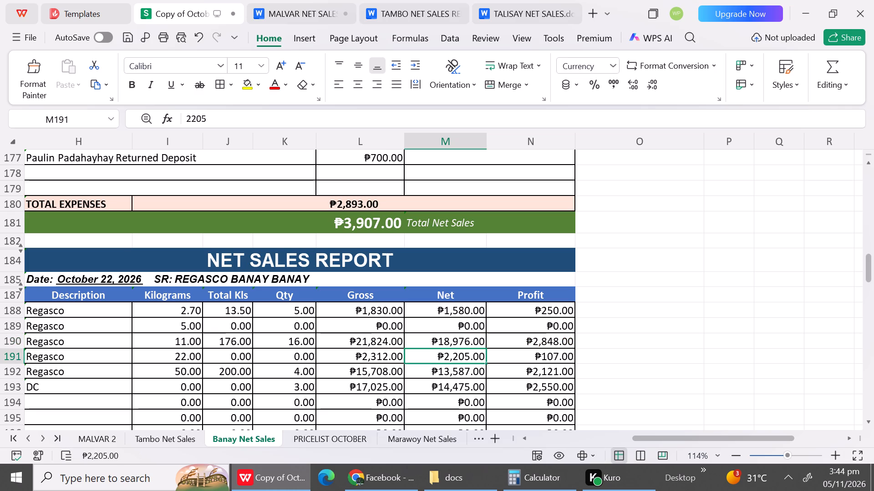
Set both the Gross and Net amounts of the October 22 22 kg Regasco row to 0.
click(387, 363)
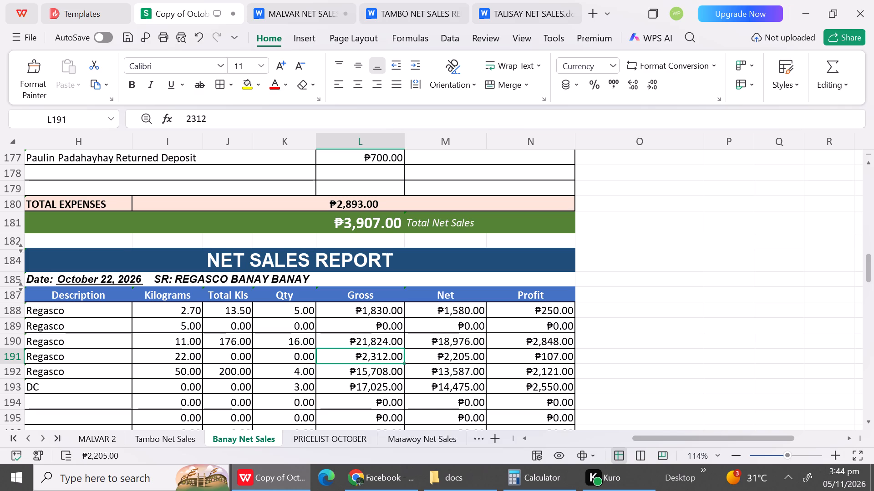
key(0)
click(445, 363)
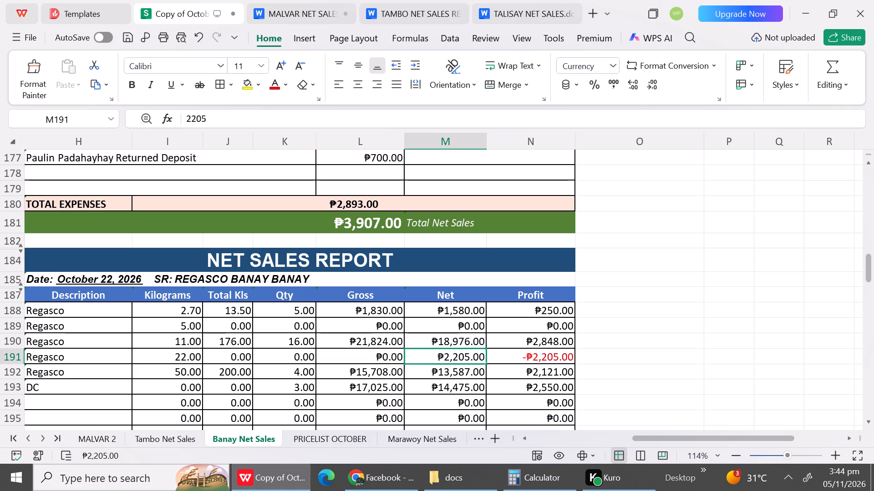
key(0)
click(436, 384)
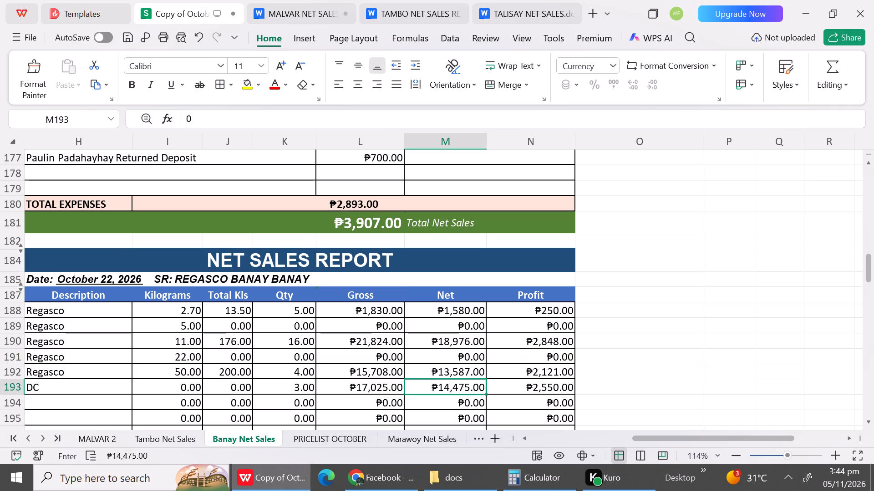
Set the October 22 Gross amount of the 50 kg Regasco row to 22516.
click(370, 378)
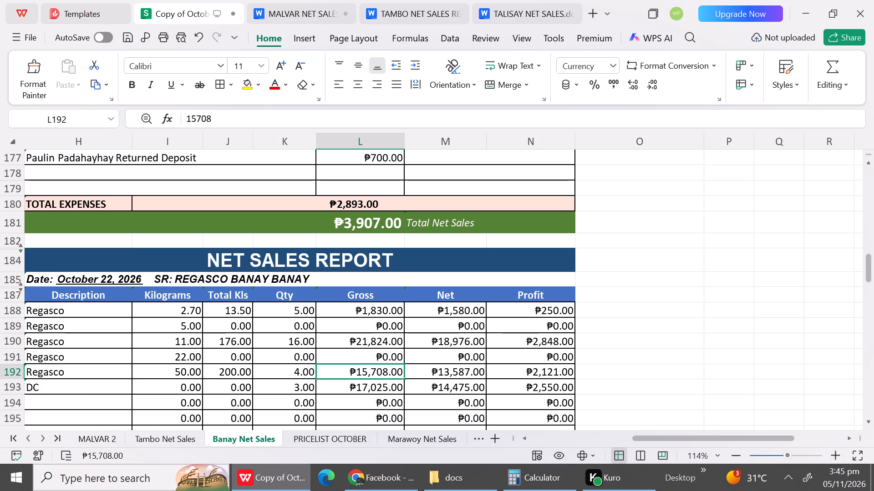
click(443, 375)
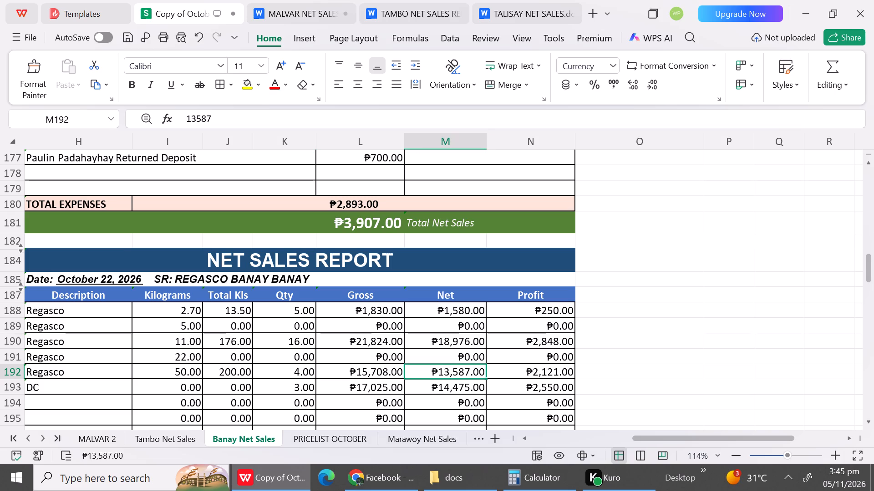
click(364, 370)
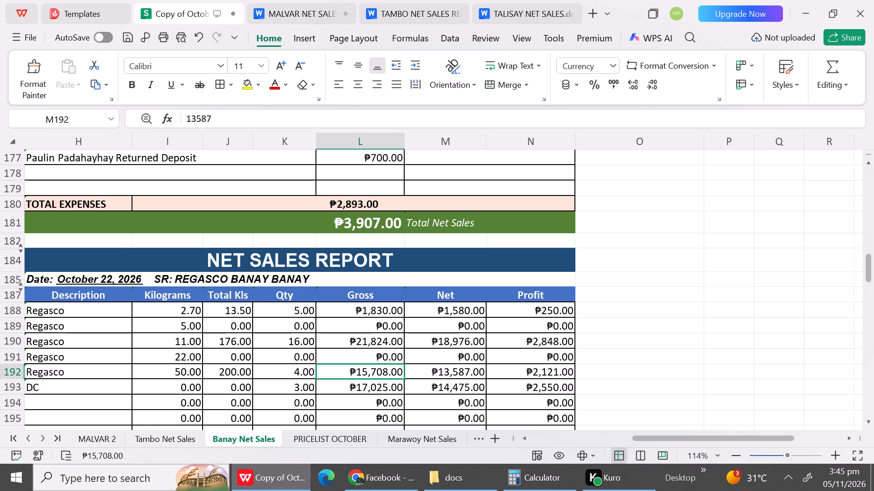
text(22)
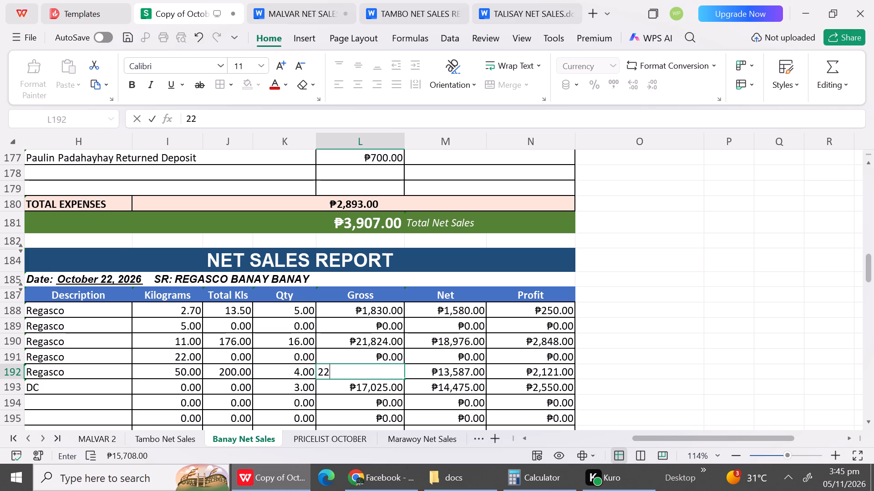
text(51)
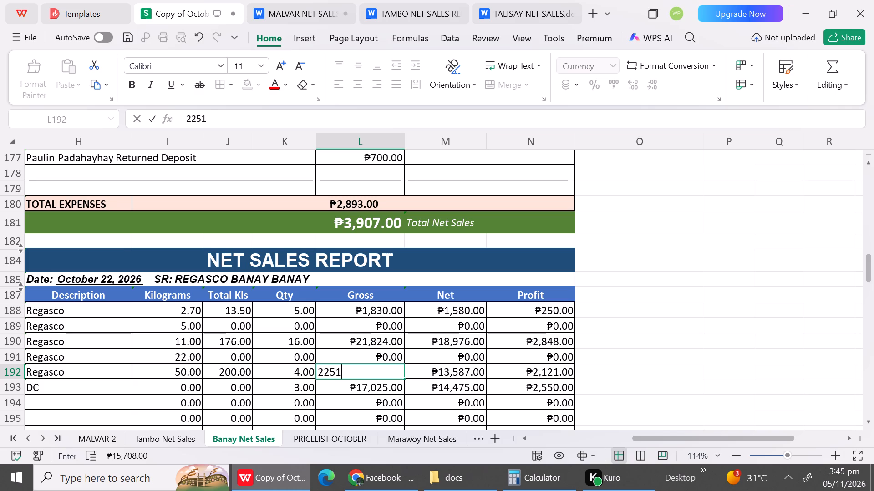
key(6)
click(388, 409)
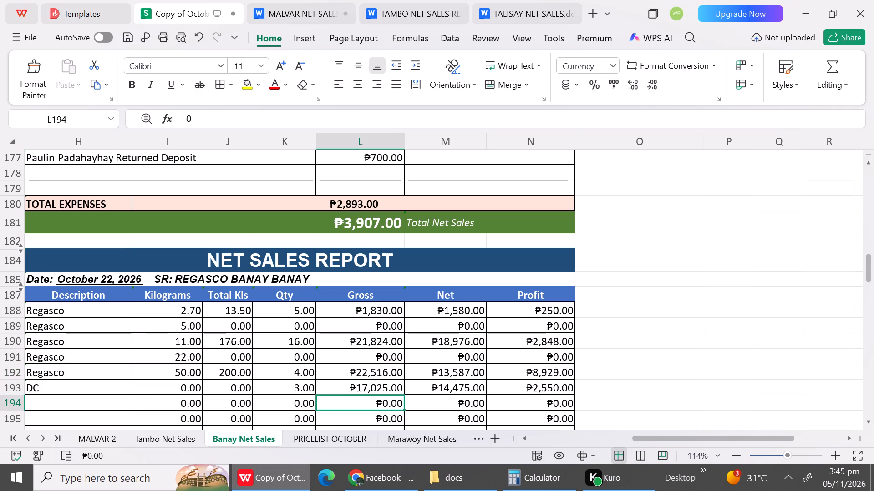
Set the October 22 Net amount of the 50 kg Regasco row to 19616.
click(441, 375)
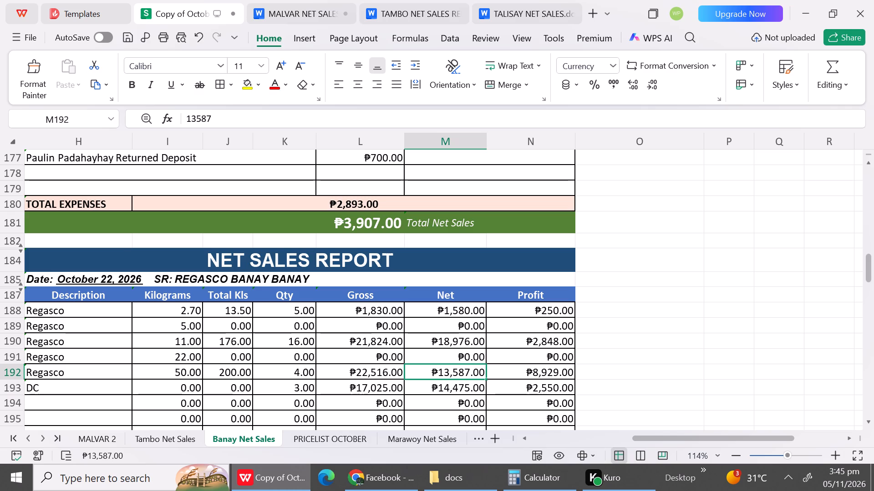
click(446, 388)
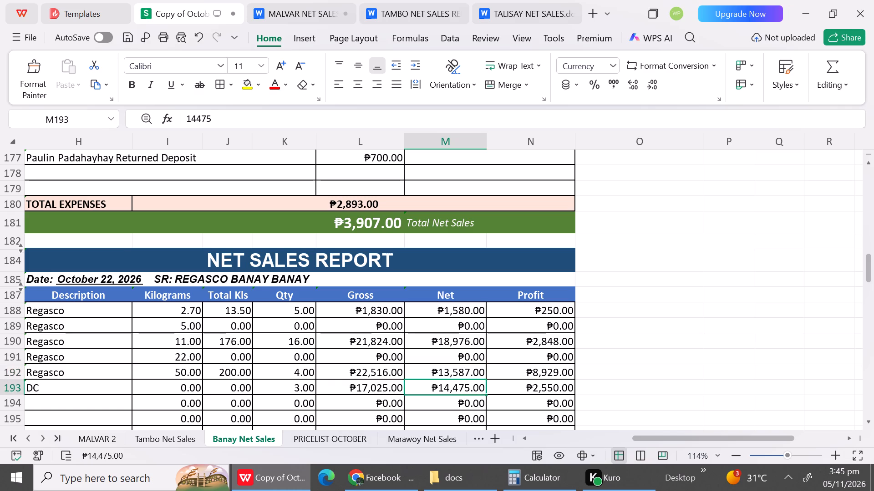
click(440, 377)
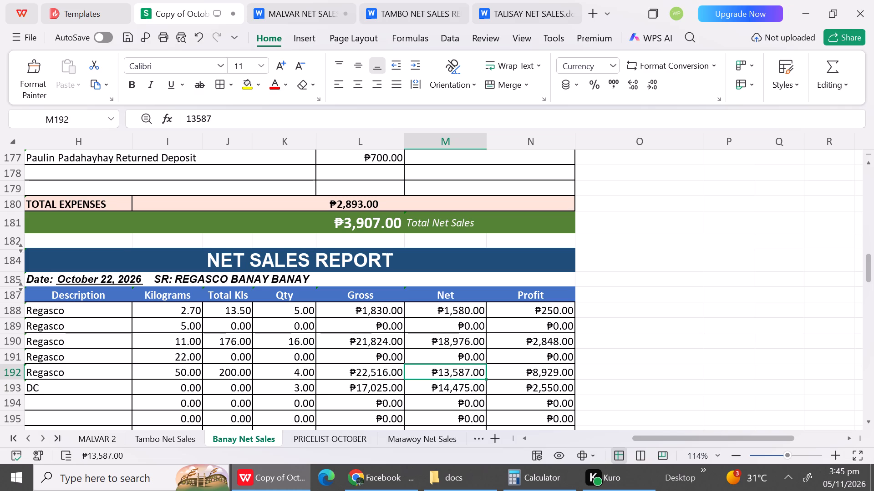
click(440, 377)
click(360, 379)
click(454, 381)
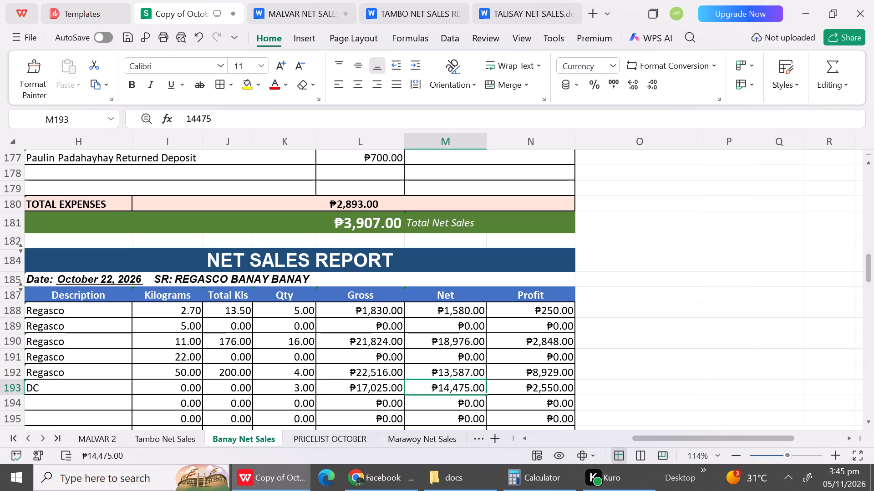
click(449, 376)
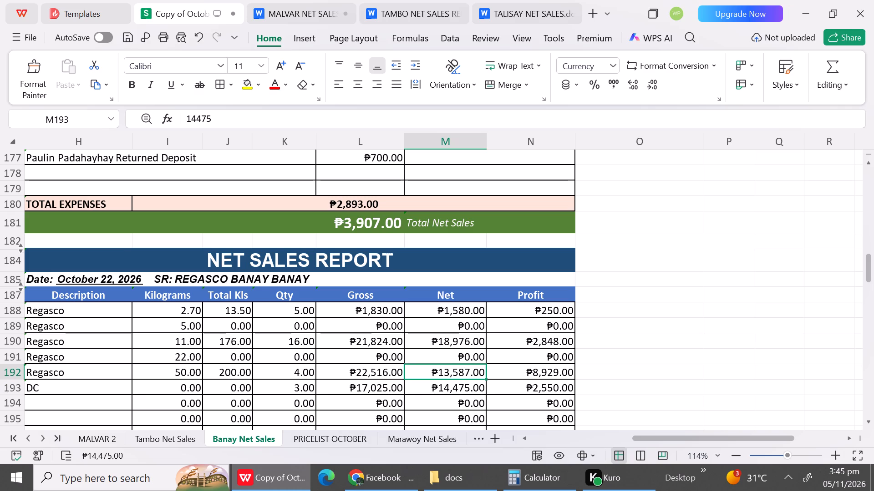
key(1)
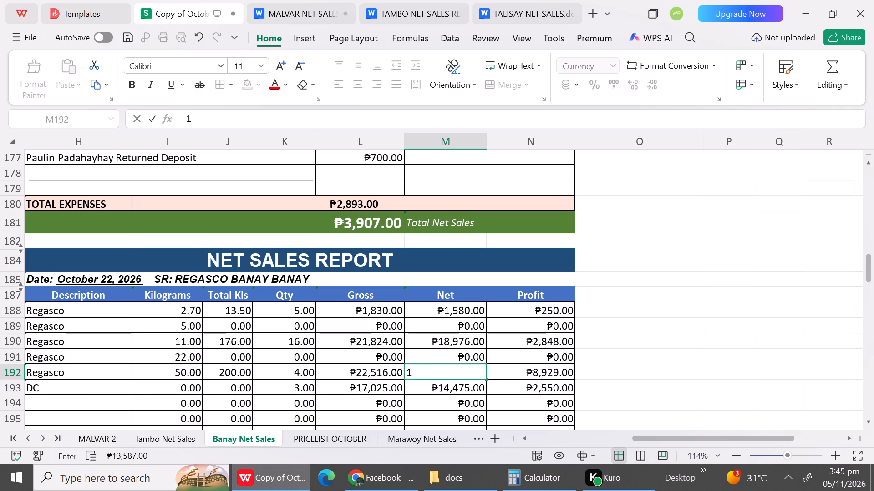
key(9)
text(61)
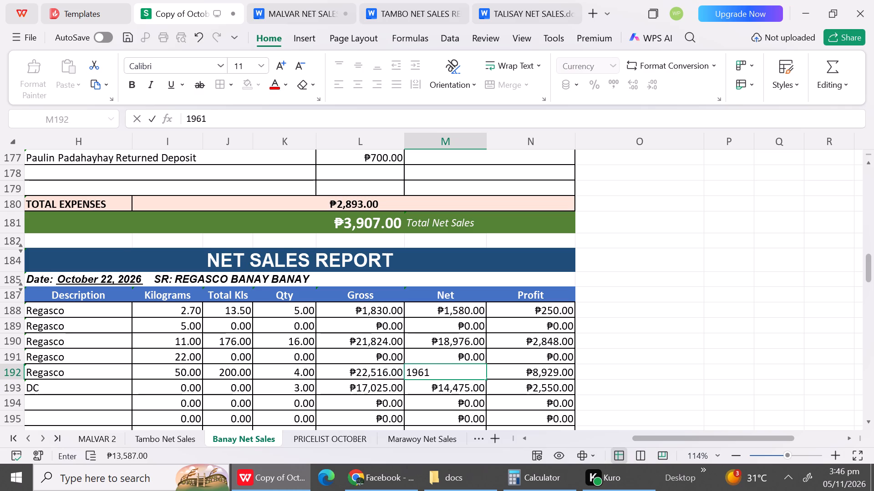
key(6)
click(446, 400)
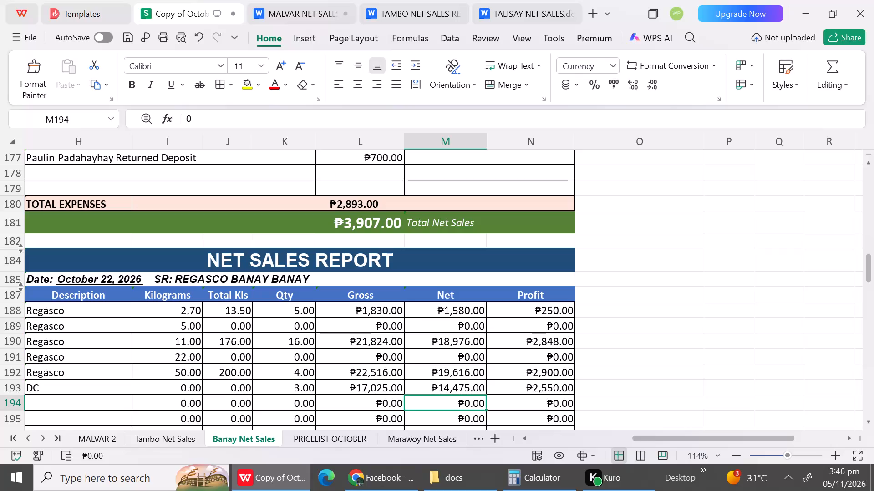
Set the quantity, Gross and Net of the October 22 DC row to 0.
click(308, 391)
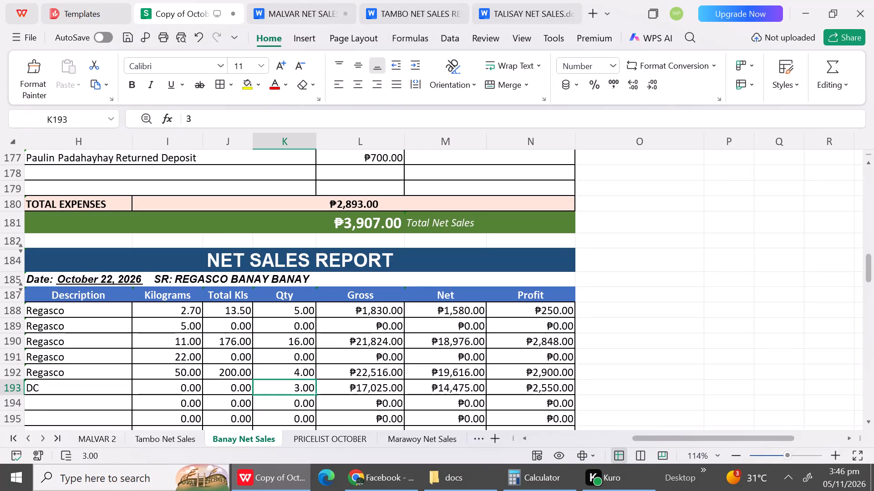
key(0)
click(363, 392)
key(0)
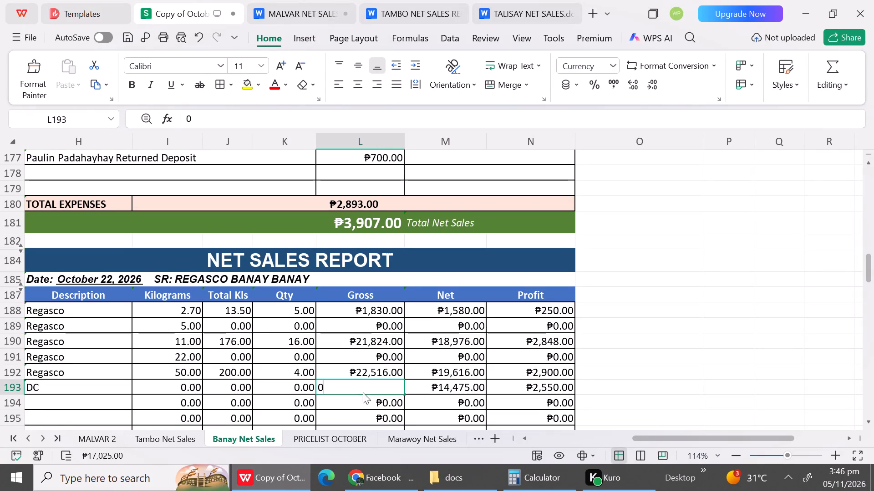
click(437, 391)
key(0)
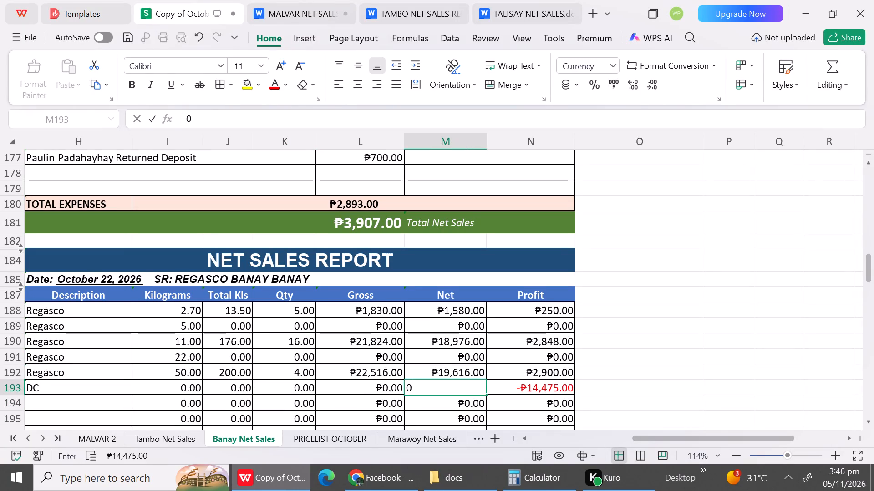
click(358, 412)
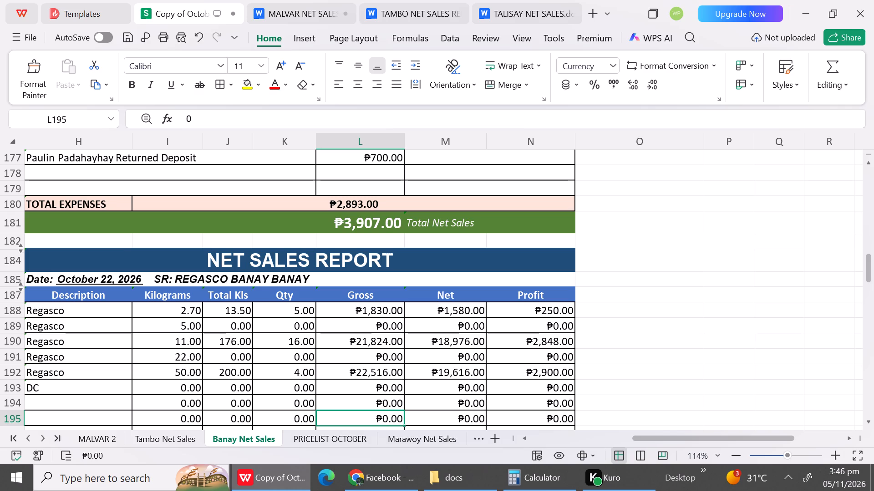
Set the October 22 Full Tank Fuel expense amount to 500.
triple_click(872, 421)
triple_click(872, 421)
triple_click(872, 421)
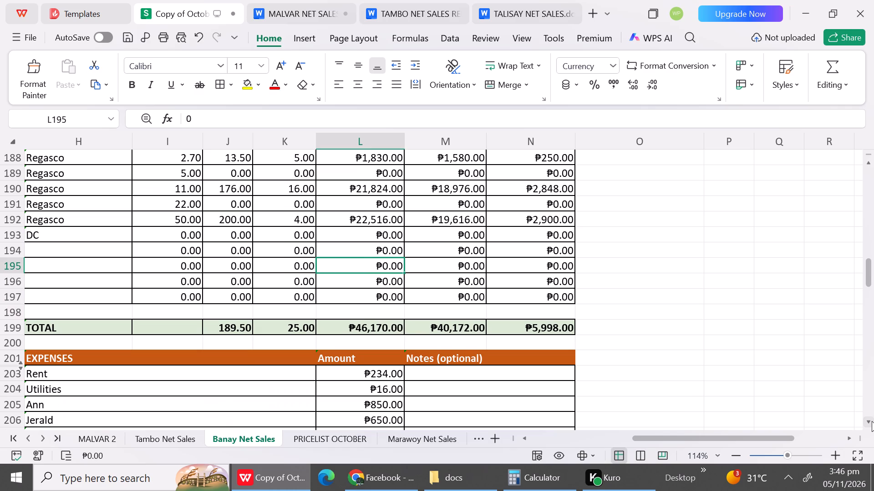
click(872, 421)
triple_click(872, 421)
click(872, 421)
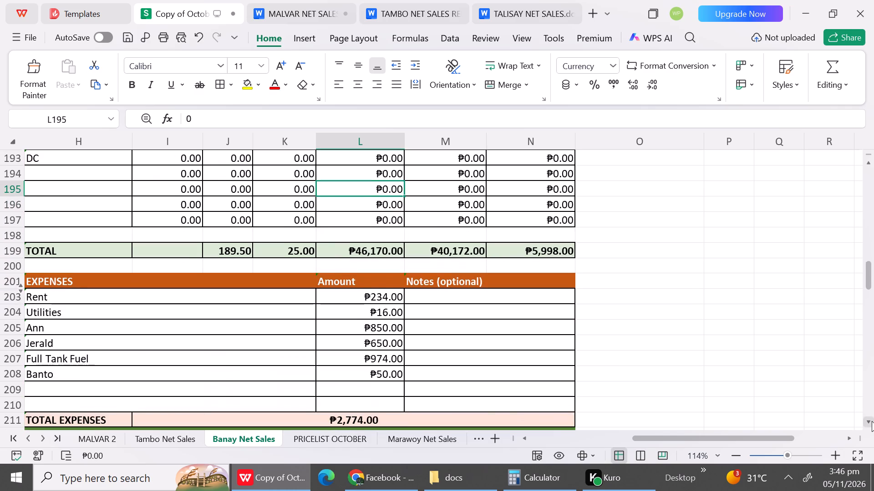
click(119, 362)
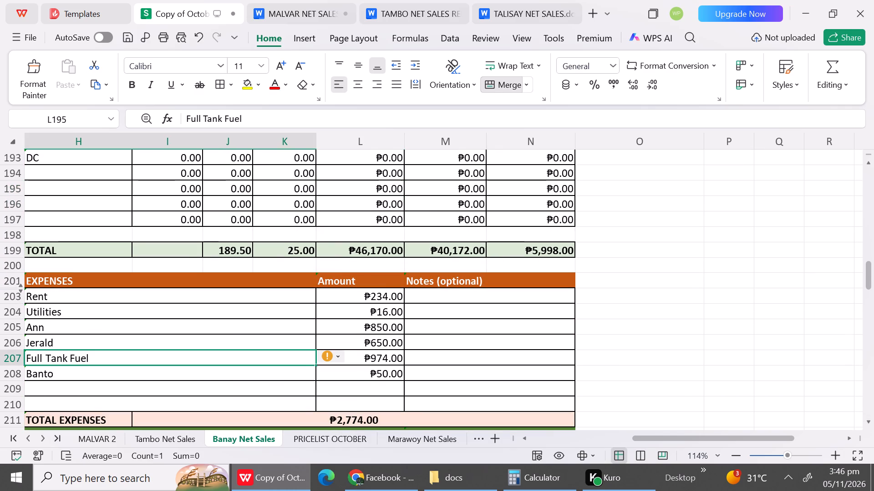
click(381, 362)
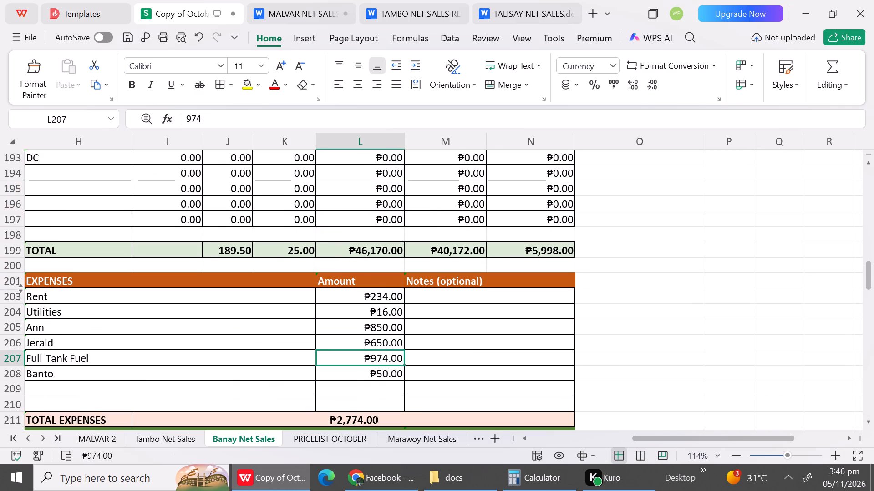
text(500)
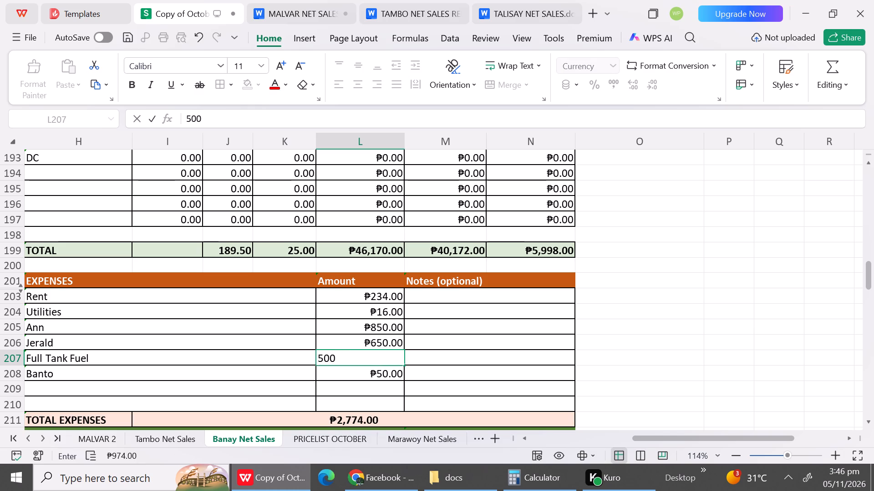
Clear the Banto expense description and its amount from the October 22 expenses.
click(244, 375)
key(BackSpace)
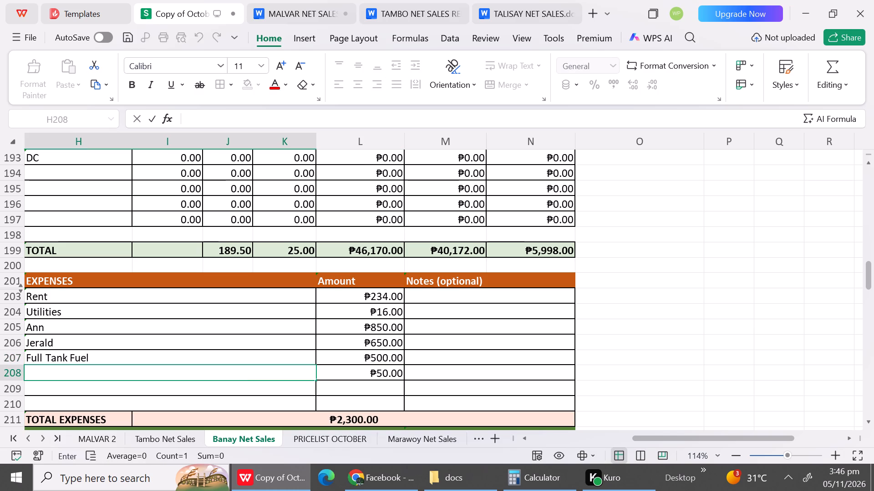
click(377, 371)
key(BackSpace)
click(453, 356)
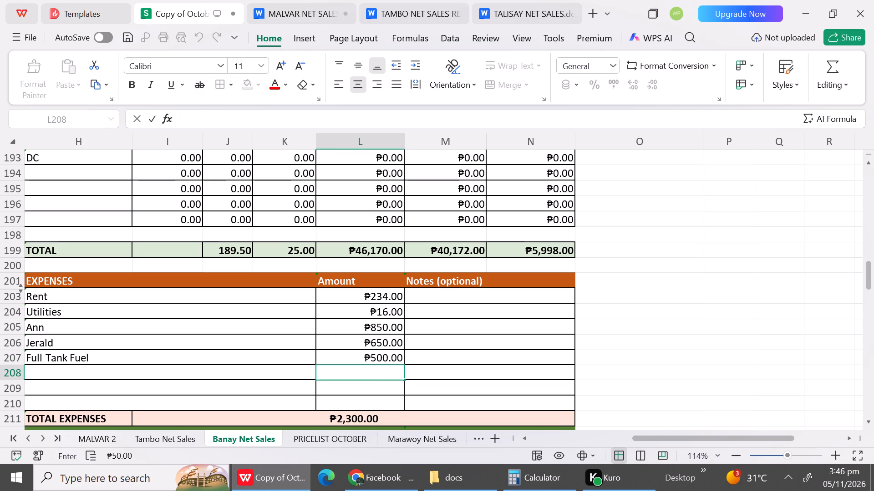
Hide the empty row 217 between the October 23 date line and the table header.
triple_click(866, 419)
triple_click(866, 419)
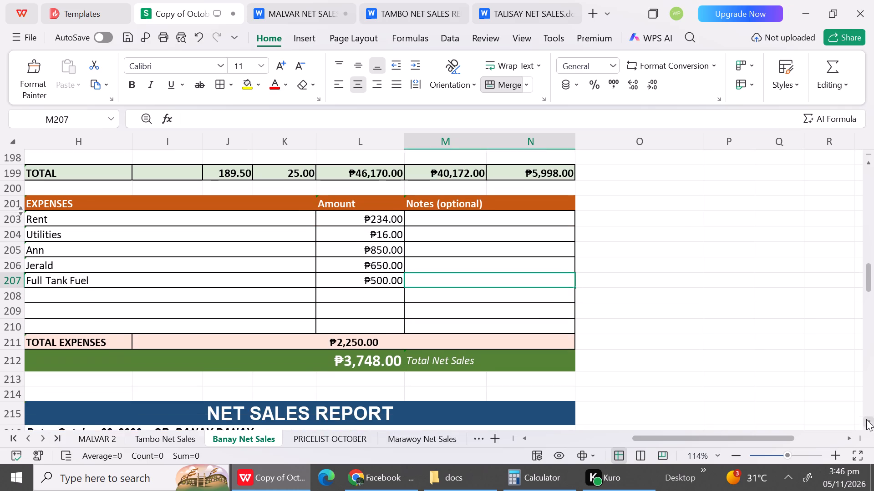
double_click(866, 419)
drag(866, 419, 324, 400)
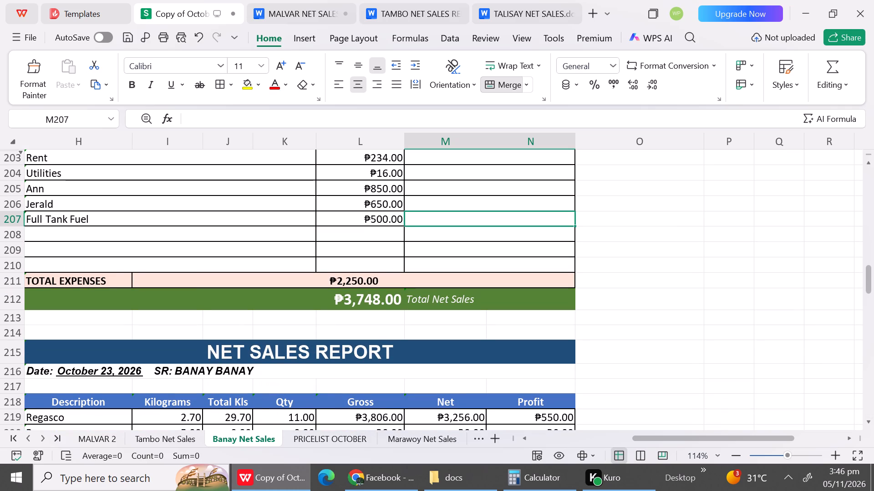
click(10, 391)
click(10, 391)
click(6, 386)
click(6, 386)
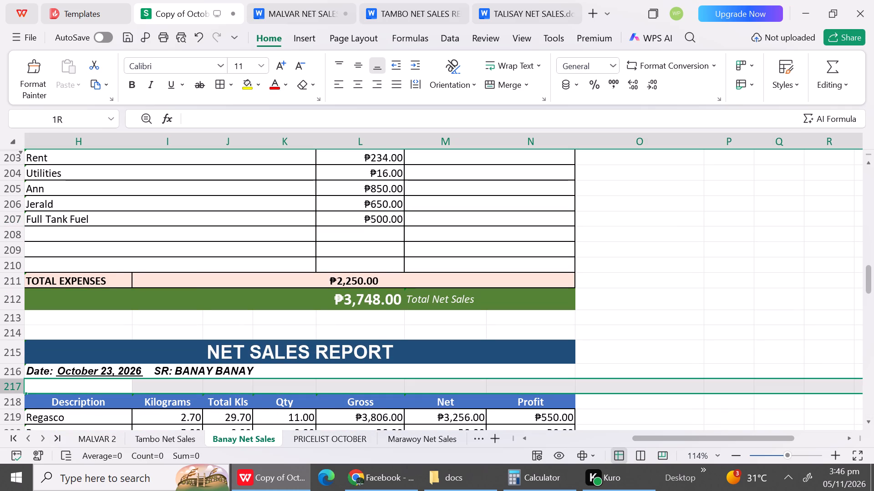
right_click(9, 388)
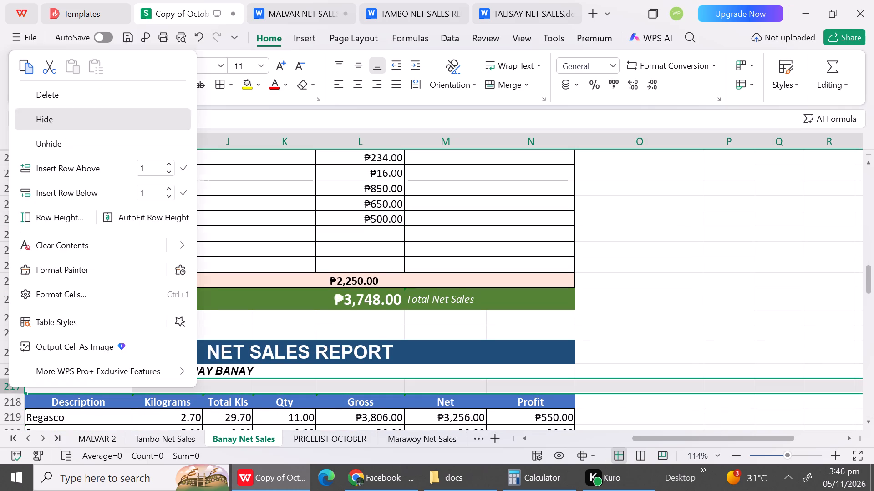
click(50, 120)
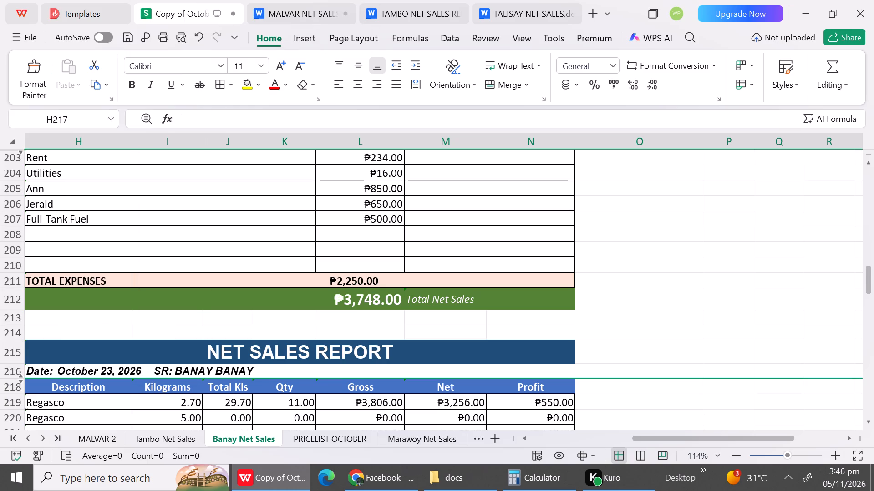
click(673, 371)
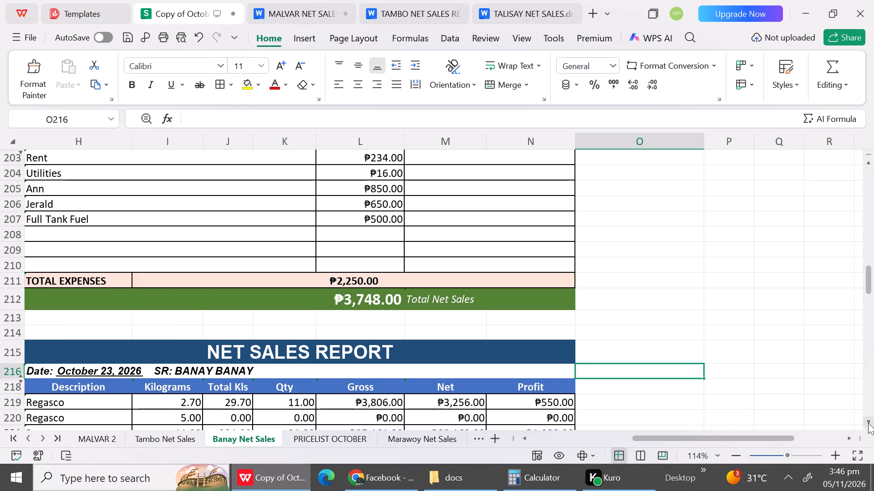
Set the October 23 Regasco quantities to 4 for 2.70 kg, 12 for 11 kg, 2 for 22 kg and 4 for 50 kg.
triple_click(868, 423)
triple_click(868, 423)
triple_click(868, 423)
triple_click(868, 423)
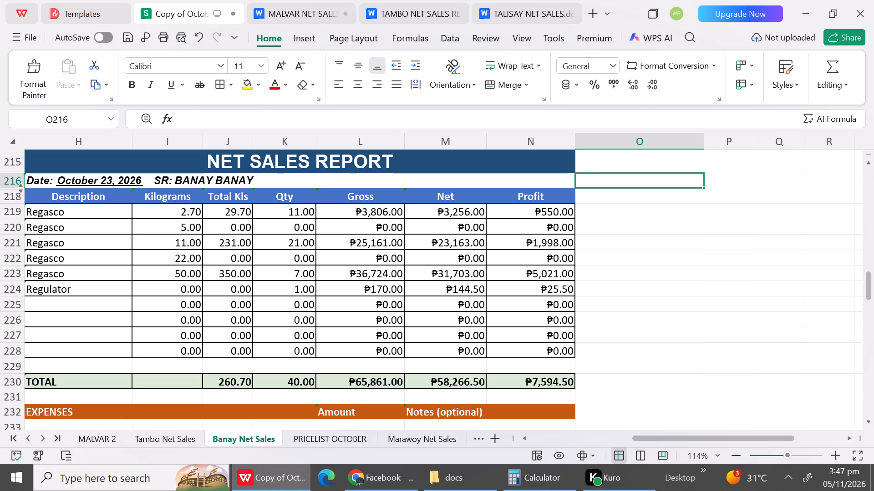
click(299, 210)
key(4)
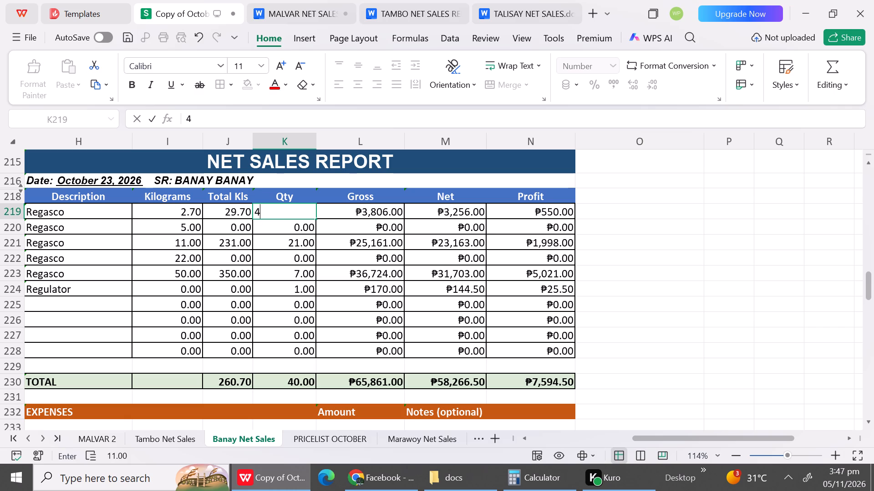
key(Down)
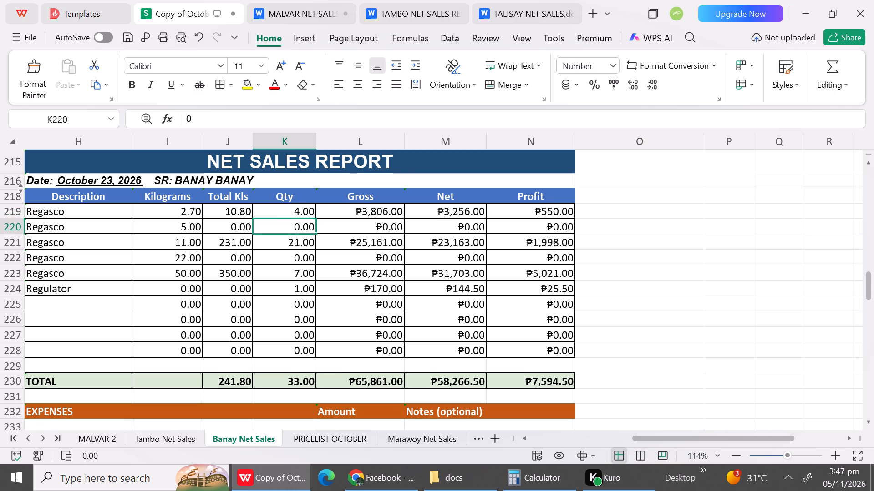
key(Down)
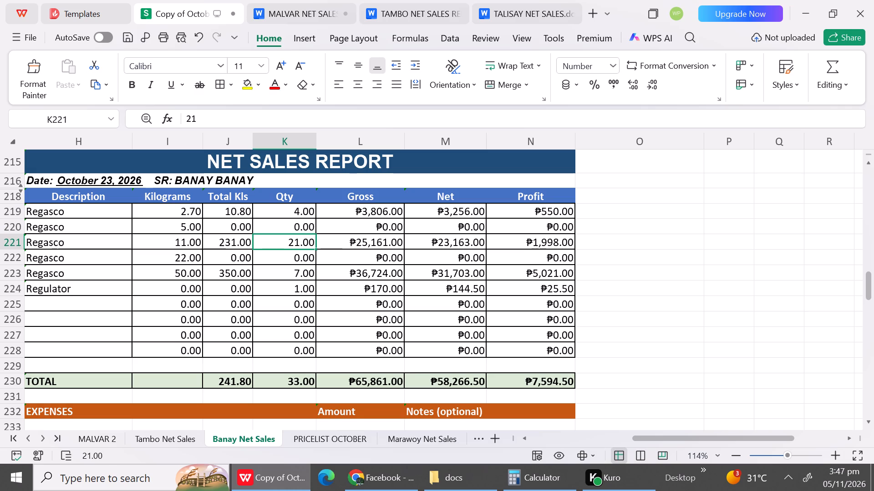
text(12)
key(Down)
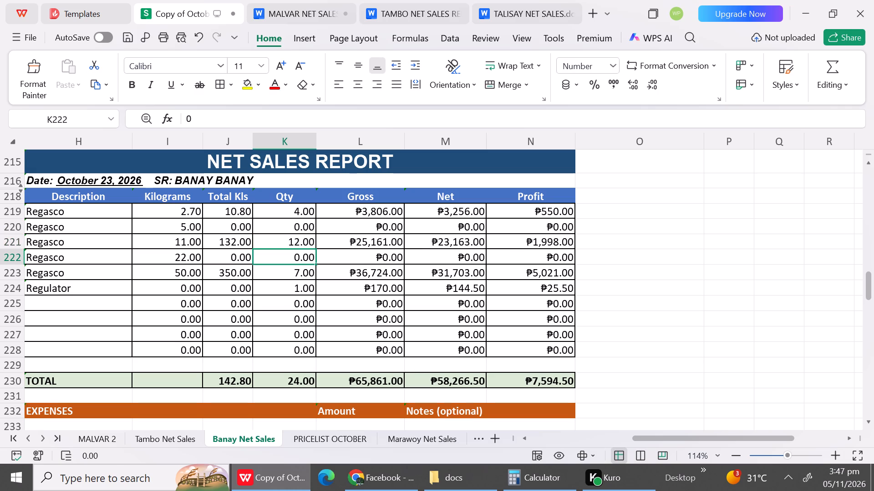
key(2)
key(Down)
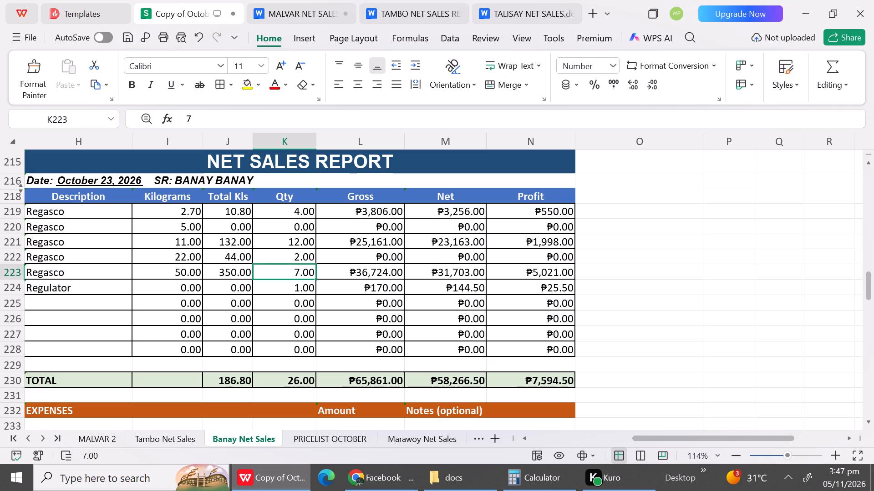
key(4)
key(Down)
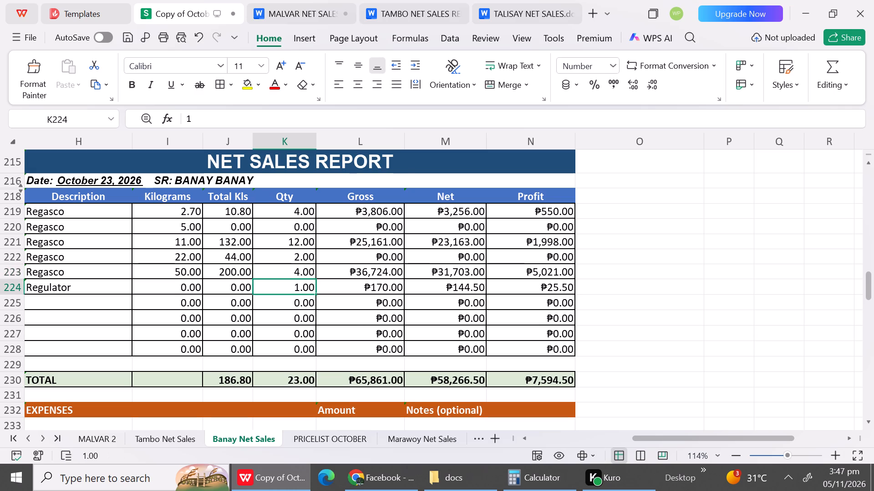
Change the October 23 Regulator row to quantity 3 with the description DC.
key(3)
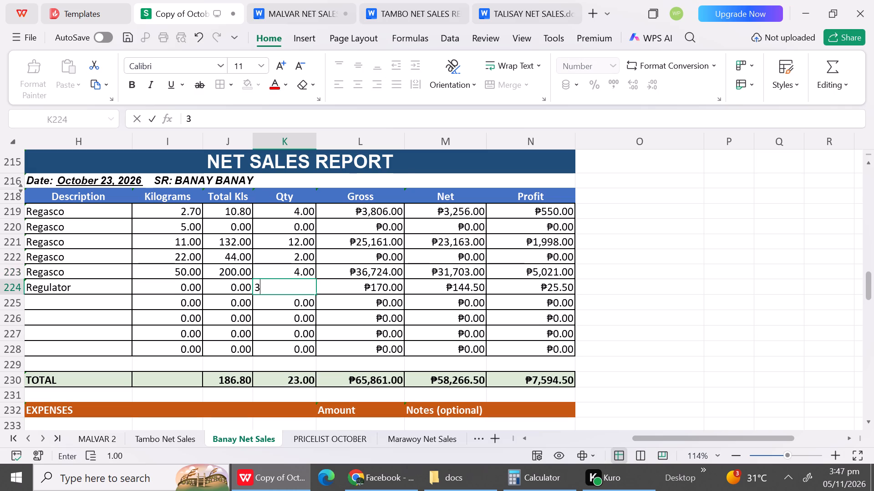
click(52, 283)
text(DC)
click(249, 269)
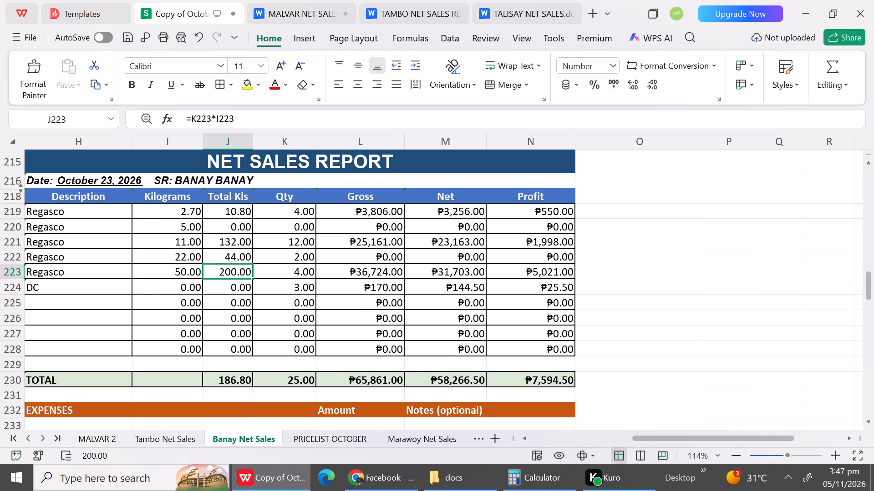
Correct the October 22 Total Kls total formula to =J188+J189+J190+J191+J192, replacing the J196 and J197 references.
triple_click(870, 160)
triple_click(870, 160)
triple_click(870, 160)
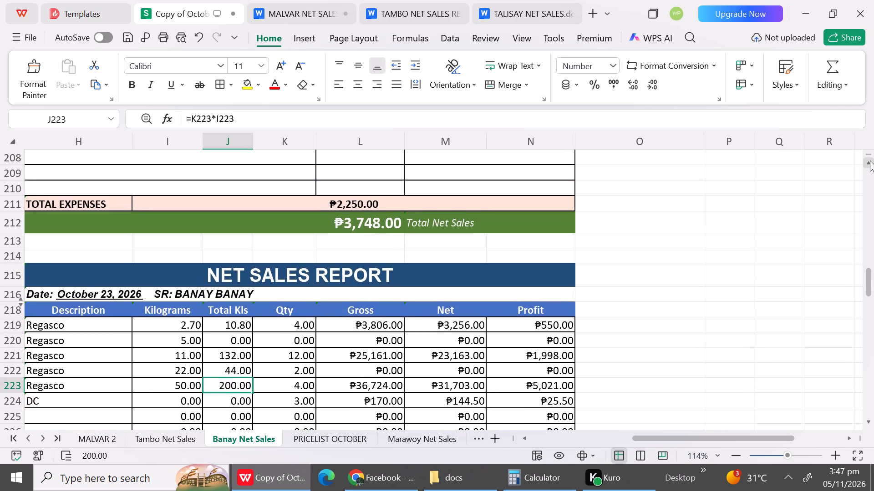
triple_click(870, 160)
triple_click(870, 160)
triple_click(870, 160)
triple_click(870, 160)
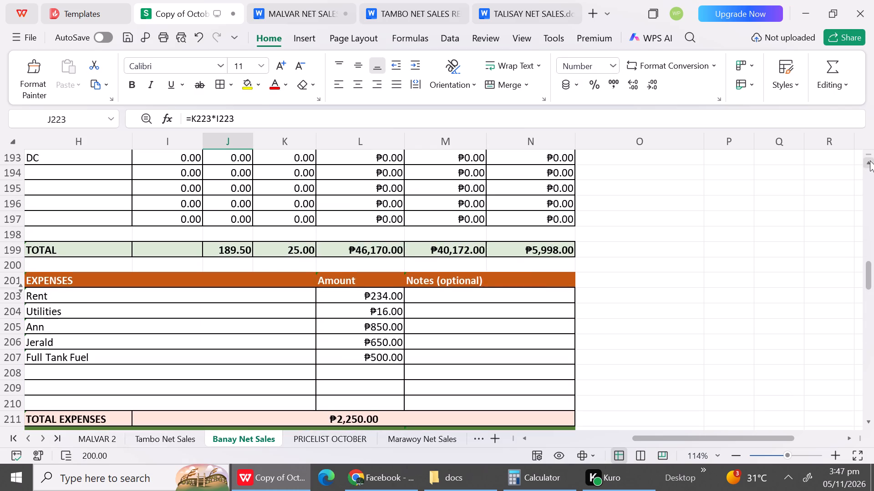
triple_click(870, 160)
triple_click(870, 160)
drag(870, 160, 310, 374)
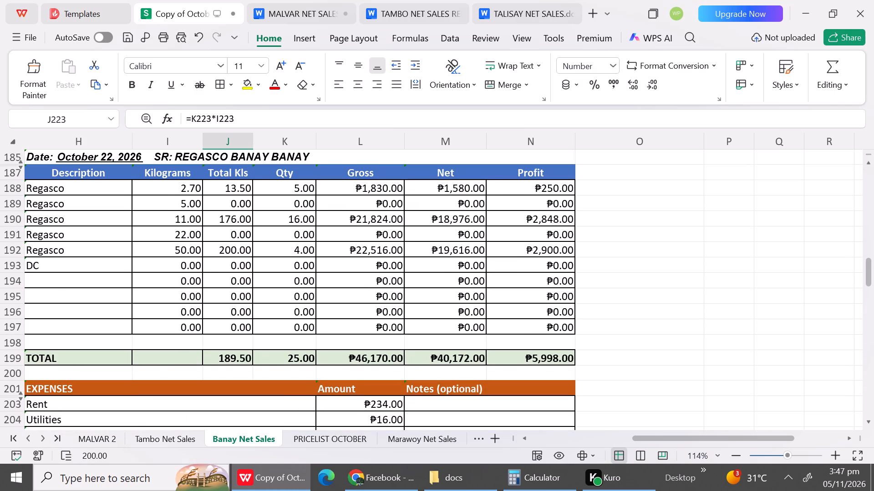
double_click(237, 355)
click(398, 360)
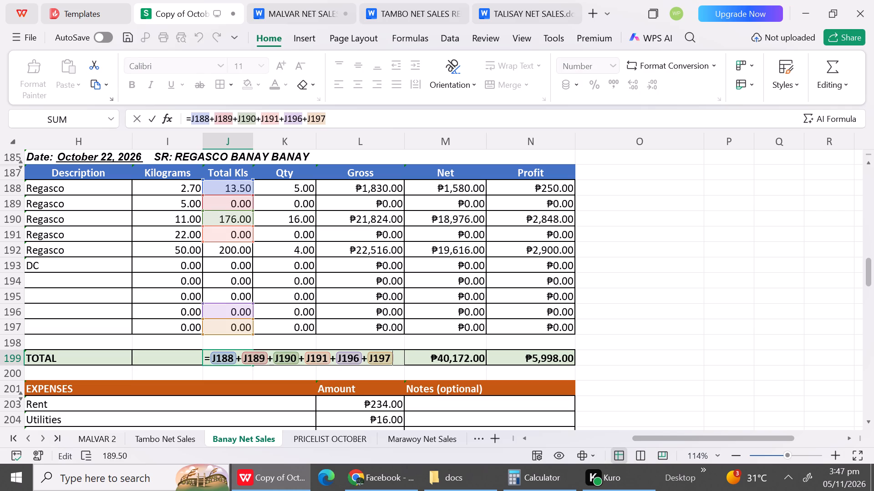
key(BackSpace)
key(BackSpace)
key(BackSpace)
key(BackSpace)
key(BackSpace)
key(BackSpace)
key(BackSpace)
key(BackSpace)
key(BackSpace)
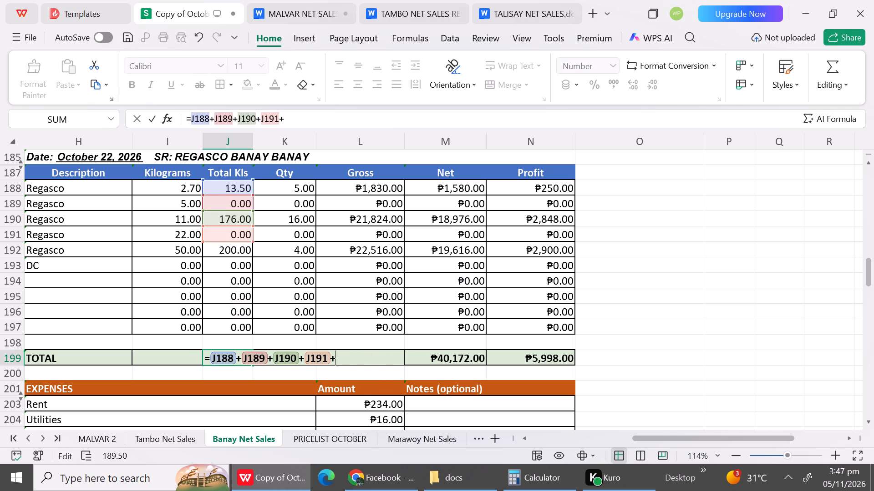
key(BackSpace)
key(shift+plus)
click(243, 255)
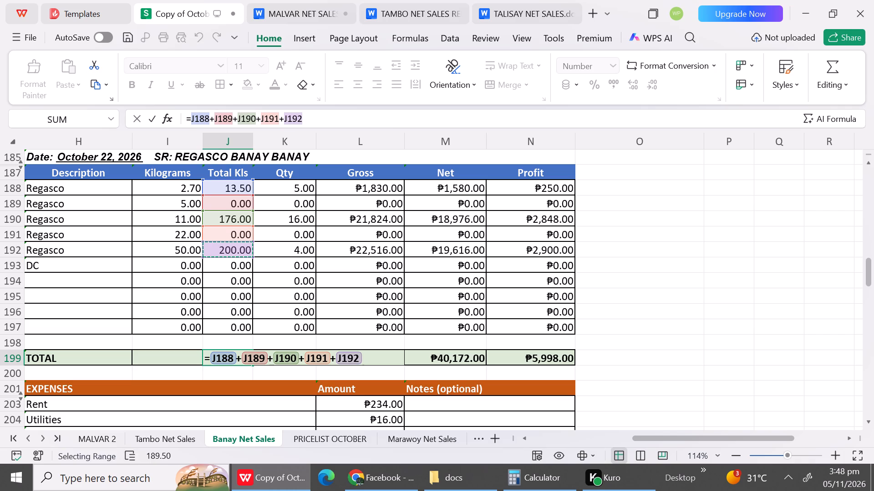
key(Return)
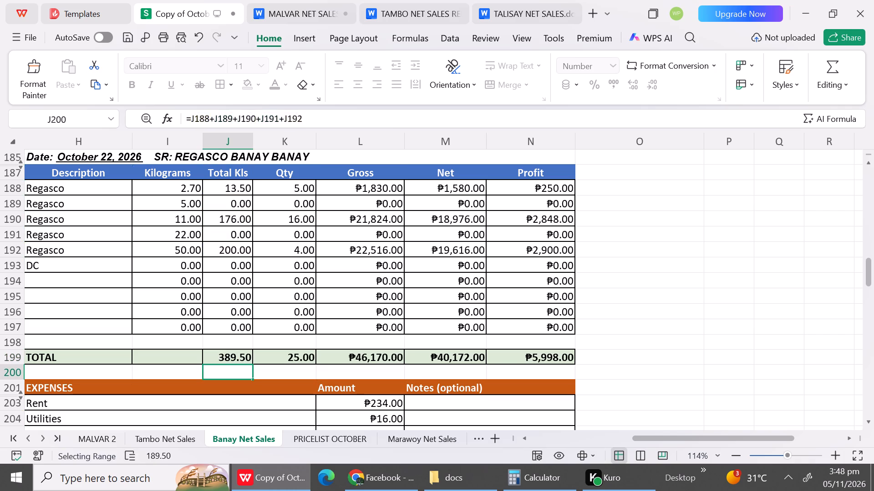
Set the October 23 Regasco 2.70 kg row's gross to 1464 and its net to 1264.
drag(868, 277, 867, 271)
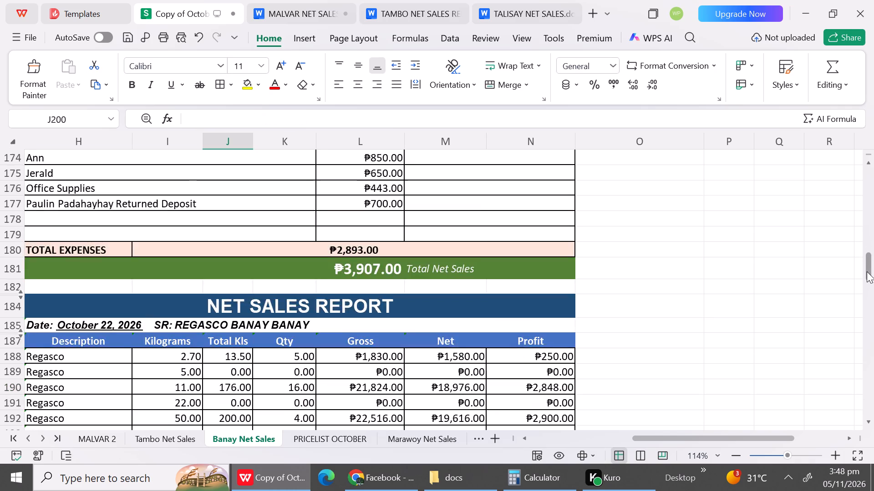
drag(867, 271, 866, 261)
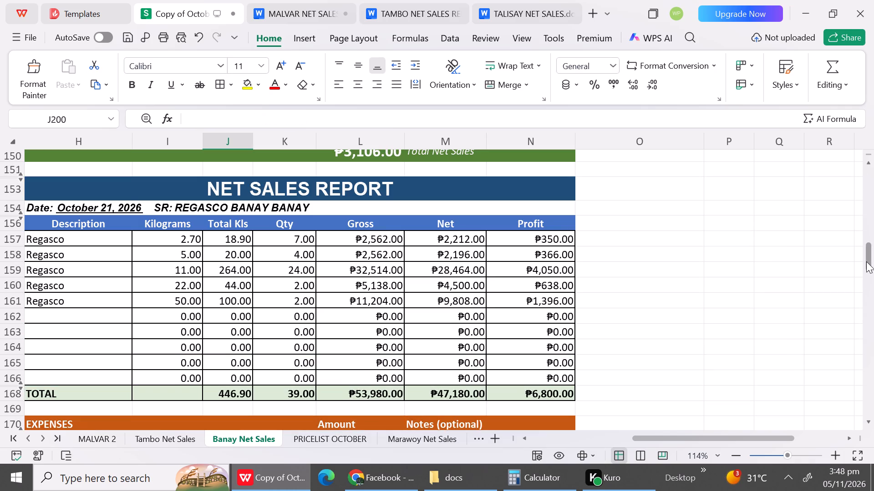
drag(866, 261, 865, 280)
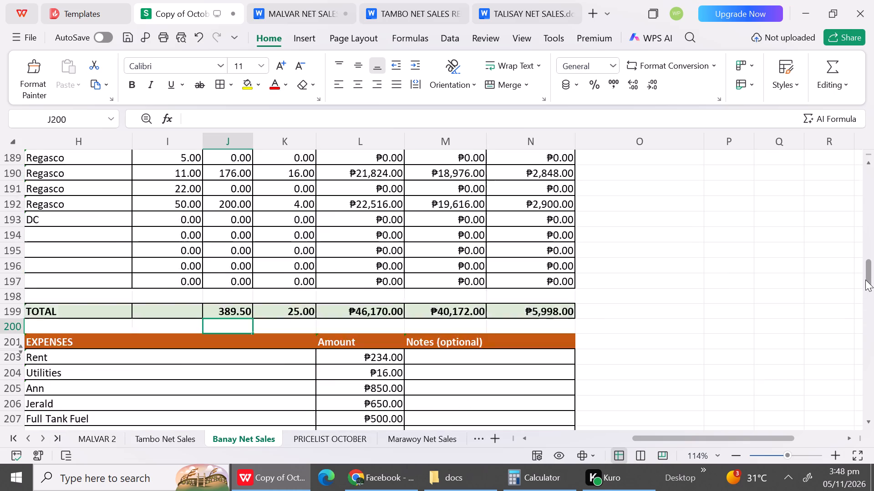
drag(865, 280, 862, 293)
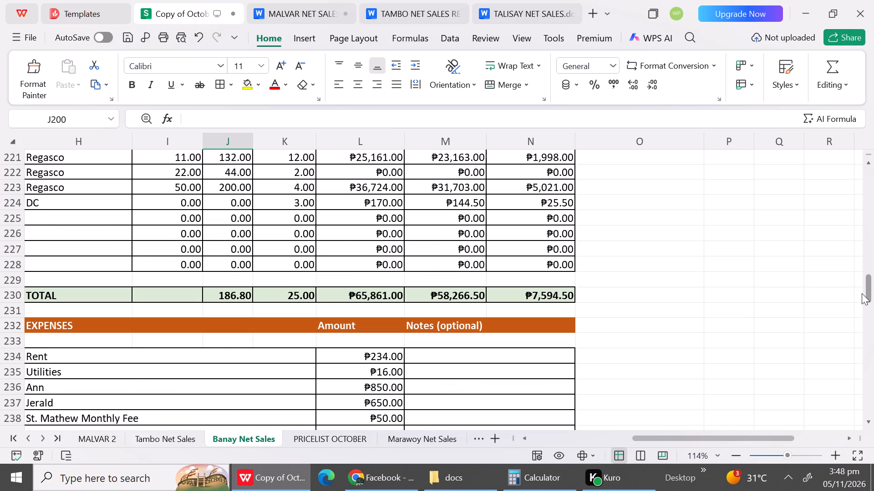
drag(862, 293, 859, 307)
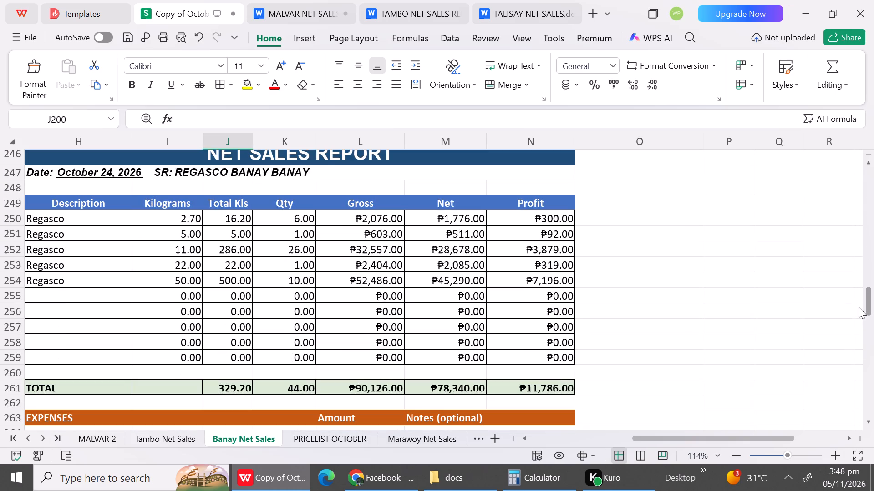
drag(859, 307, 858, 302)
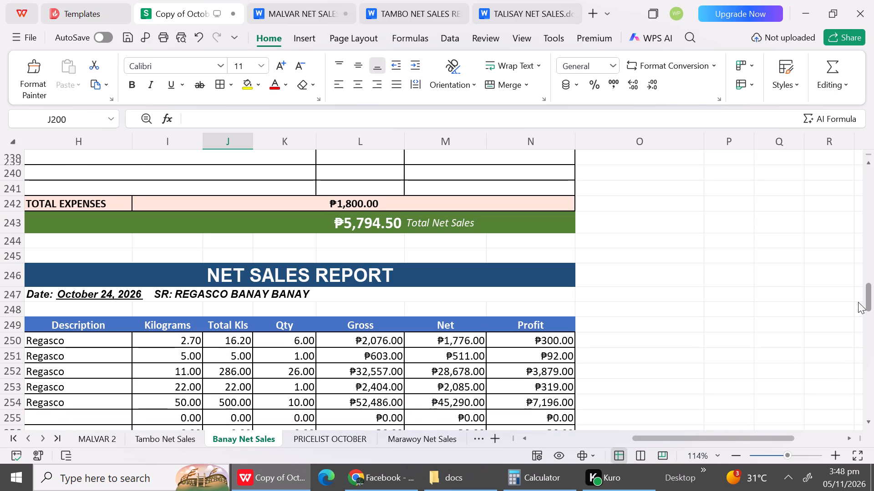
drag(858, 302, 854, 292)
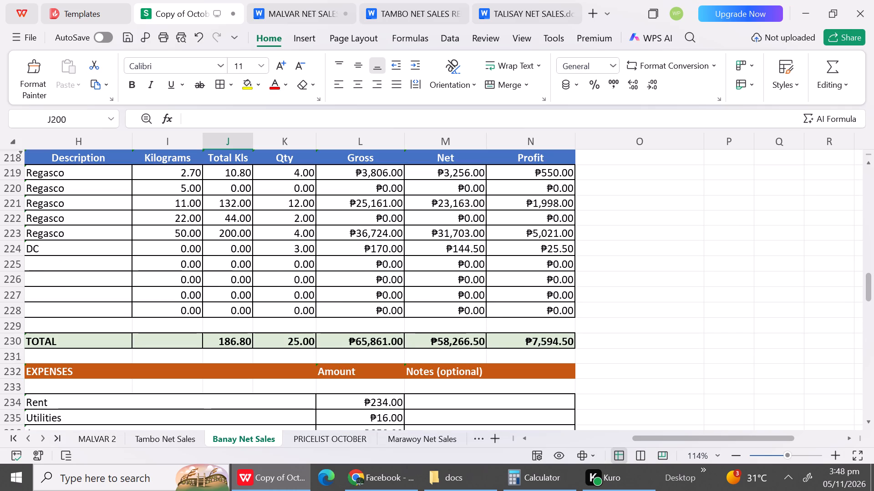
click(386, 176)
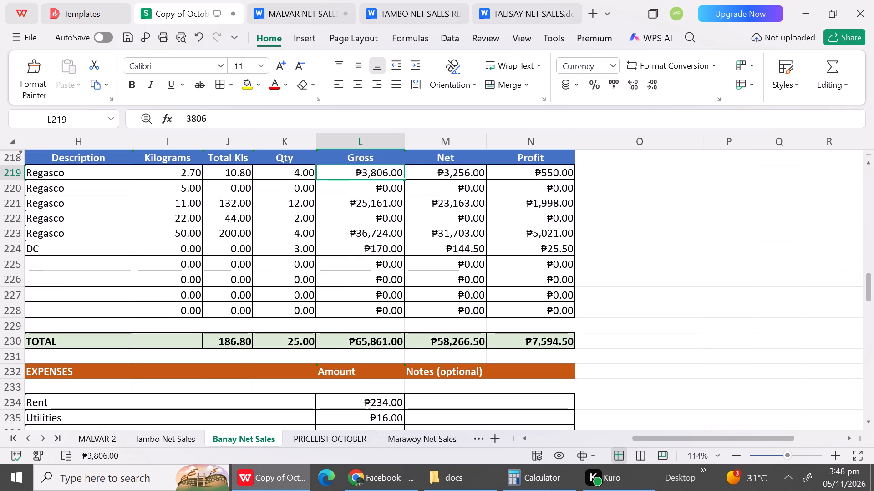
text(14)
text(64)
click(459, 170)
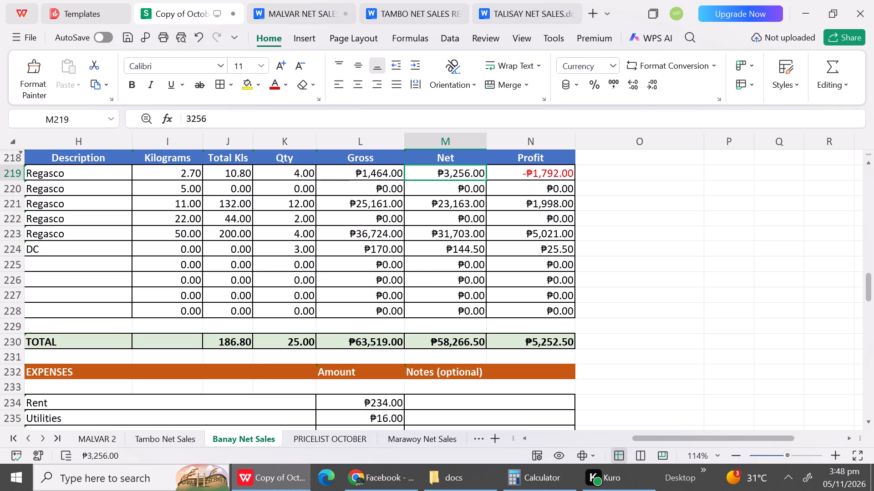
key(1)
key(2)
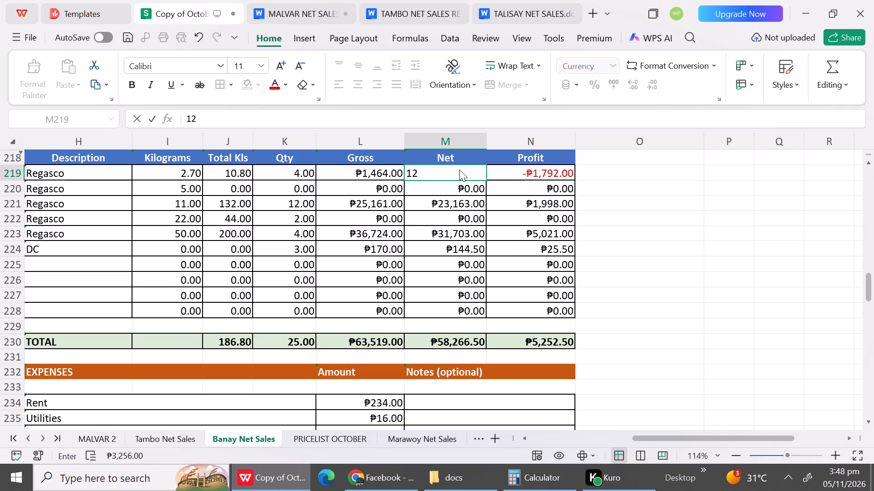
text(64)
Set the October 23 Regasco 11 kg row's gross to 16668 and its net to 14232.
click(404, 206)
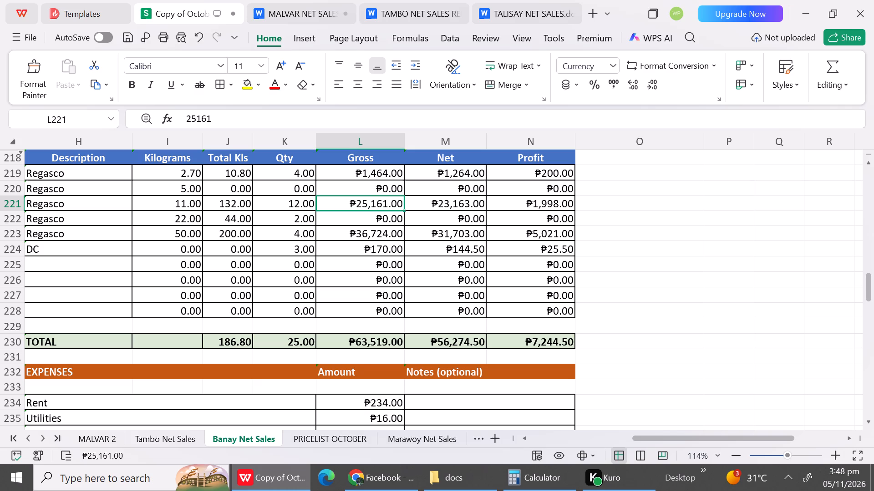
key(1)
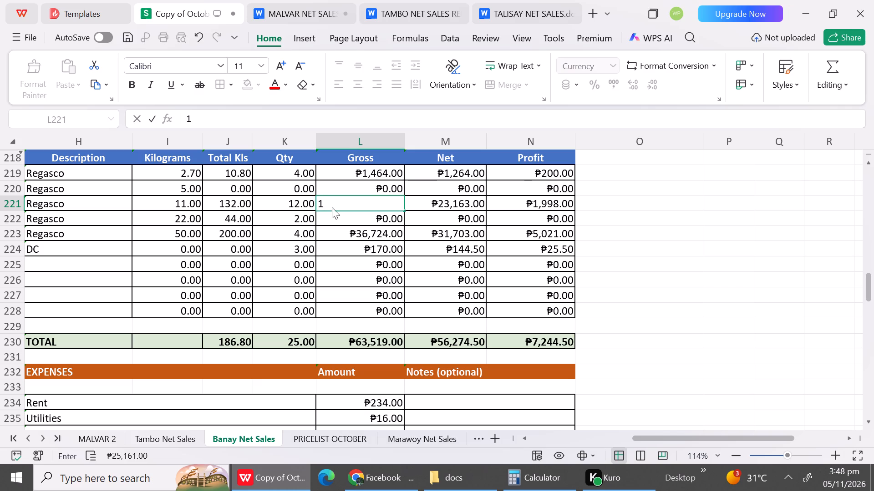
key(6)
text(66)
key(8)
click(384, 240)
click(436, 209)
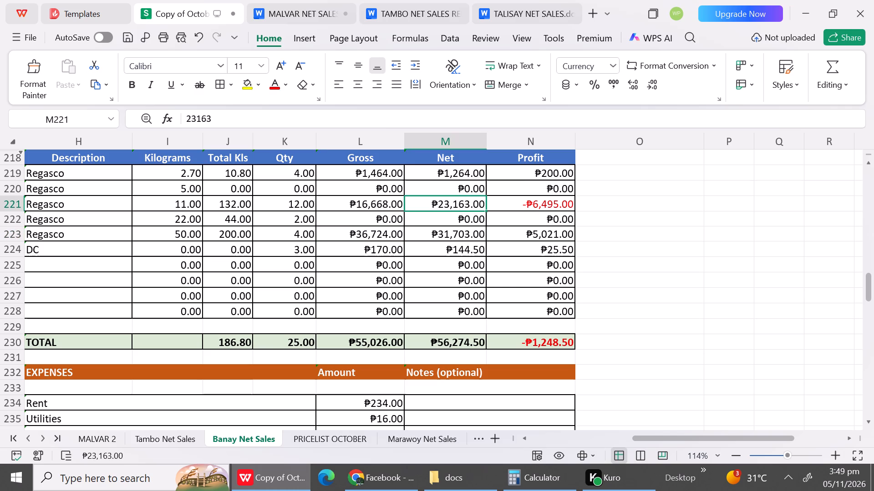
key(1)
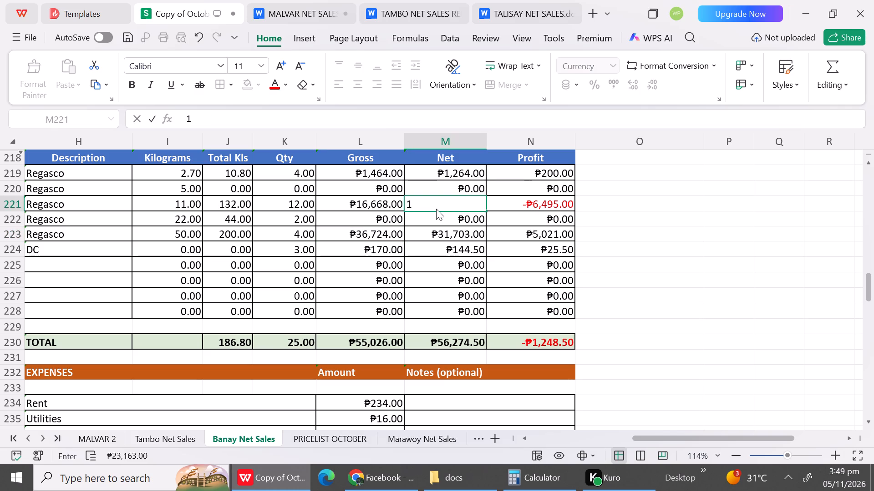
key(4)
text(232)
click(439, 255)
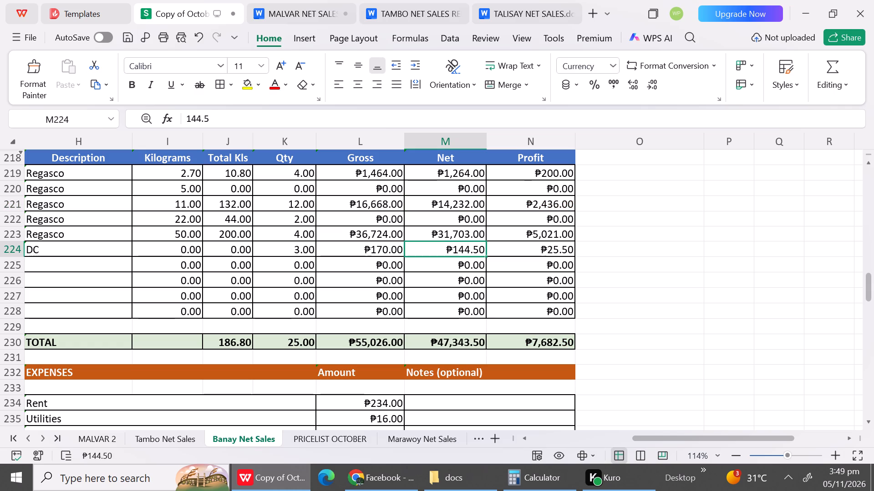
Set the October 23 Regasco 22 kg row's gross to 5138 and its net to 4500.
click(378, 221)
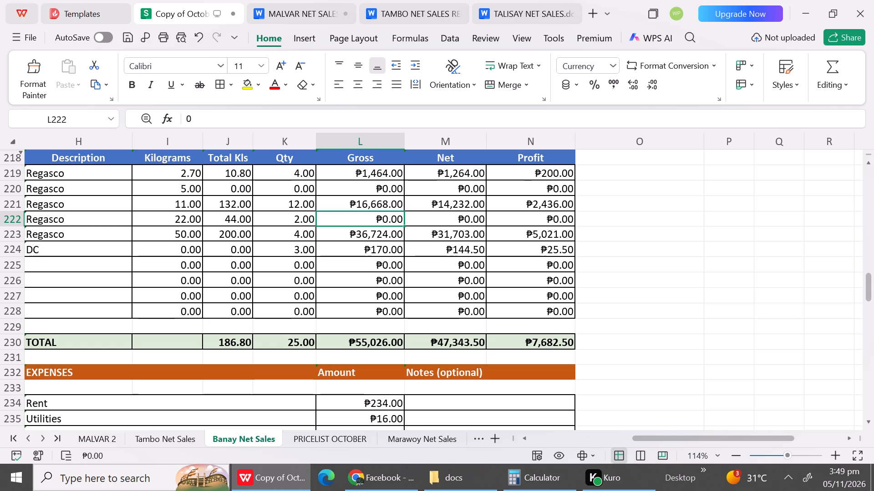
text(52)
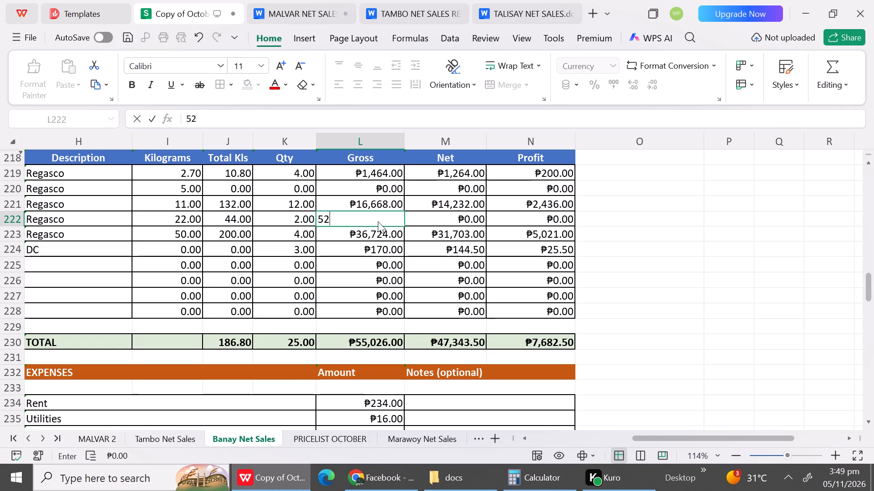
key(BackSpace)
key(1)
text(38)
click(442, 223)
text(4500)
click(421, 266)
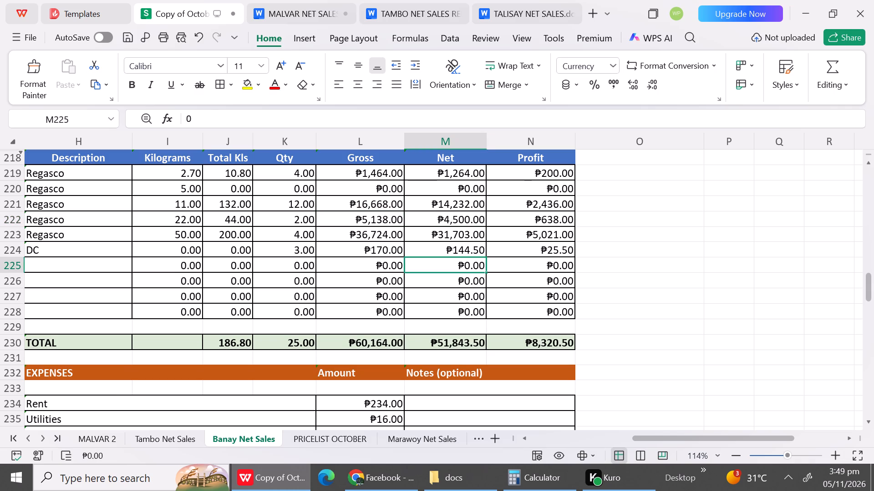
Set the October 23 Regasco 50 kg row's gross to 22333 and its net to 19616.
click(368, 238)
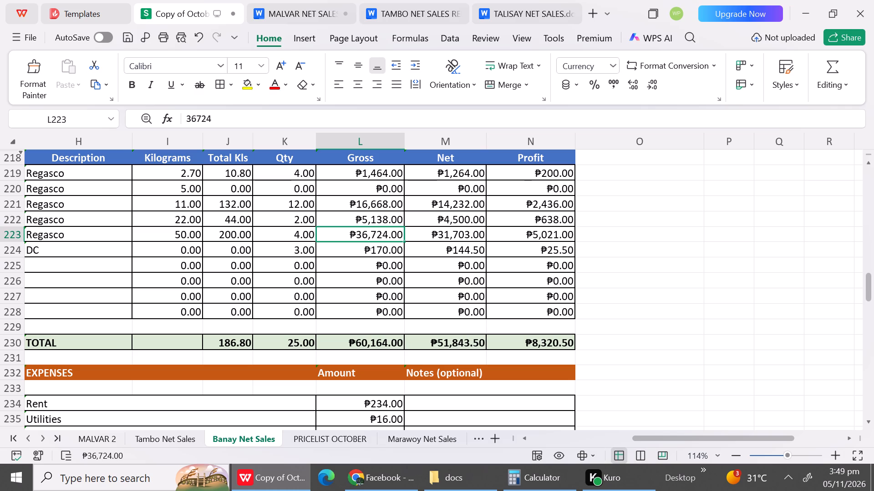
text(22)
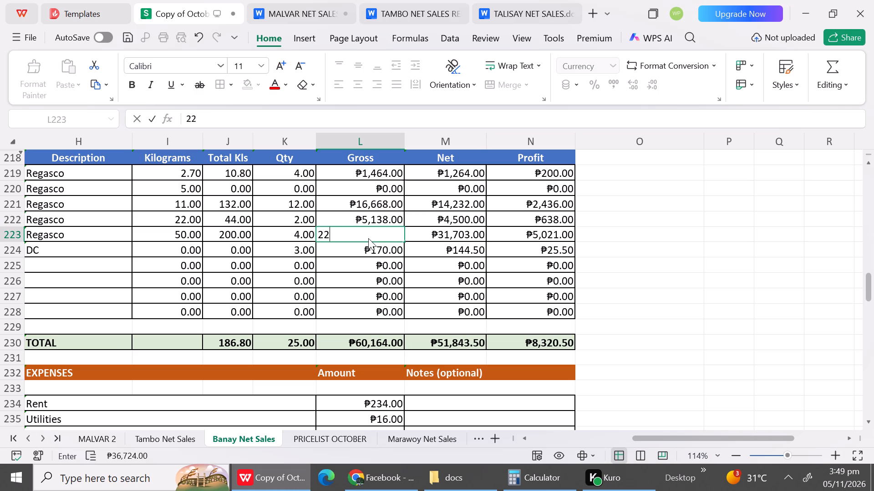
text(333)
click(386, 300)
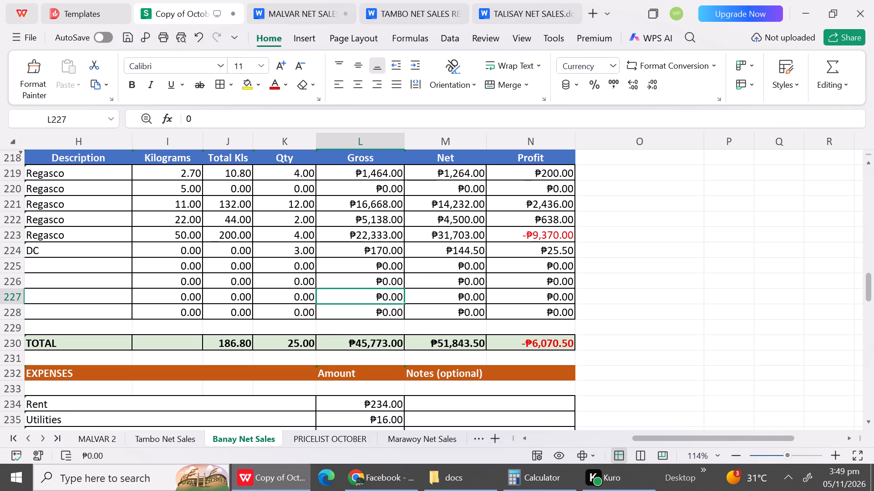
click(460, 236)
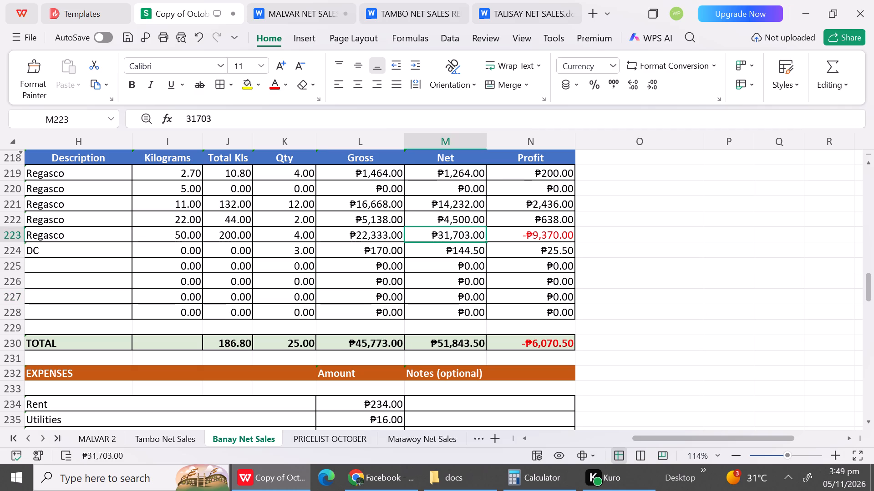
text(19616)
click(457, 271)
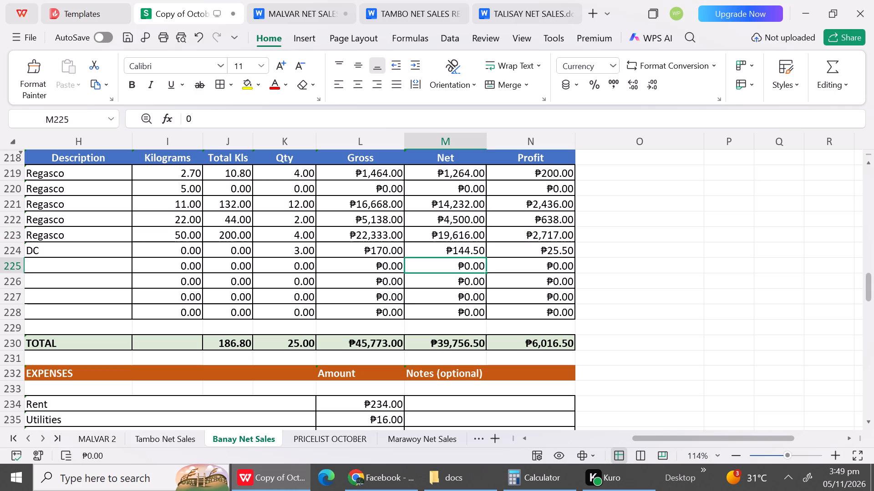
Set the October 23 DC row's kilograms to 50 and calculate its Total Kls with =K224*I224.
click(391, 250)
click(196, 252)
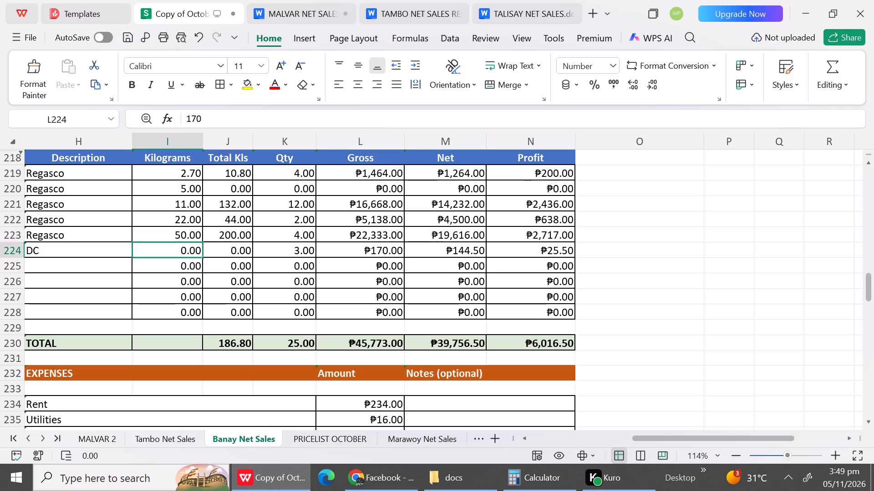
text(50)
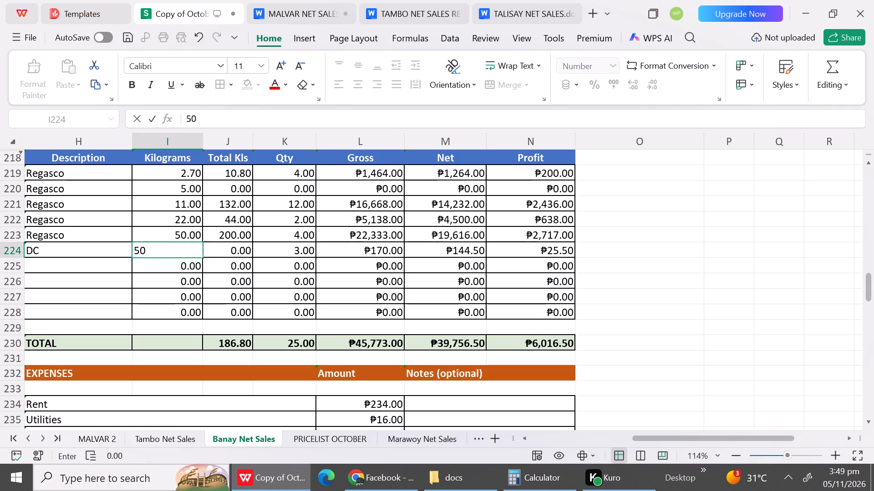
click(215, 275)
click(233, 249)
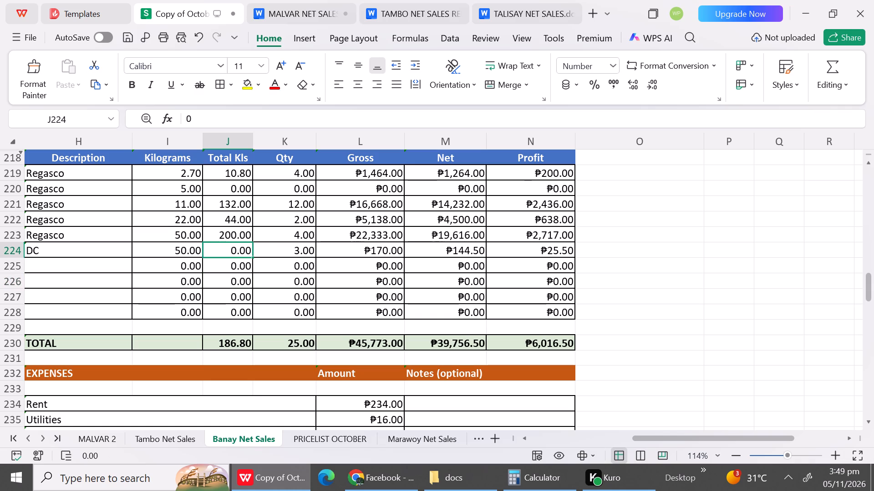
key(shift+plus)
key(BackSpace)
key(equal)
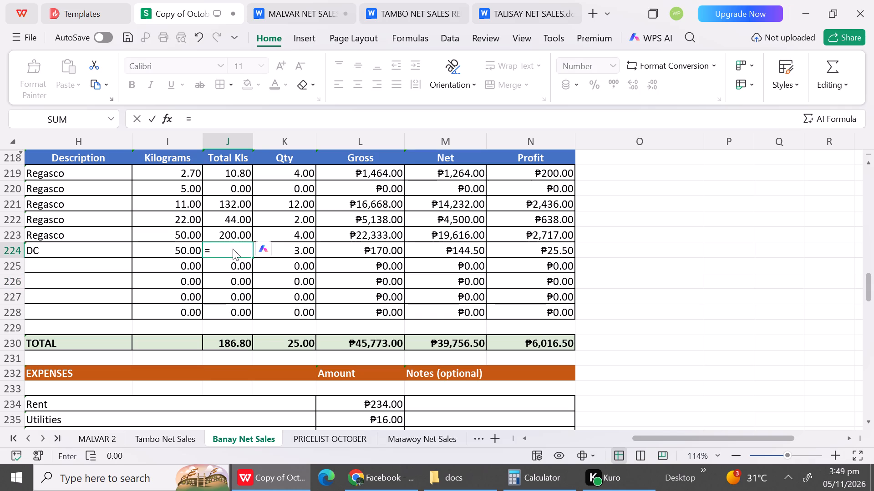
click(305, 256)
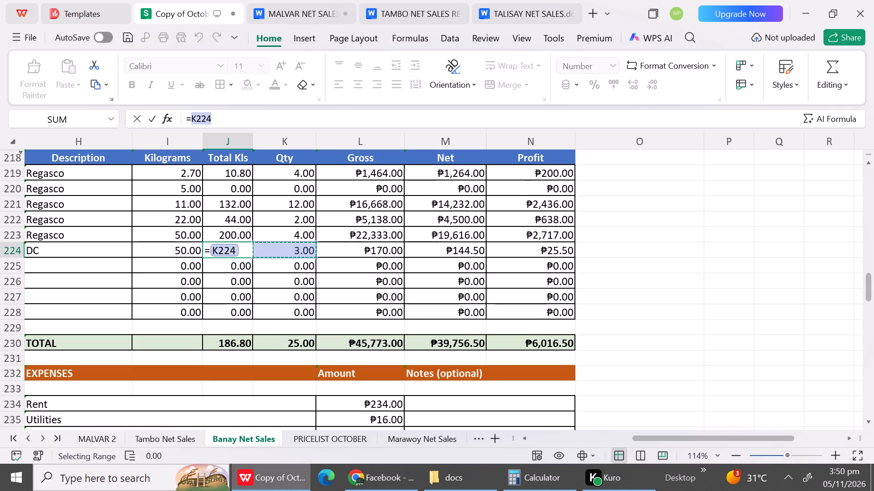
key(shift+asterisk)
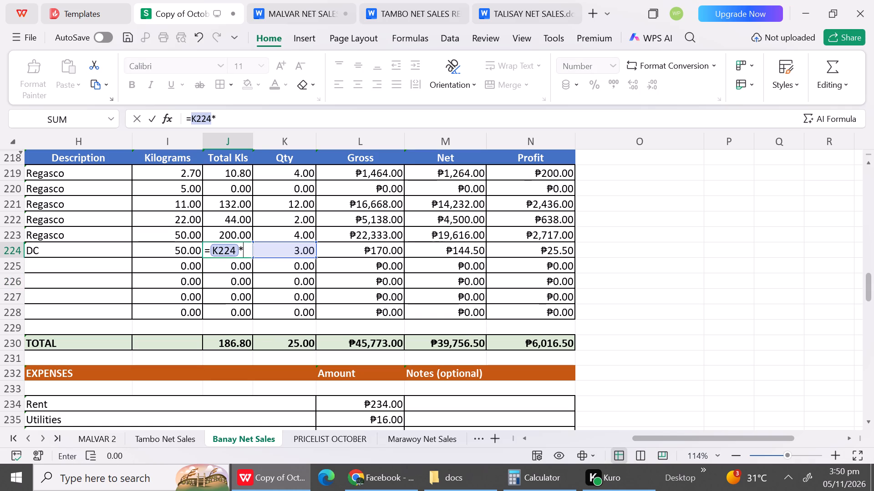
click(190, 253)
click(190, 253)
key(Return)
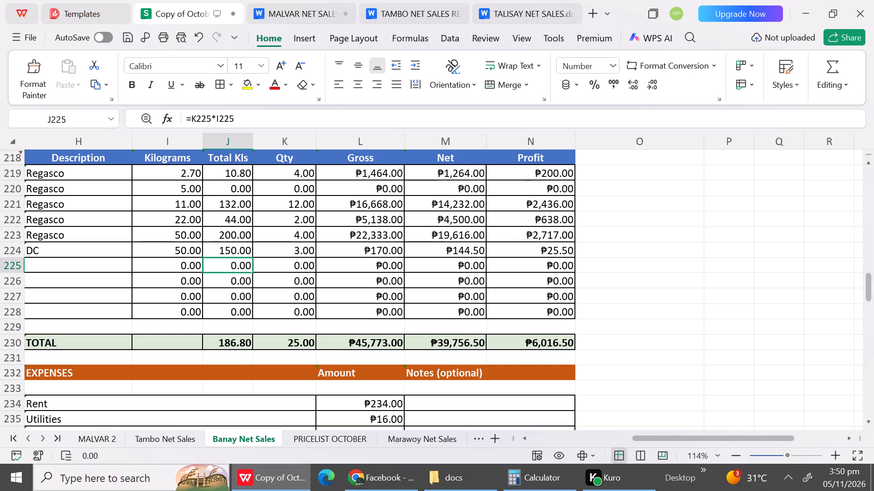
Set the October 23 DC row's gross to 17475.
click(408, 273)
click(376, 252)
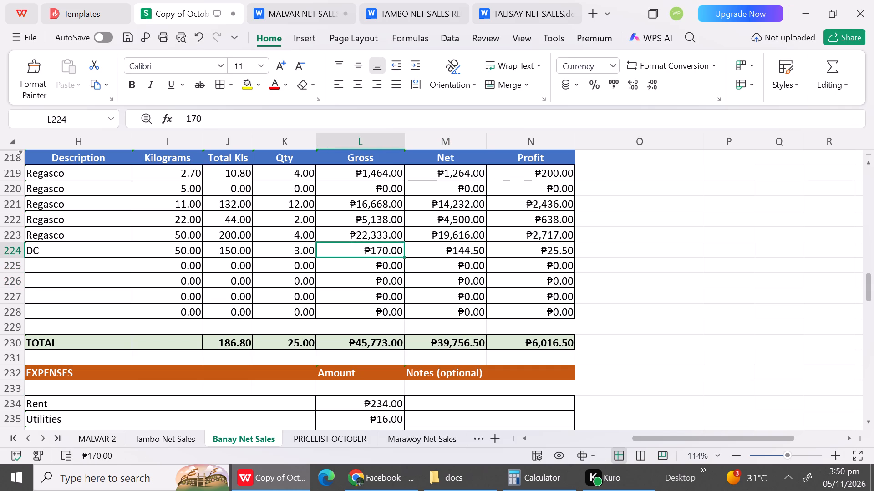
text(17)
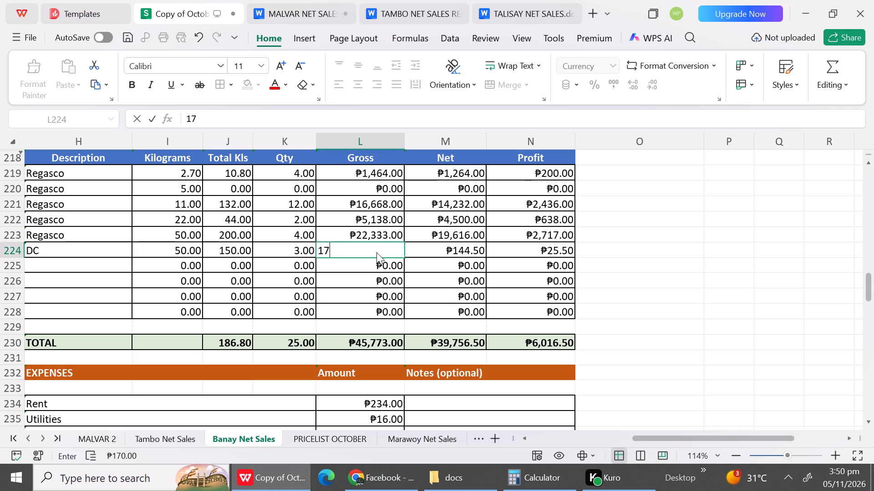
text(475)
click(375, 292)
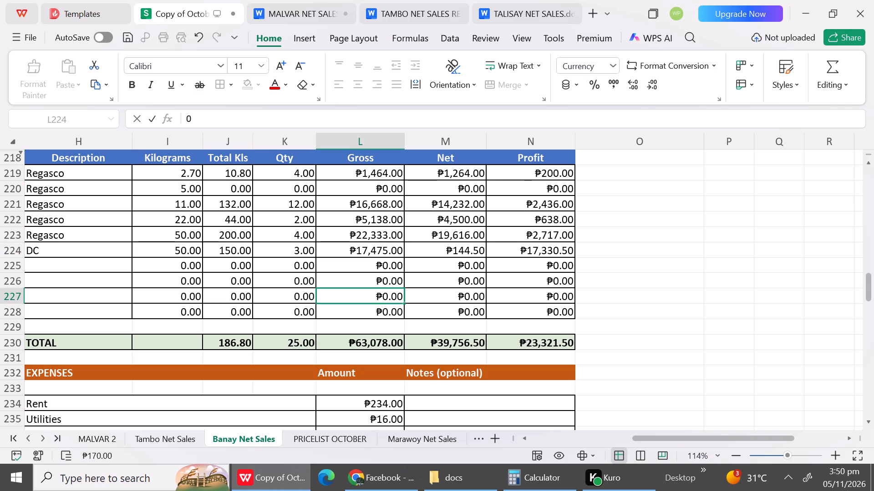
Check the DC price table in the PRICELIST OCTOBER sheet for the 50 kg price, and return to Banay Net Sales.
click(440, 249)
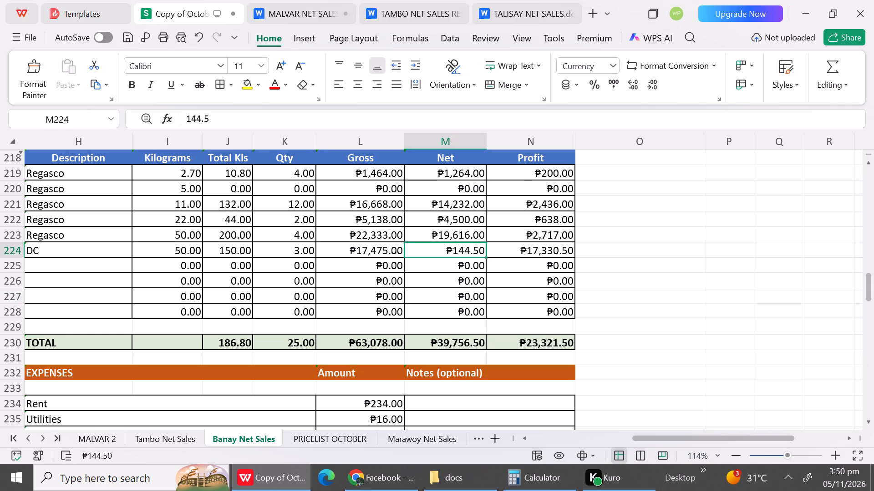
click(338, 438)
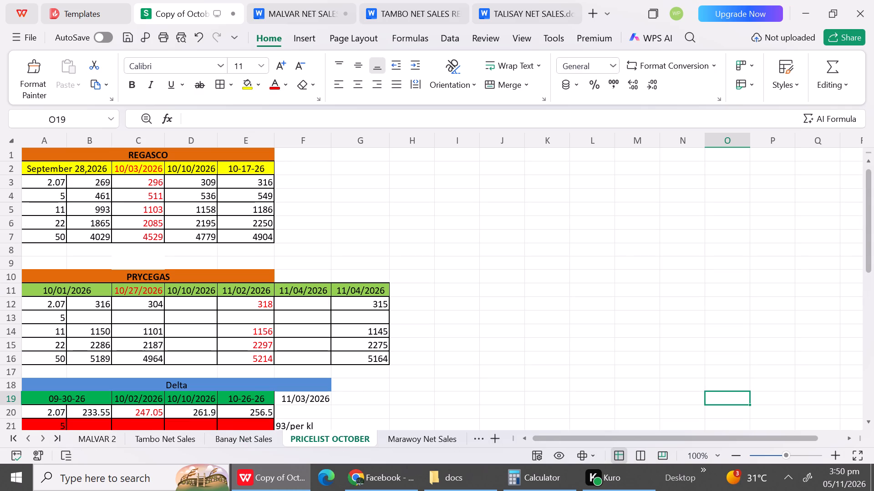
click(868, 420)
triple_click(868, 420)
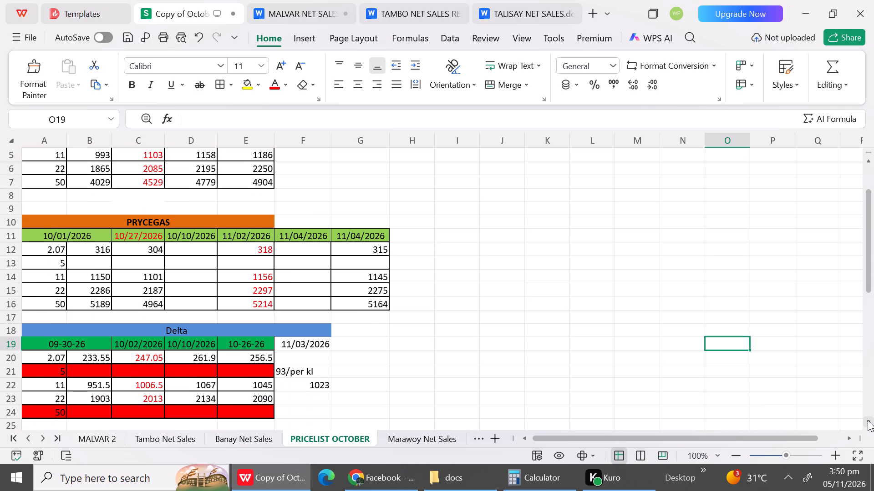
click(868, 420)
triple_click(868, 420)
triple_click(868, 420)
triple_click(868, 420)
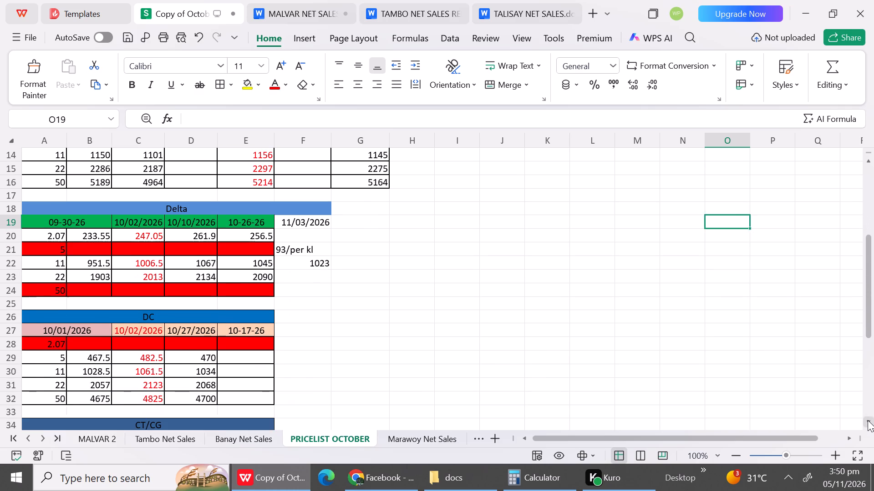
click(868, 420)
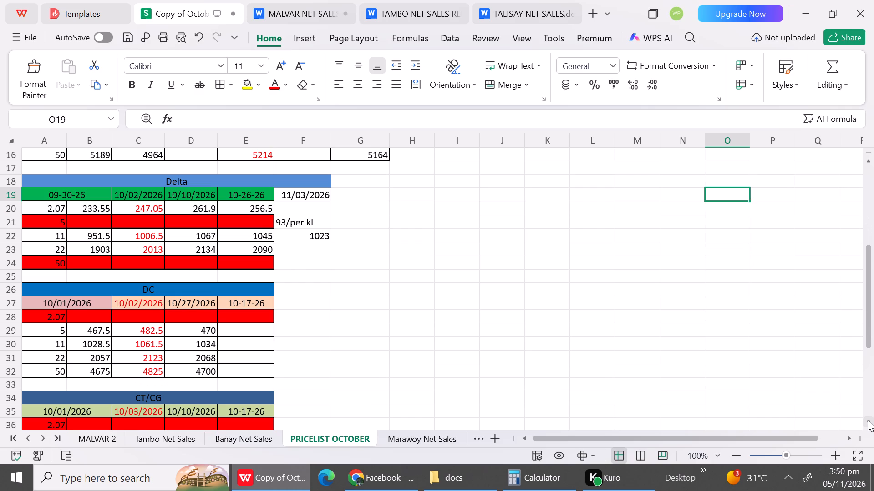
click(248, 441)
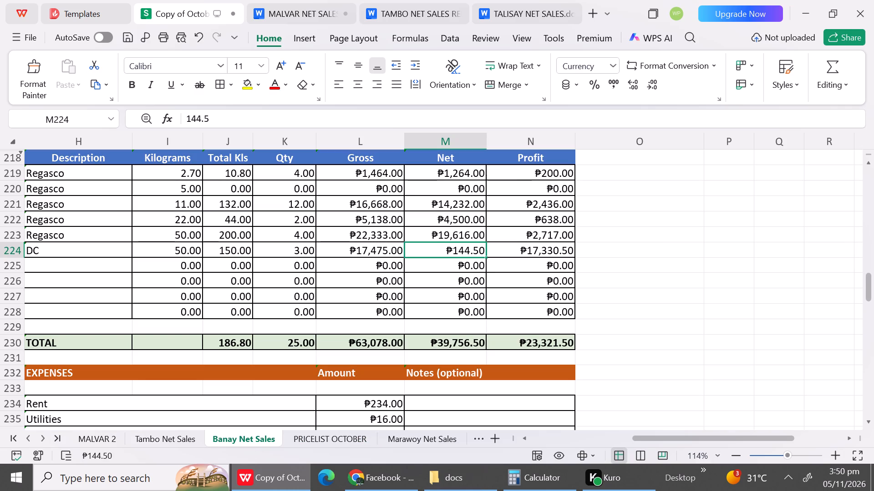
Set the October 23 DC row's net to 14475.
click(450, 251)
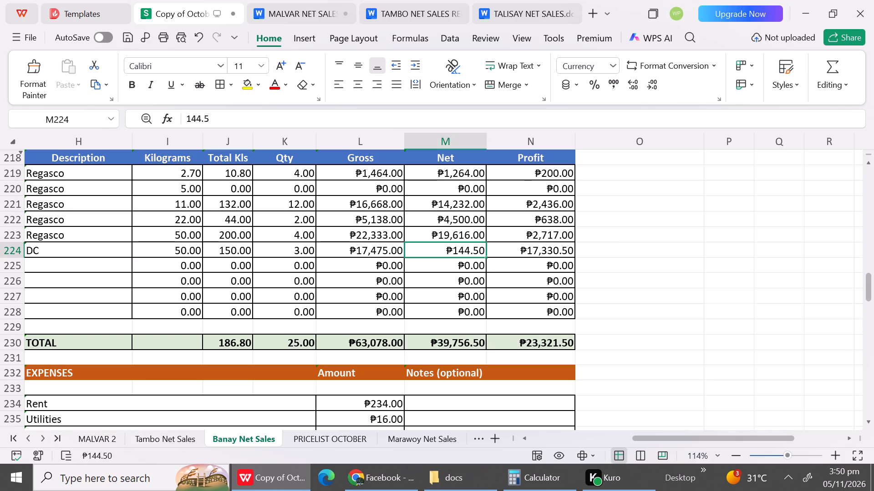
click(450, 251)
key(1)
key(4)
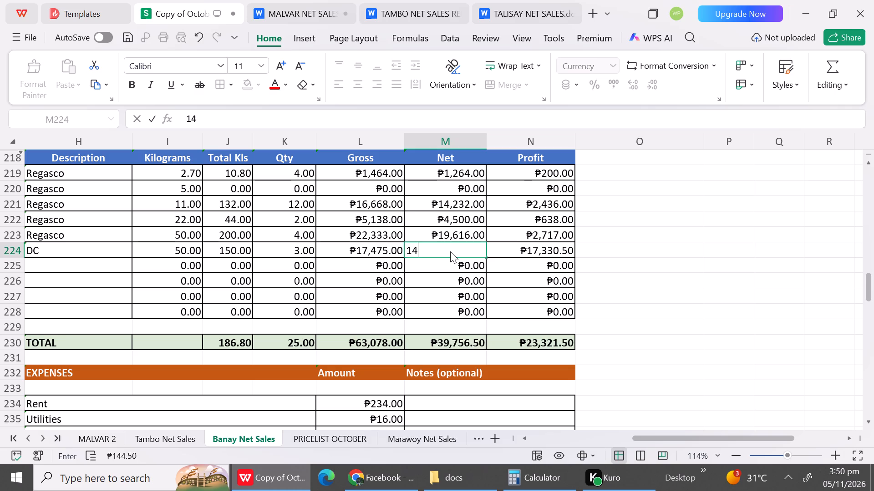
key(4)
text(75)
click(434, 290)
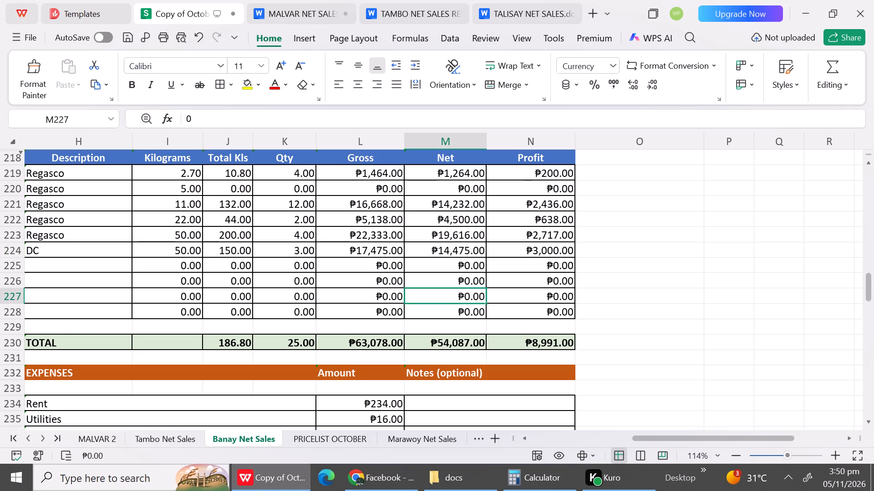
Hide blank row 229 above the October 23 TOTAL row and blank row 233 below its EXPENSES header.
triple_click(872, 420)
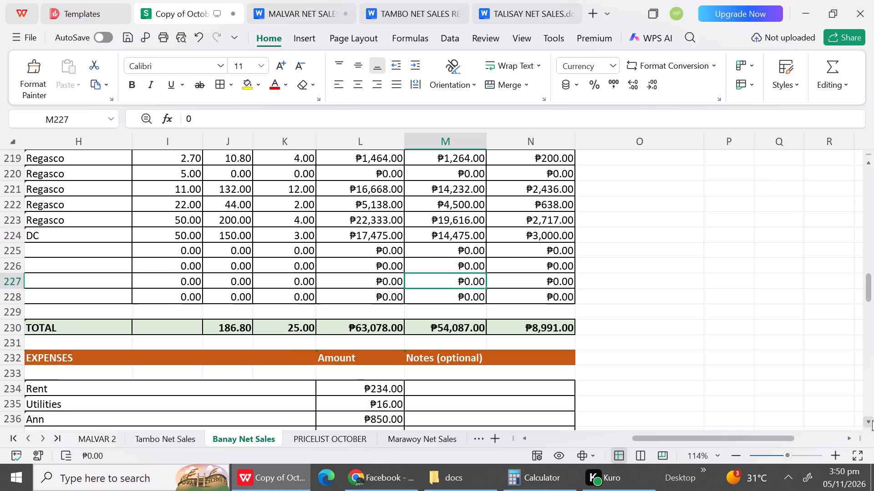
triple_click(872, 420)
click(872, 420)
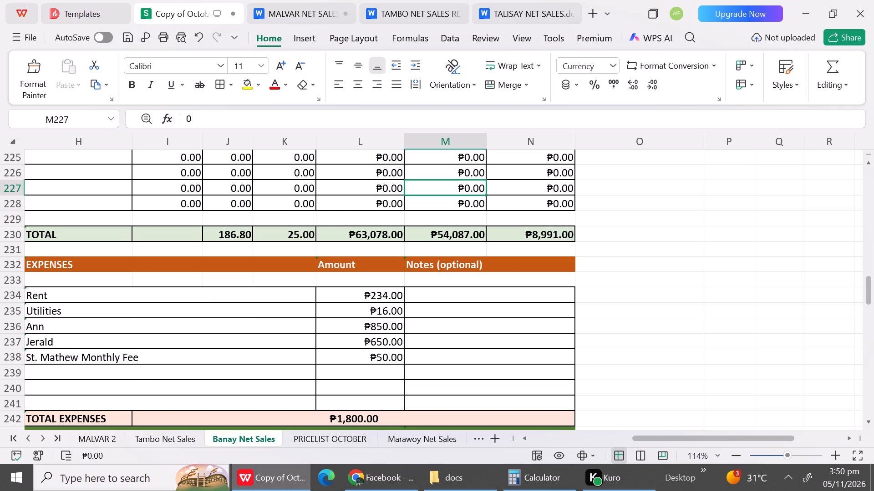
click(12, 217)
right_click(12, 217)
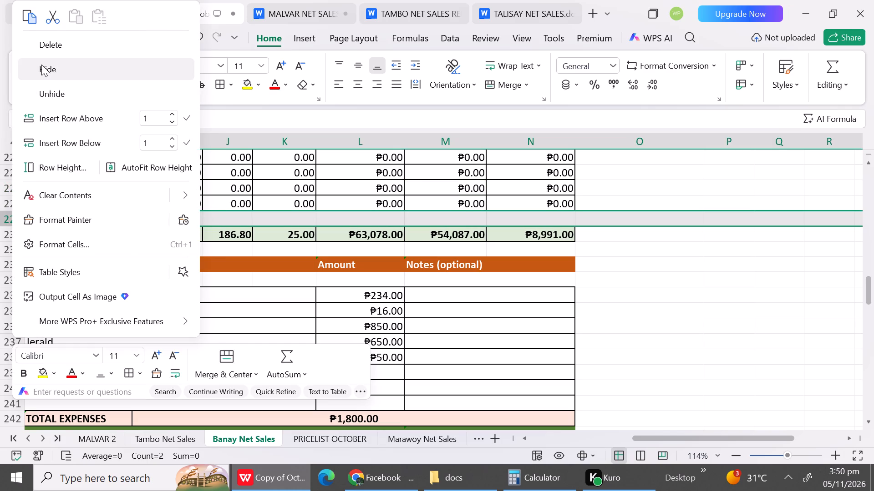
click(41, 65)
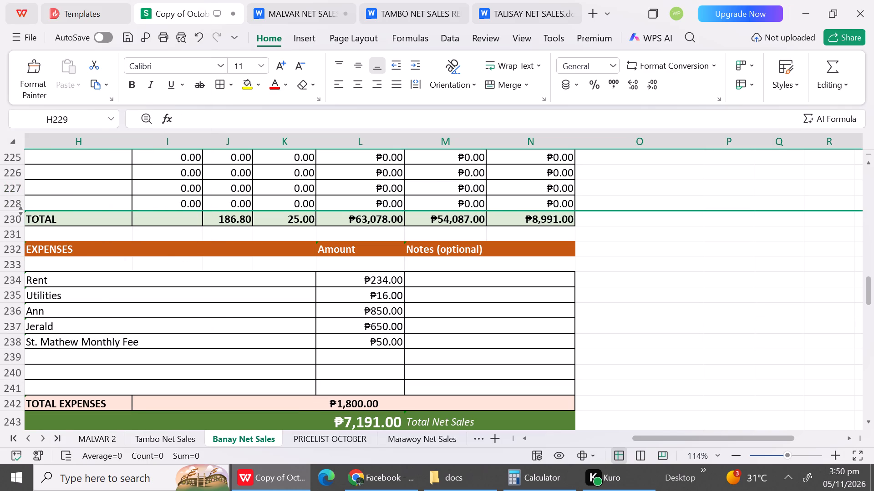
click(12, 264)
right_drag(12, 264, 7, 247)
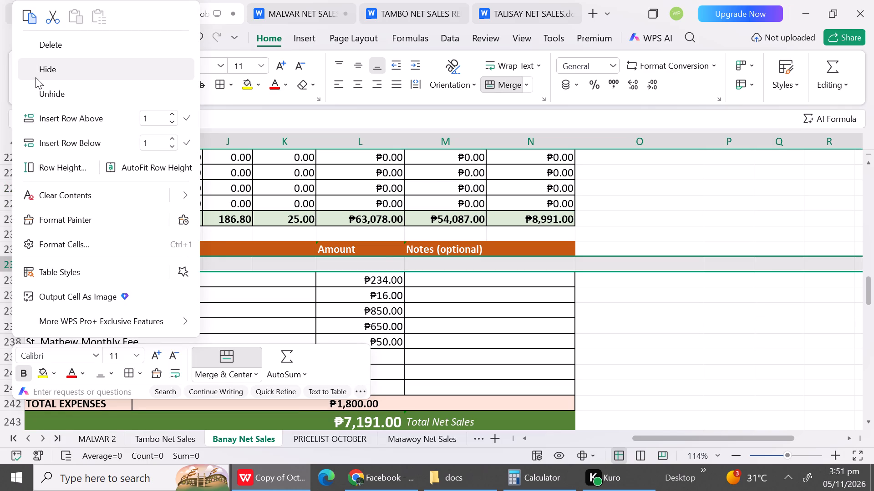
click(36, 77)
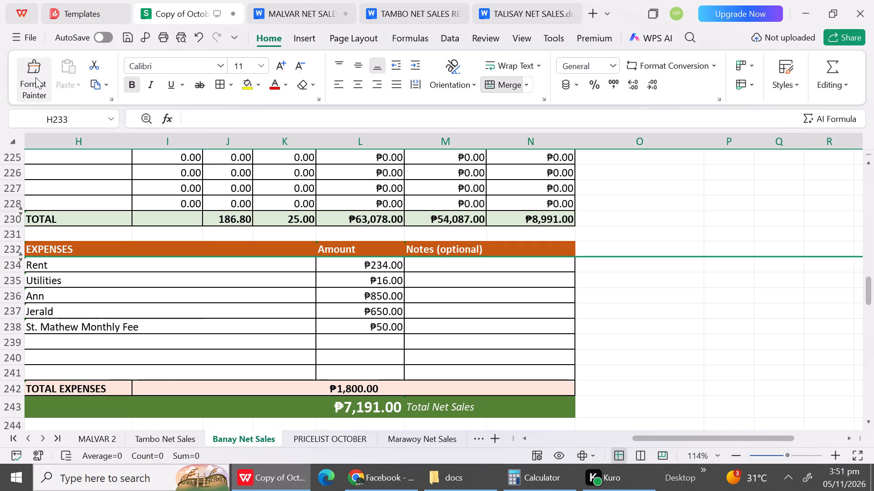
Replace the October 23 St. Mathew Monthly Fee expense with 2rim DSR and set its amount to 400.
click(66, 332)
text(2r)
text(im DSR)
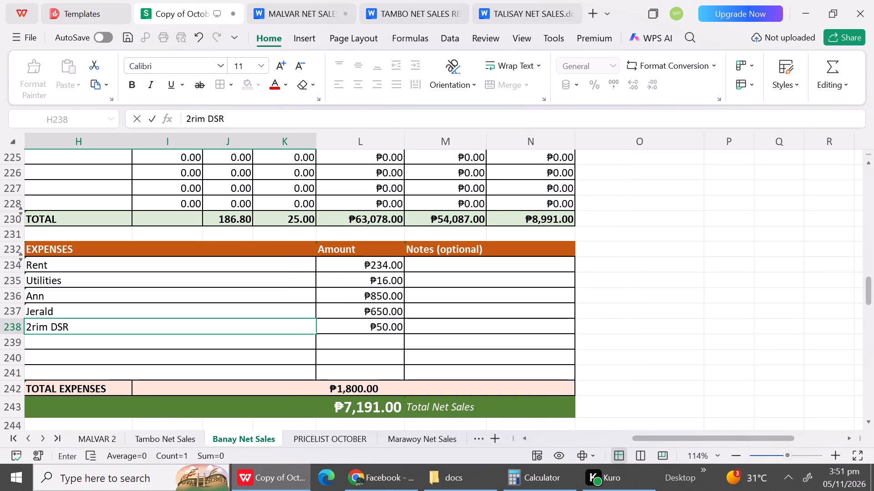
click(352, 325)
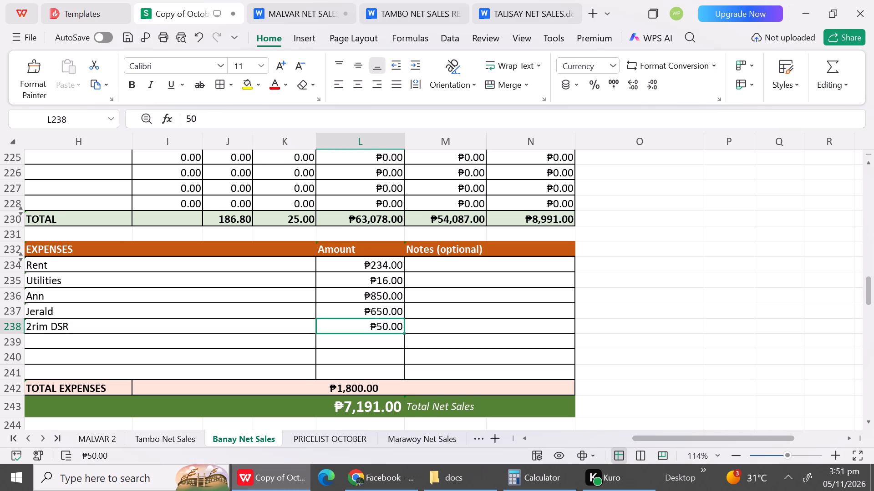
text(400)
click(239, 345)
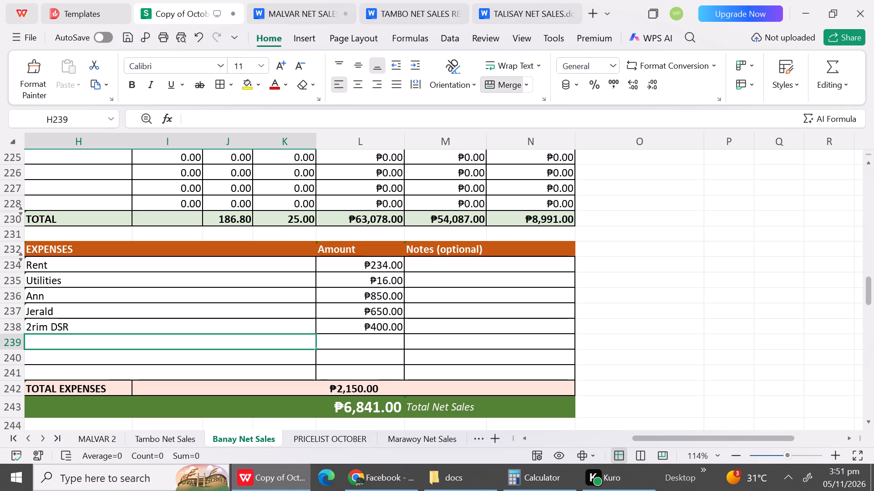
Save the workbook.
triple_click(868, 422)
key(ctrl+s)
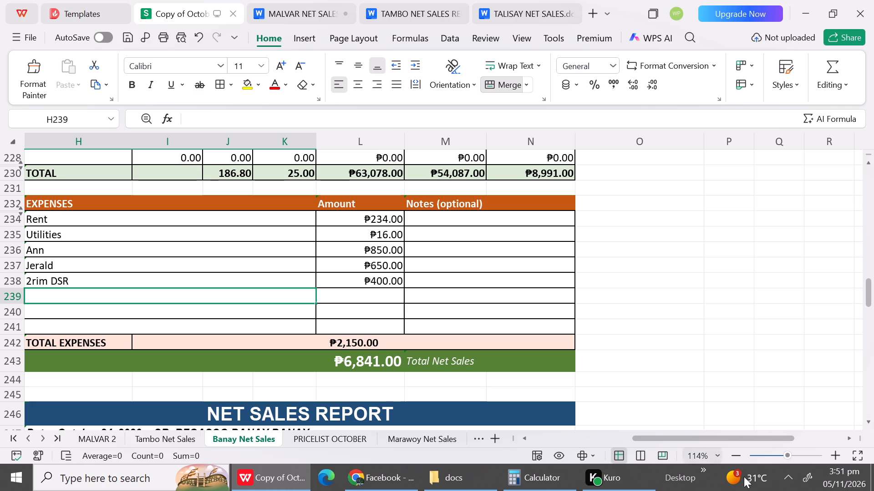
Hide blank row 245 above the October 24 report title and blank row 248 below its date line.
triple_click(872, 425)
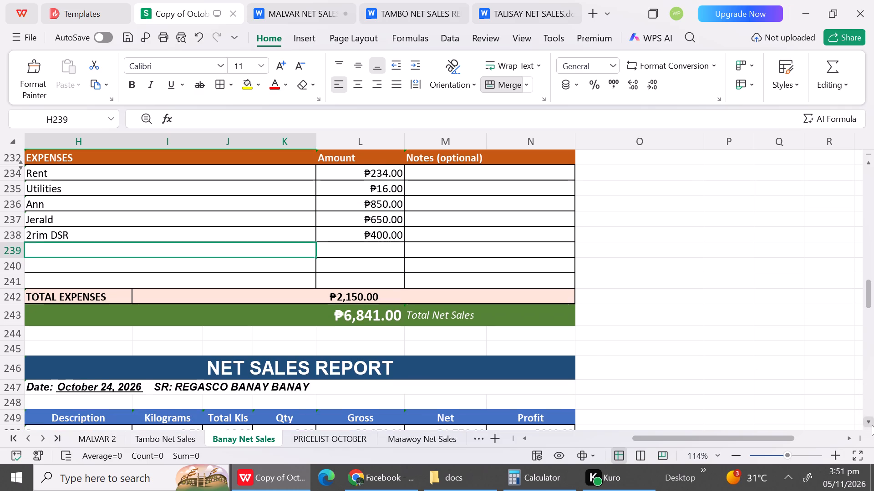
double_click(872, 425)
click(10, 314)
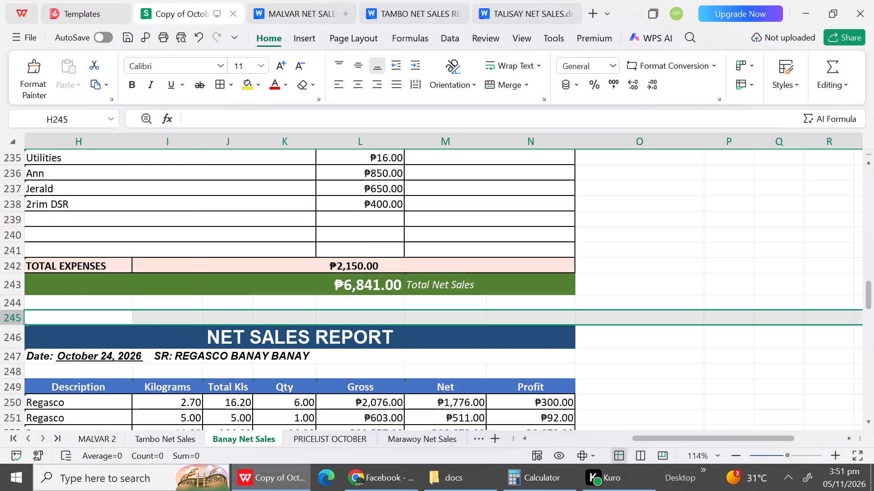
right_drag(10, 314, 5, 304)
click(45, 70)
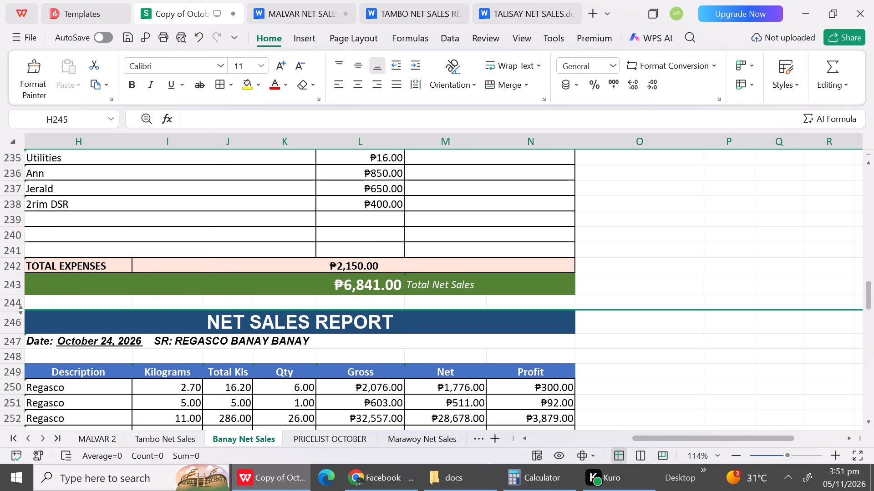
click(7, 353)
right_click(7, 353)
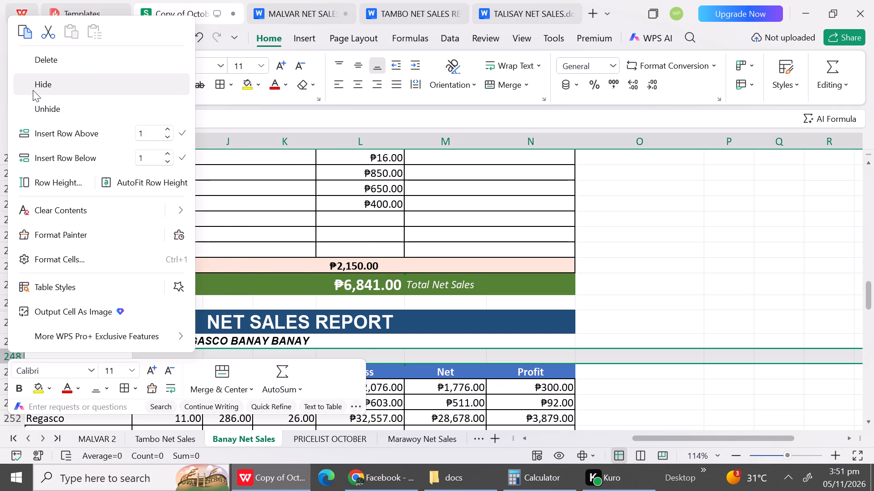
click(33, 90)
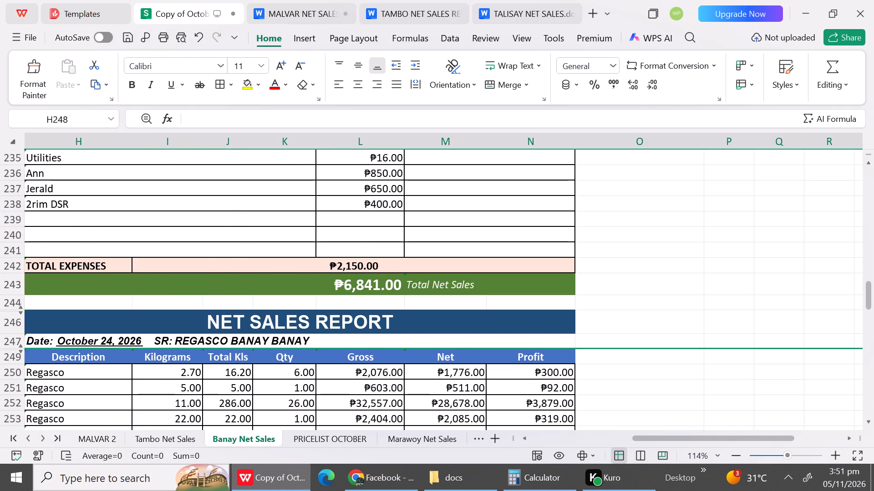
Correct the October 23 TOTAL row's Total Kls formula to =J219+J220+J221+J222+J223+J224.
double_click(865, 168)
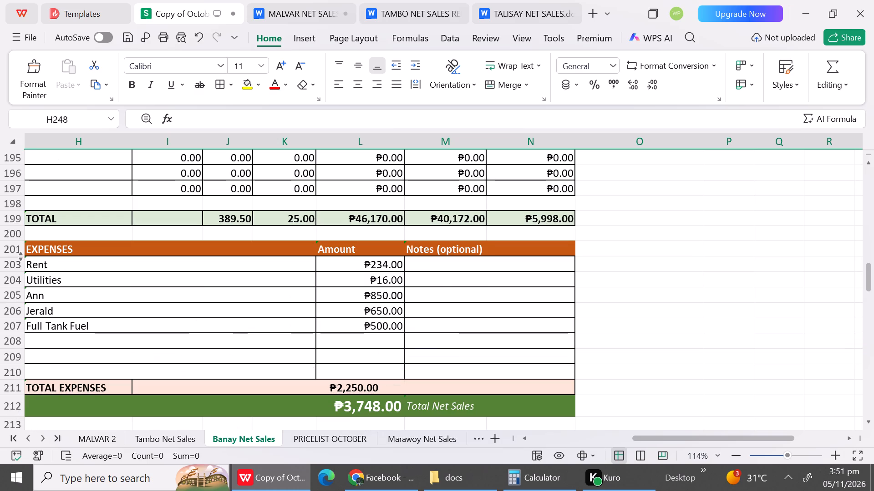
triple_click(868, 416)
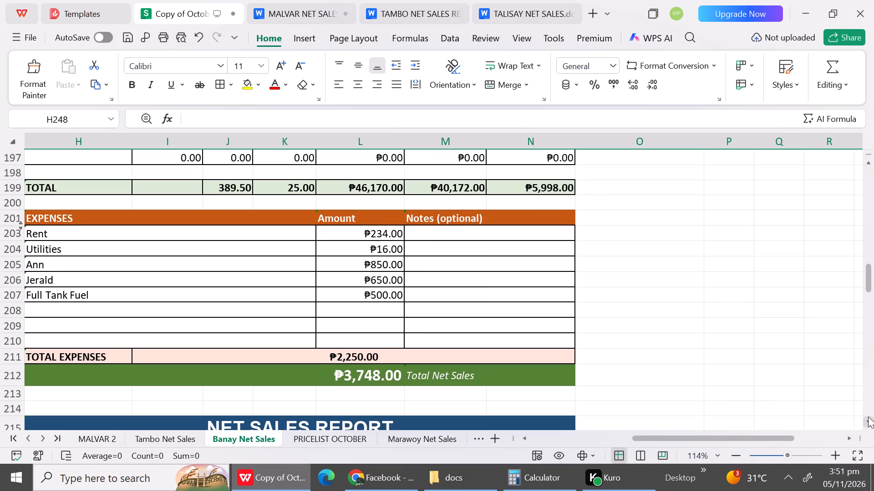
triple_click(868, 416)
triple_click(868, 416)
triple_click(868, 416)
triple_click(868, 416)
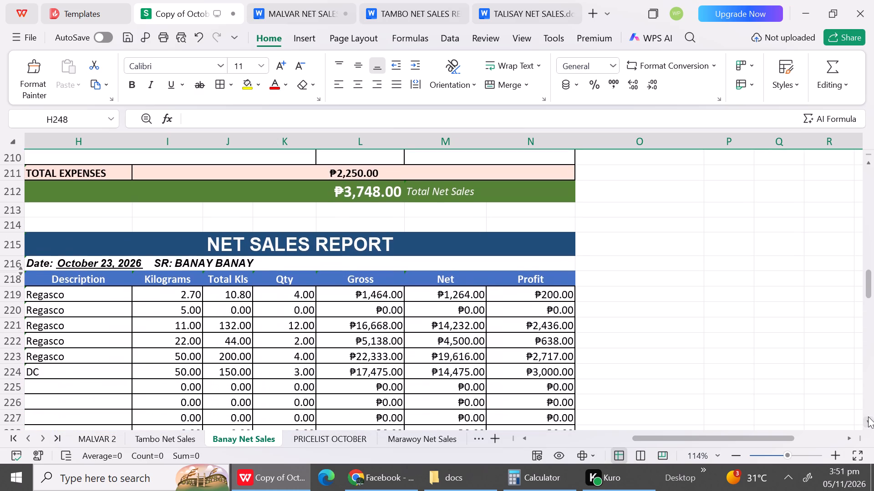
double_click(868, 416)
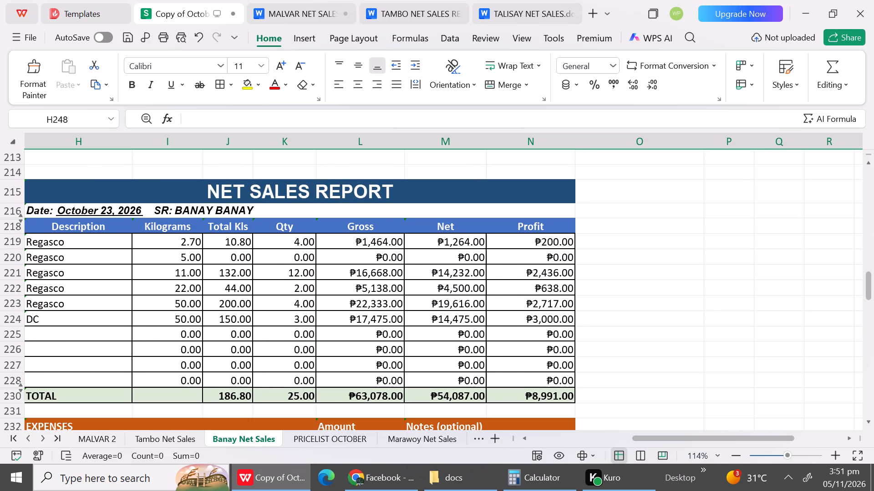
double_click(227, 396)
click(399, 394)
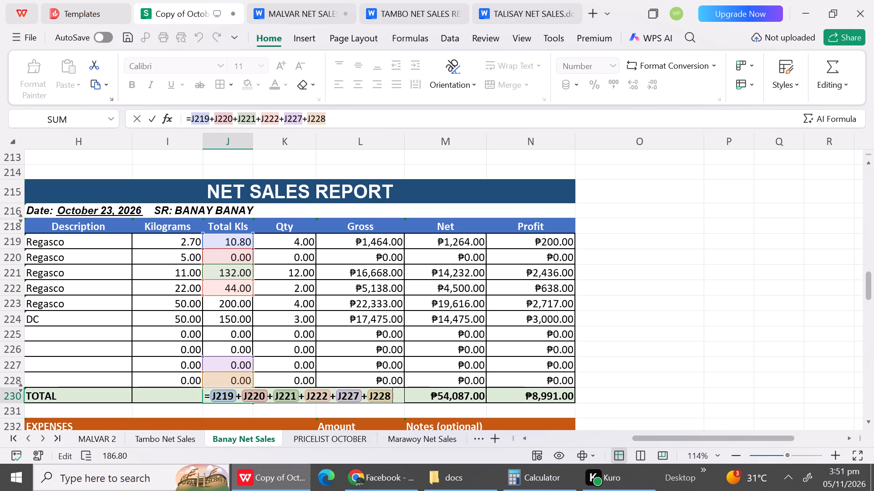
key(BackSpace)
key(BackSpace)
key(BackSpace)
key(BackSpace)
key(BackSpace)
key(BackSpace)
key(BackSpace)
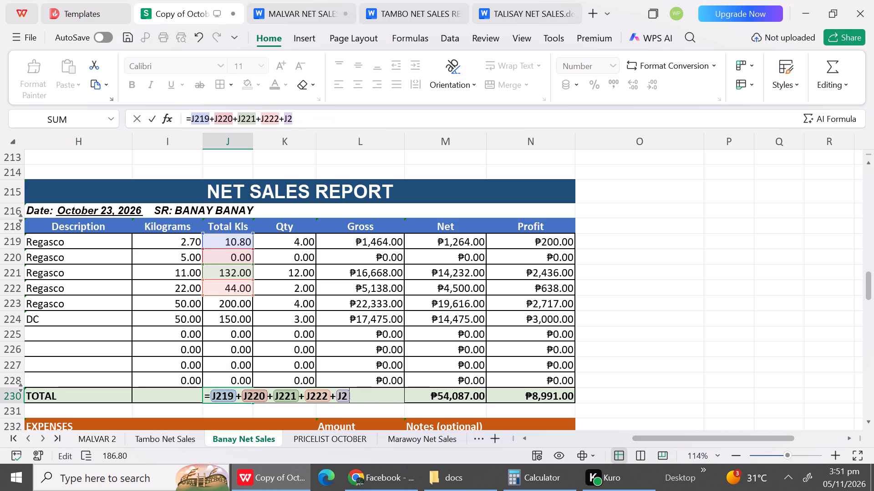
key(BackSpace)
key(BackSpace)
click(242, 306)
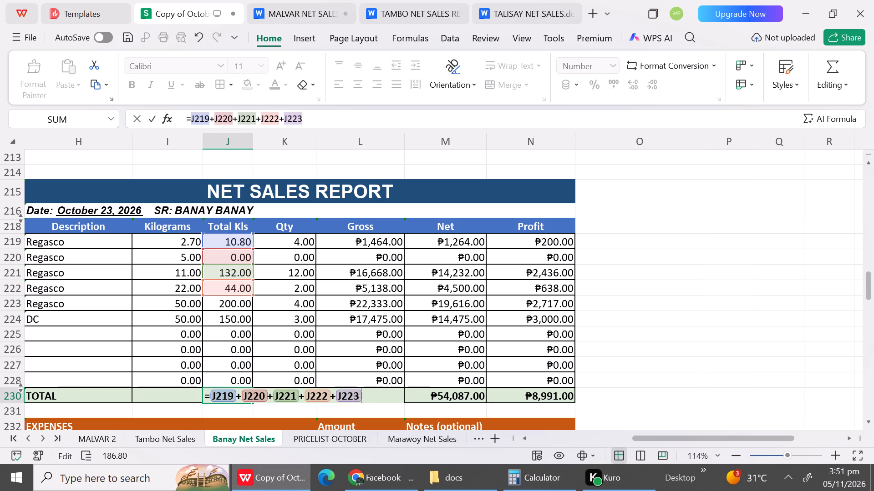
key(shift+plus)
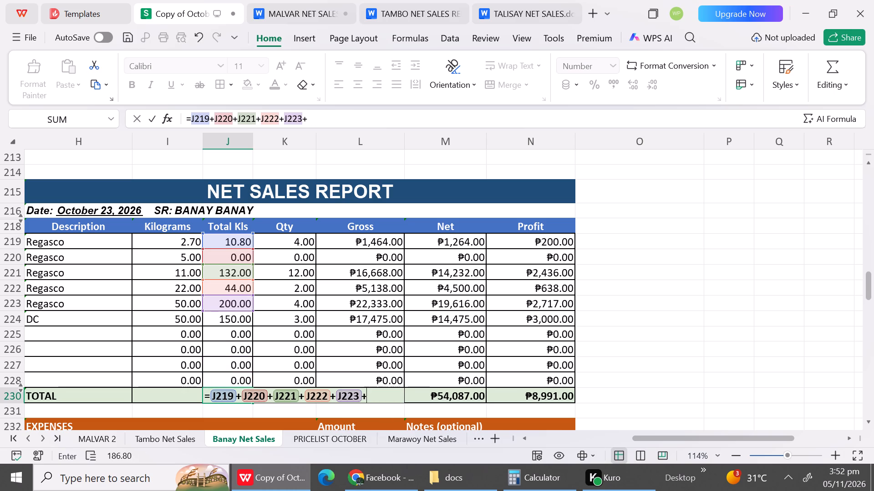
click(241, 321)
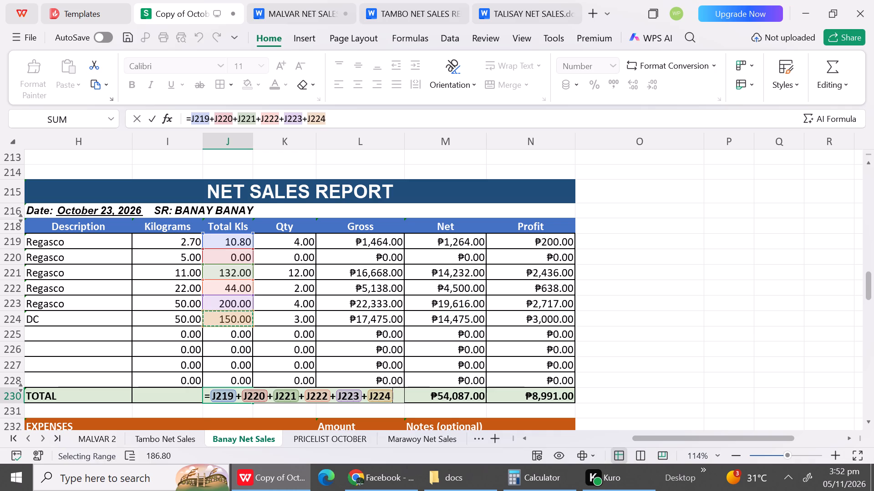
key(Return)
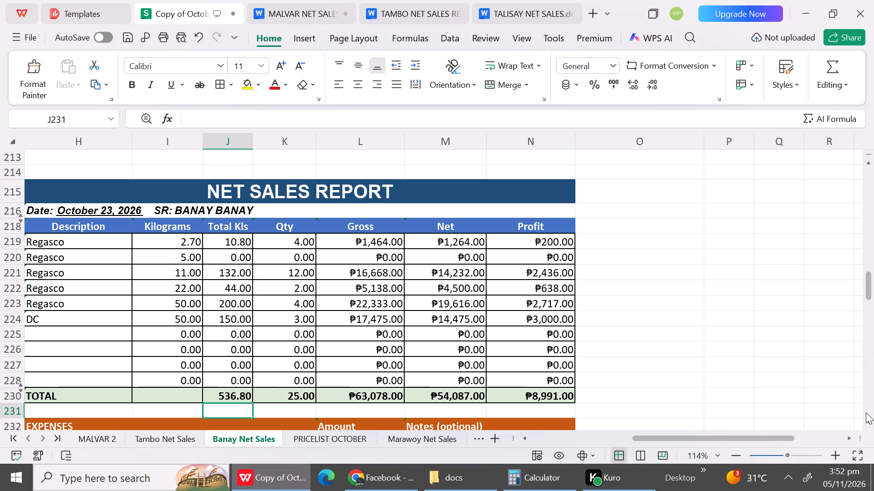
In the October 24 report, set the Regasco 2.70 kg row's quantity to 7, gross to 2562 and net to 2212.
click(867, 420)
triple_click(867, 420)
triple_click(867, 420)
triple_click(867, 420)
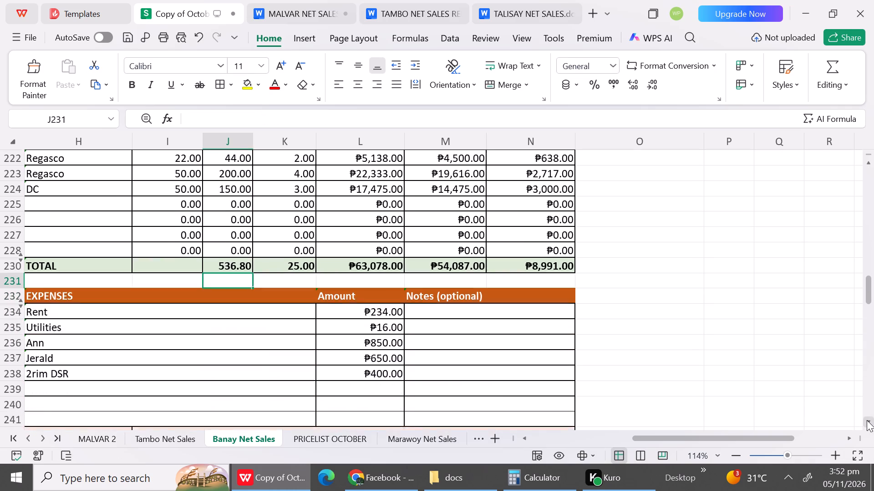
triple_click(867, 420)
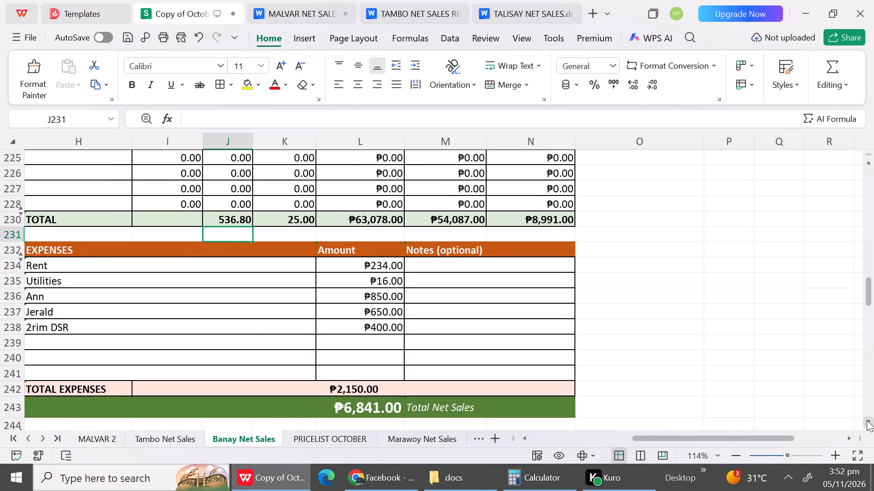
triple_click(867, 420)
triple_click(867, 420)
triple_click(867, 420)
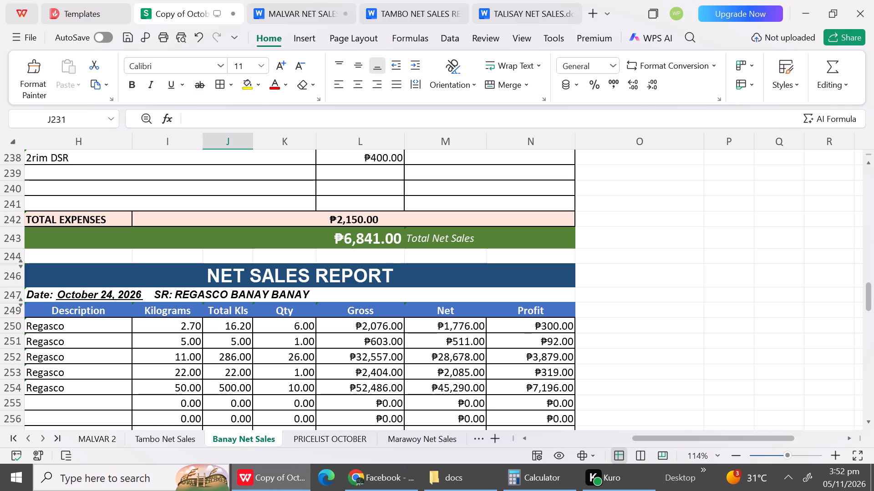
click(275, 326)
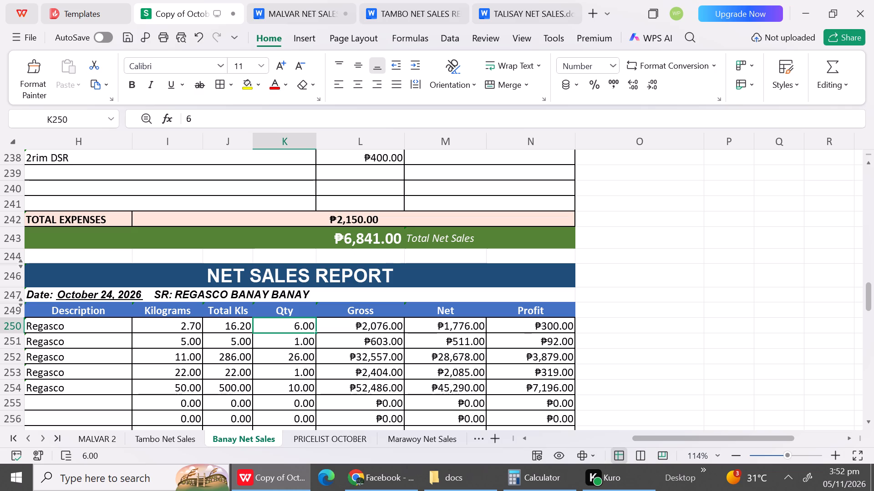
key(7)
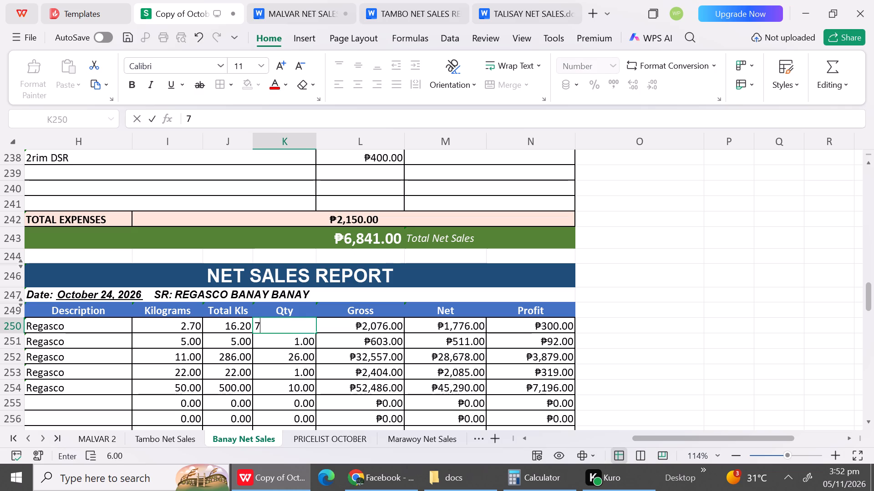
click(375, 330)
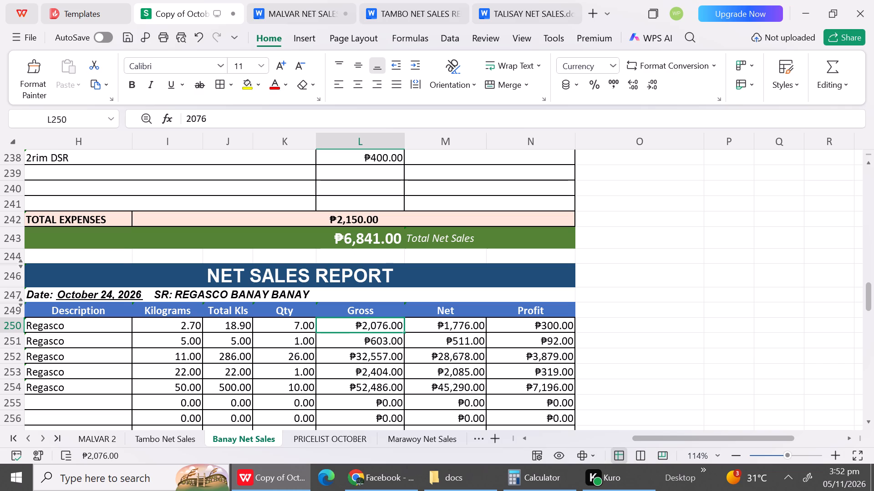
text(25)
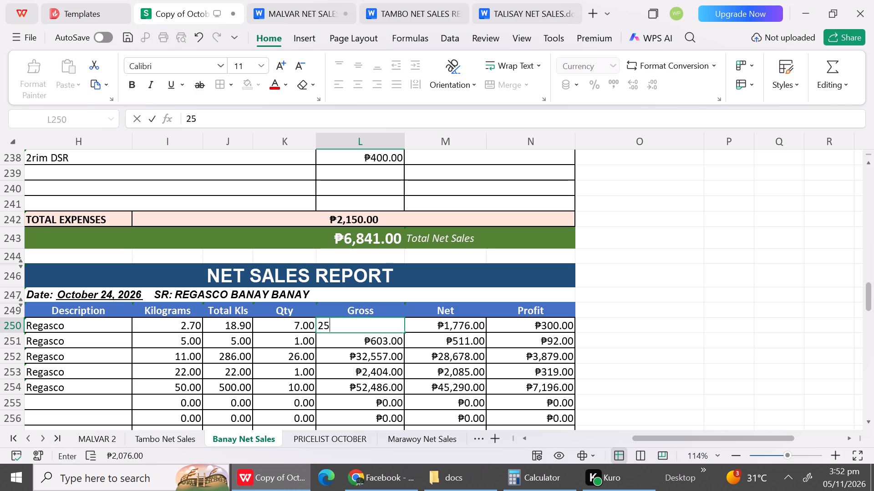
text(62)
click(403, 361)
click(445, 327)
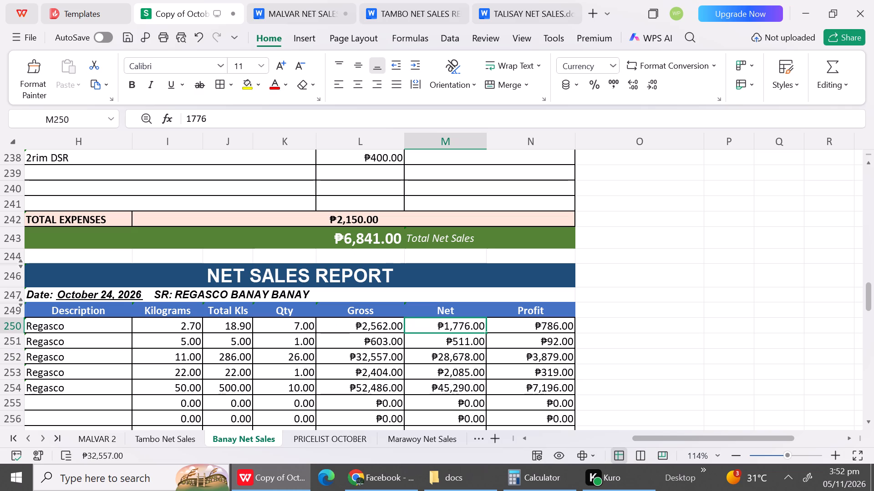
text(22)
key(2)
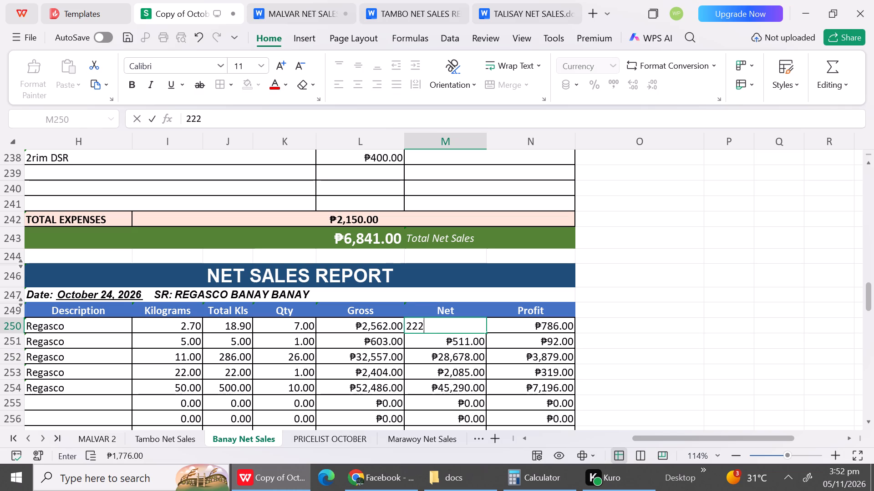
key(BackSpace)
text(12)
click(412, 389)
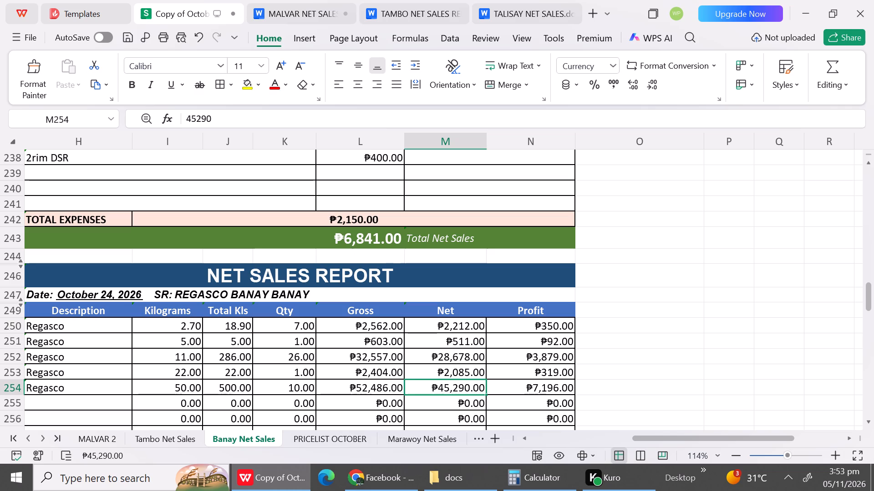
Set the October 24 Regasco 5 kg row's quantity, gross and net to 0.
click(313, 348)
key(0)
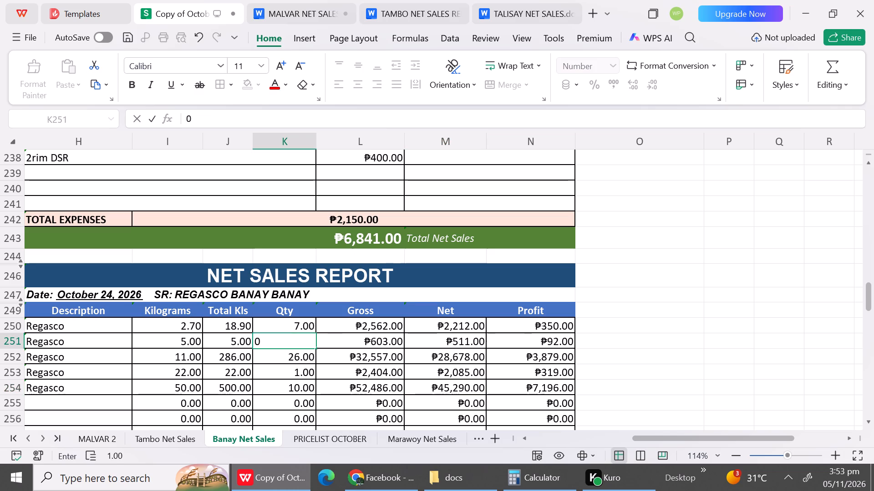
click(350, 350)
key(0)
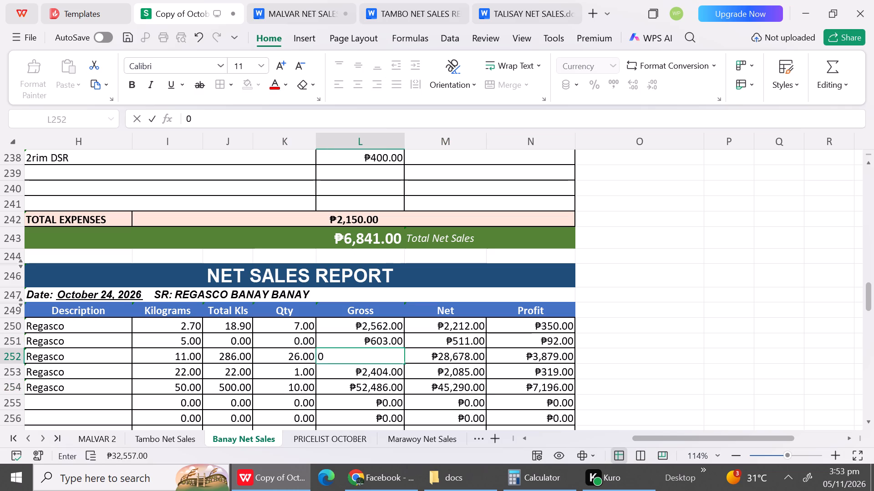
click(369, 337)
key(0)
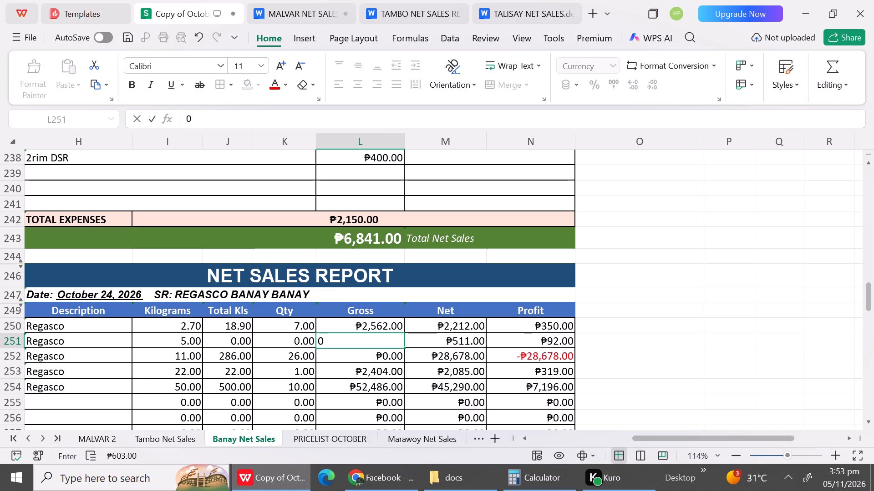
click(445, 344)
key(0)
click(442, 389)
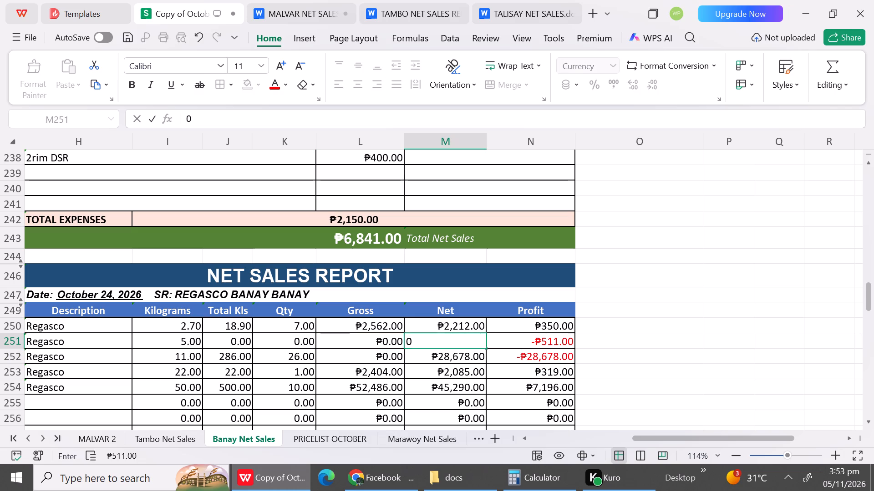
Set the October 24 Regasco 11 kg row's gross to 30237.
click(243, 363)
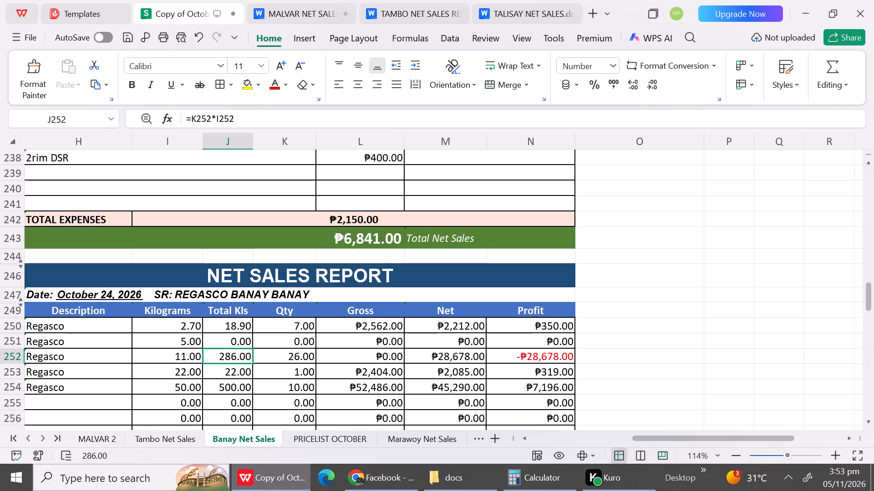
click(384, 359)
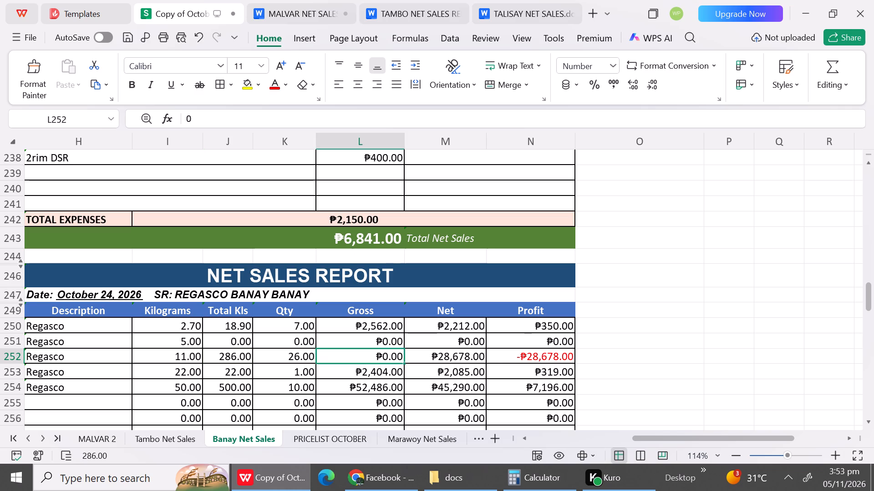
key(3)
key(0)
text(237)
click(356, 399)
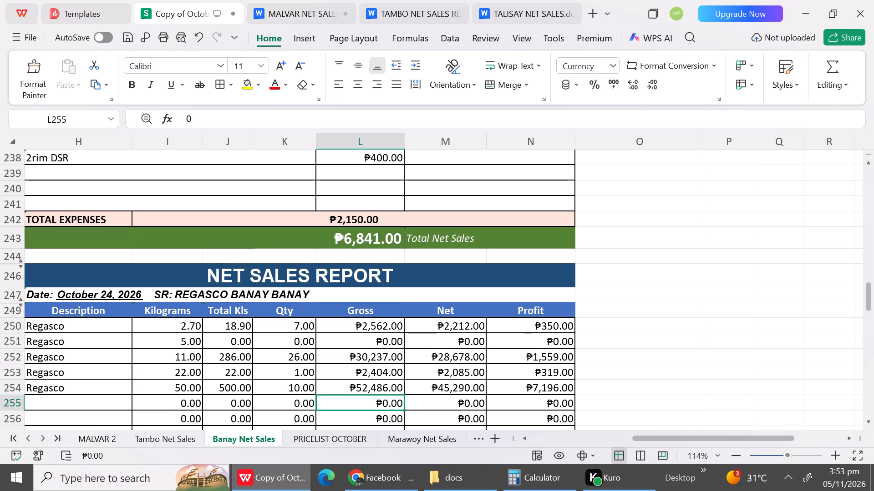
Set the October 24 Regasco 11 kg row's net to 29650.
click(300, 356)
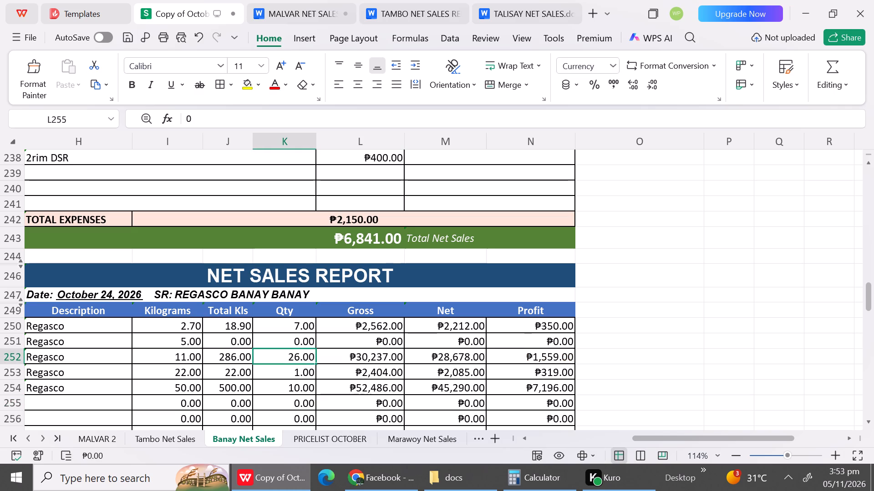
click(434, 359)
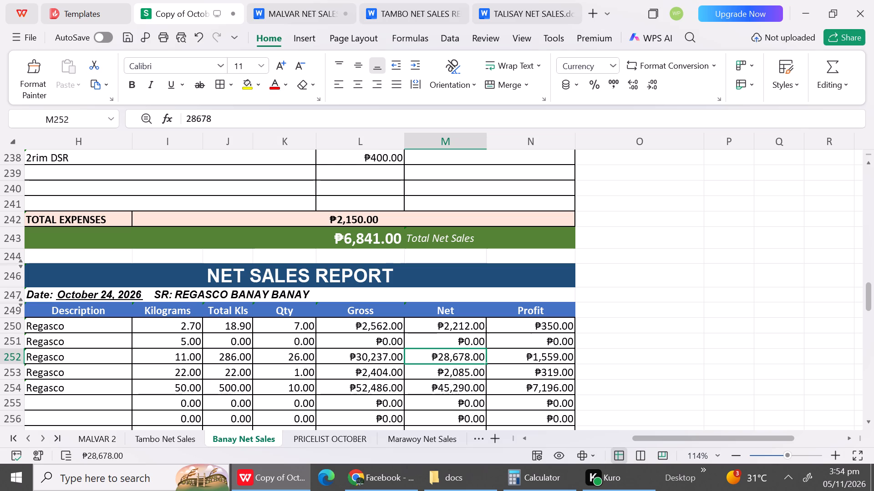
key(2)
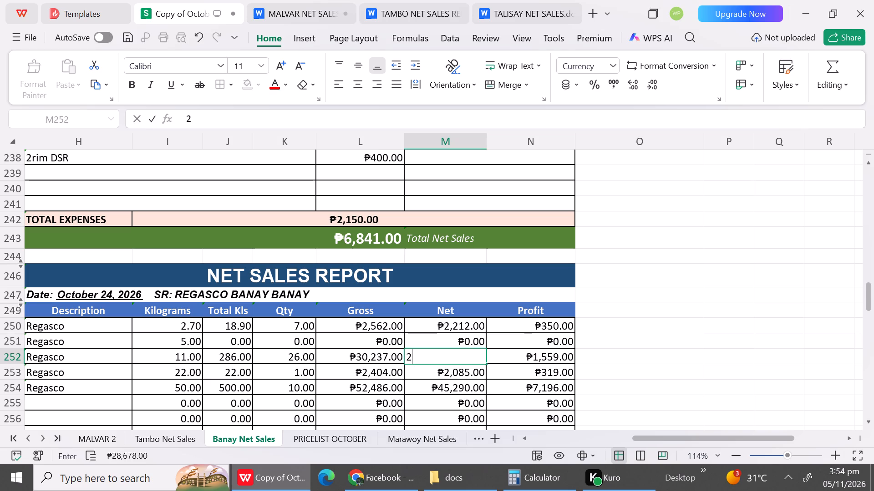
key(9)
text(650)
click(387, 400)
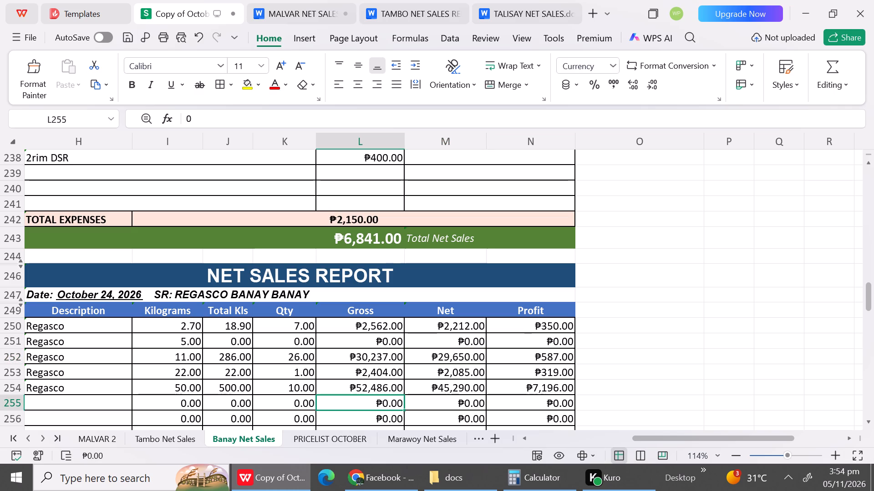
Set the October 24 Regasco 22 kg row's quantity, gross and net to 0.
click(304, 376)
click(374, 379)
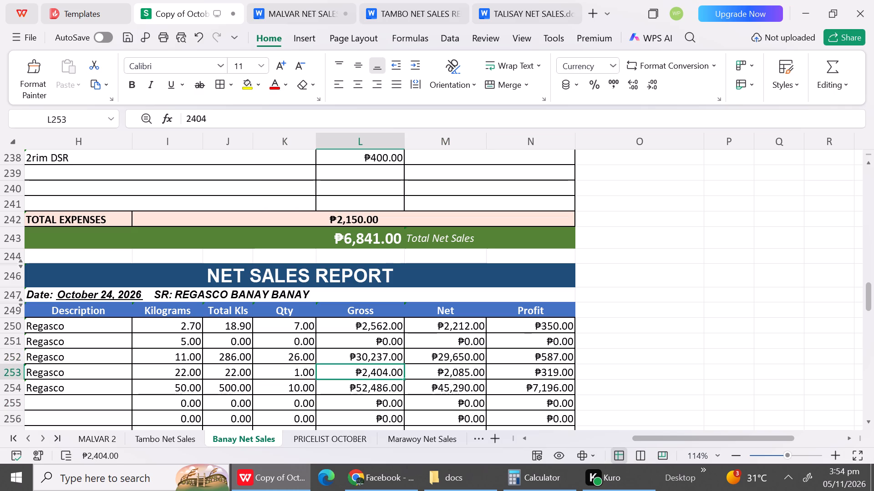
click(295, 371)
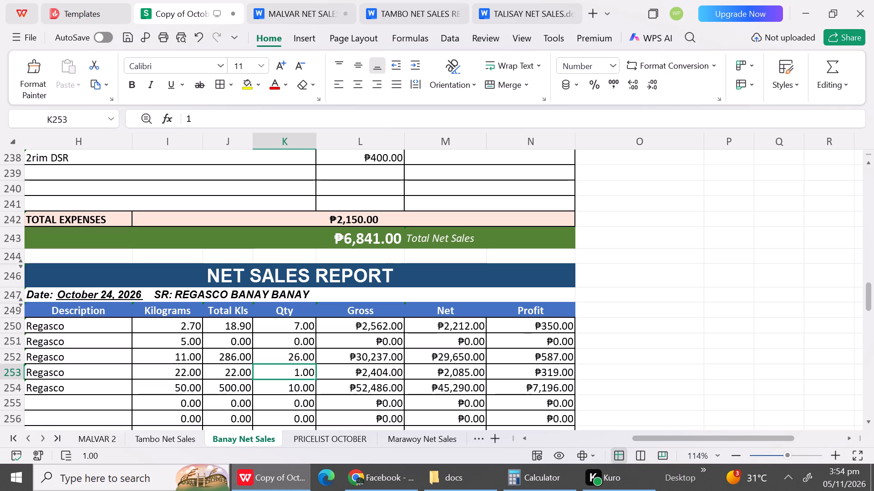
key(0)
click(347, 402)
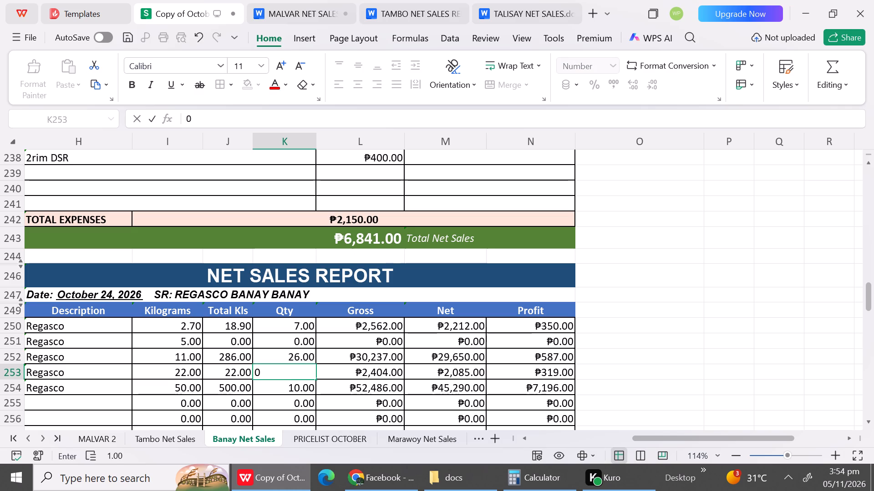
click(380, 376)
key(0)
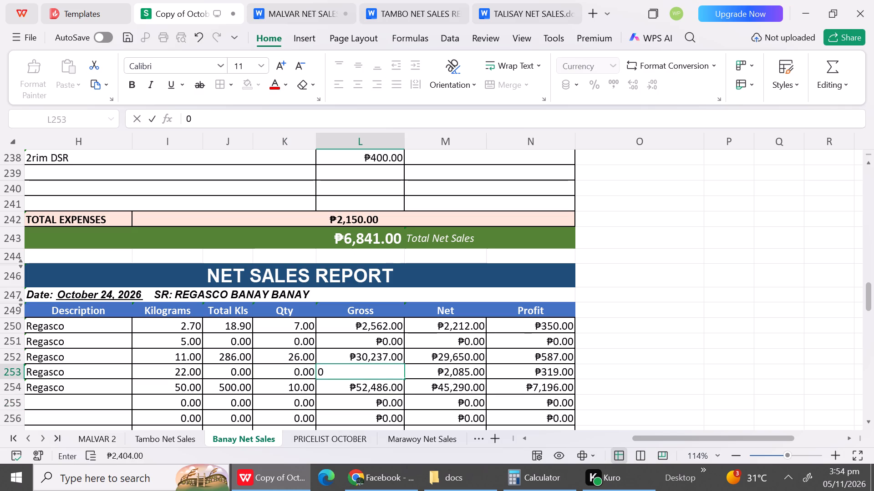
click(449, 374)
key(0)
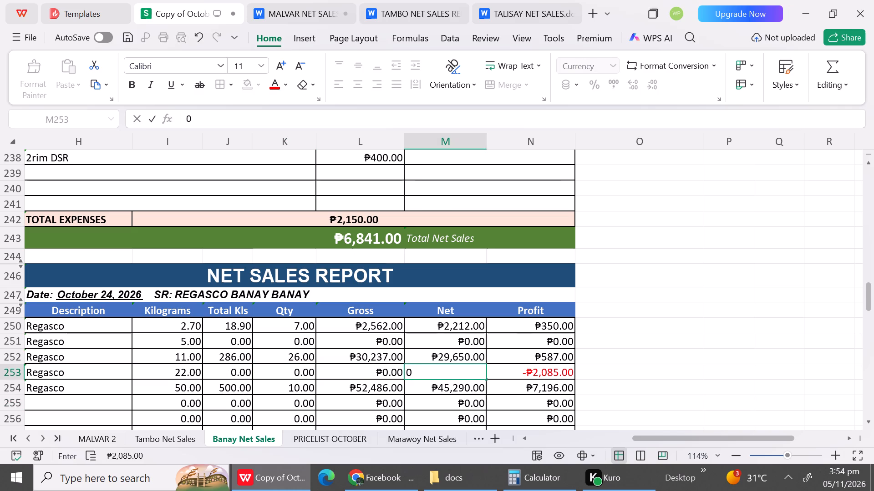
click(443, 419)
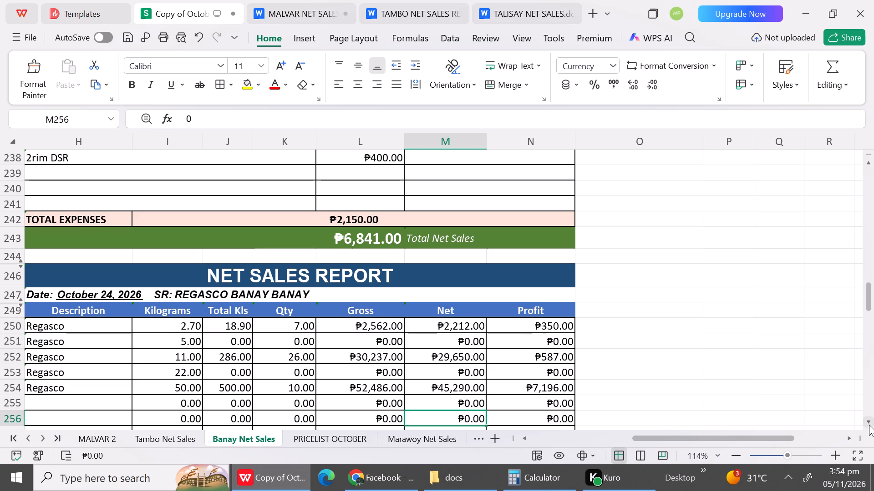
triple_click(869, 425)
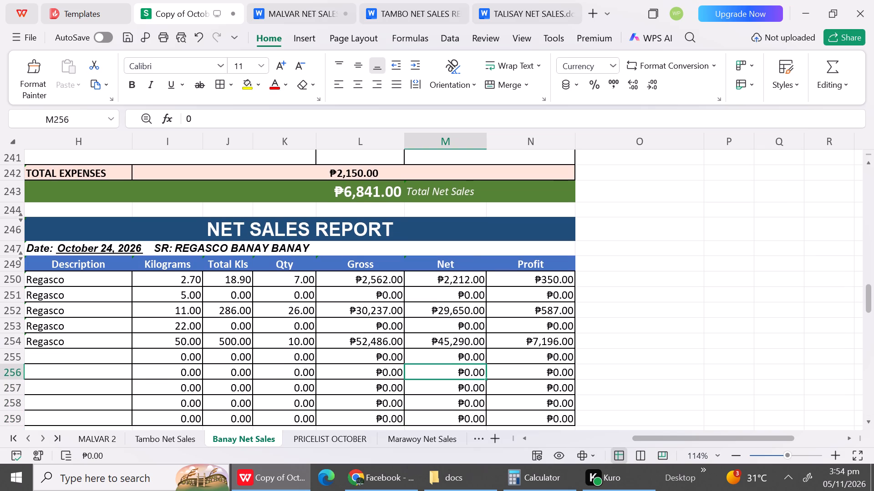
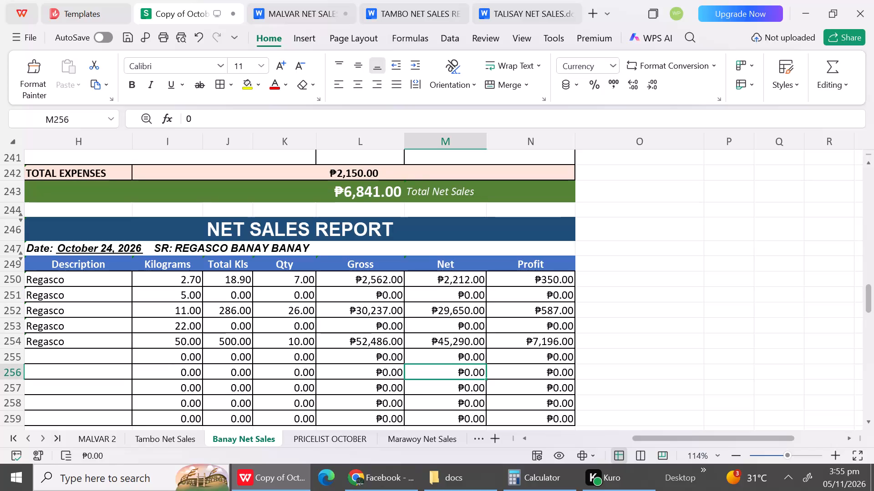
Set the October 24 Regasco 50 kg row's gross to 11204, net to 9808 and quantity to 2.
click(355, 342)
text(11)
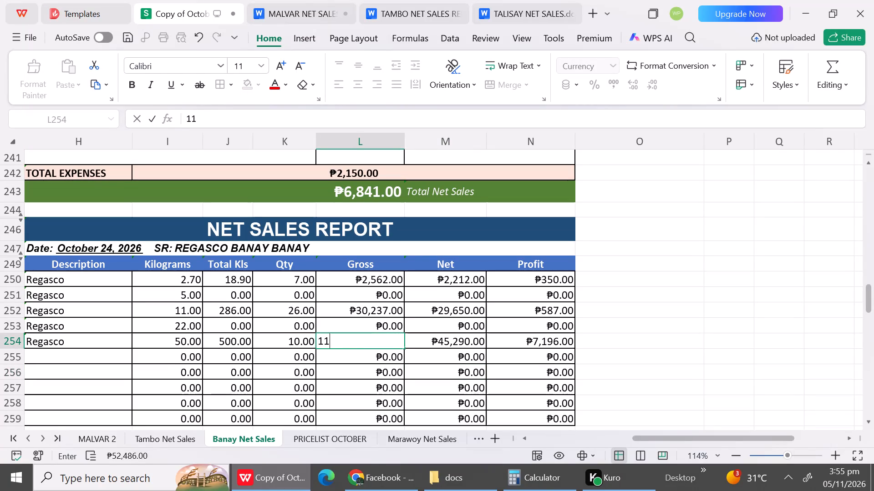
text(204)
click(450, 346)
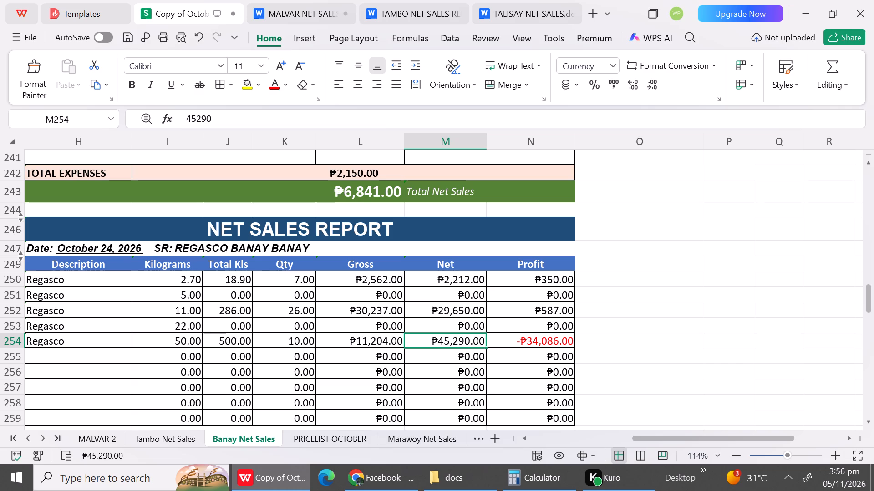
click(360, 356)
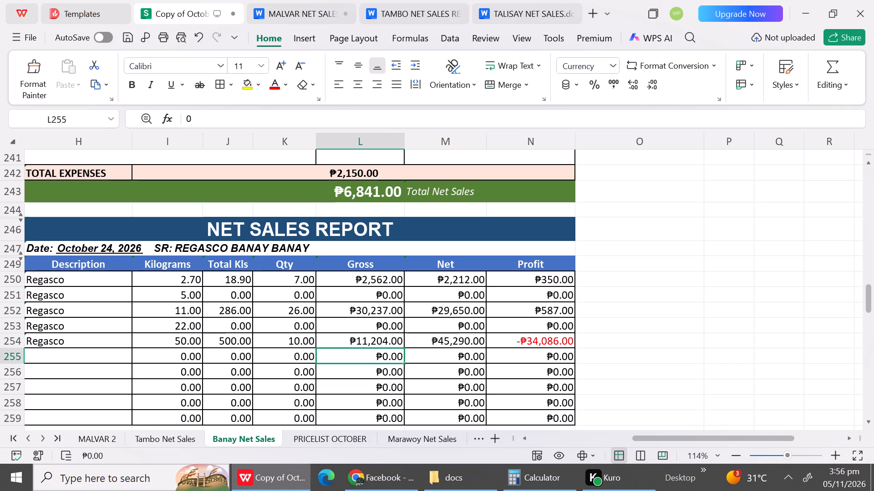
click(356, 341)
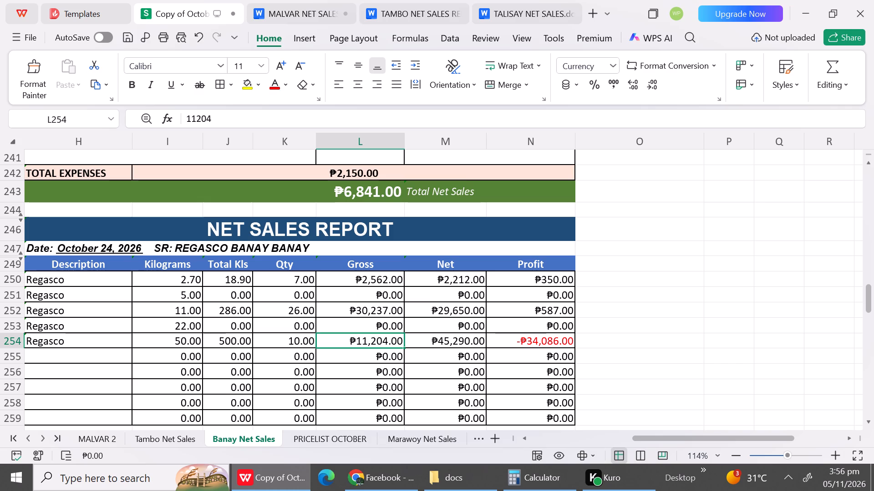
click(426, 344)
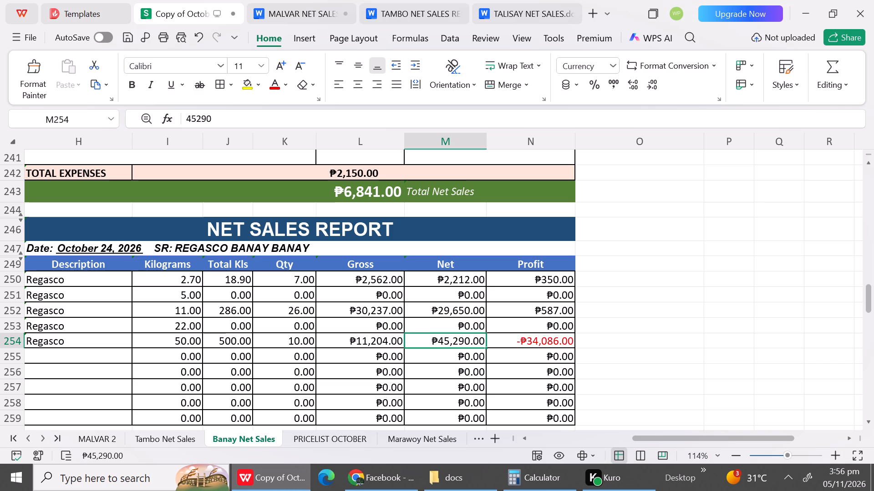
click(435, 341)
text(9808)
click(409, 354)
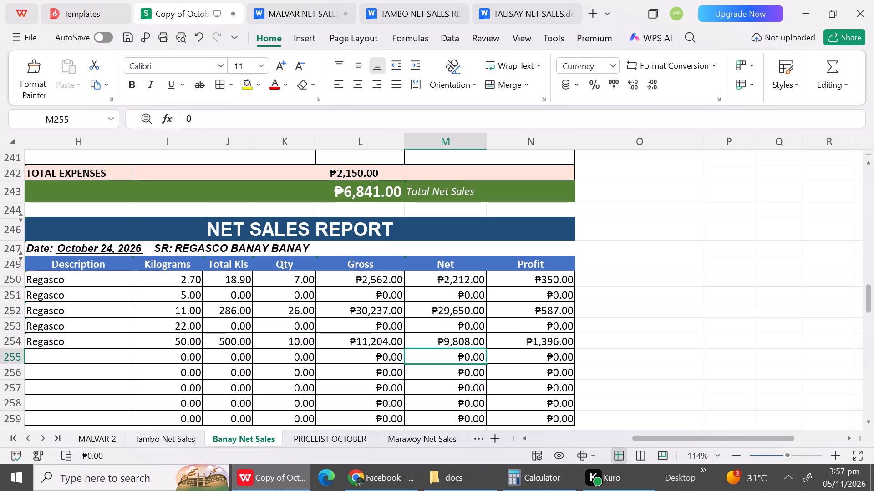
click(305, 347)
key(2)
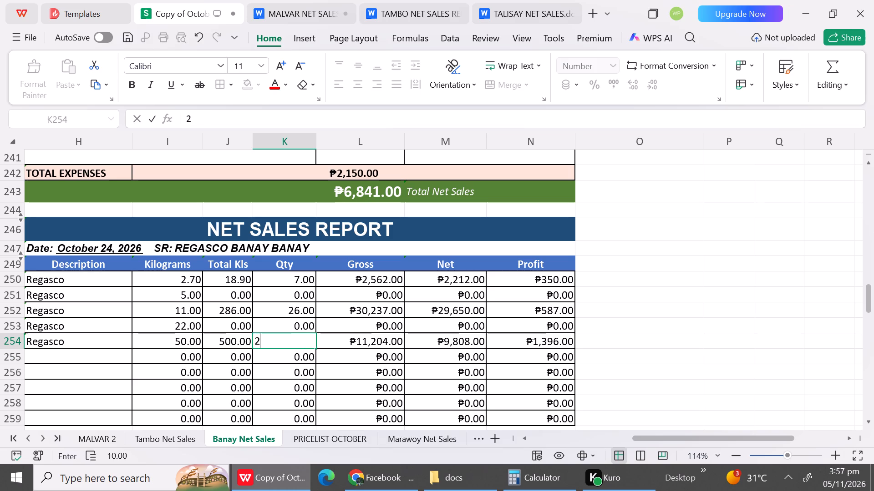
click(340, 389)
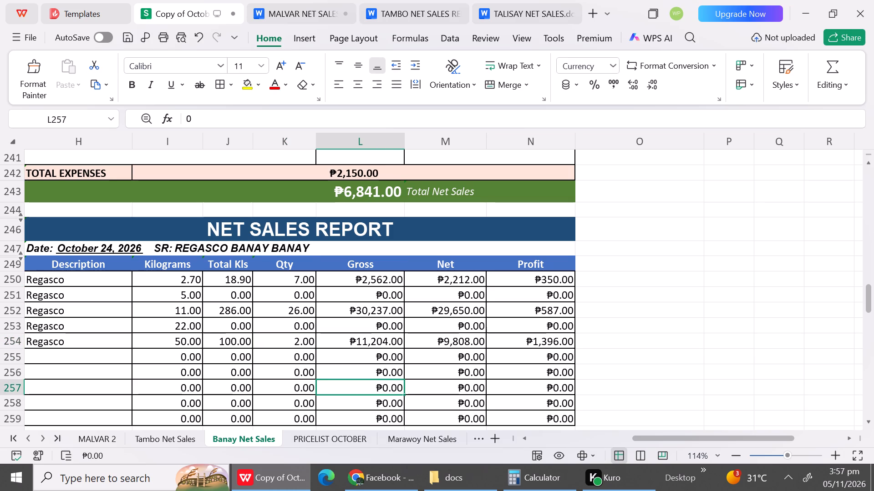
Set the October 24 Regasco 11 kg row's quantity to 23 and net to 27278.
drag(300, 279, 297, 341)
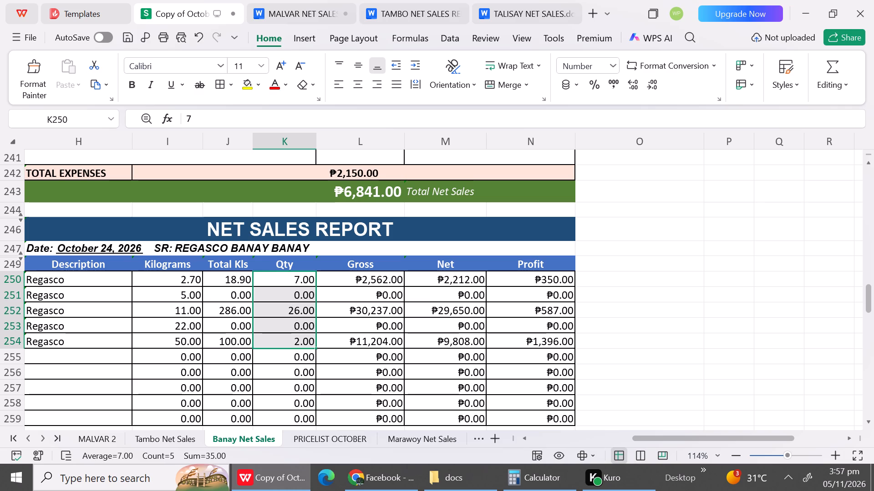
click(293, 313)
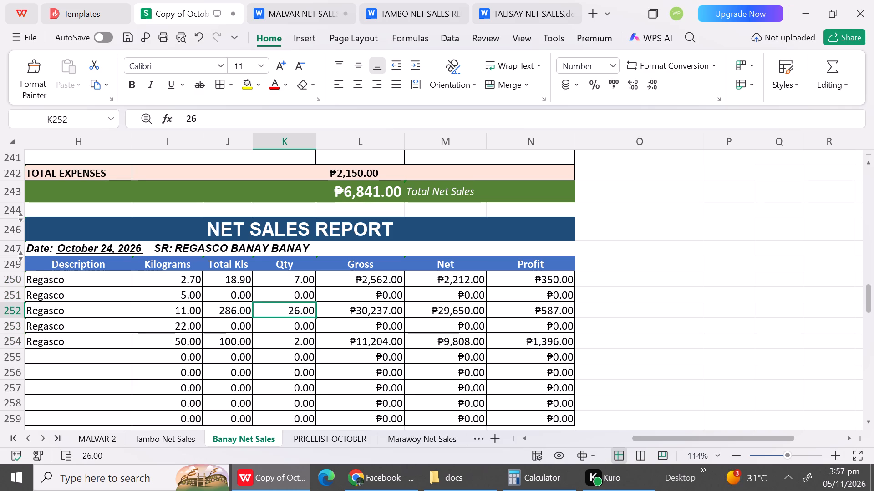
click(293, 313)
text(23)
click(320, 333)
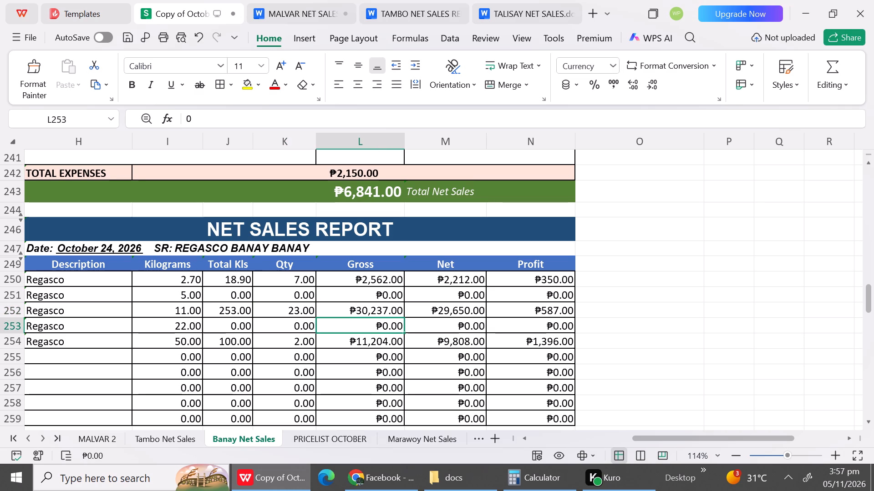
click(424, 316)
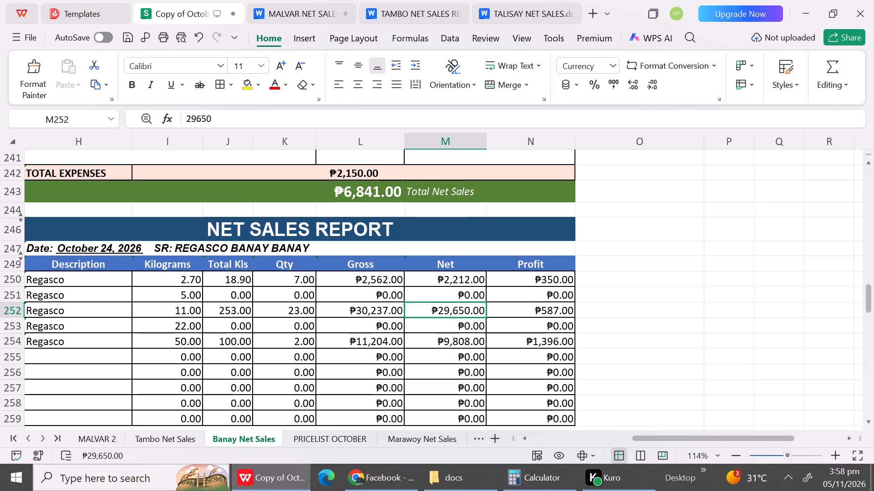
key(2)
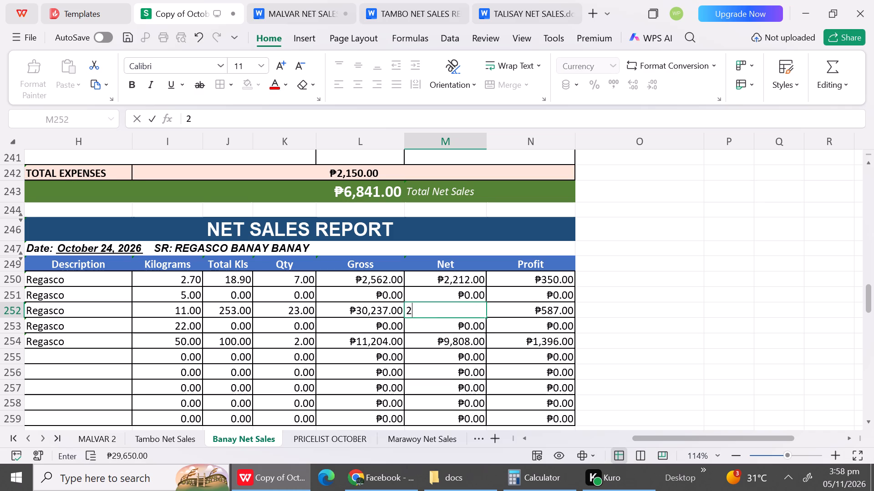
key(7)
key(2)
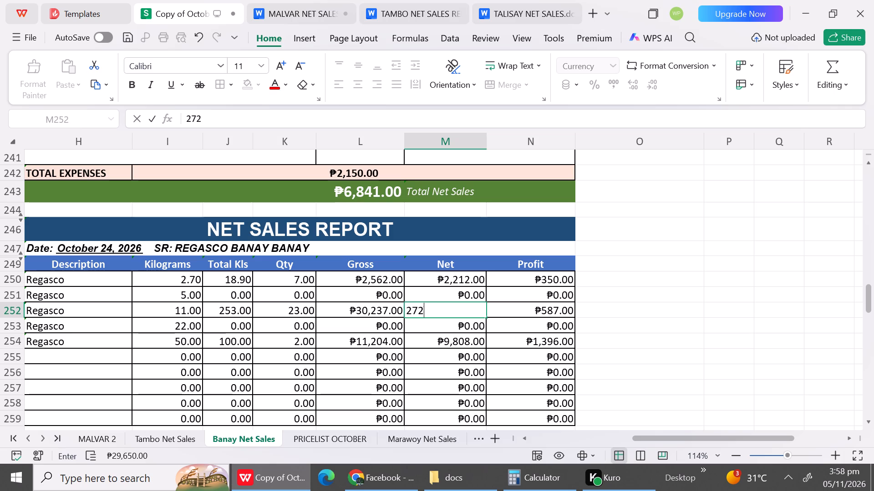
text(78)
click(415, 351)
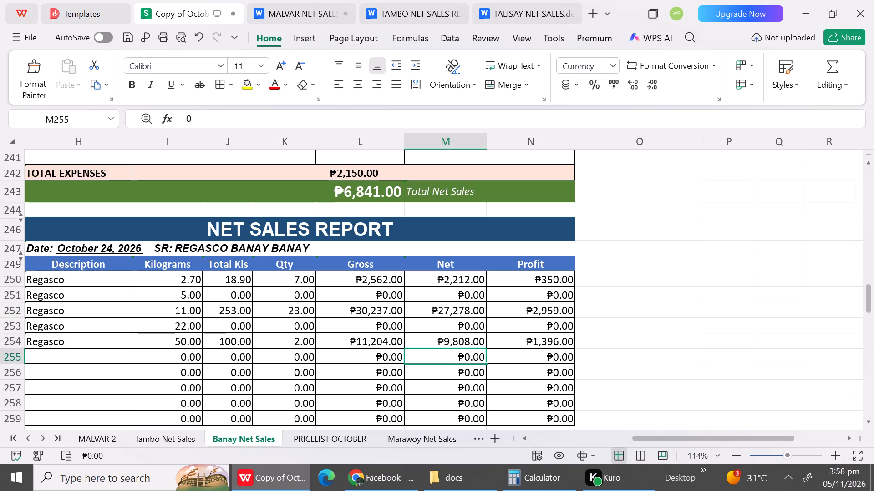
click(373, 316)
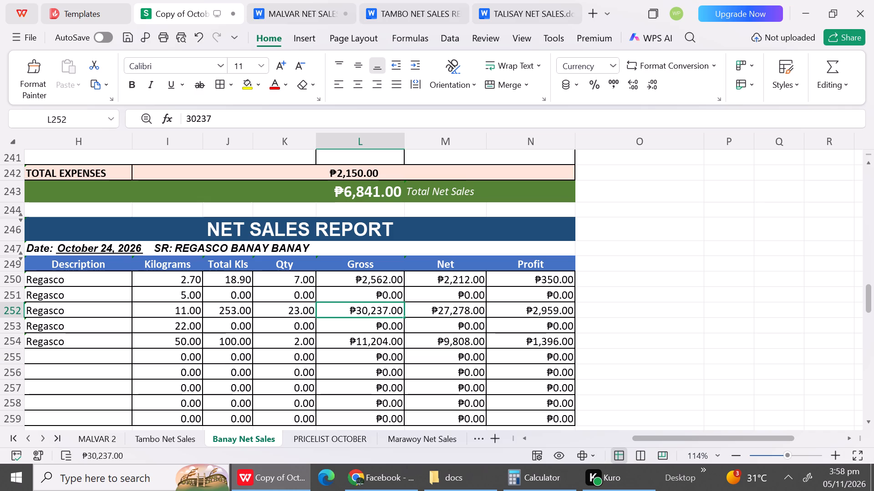
click(432, 351)
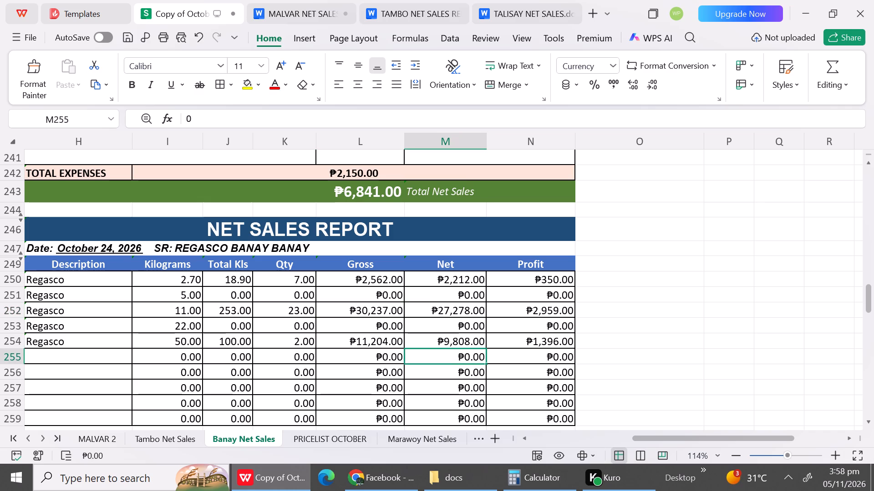
Correct the October 24 Total Kls formula in the TOTAL row to =J250+J251+J252+J253+J254.
click(869, 419)
click(869, 419)
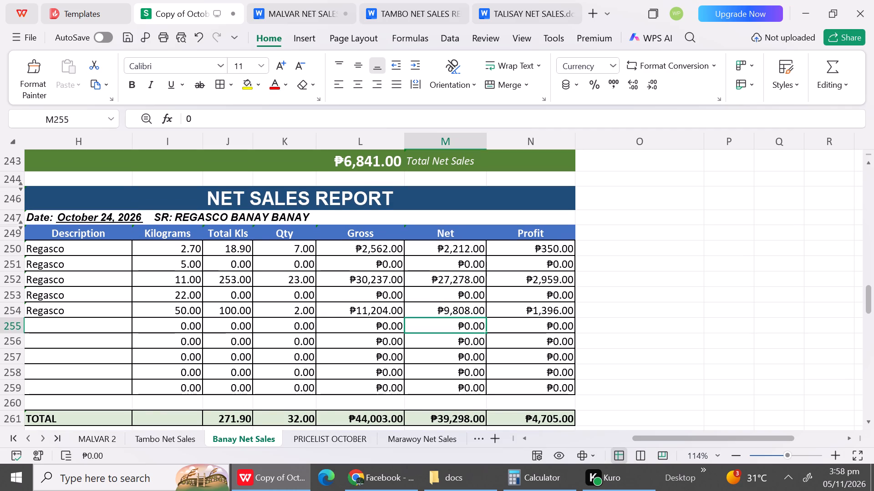
double_click(238, 418)
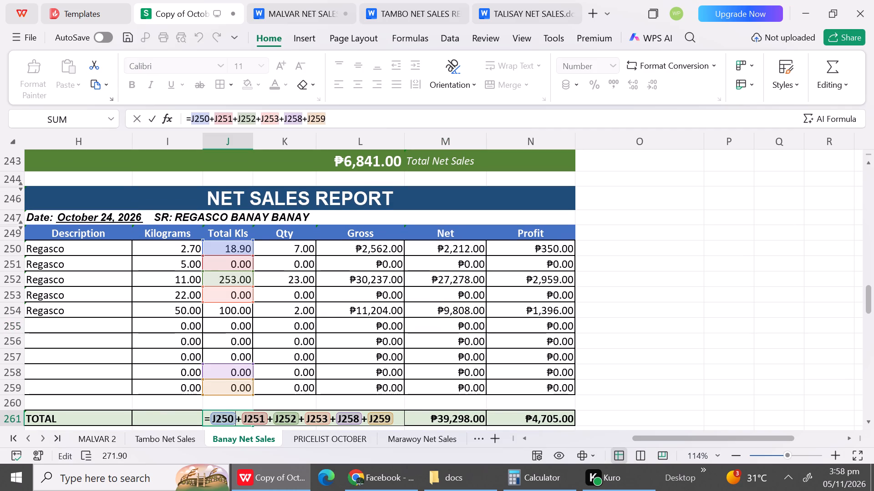
click(402, 414)
drag(408, 407, 368, 412)
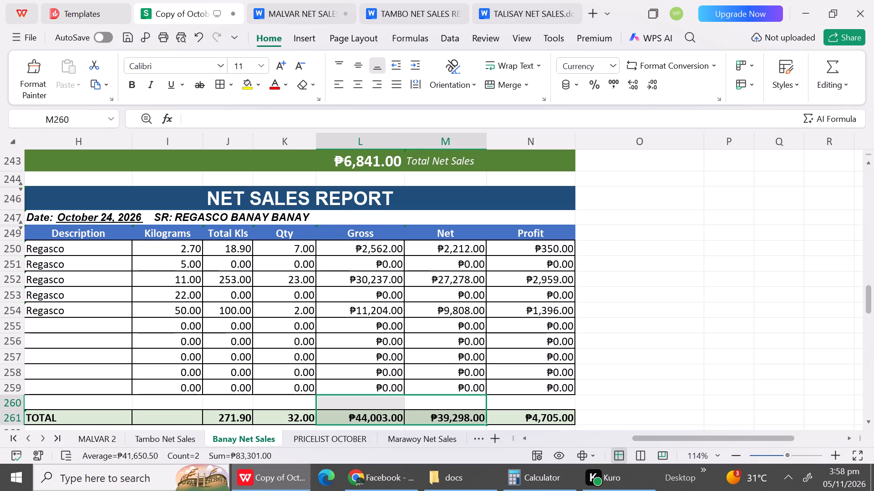
double_click(246, 421)
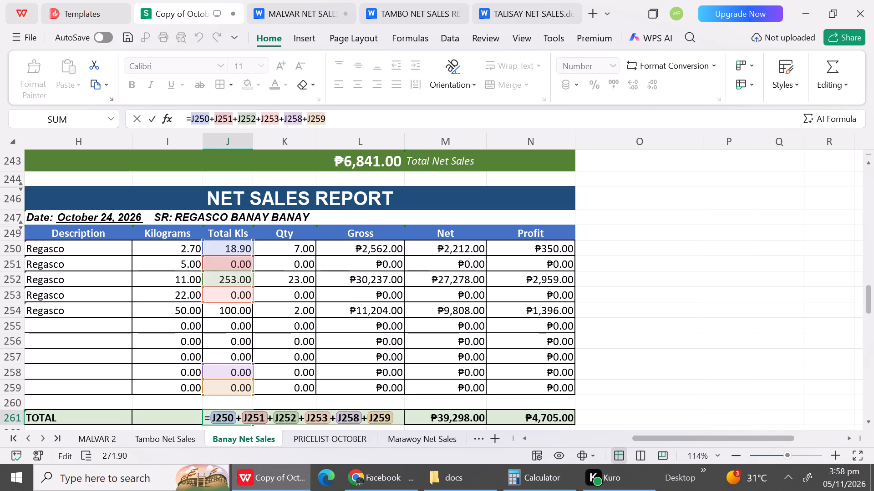
drag(397, 418, 324, 416)
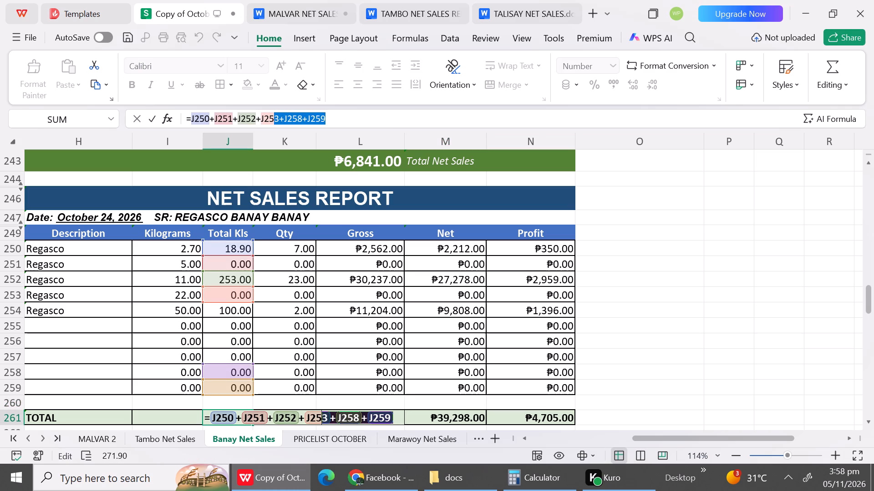
drag(324, 416, 334, 417)
key(BackSpace)
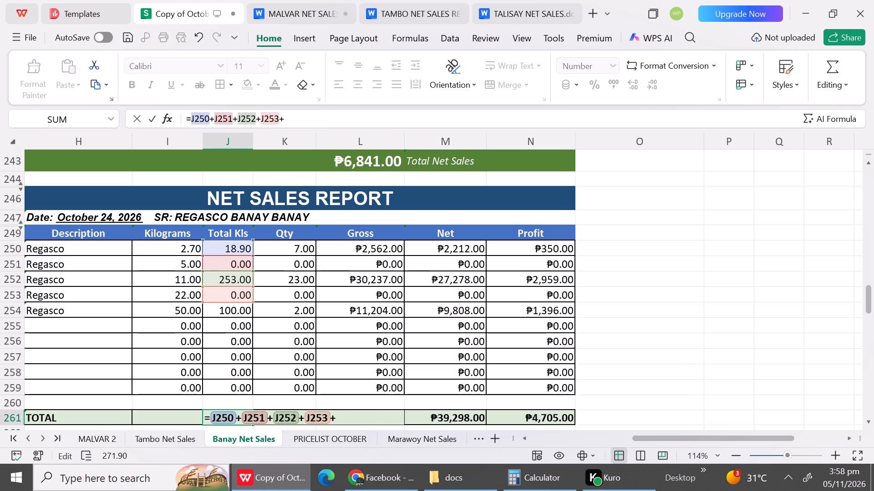
click(241, 314)
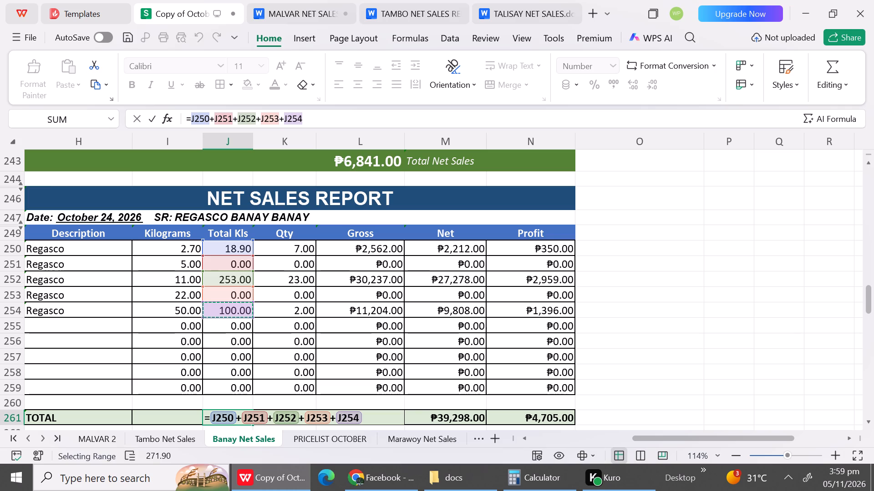
key(Return)
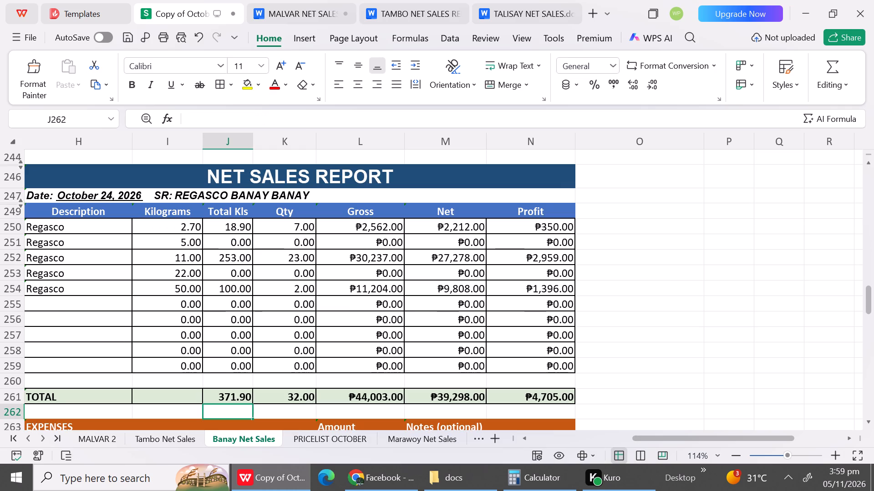
Hide the blank row 264 between the October 24 EXPENSES header and the Rent row.
triple_click(870, 422)
triple_click(870, 422)
double_click(870, 422)
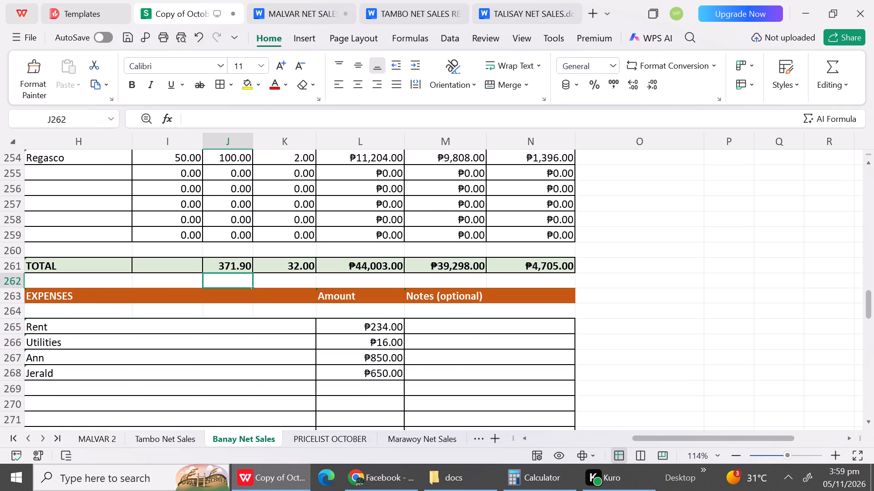
click(10, 313)
right_click(10, 313)
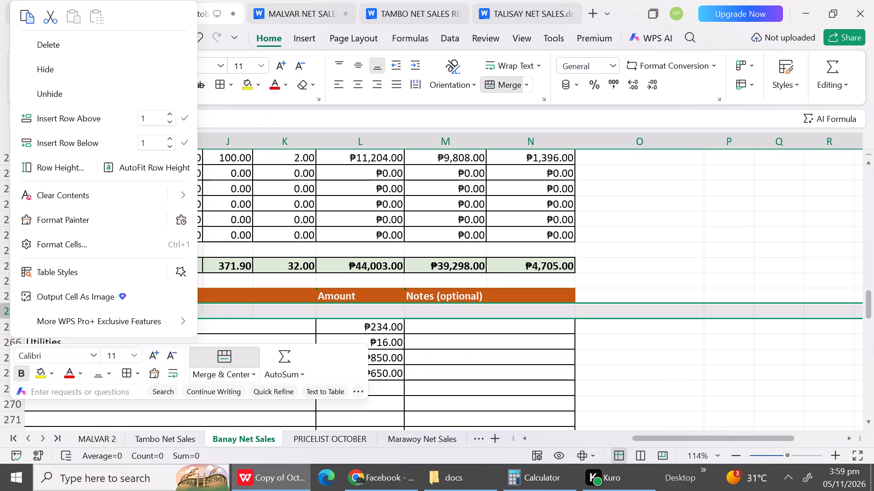
click(39, 70)
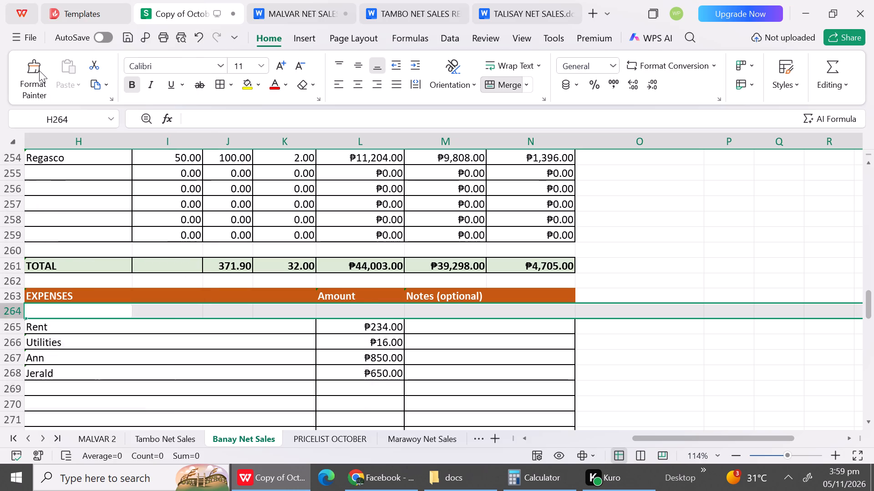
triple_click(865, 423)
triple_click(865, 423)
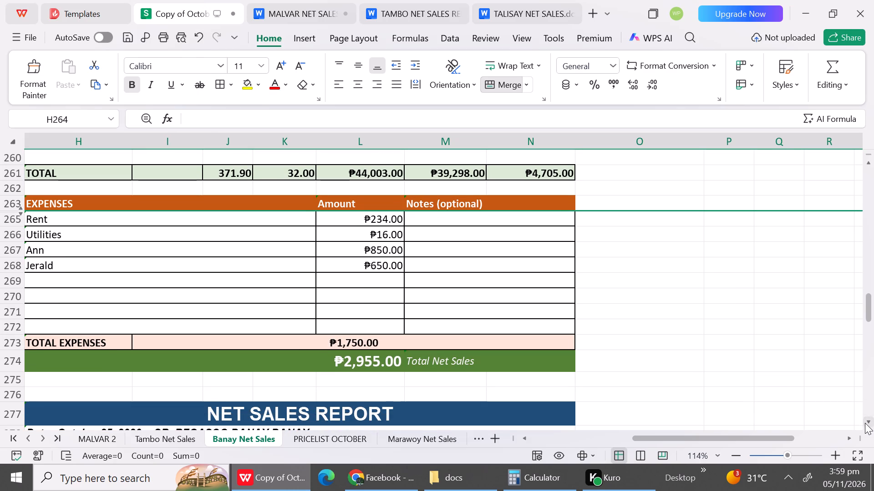
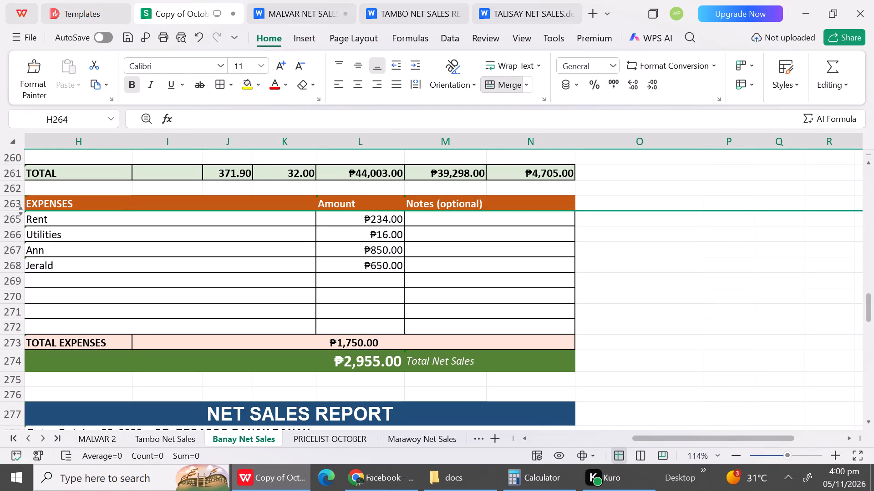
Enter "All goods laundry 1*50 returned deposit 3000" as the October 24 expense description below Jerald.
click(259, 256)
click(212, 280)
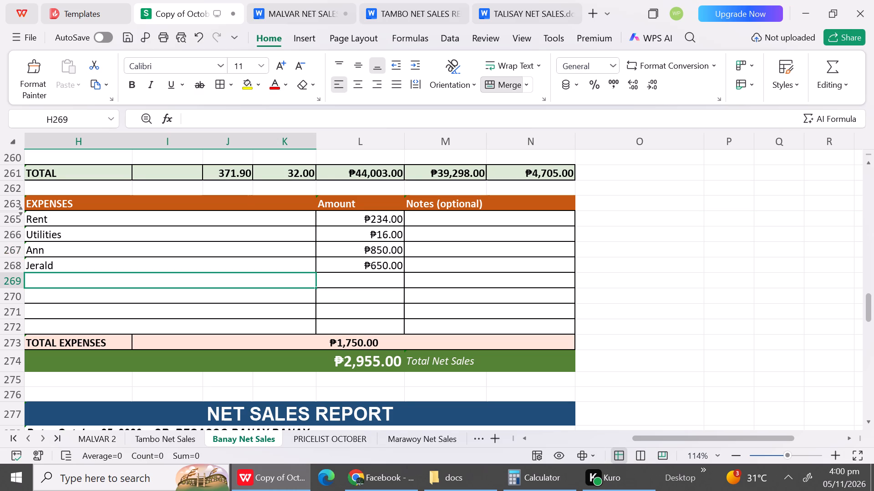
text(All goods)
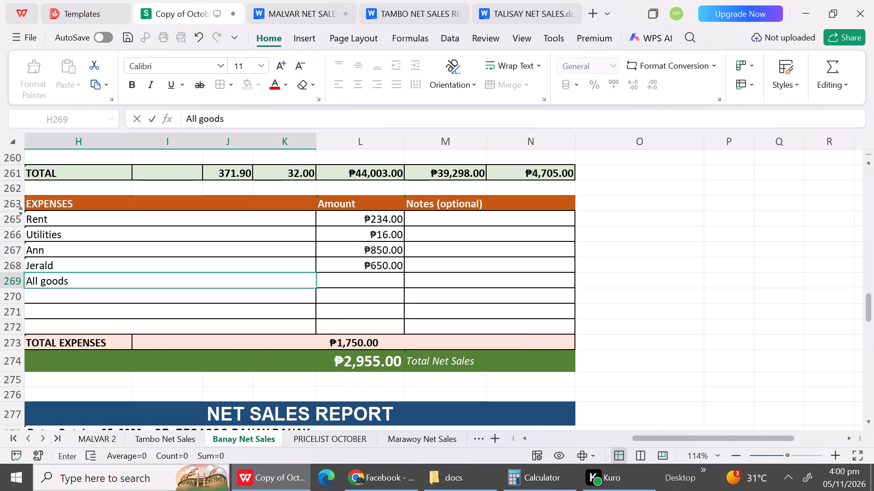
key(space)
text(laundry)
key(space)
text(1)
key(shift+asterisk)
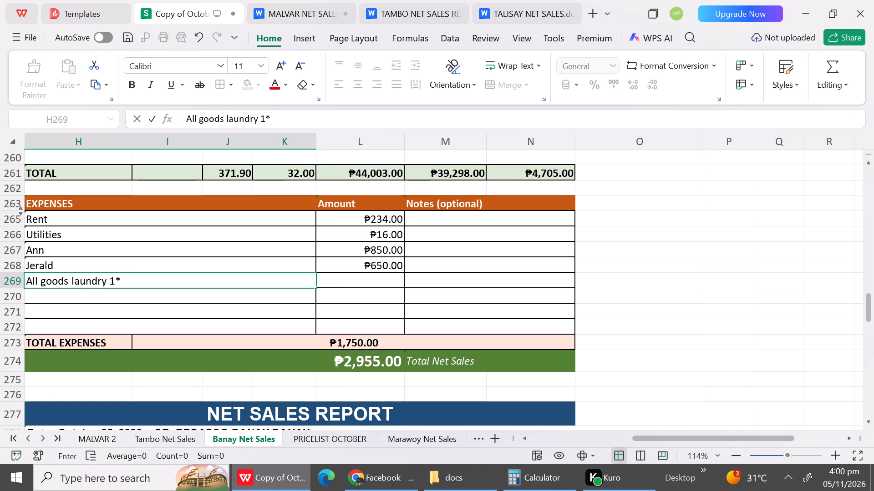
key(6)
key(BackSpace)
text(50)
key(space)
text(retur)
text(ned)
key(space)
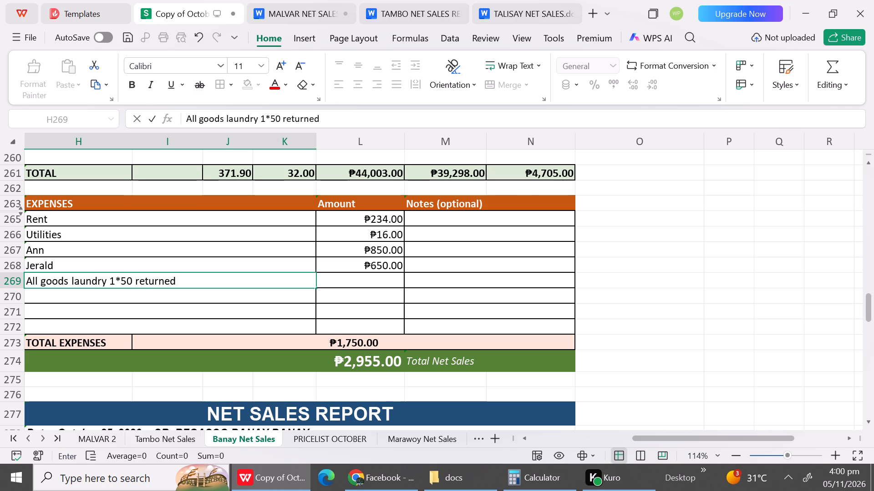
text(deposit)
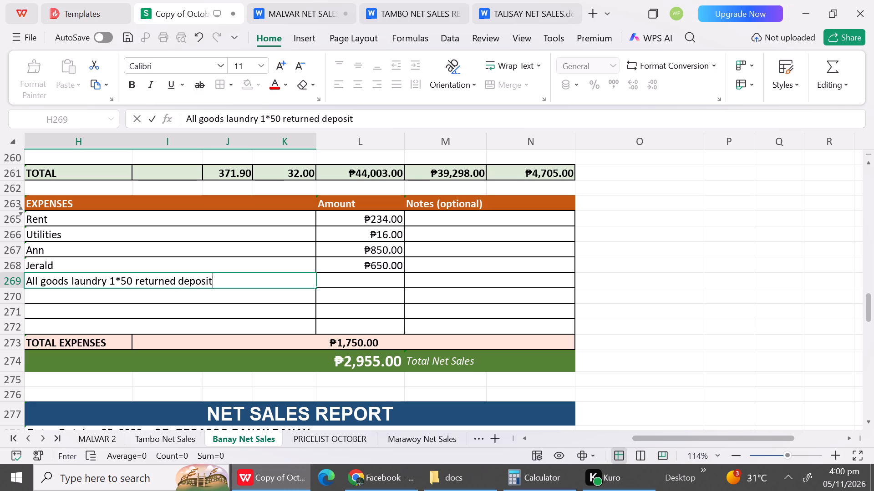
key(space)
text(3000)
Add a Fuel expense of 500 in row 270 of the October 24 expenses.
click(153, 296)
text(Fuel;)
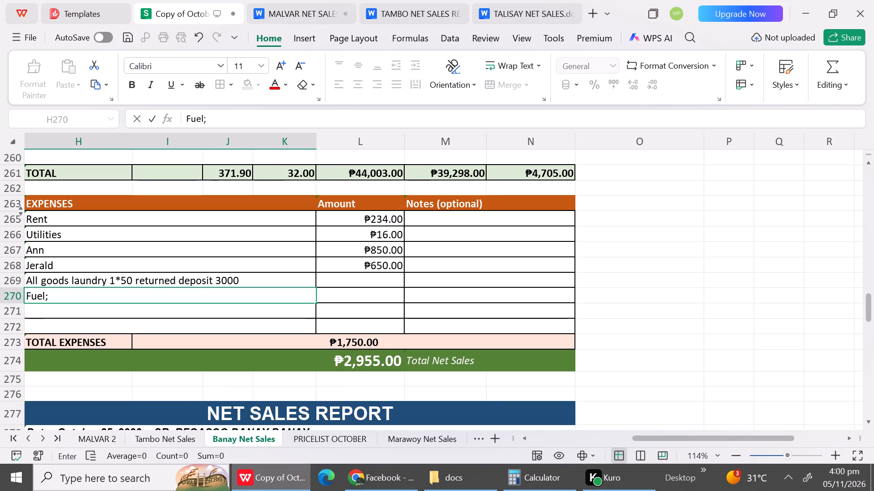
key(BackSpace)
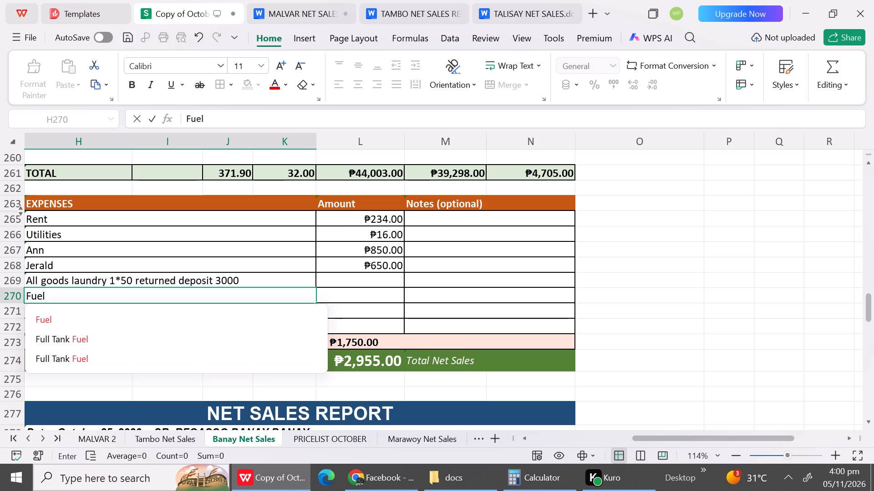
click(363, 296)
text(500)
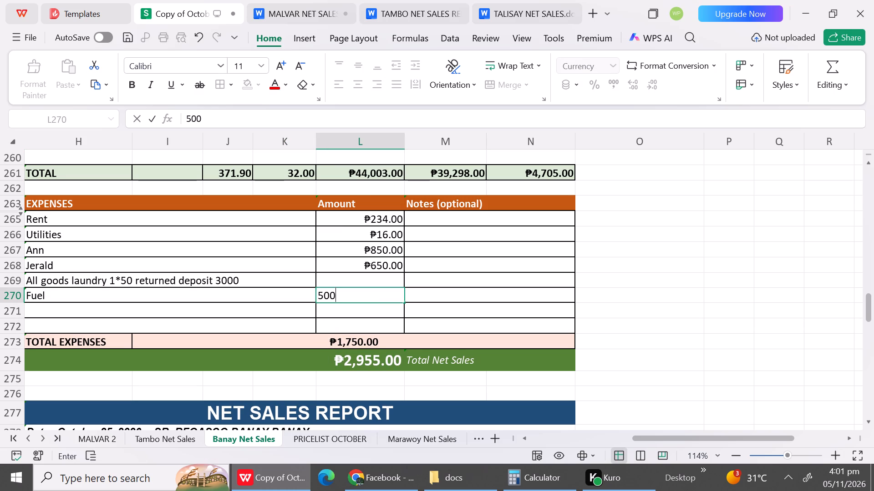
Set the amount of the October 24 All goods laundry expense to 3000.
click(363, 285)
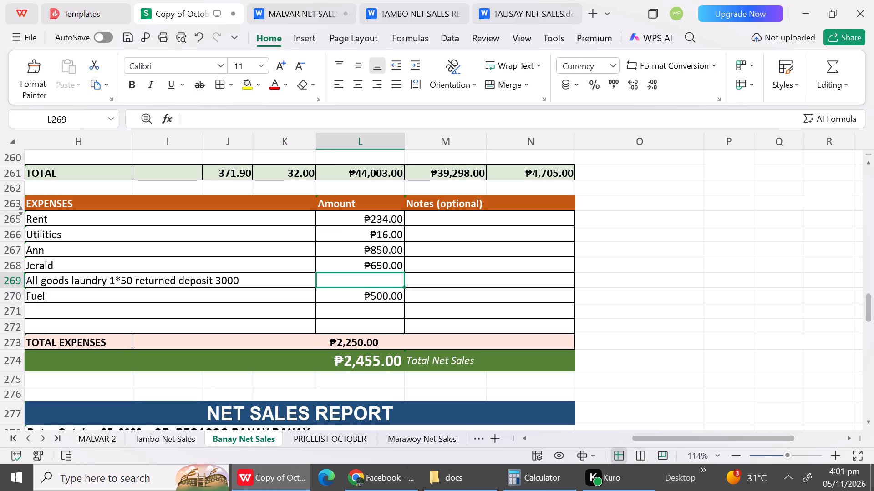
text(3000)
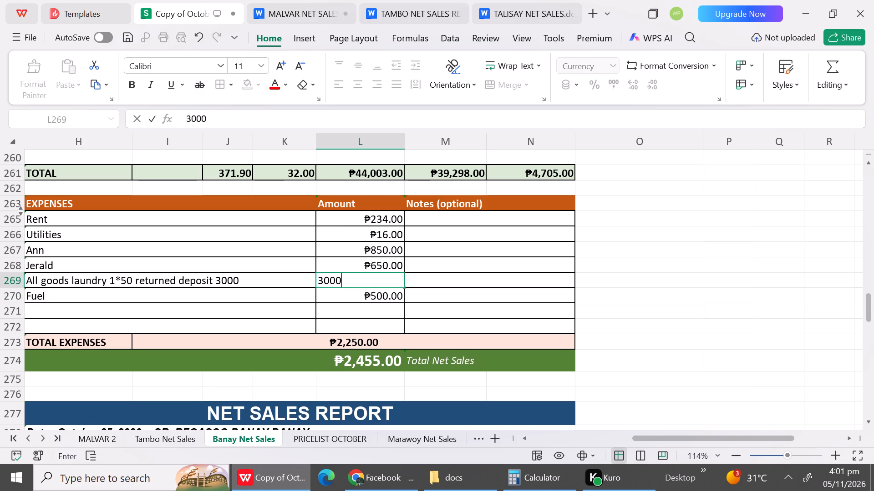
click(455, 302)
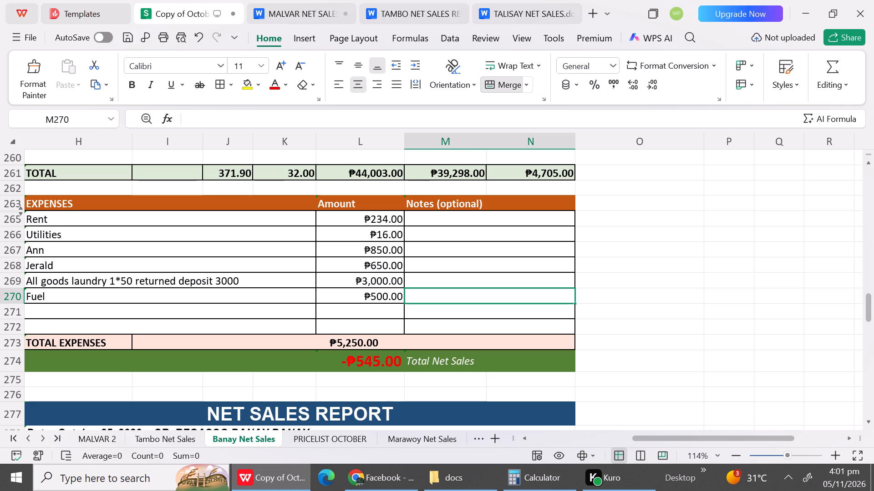
Replace the October 24 All goods laundry expense with Fuel at 500 and clear the duplicate Fuel entry in row 270.
triple_click(867, 420)
double_click(867, 420)
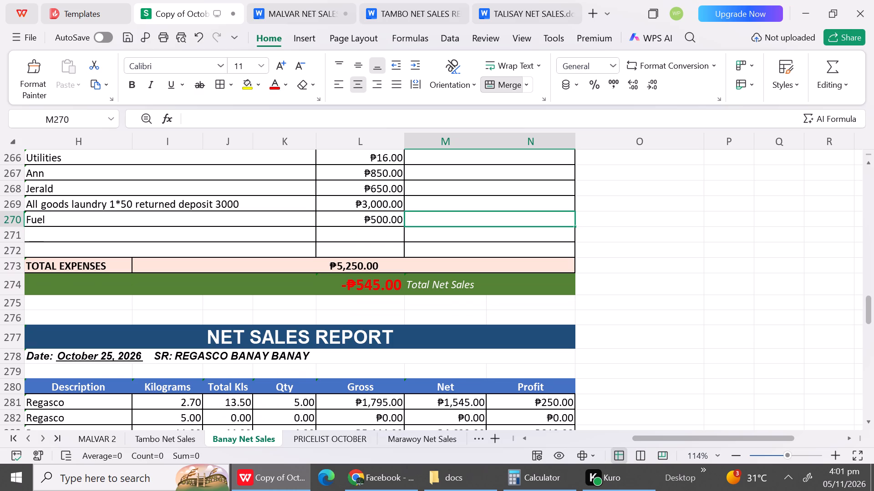
click(218, 208)
key(BackSpace)
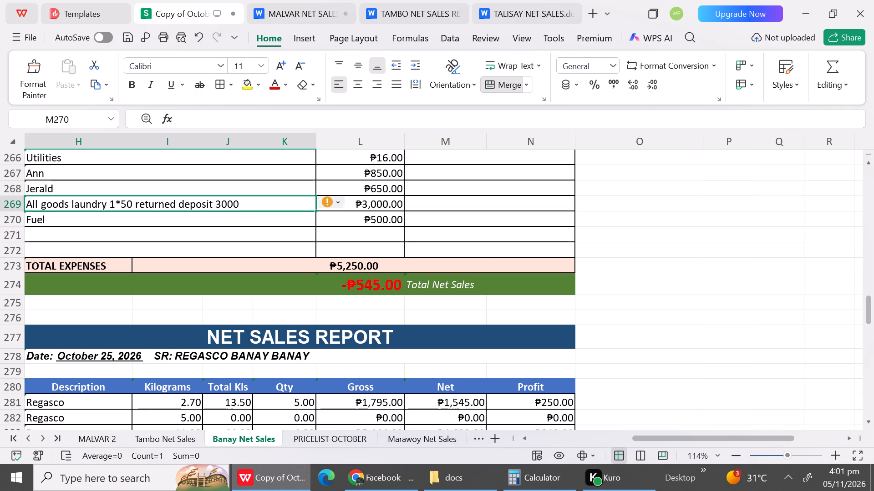
key(f)
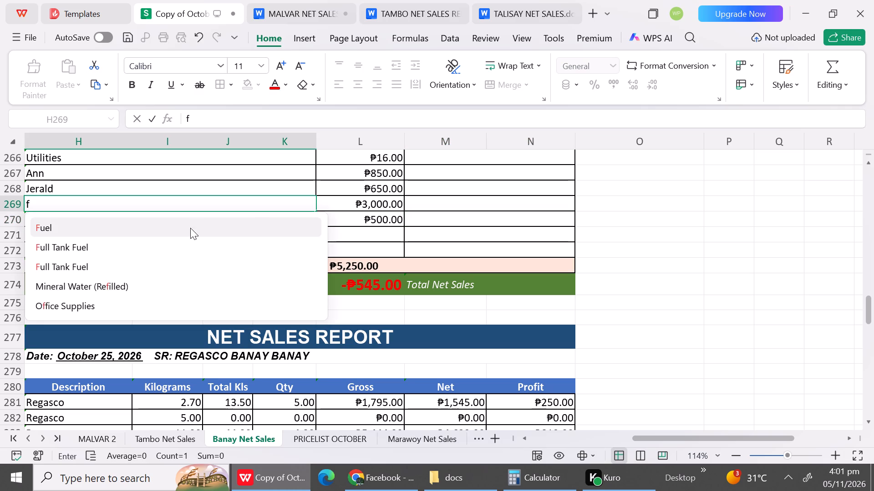
click(189, 231)
click(354, 220)
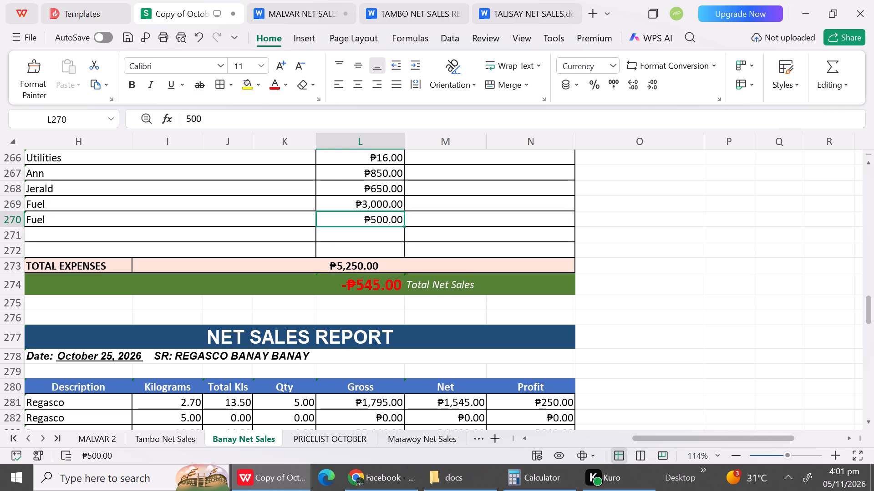
click(365, 207)
text(500)
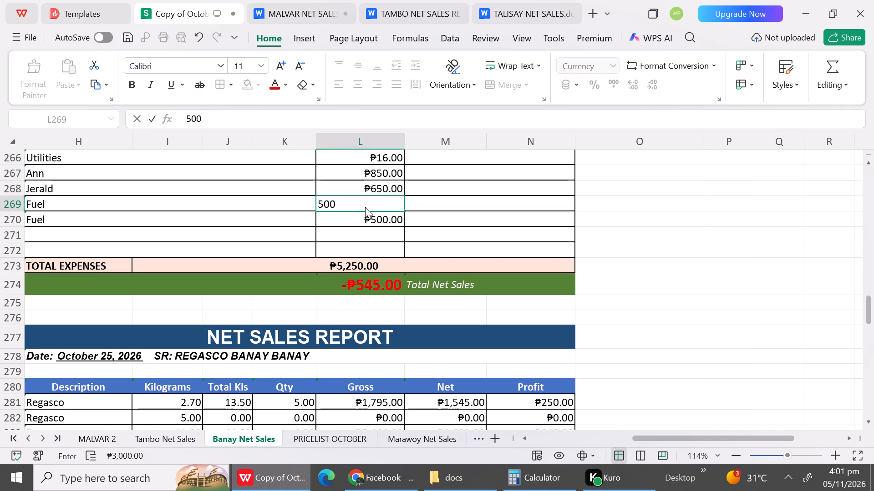
click(294, 222)
key(BackSpace)
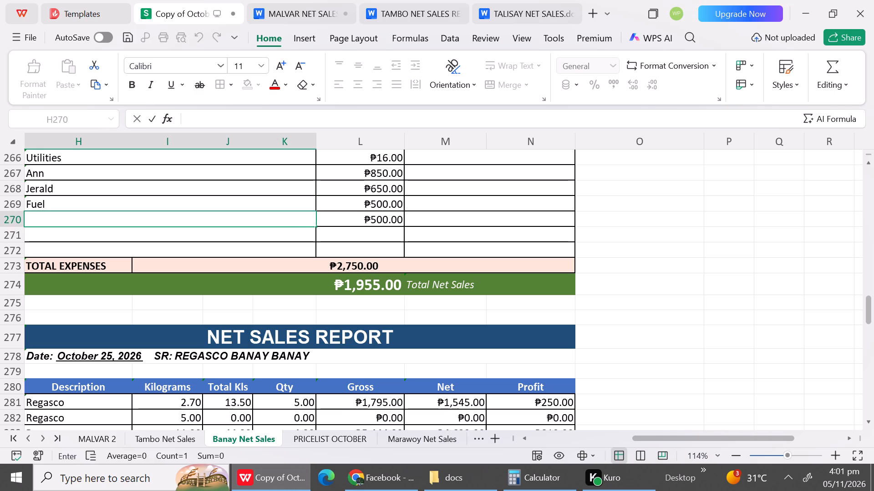
click(391, 222)
key(BackSpace)
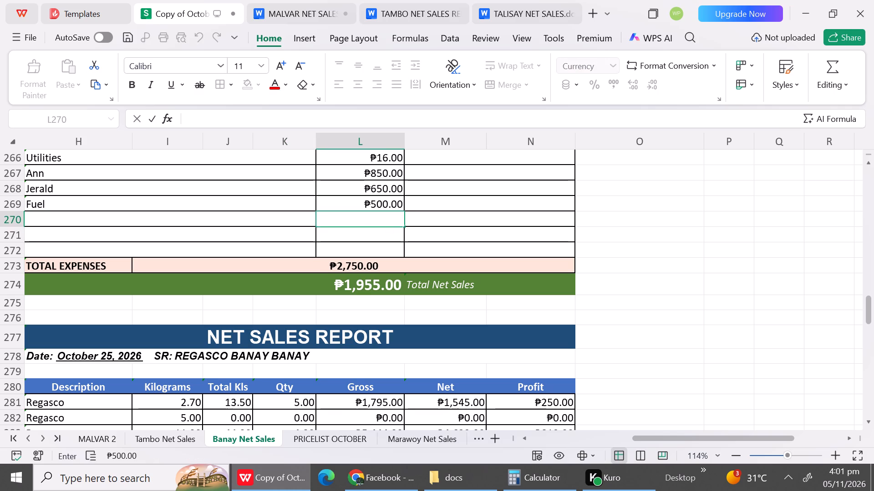
click(500, 230)
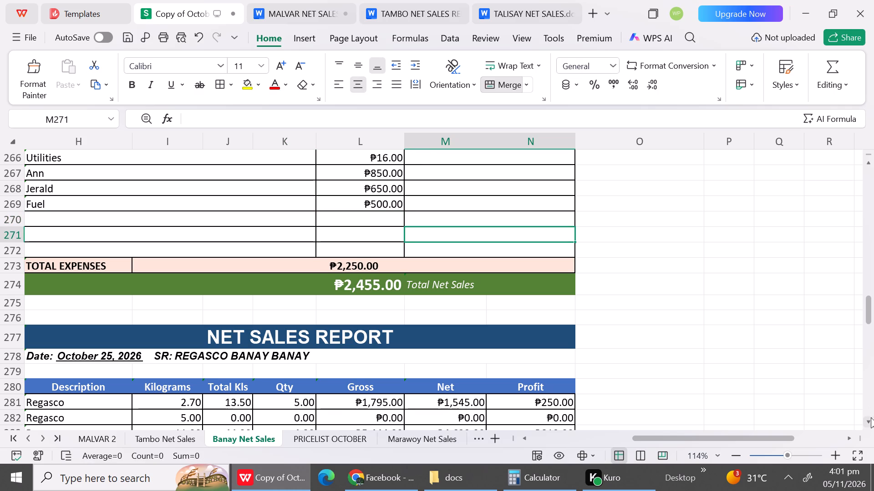
Hide blank rows 276 and 279, above the October 25 report title and below its date line.
triple_click(870, 420)
double_click(870, 420)
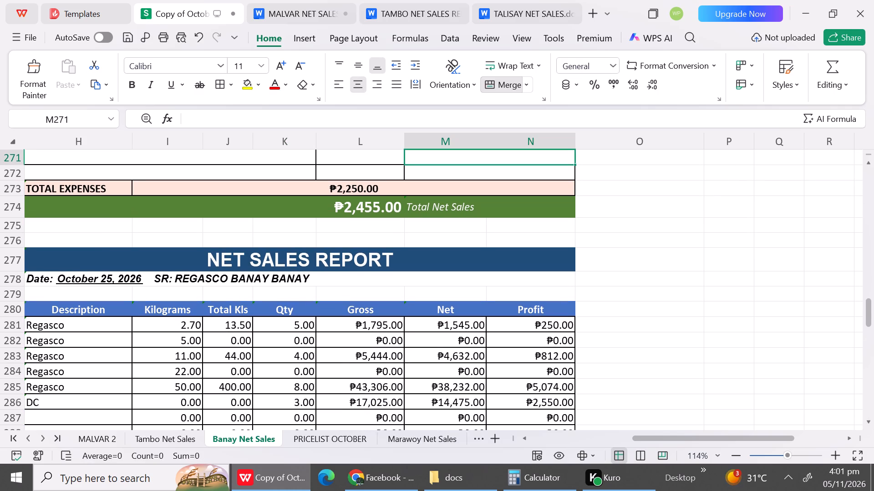
click(7, 240)
right_click(7, 240)
click(47, 66)
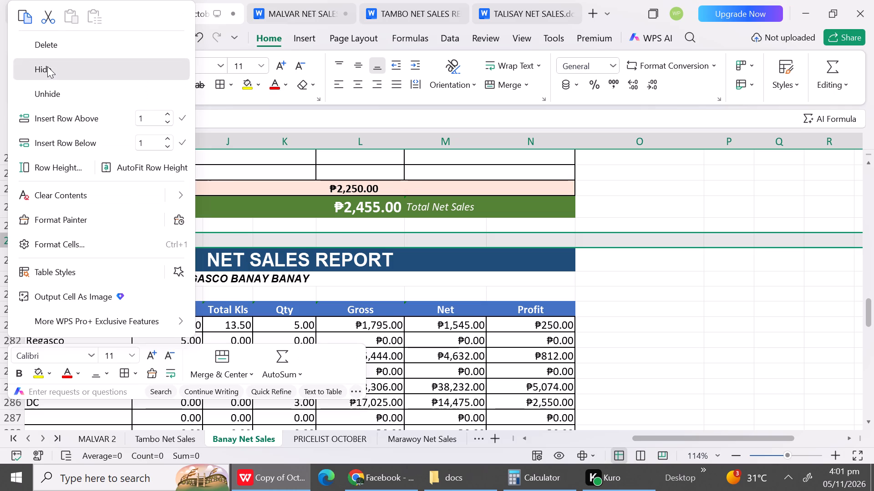
click(10, 281)
right_click(10, 281)
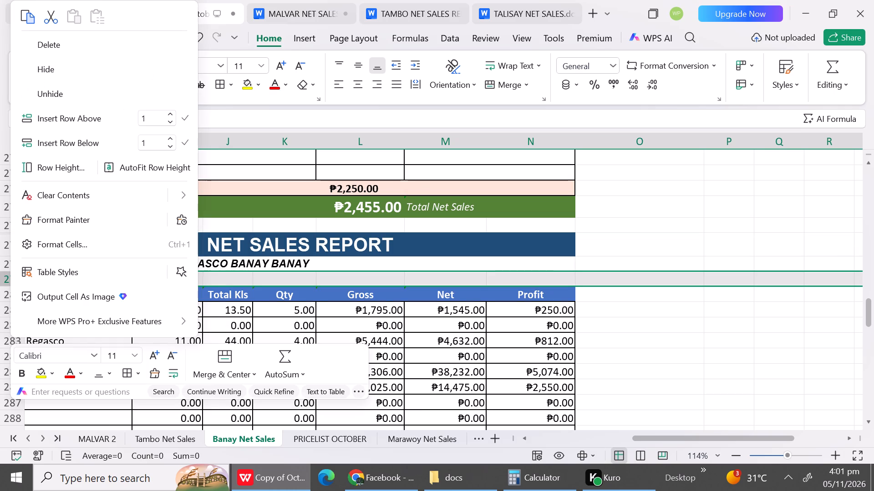
click(46, 73)
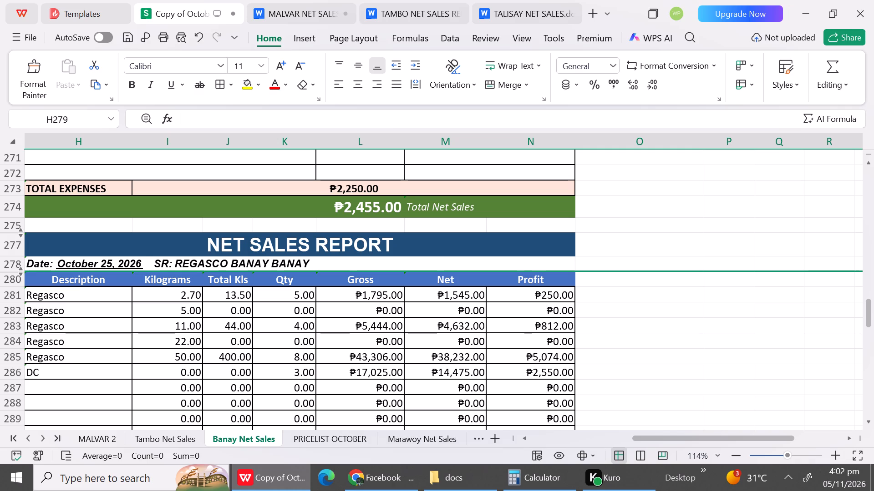
Set the October 25 Regasco 2.70 kg row's quantity to 7, gross to 2562 and net to 2212.
click(287, 299)
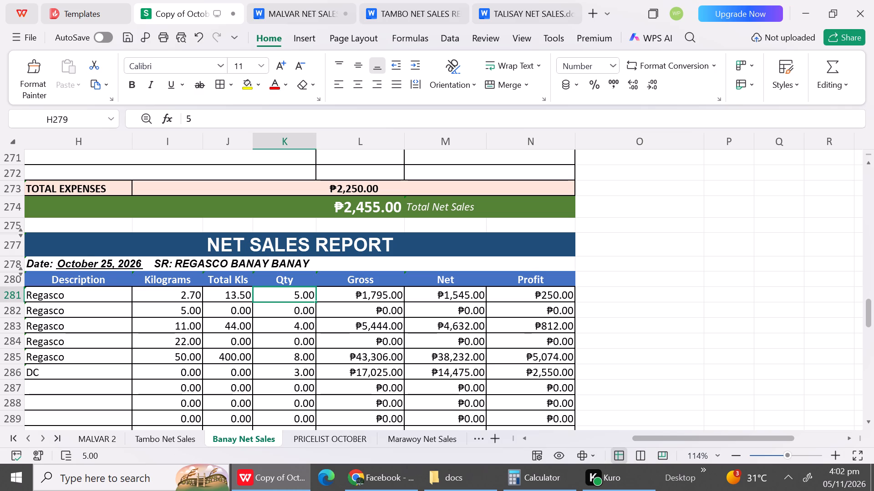
key(7)
click(369, 299)
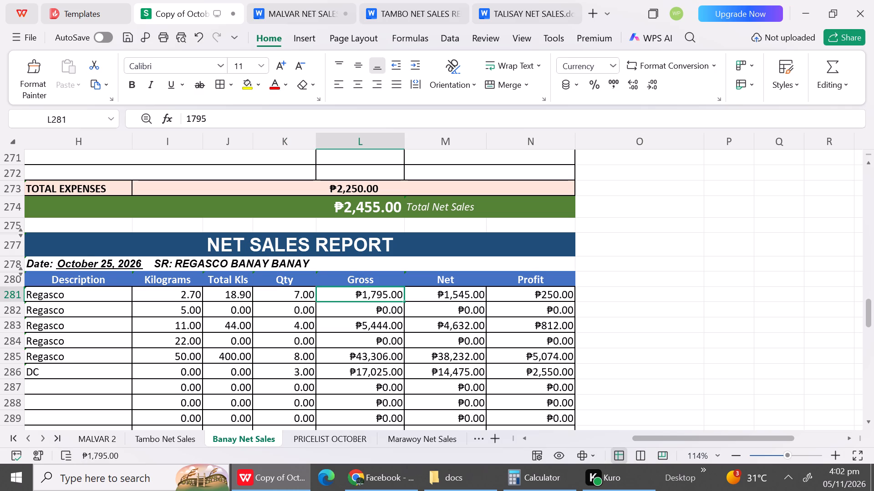
key(2)
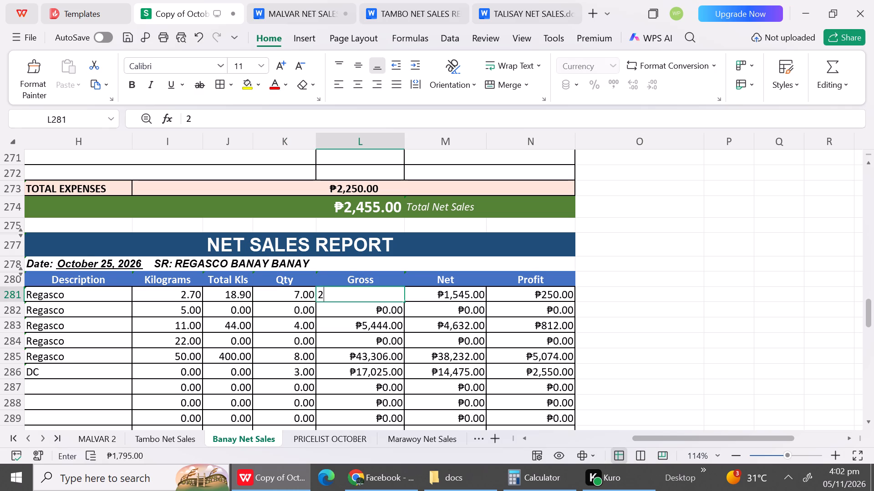
key(6)
key(BackSpace)
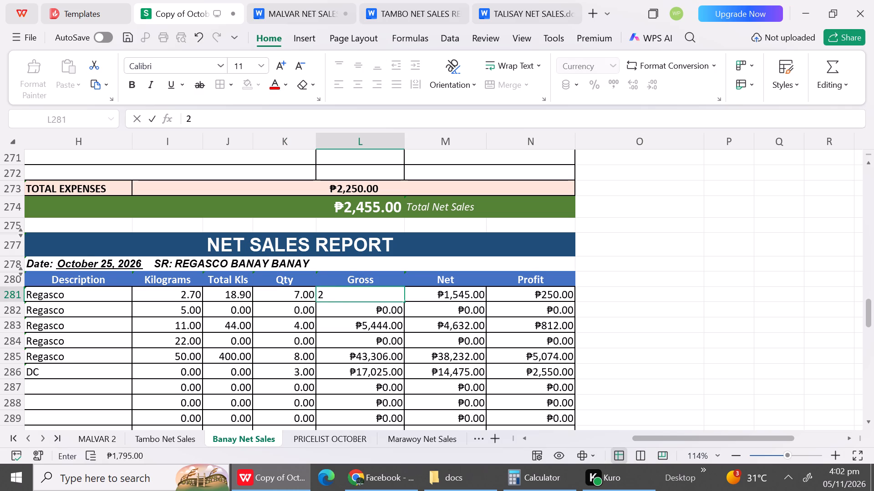
text(566)
key(BackSpace)
key(2)
click(430, 299)
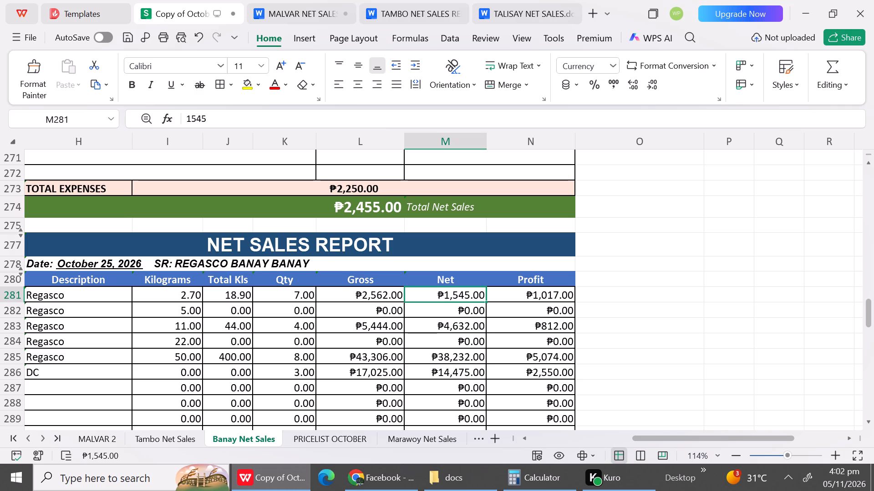
text(22)
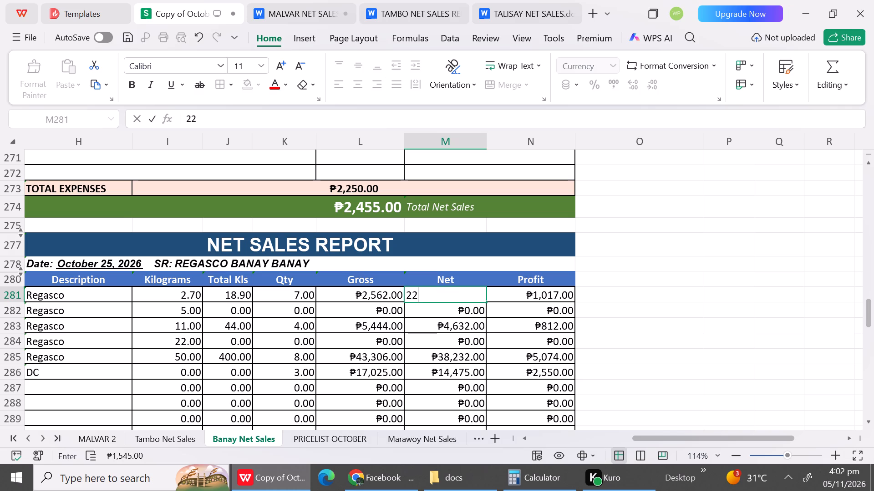
key(2)
key(BackSpace)
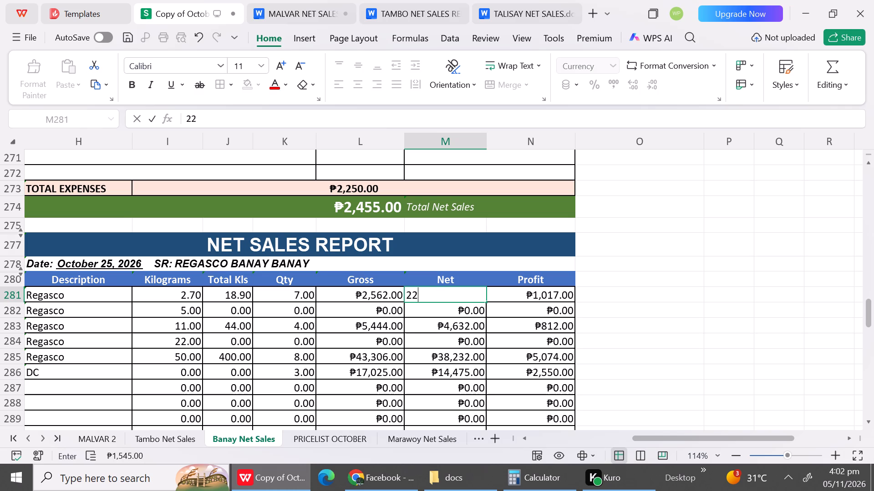
text(12)
click(436, 326)
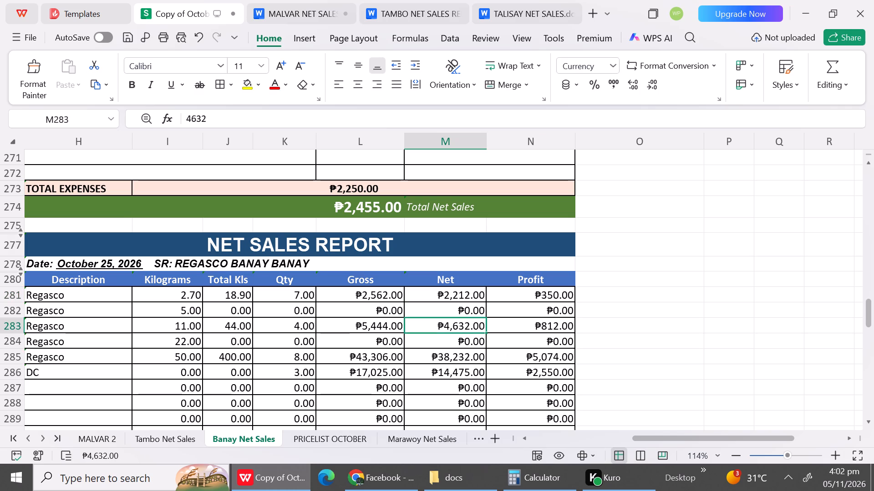
Set the October 25 Regasco 11 kg row's gross to 11112 and net to 4744.
click(378, 309)
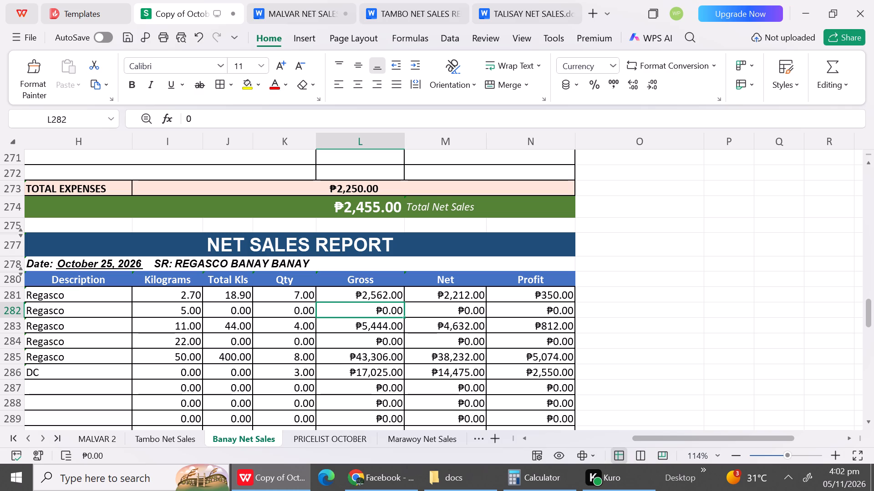
click(300, 329)
click(382, 340)
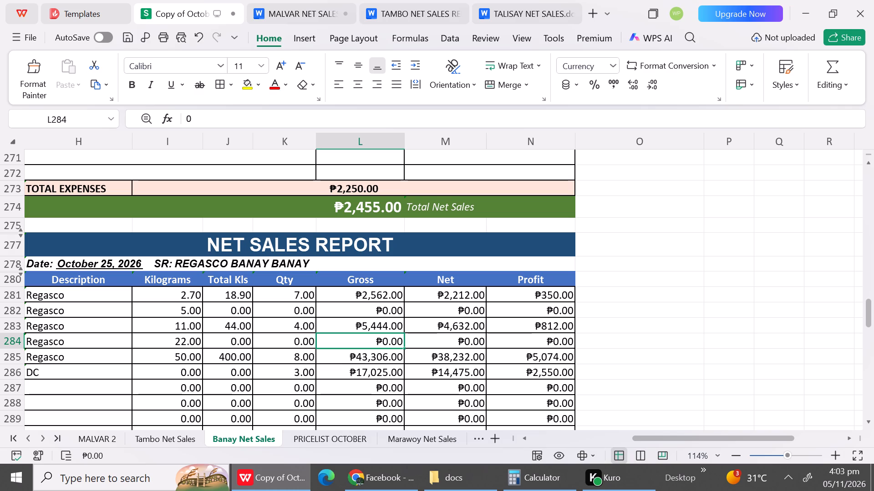
click(376, 326)
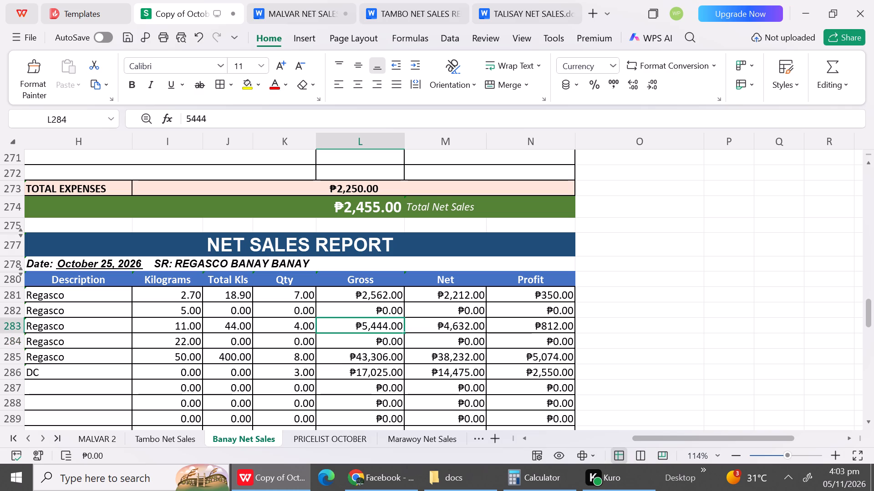
text(111)
key(1)
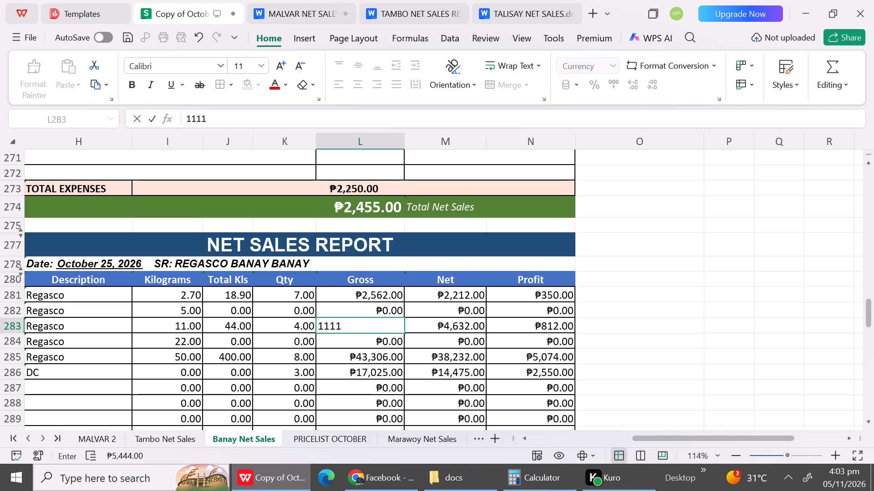
key(2)
click(395, 368)
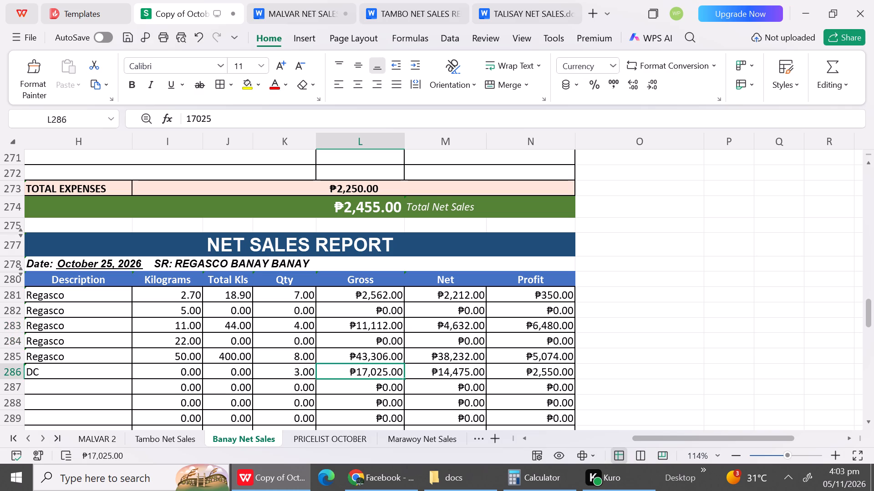
click(455, 324)
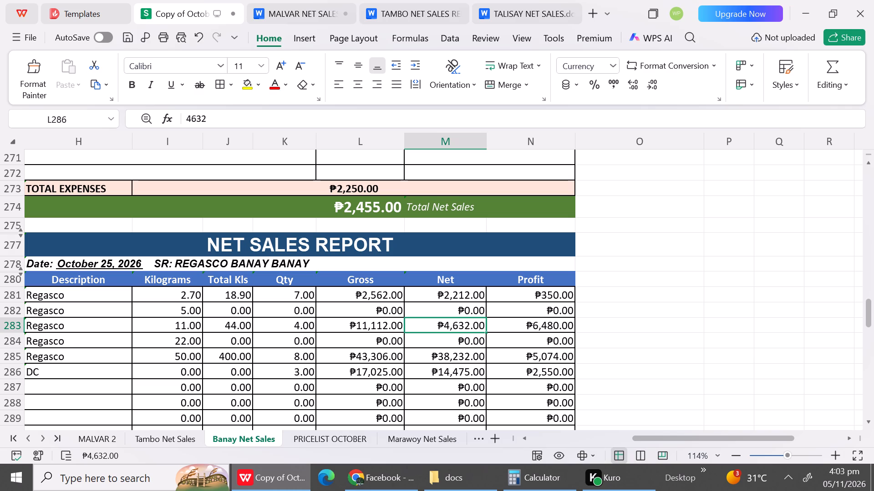
key(4)
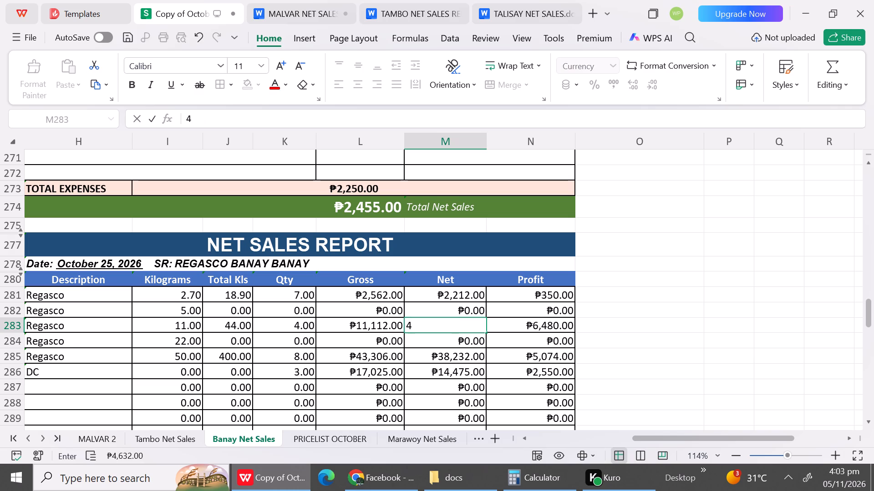
key(7)
text(44)
click(450, 354)
Set the October 25 Regasco 50 kg row's quantity to 2, gross to 11258 and net to 9808.
click(378, 343)
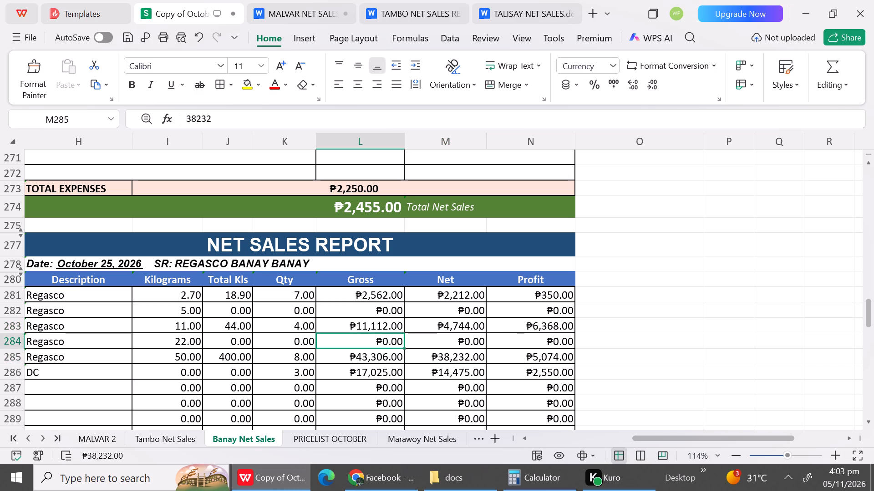
click(302, 358)
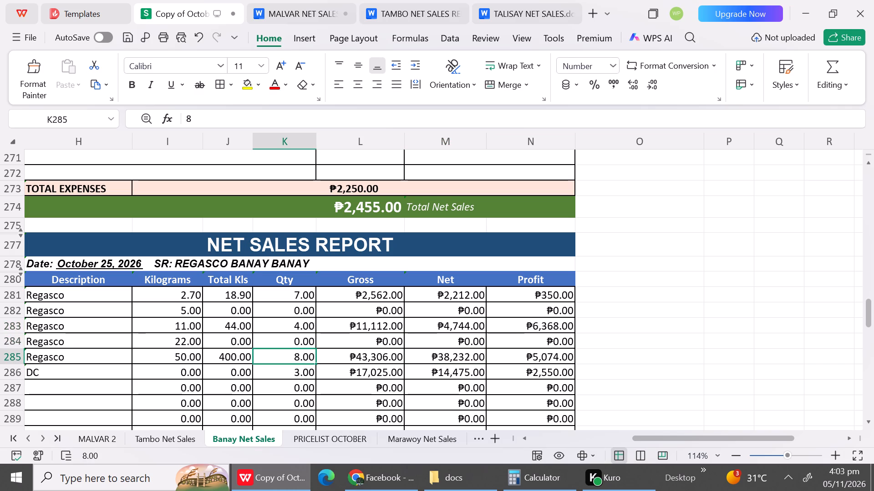
key(2)
click(336, 369)
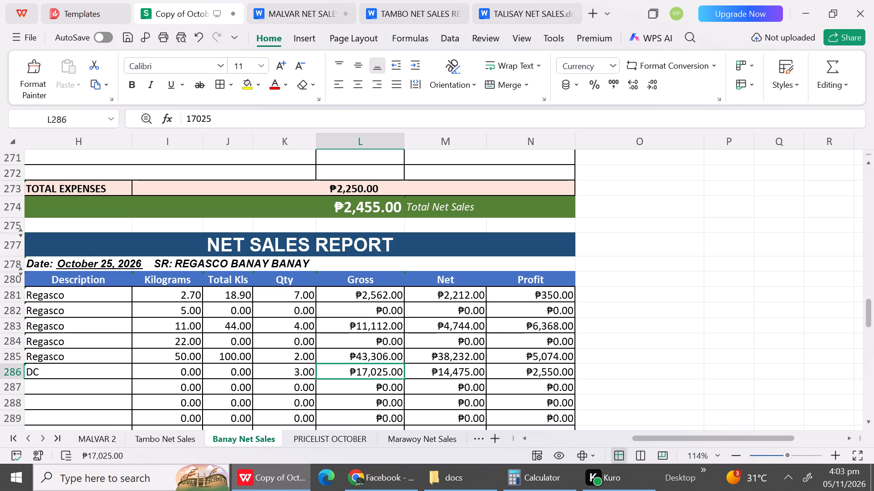
click(362, 357)
text(11)
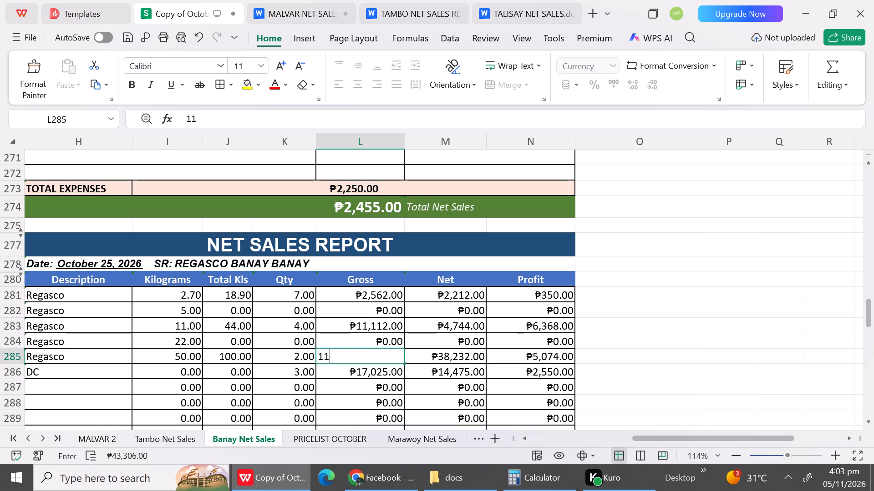
text(258)
click(455, 358)
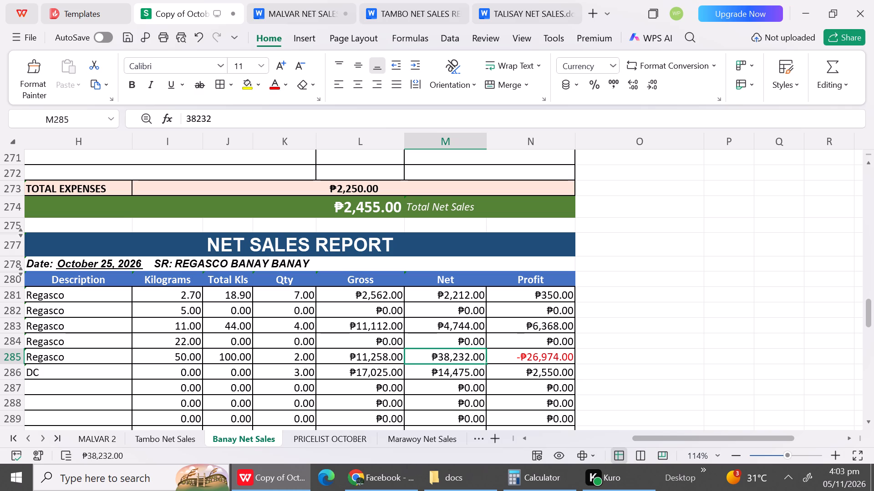
text(98)
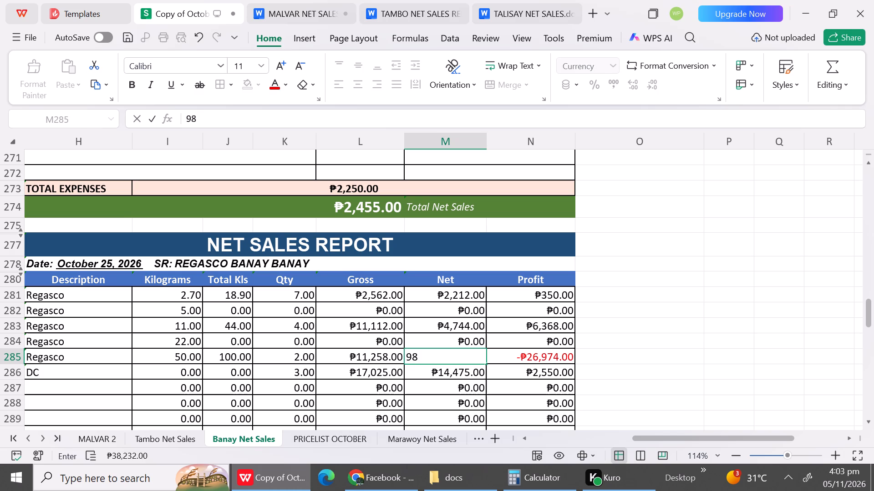
key(0)
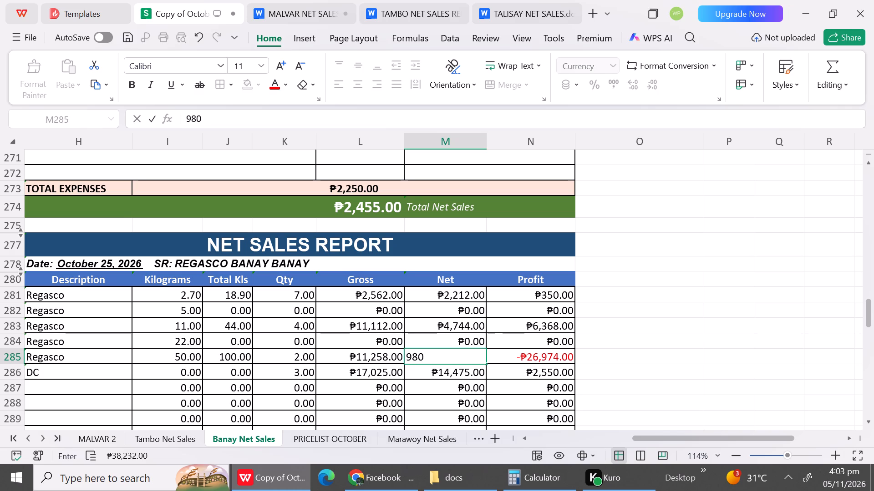
key(8)
click(446, 391)
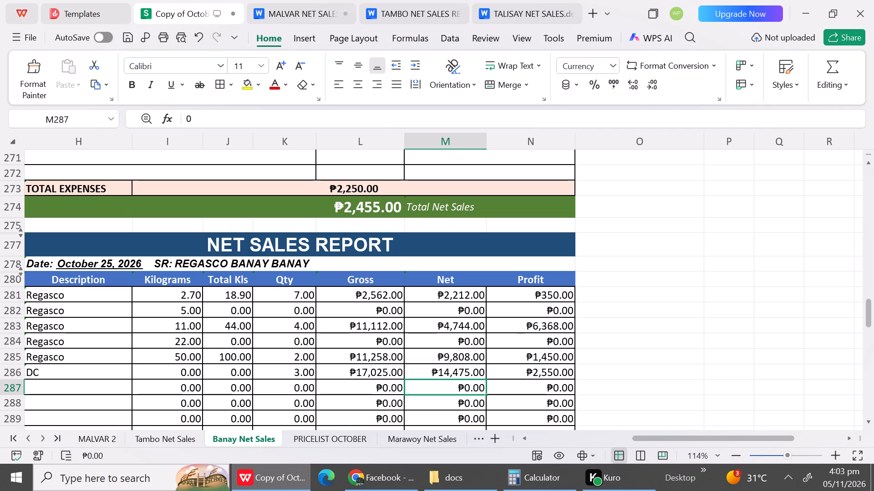
Empty the October 25 DC entry in row 286 by clearing its description and setting quantity, gross and net to 0.
double_click(85, 371)
key(BackSpace)
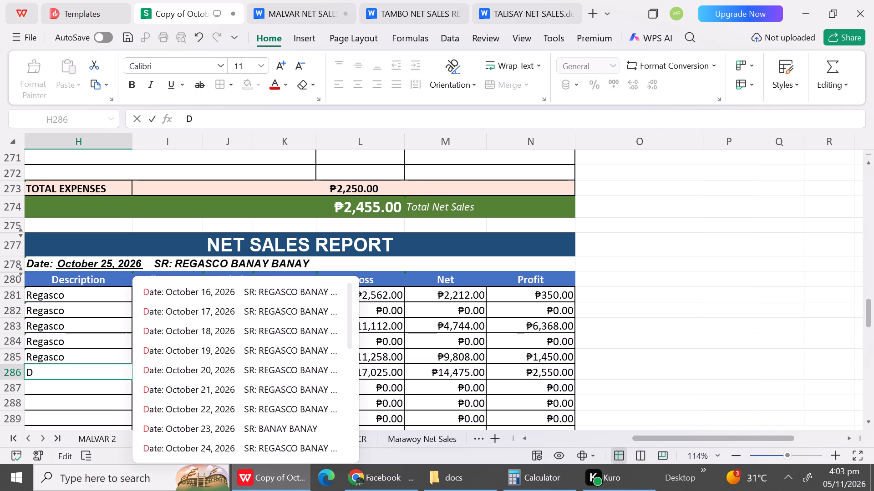
key(BackSpace)
key(BackSpace)
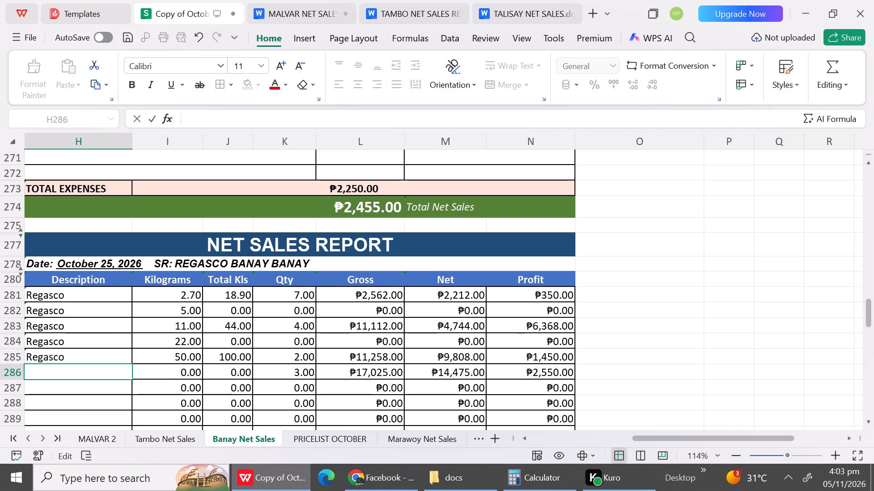
click(295, 377)
key(0)
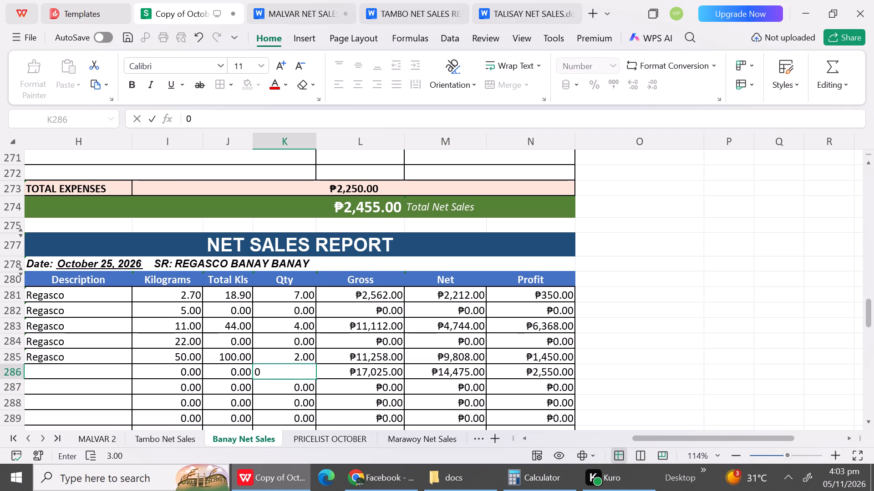
click(366, 374)
key(0)
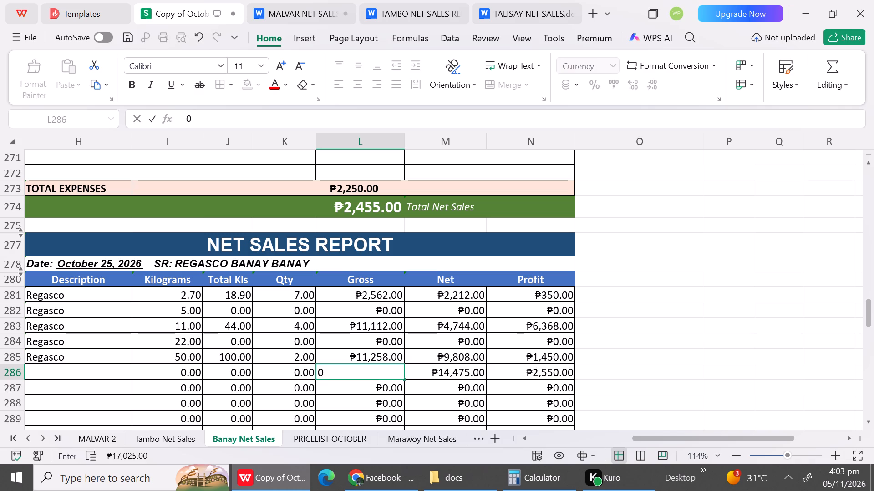
click(458, 376)
key(minus)
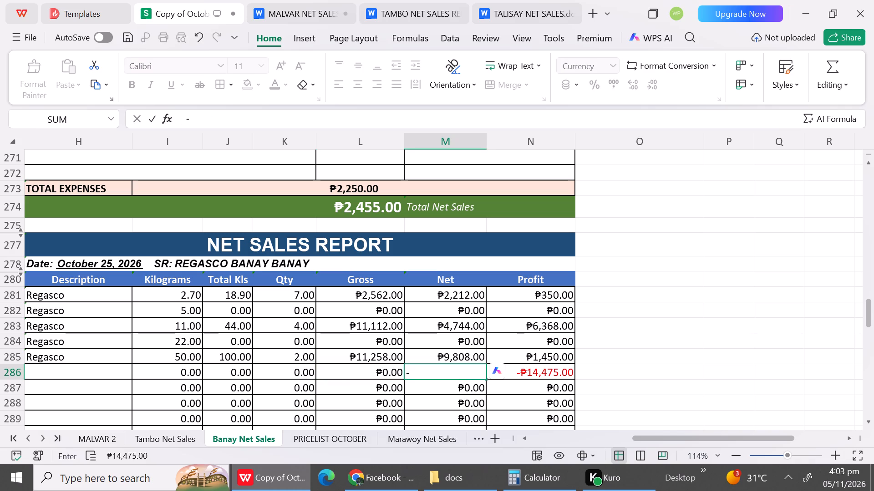
key(BackSpace)
key(o)
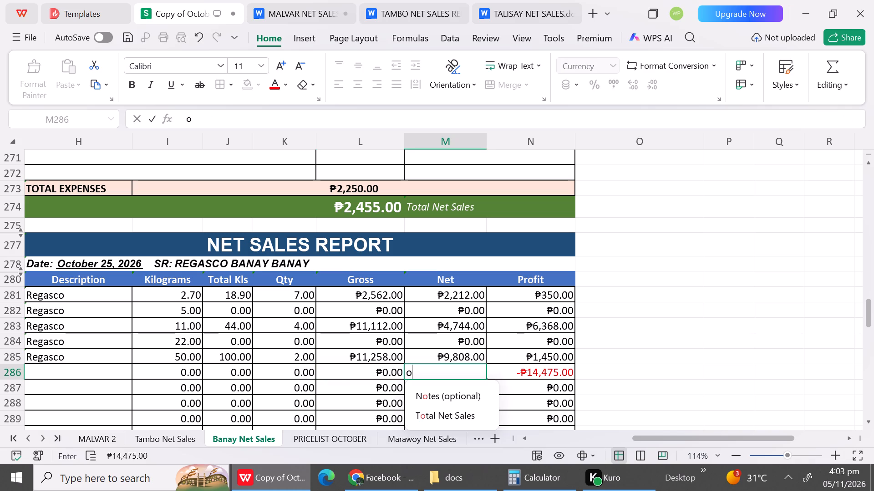
key(BackSpace)
key(0)
click(335, 396)
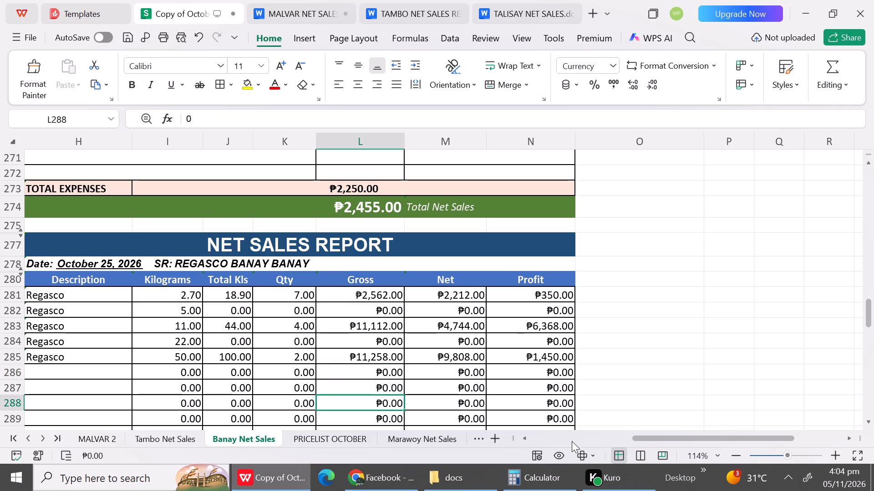
Hide blank row 295 below the October 25 expenses header.
triple_click(869, 420)
triple_click(869, 420)
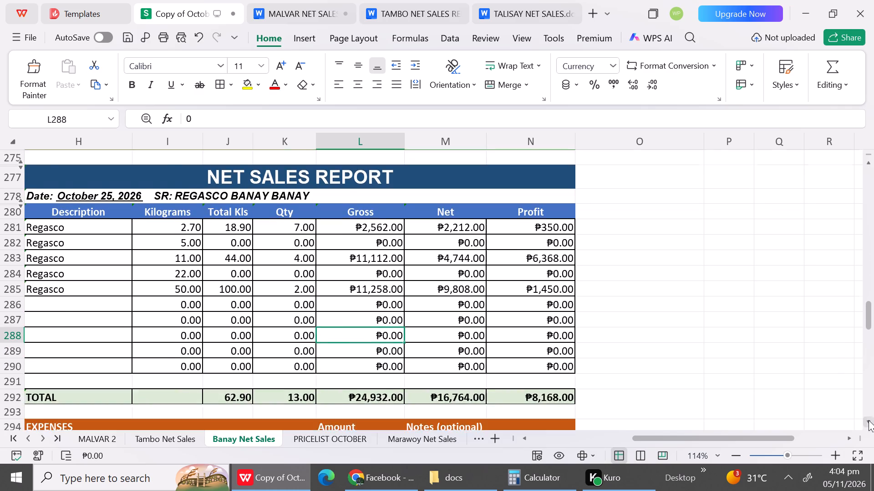
triple_click(869, 420)
click(869, 420)
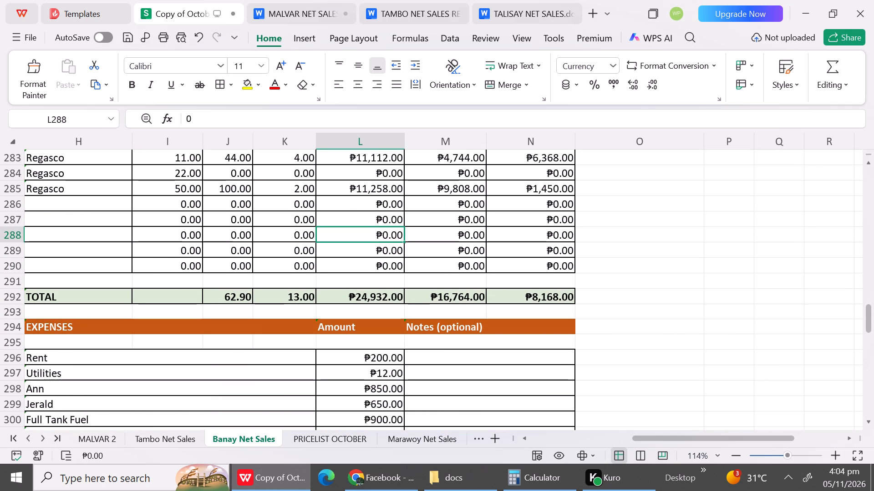
double_click(7, 345)
right_click(7, 345)
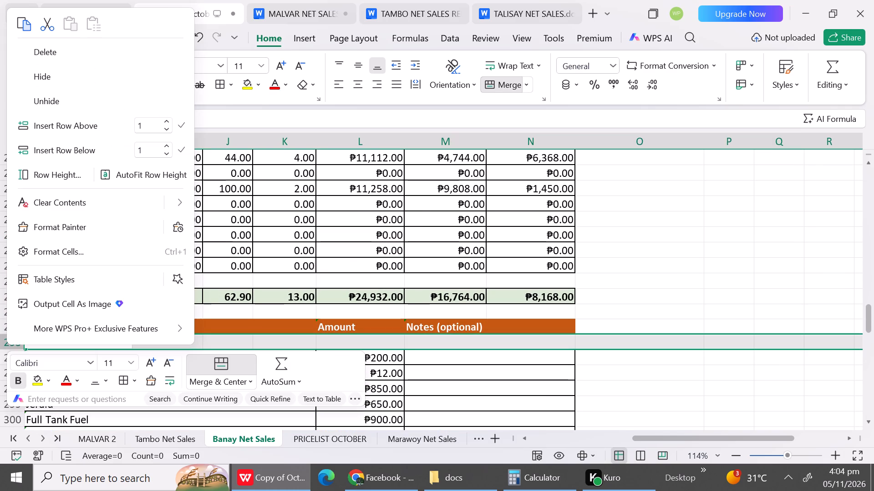
click(49, 80)
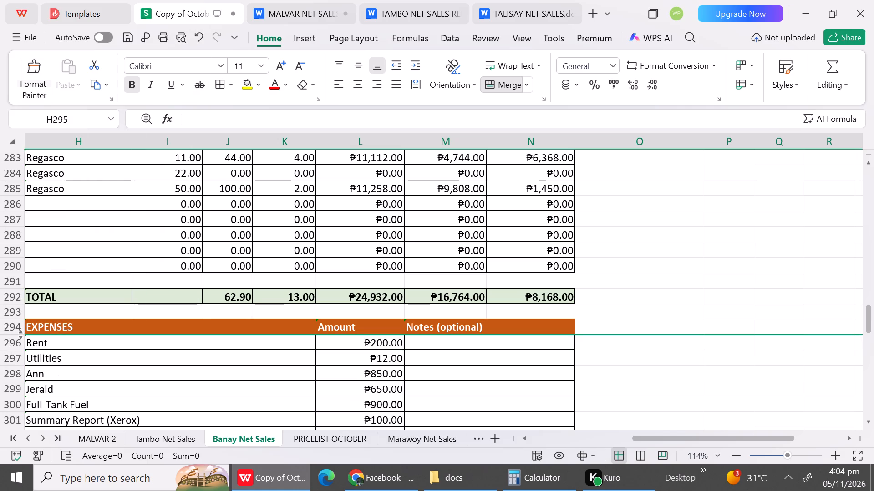
Hide blank rows 307 and 310, above the October 26 report title and below its date line.
triple_click(868, 425)
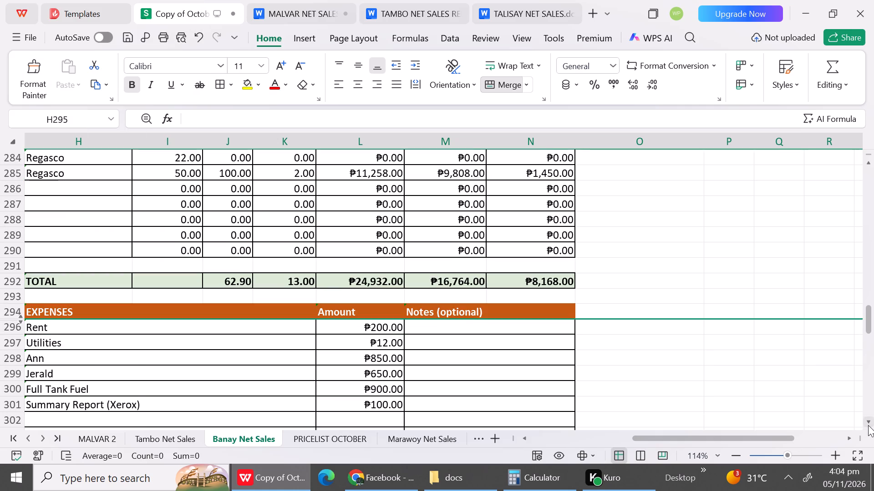
triple_click(868, 425)
triple_click(868, 425)
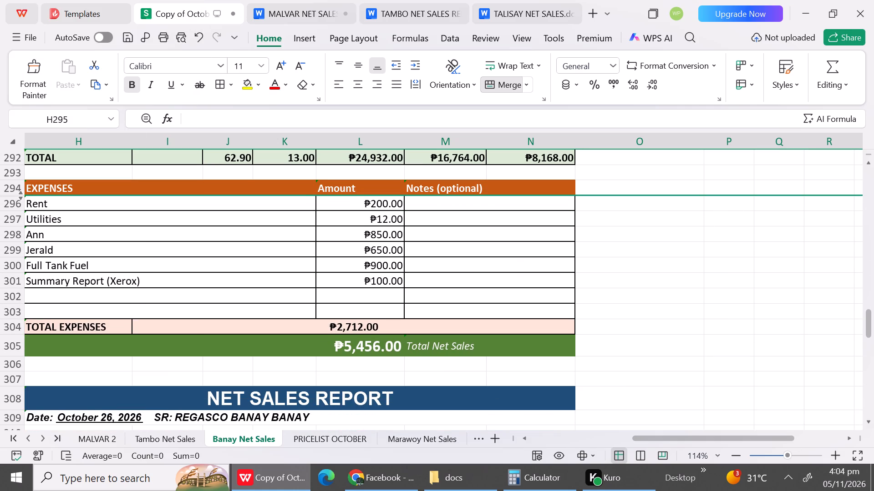
click(17, 381)
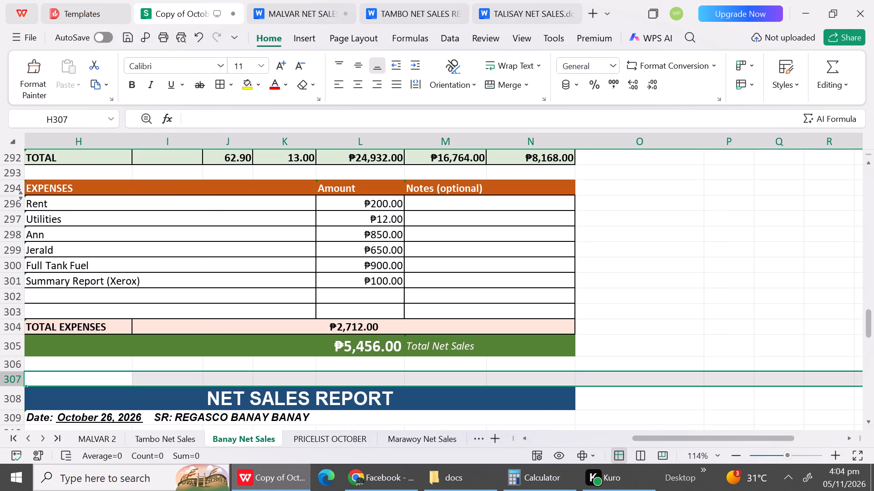
right_click(17, 381)
click(87, 113)
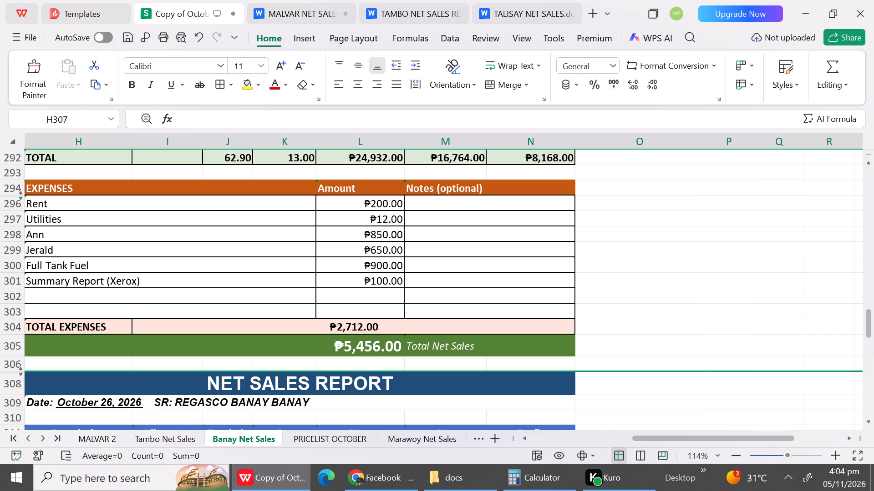
click(13, 417)
right_click(13, 417)
click(51, 146)
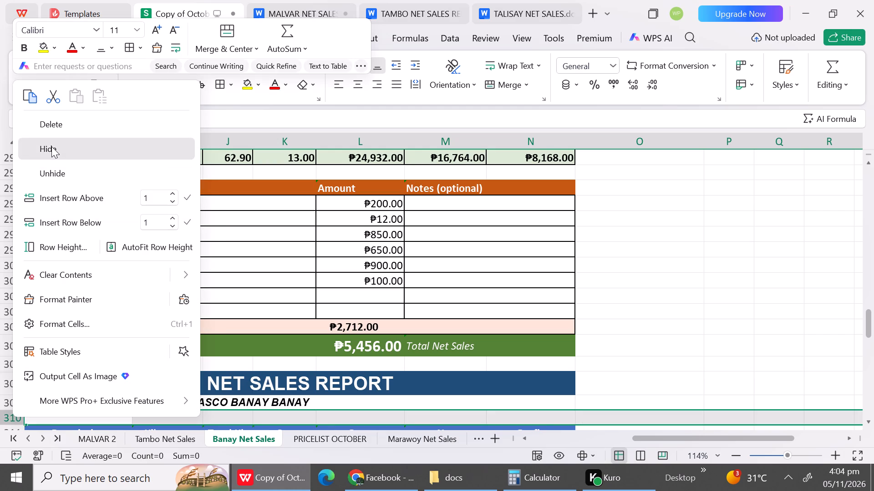
Hide blank row 322 above the October 26 report's total row.
triple_click(871, 426)
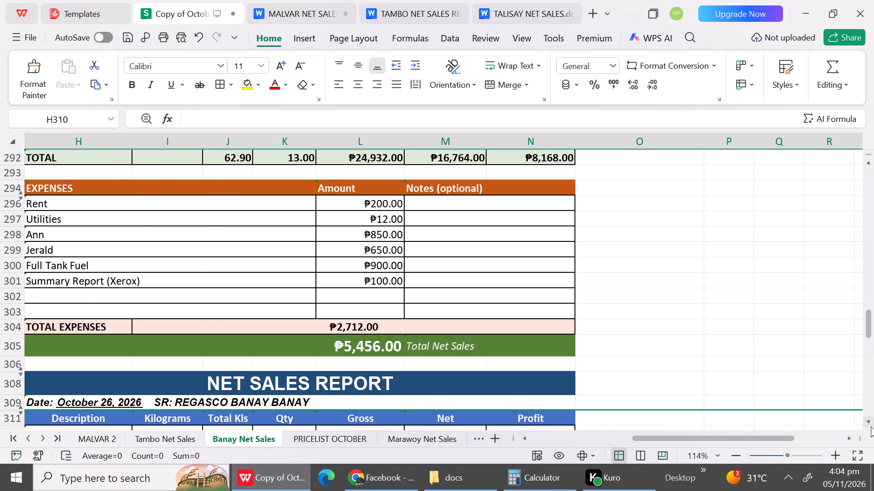
triple_click(871, 426)
triple_click(871, 426)
triple_click(871, 426)
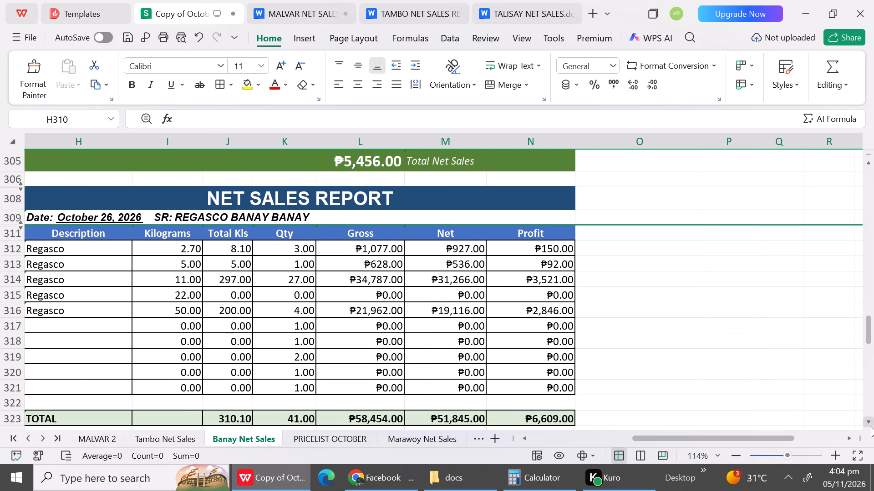
click(871, 426)
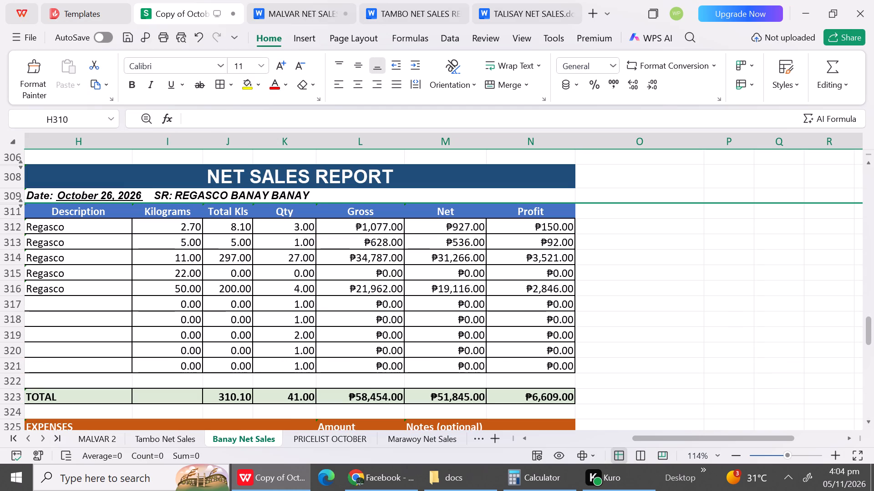
click(17, 381)
right_click(17, 381)
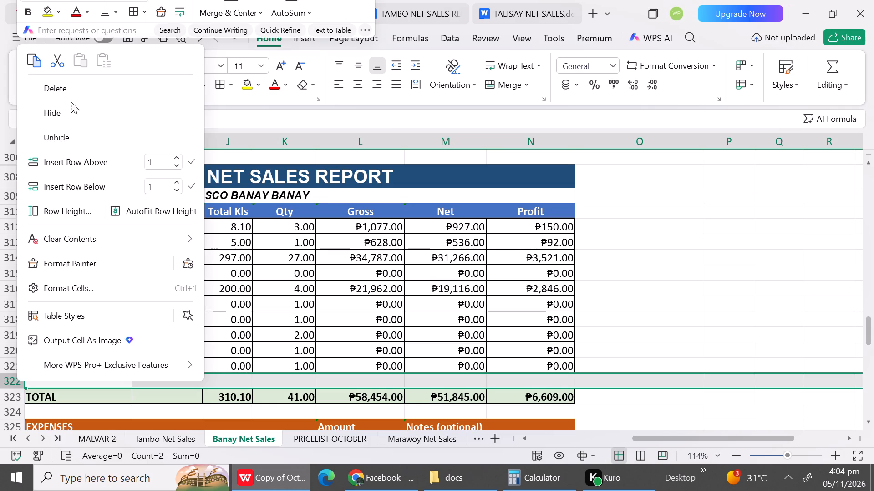
click(68, 109)
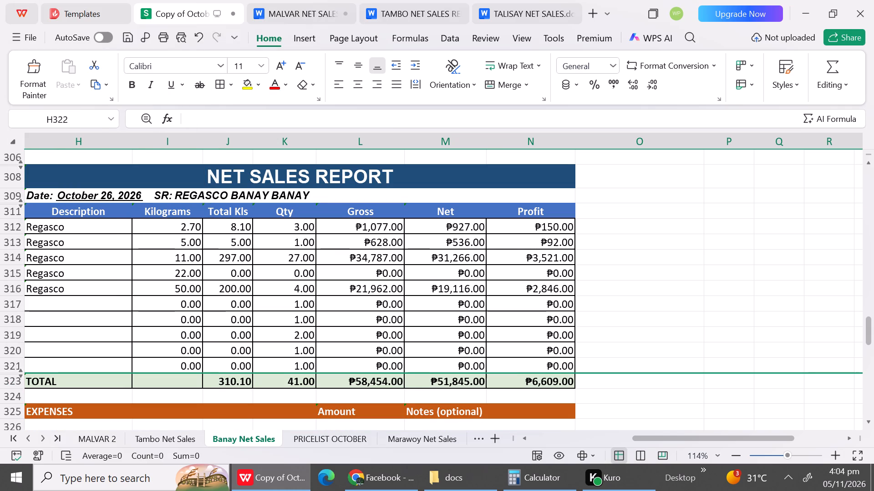
Launch Microsoft Word 2010 with a new blank document.
drag(678, 439, 620, 438)
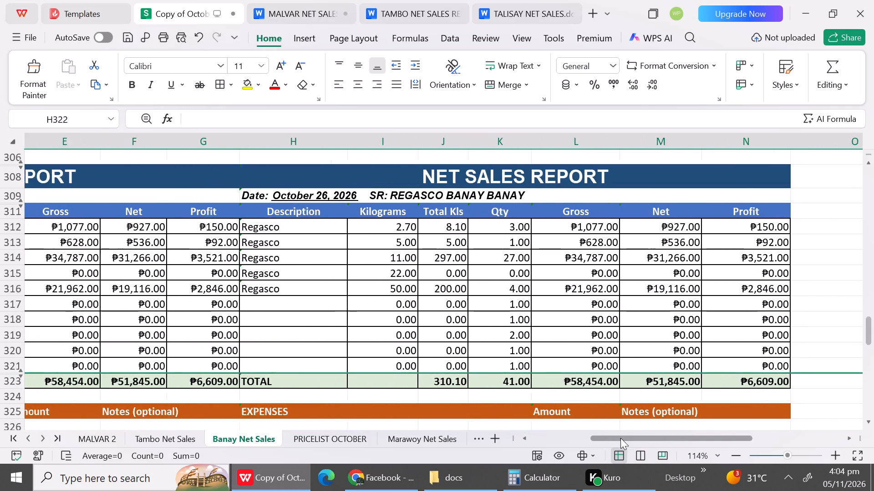
drag(620, 438, 292, 461)
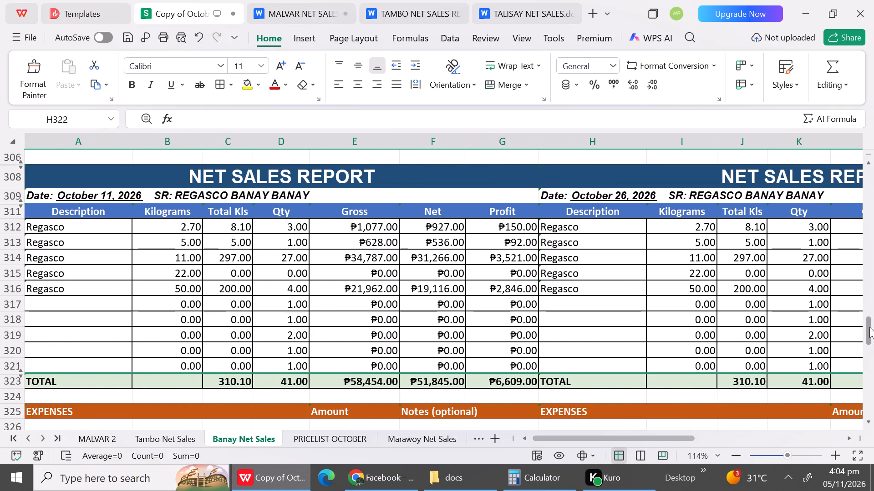
drag(869, 327, 855, 135)
click(122, 476)
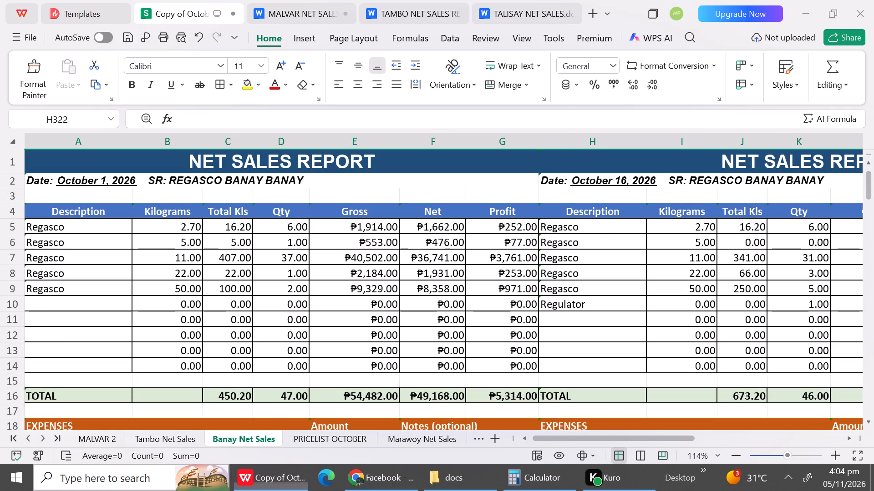
text(wor)
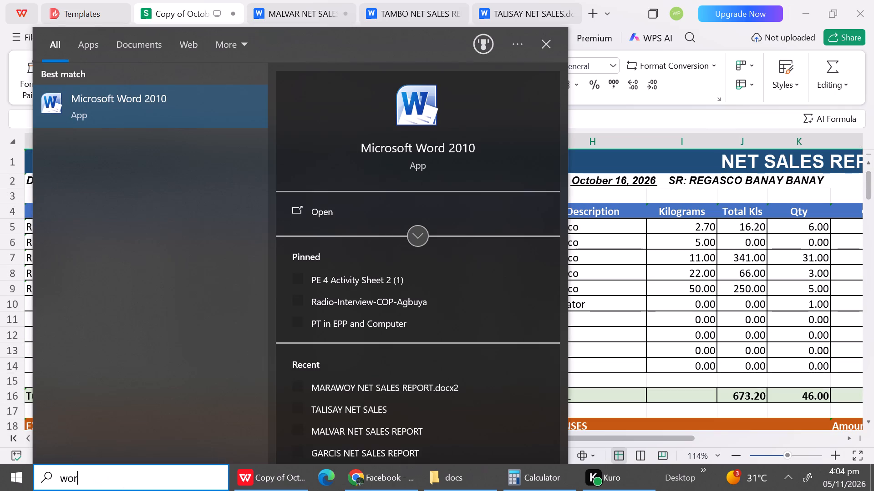
double_click(116, 115)
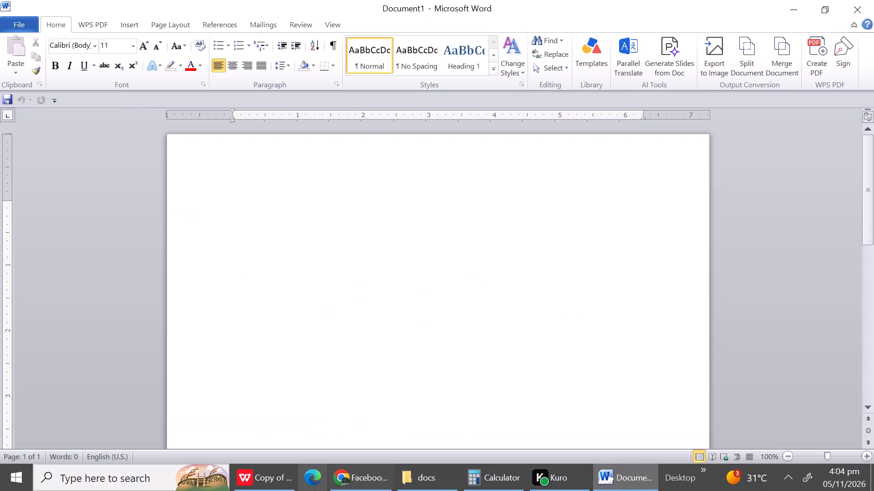
Back in the Banay Net Sales sheet, narrow columns A, B, E and G of the October 1–15 reports, column A to about 15.4.
click(278, 485)
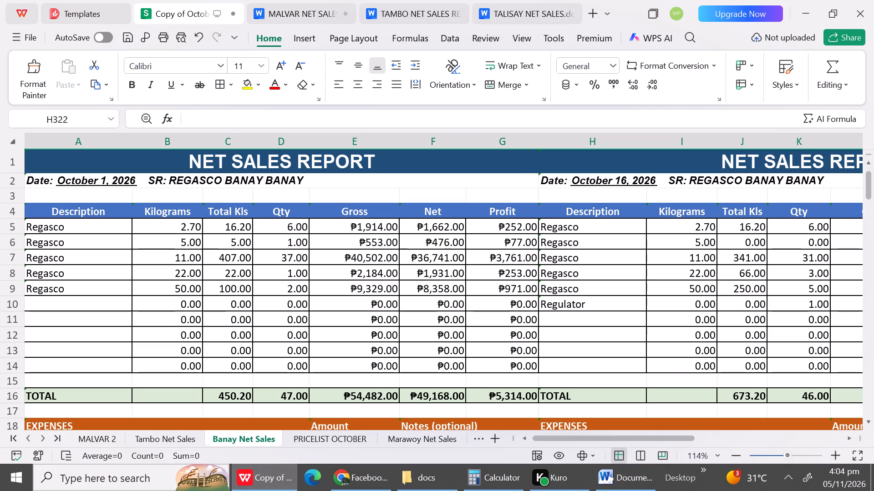
click(130, 156)
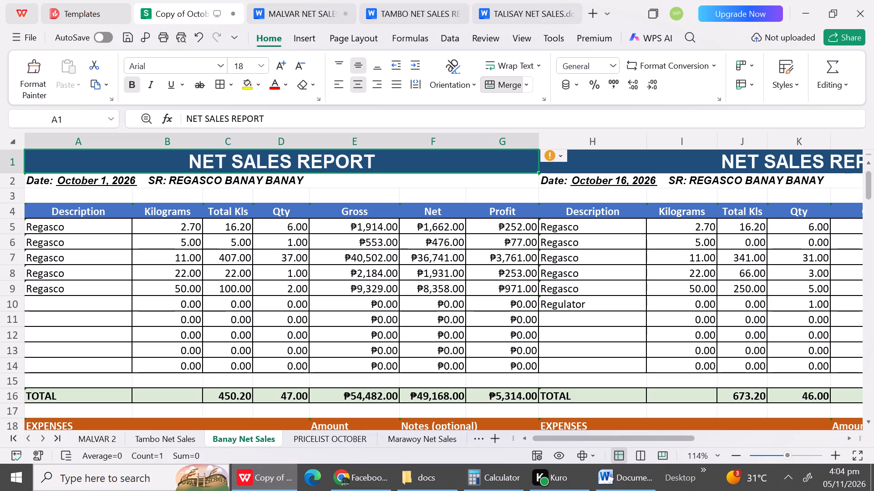
drag(131, 149, 115, 149)
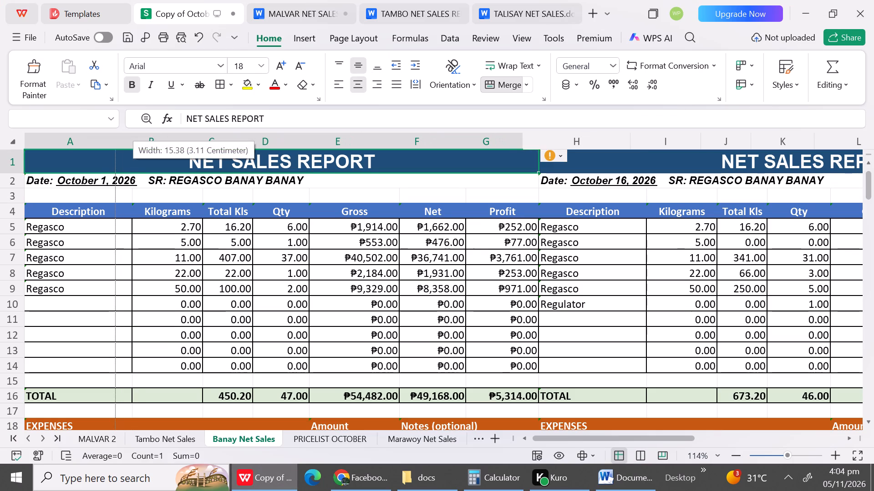
drag(115, 149, 115, 149)
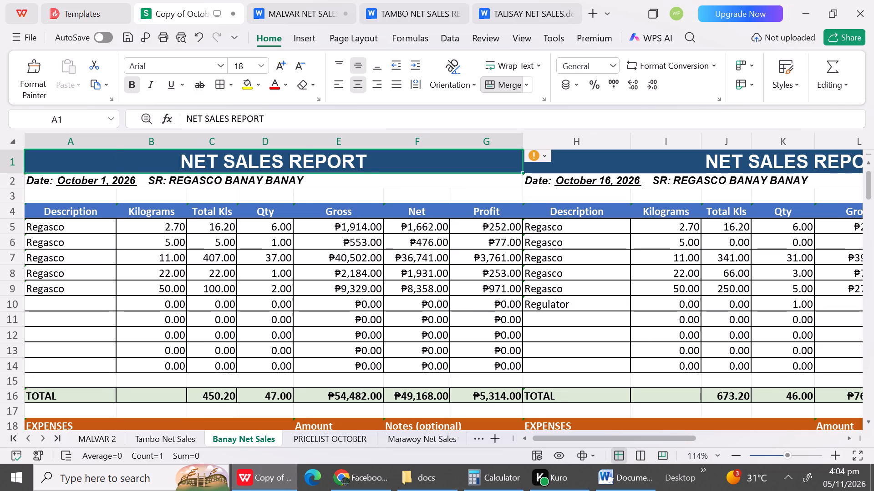
drag(184, 143, 167, 142)
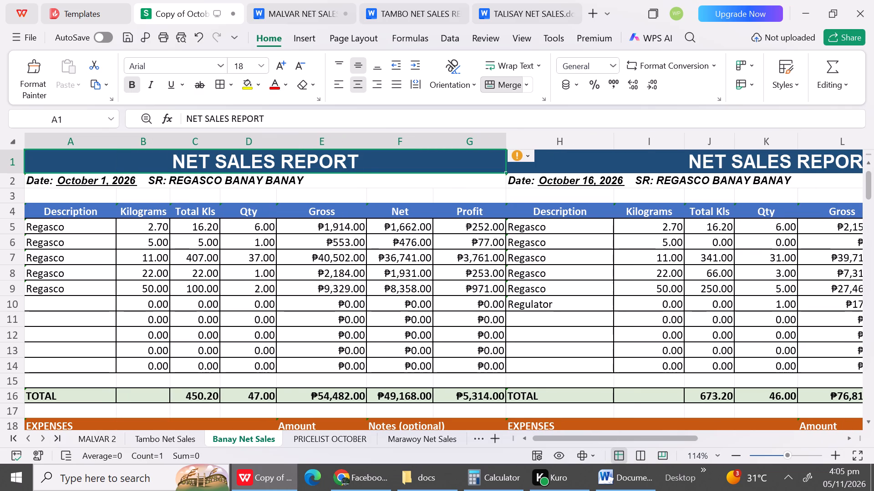
drag(365, 147, 359, 147)
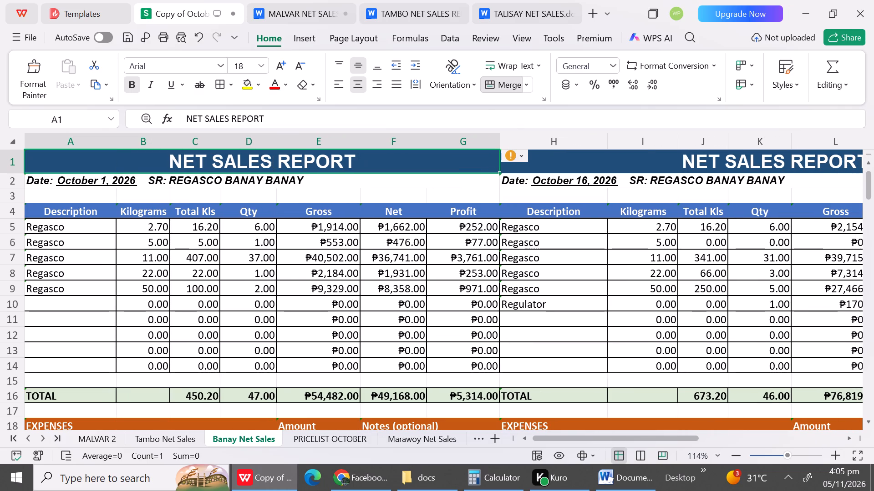
drag(869, 187, 869, 192)
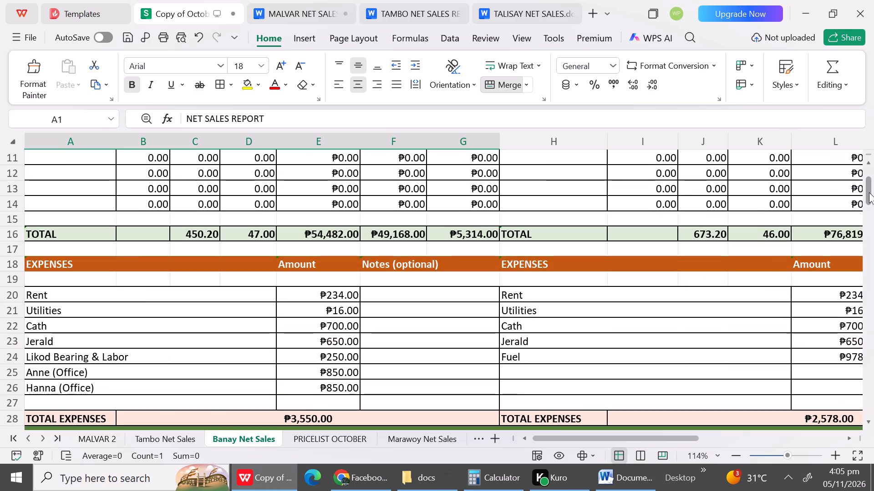
drag(869, 192, 859, 149)
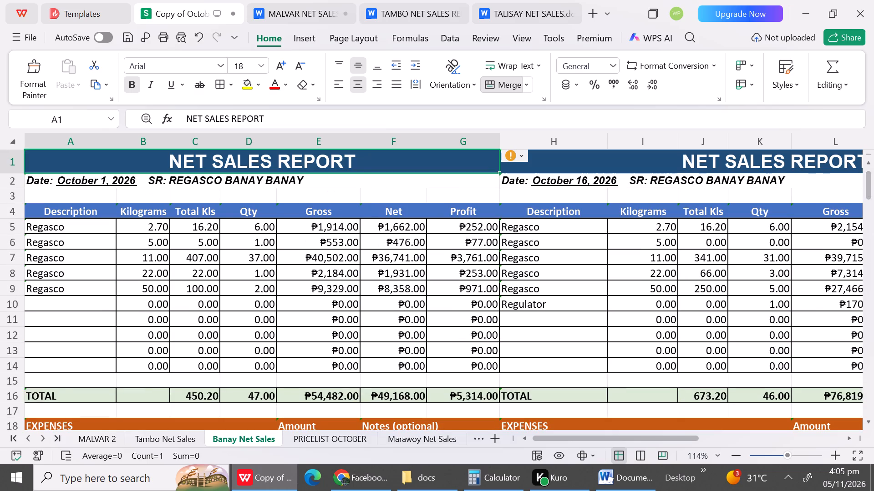
drag(358, 149, 349, 147)
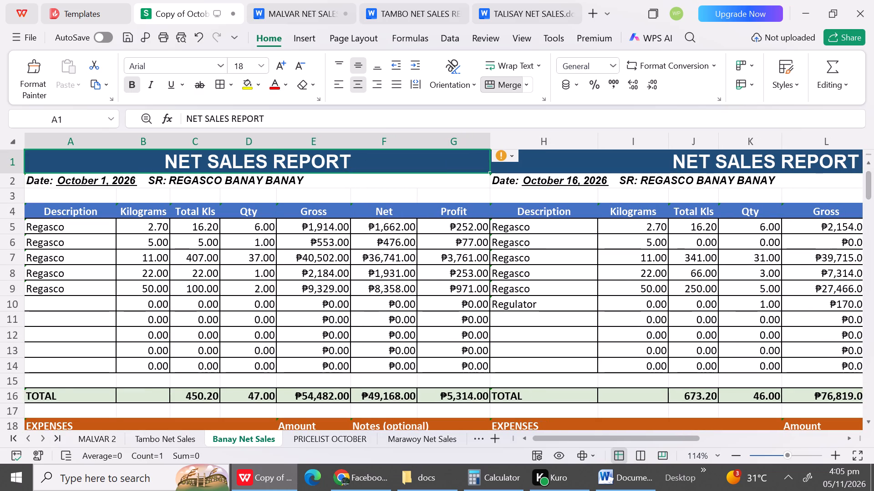
drag(489, 140, 482, 140)
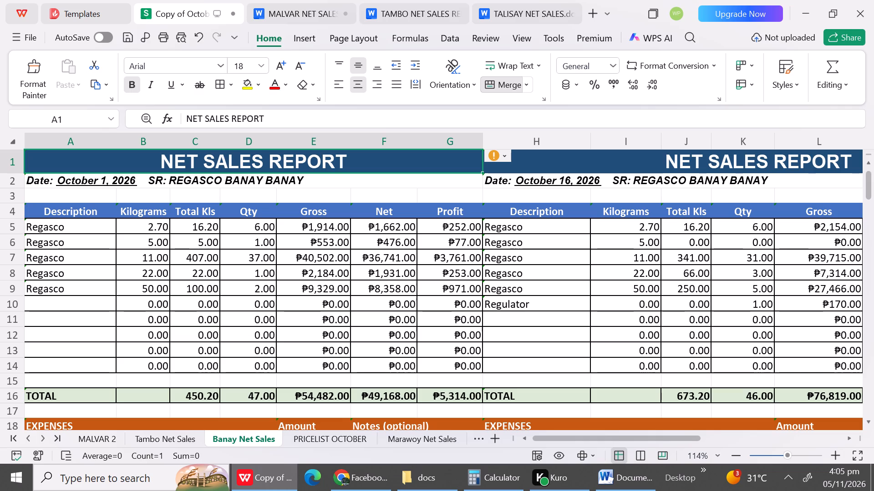
Copy the October 1–15 reports, A1:G457, and paste them into the blank Word document with the paragraph centred.
drag(40, 158, 377, 490)
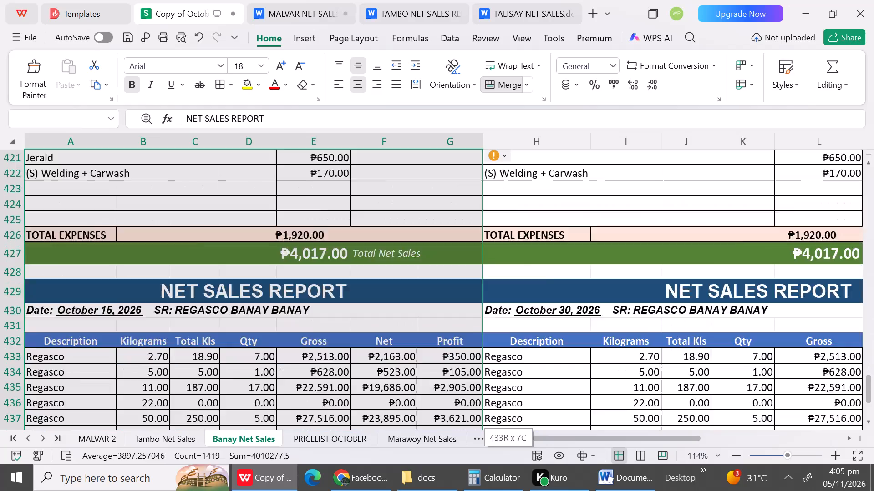
drag(377, 490, 363, 374)
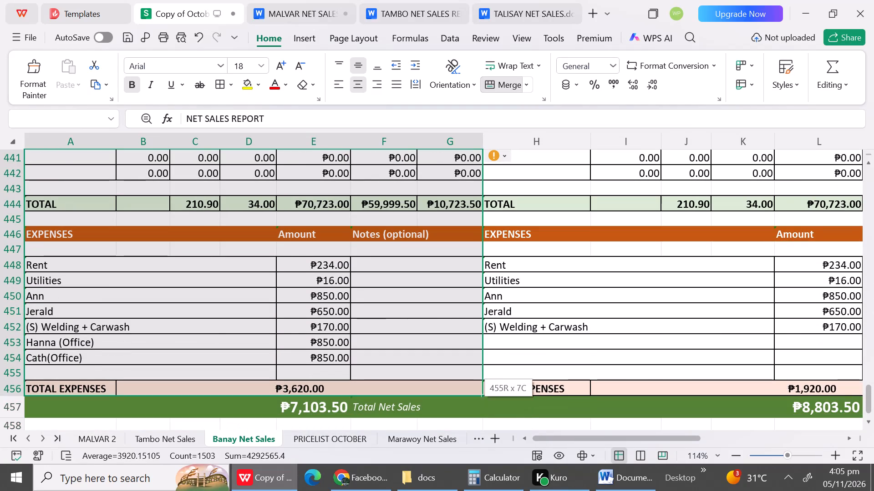
drag(363, 374, 367, 409)
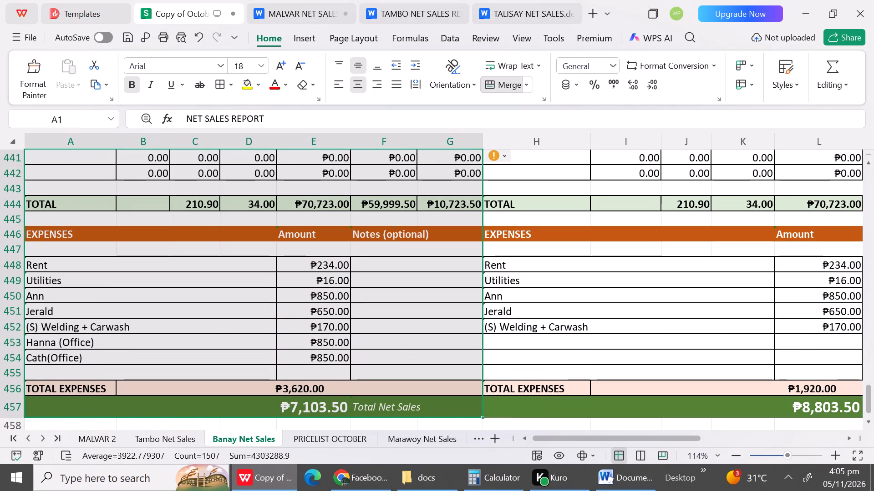
key(ctrl+c)
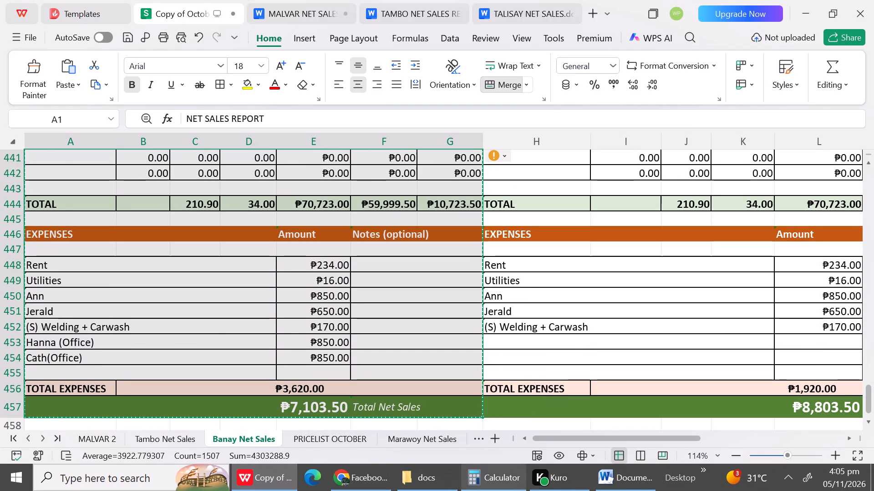
click(621, 484)
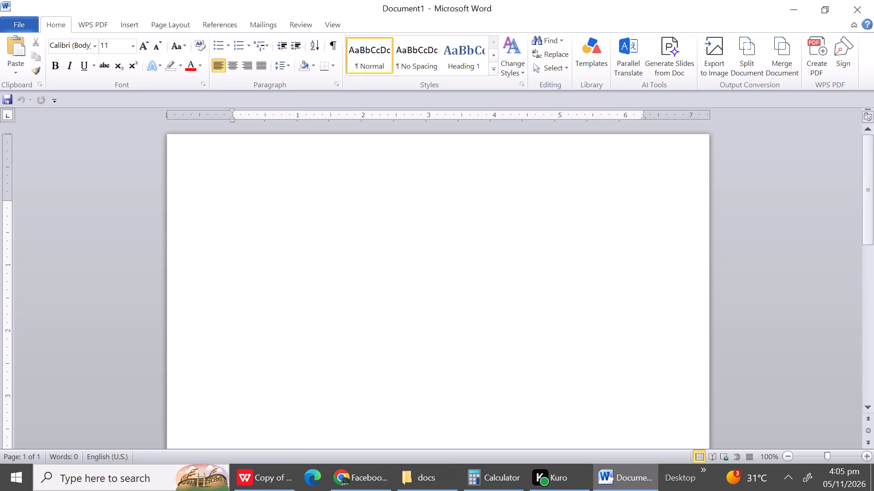
click(407, 211)
click(228, 70)
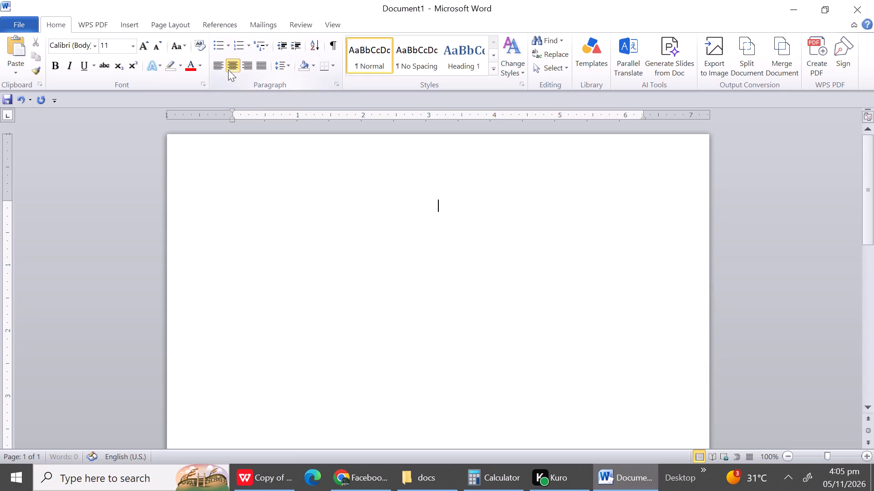
key(ctrl+v)
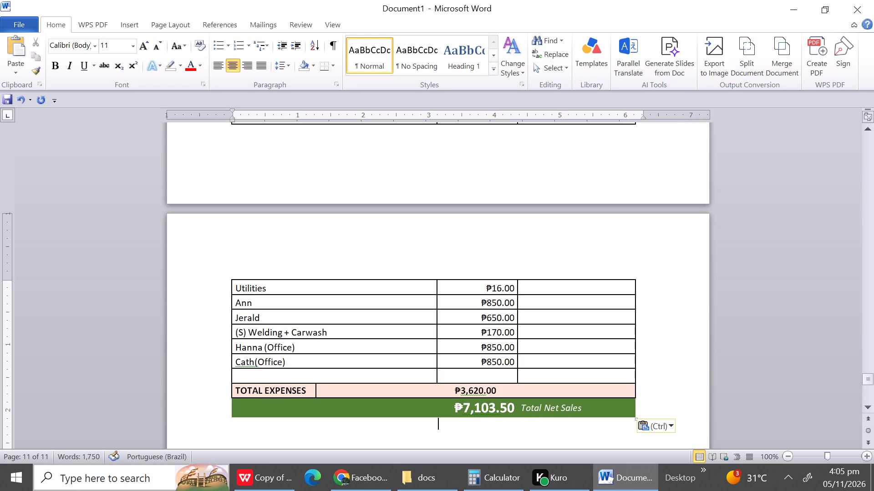
Return to the Banay Net Sales sheet and narrow columns H, L, M and N of the October 16–30 reports.
click(278, 489)
drag(869, 386, 823, 96)
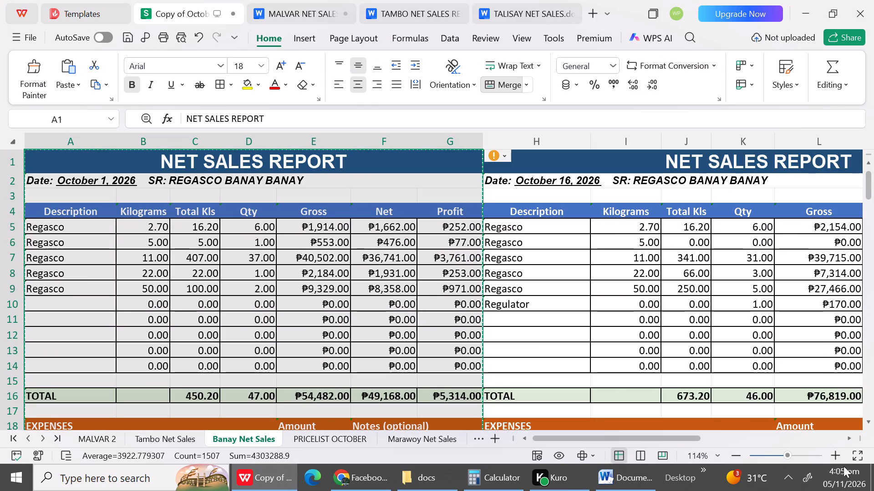
triple_click(845, 438)
triple_click(845, 438)
click(845, 438)
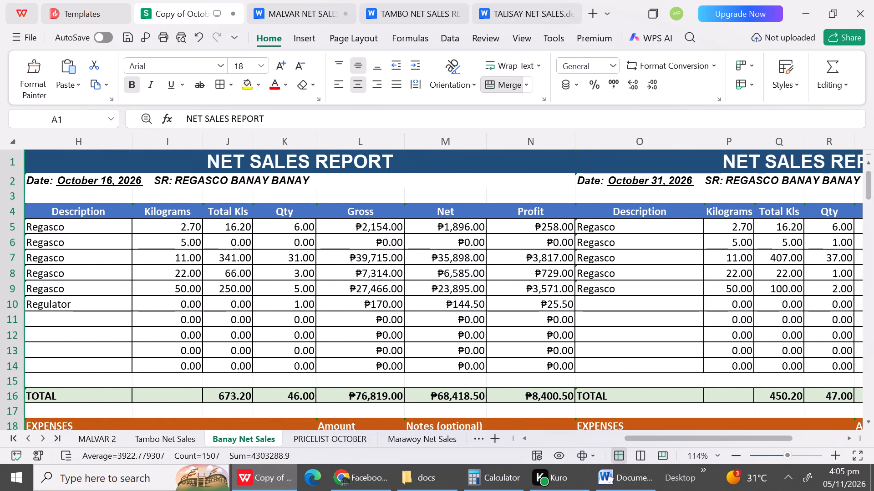
drag(131, 144, 116, 144)
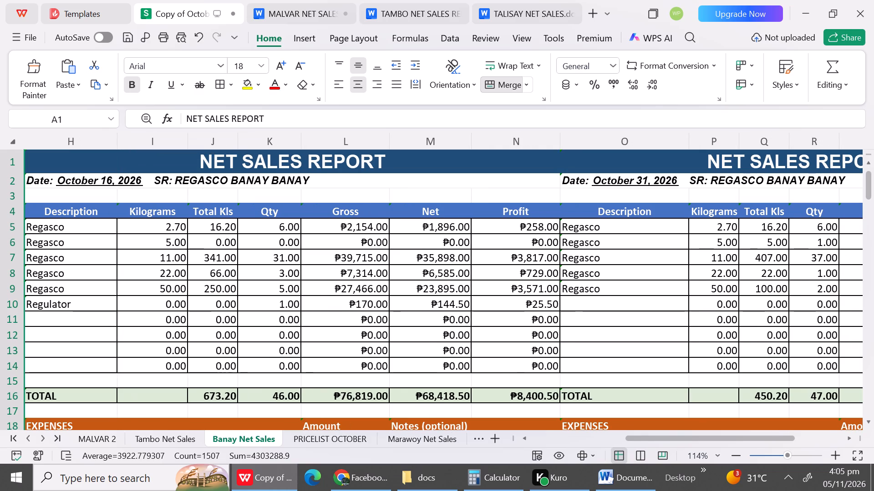
drag(388, 143, 375, 141)
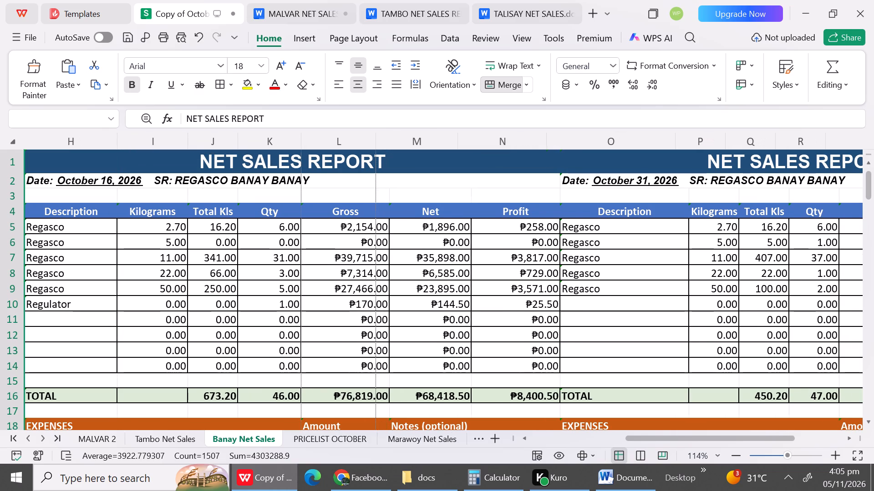
drag(454, 143, 433, 143)
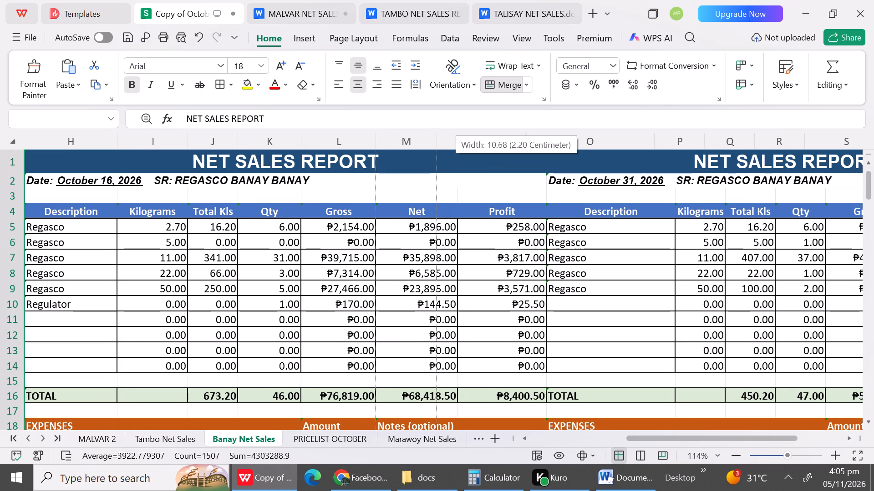
drag(433, 143, 440, 143)
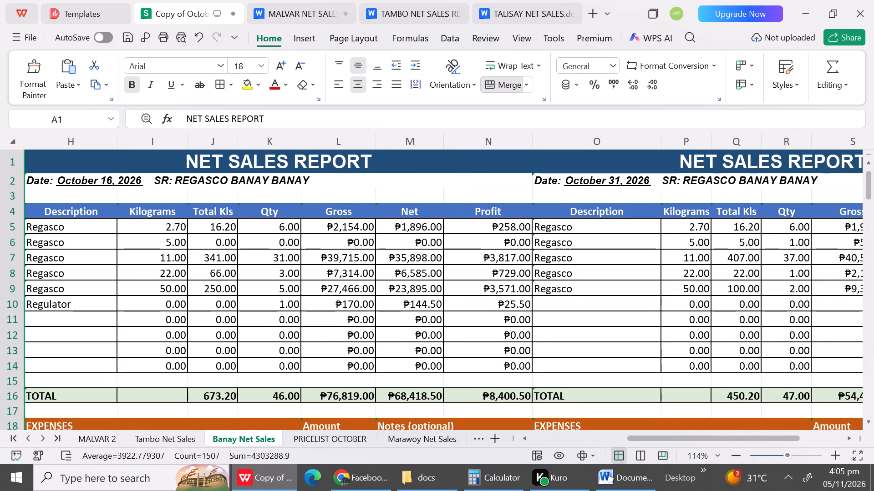
drag(533, 140, 518, 140)
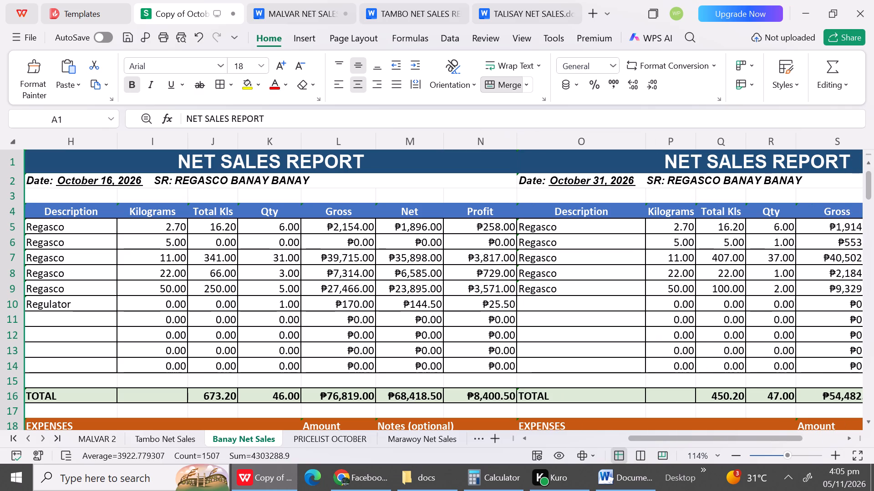
Copy H1:N292, from the October 16 report through October 25's TOTAL row, and paste it on a new line at the Word document's end.
drag(68, 161, 322, 452)
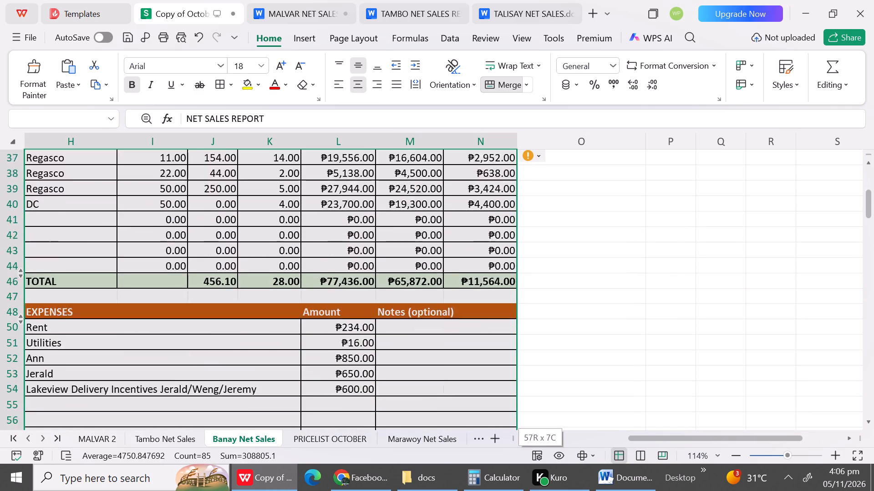
drag(322, 452, 317, 471)
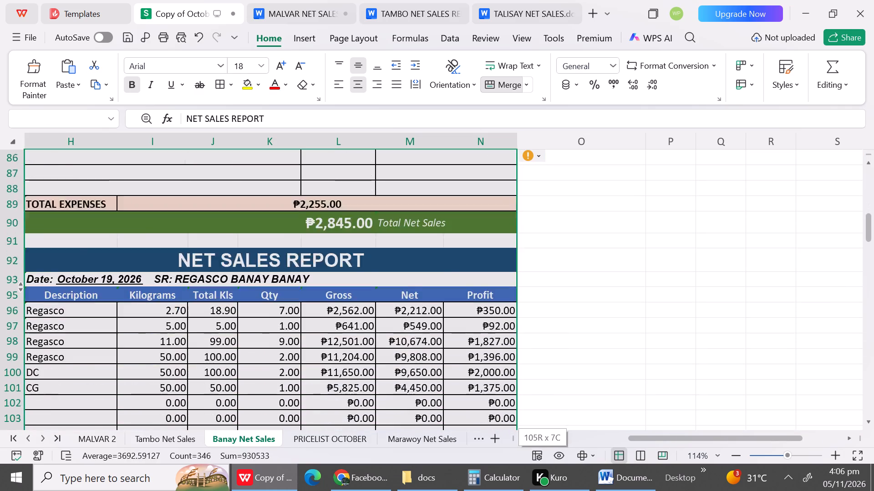
drag(317, 471, 312, 435)
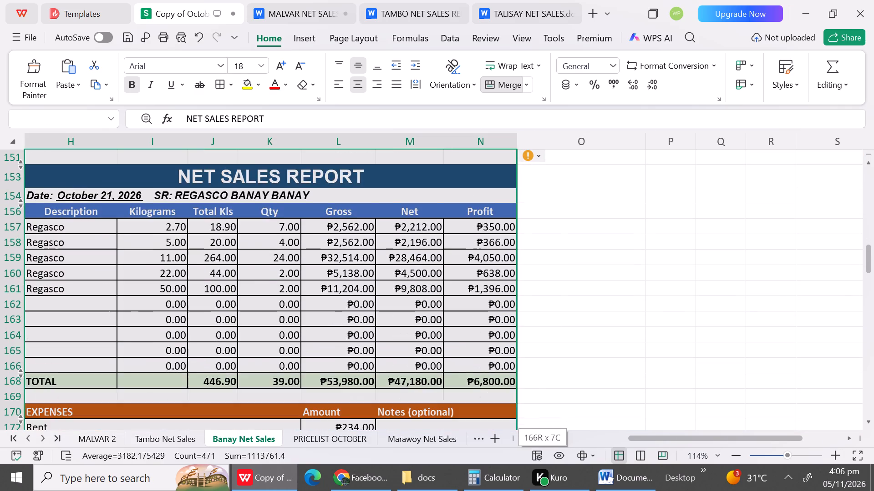
drag(312, 435, 311, 327)
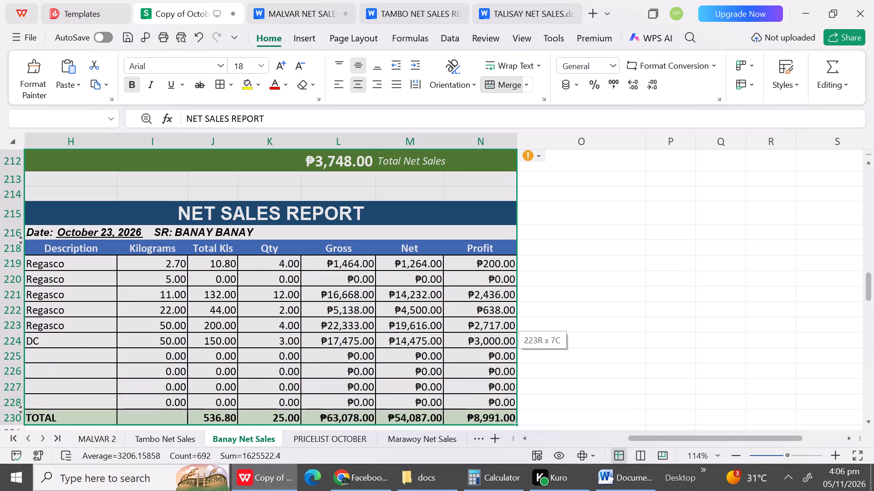
drag(311, 327, 308, 464)
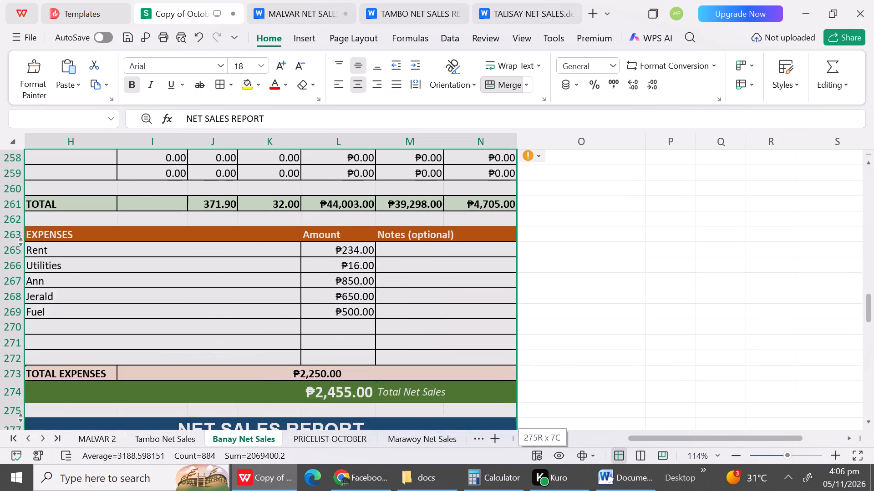
drag(308, 464, 292, 268)
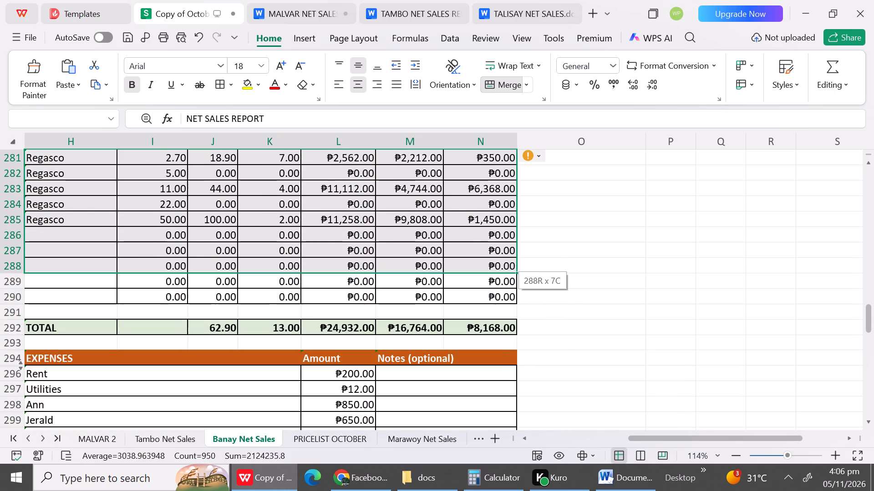
drag(292, 268, 297, 333)
key(ctrl+c)
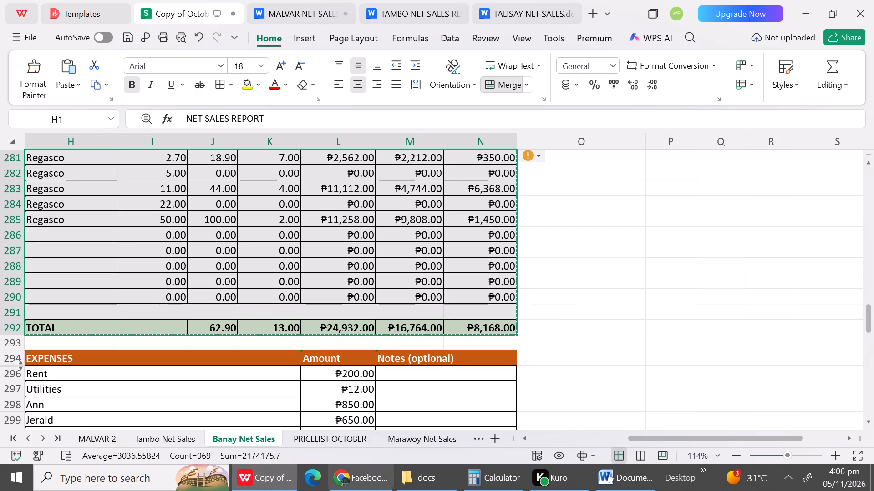
click(620, 480)
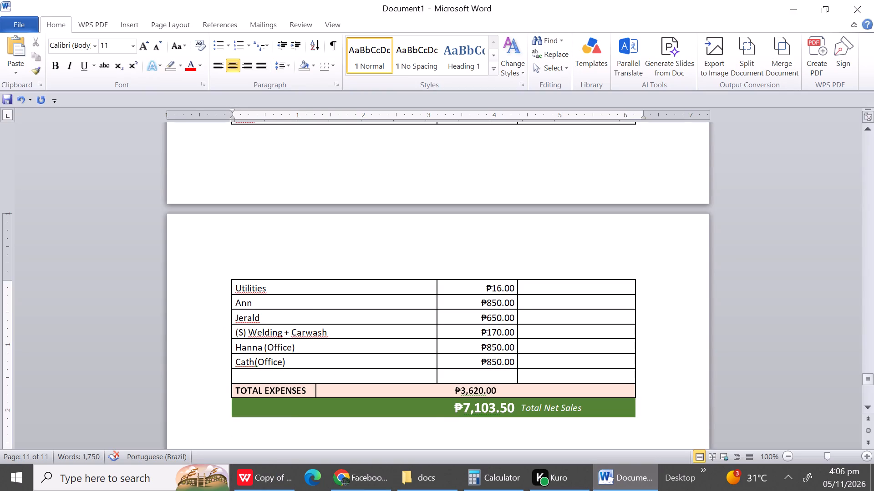
key(Return)
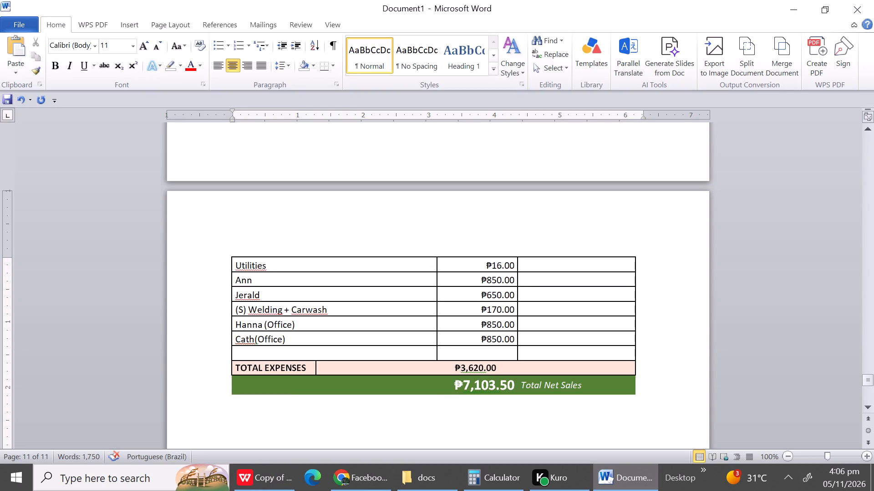
key(ctrl+v)
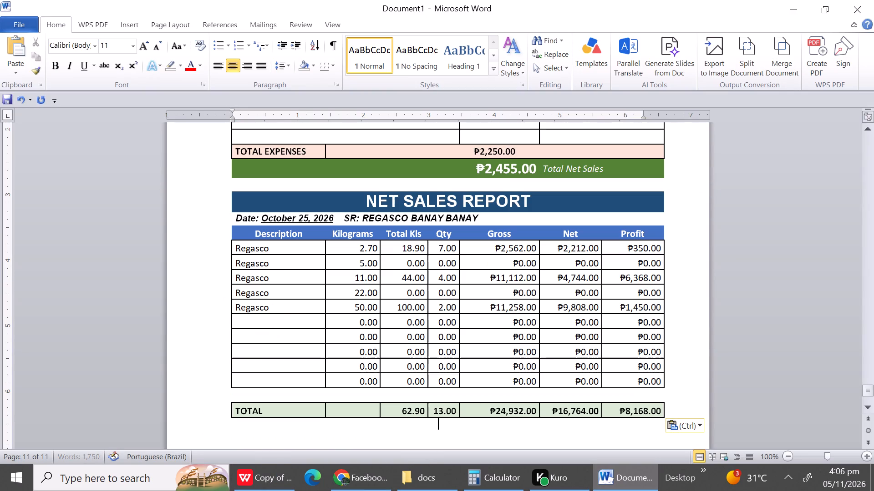
click(866, 405)
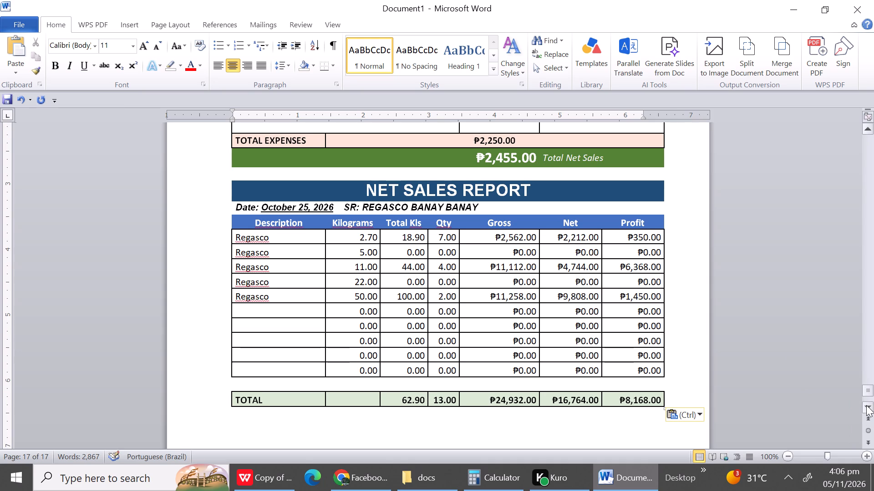
click(866, 405)
drag(866, 405, 442, 398)
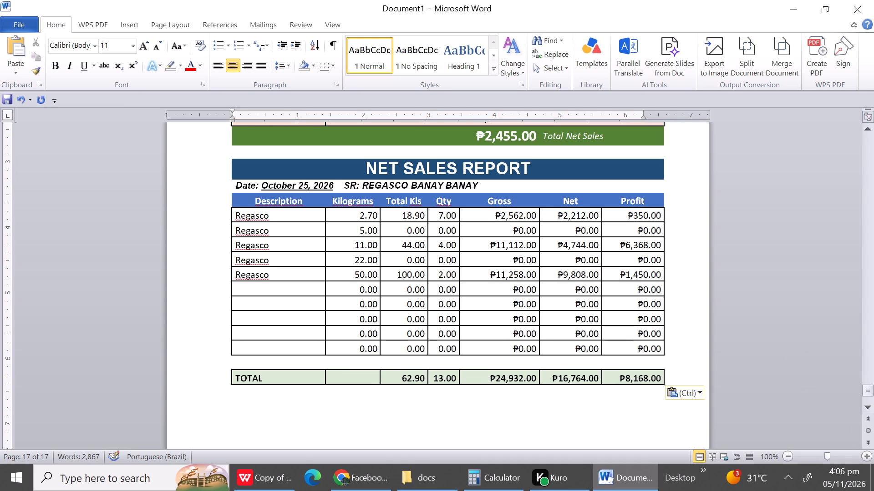
key(Return)
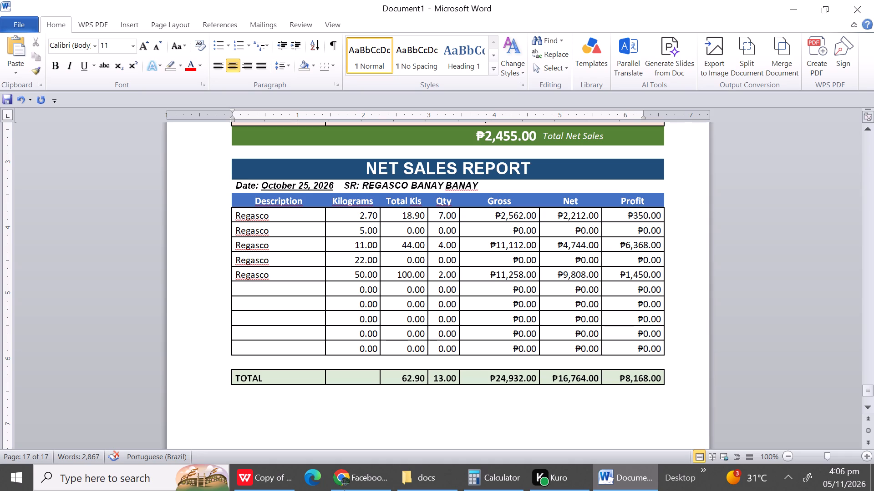
Back in the Banay Net Sales sheet, change October 25's Full Tank Fuel expense in row 300 to Fuel with an amount of 500.
click(272, 489)
click(157, 376)
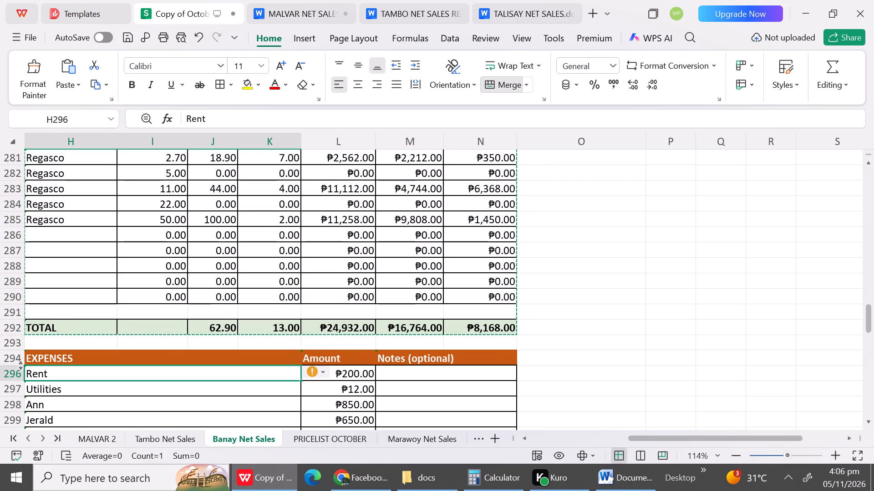
triple_click(869, 161)
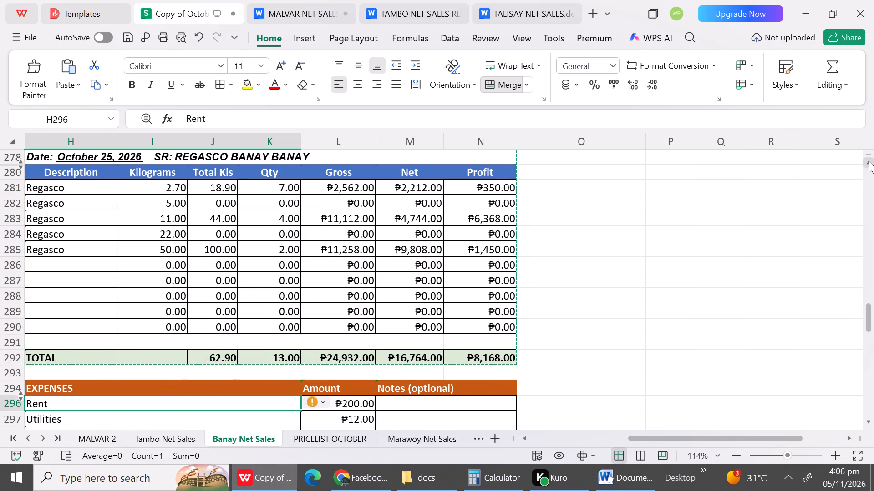
triple_click(869, 421)
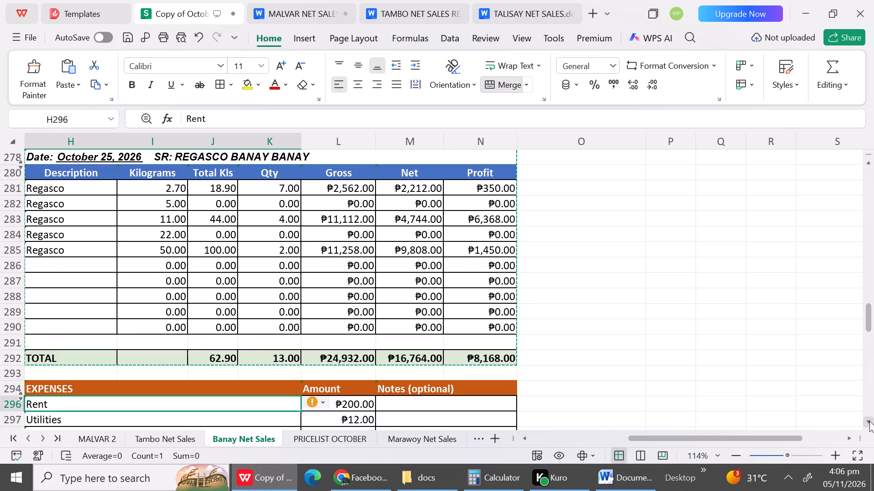
triple_click(869, 421)
triple_click(869, 421)
triple_click(869, 421)
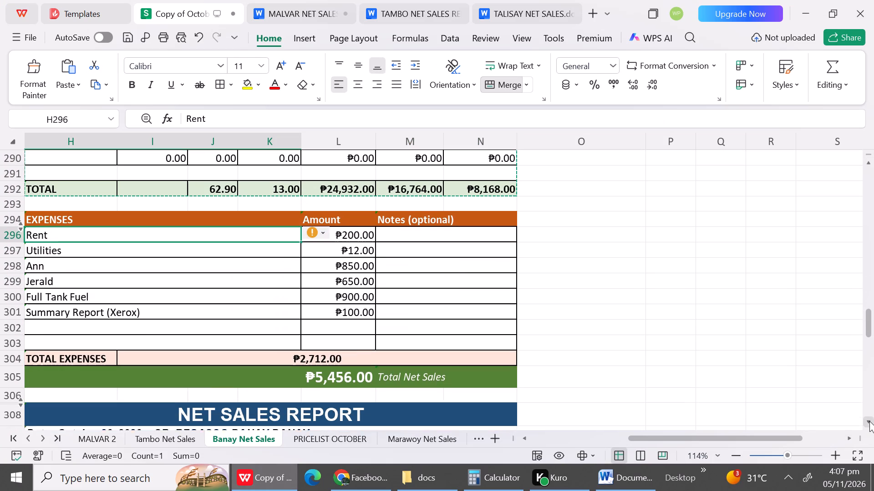
click(869, 421)
drag(59, 202, 252, 274)
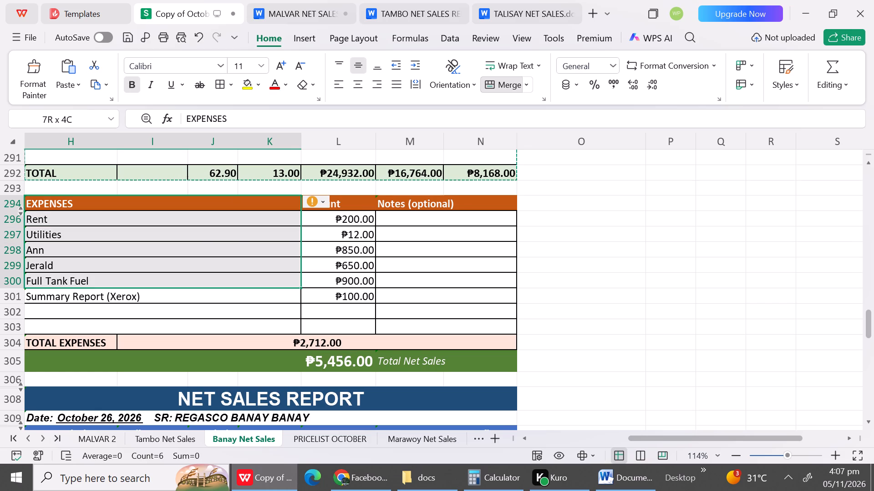
drag(252, 274, 314, 325)
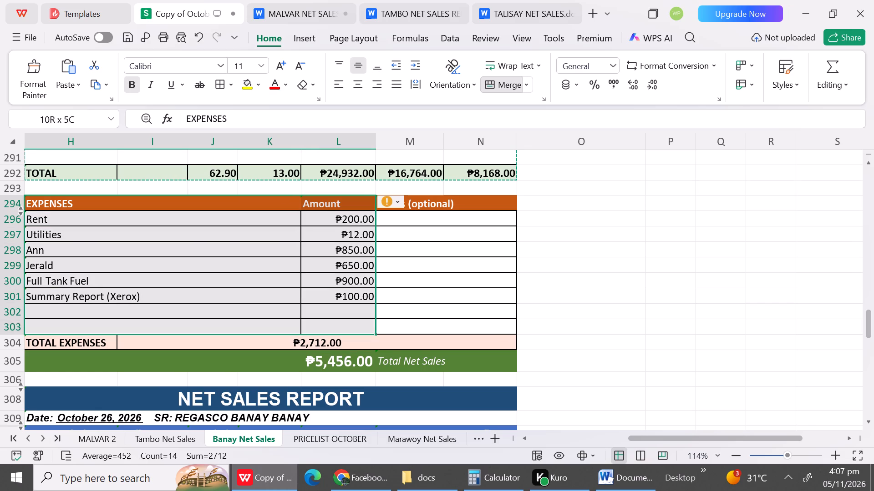
drag(314, 325, 352, 339)
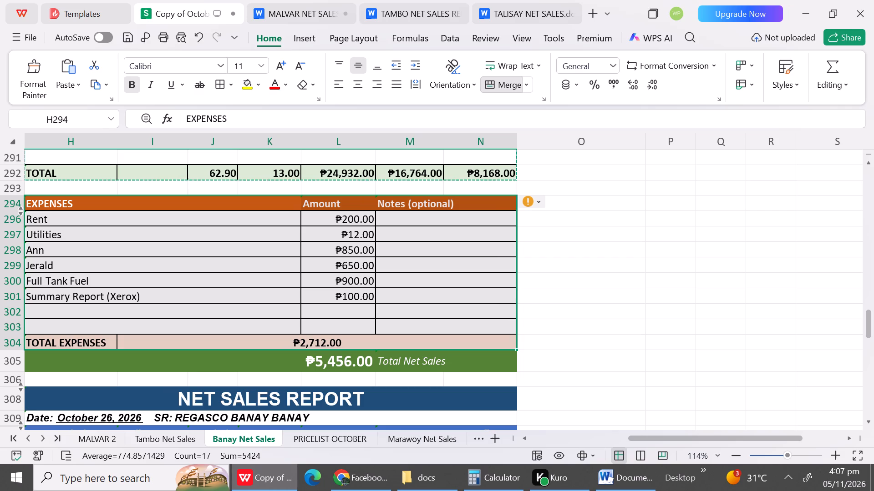
click(148, 294)
click(139, 282)
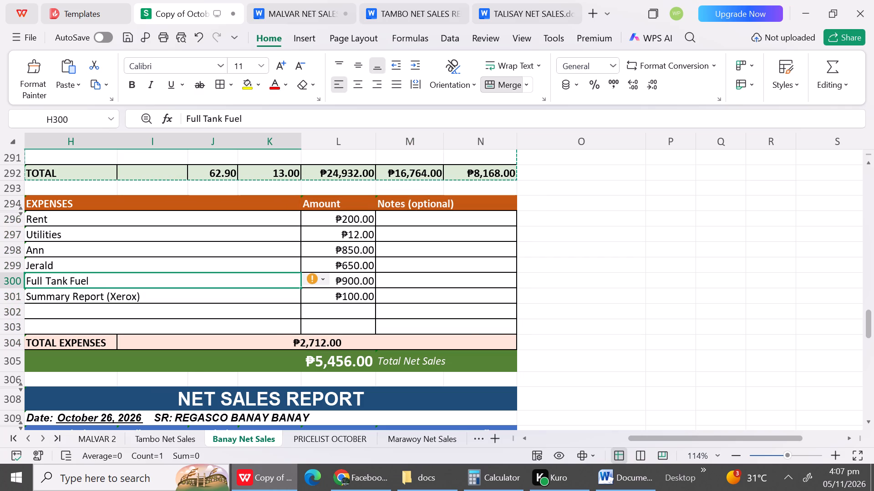
key(BackSpace)
key(shift+f)
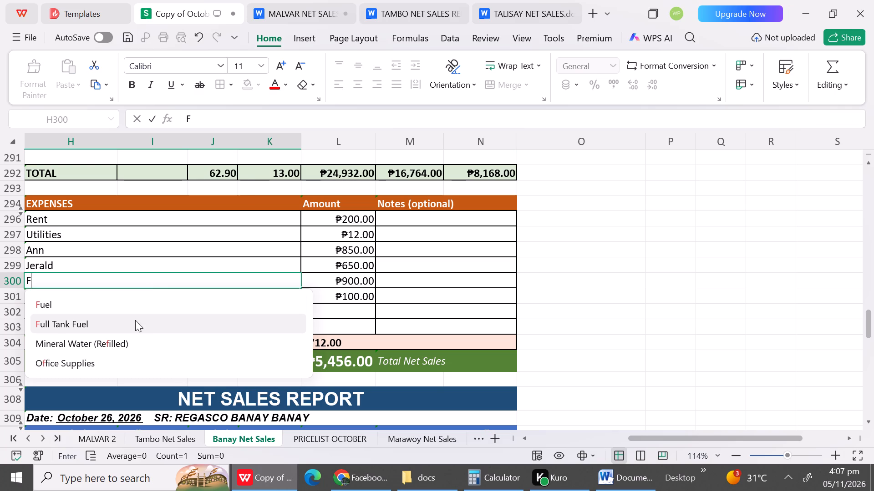
click(132, 306)
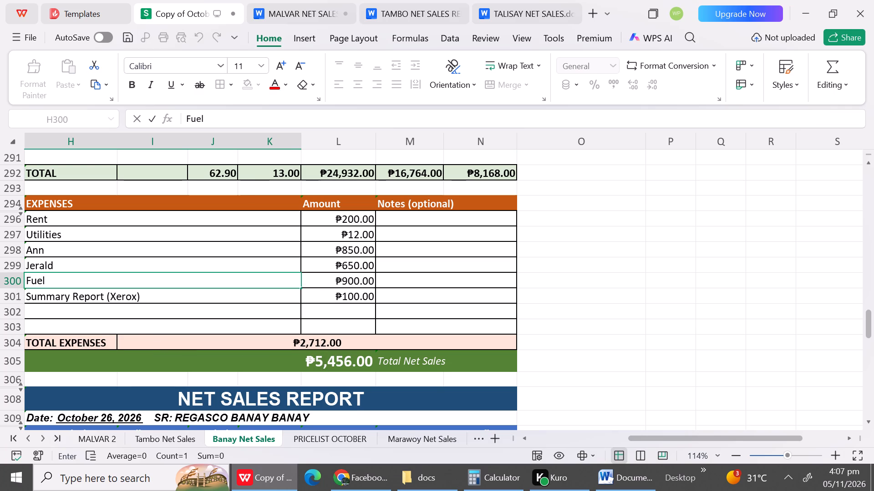
click(345, 283)
text(500)
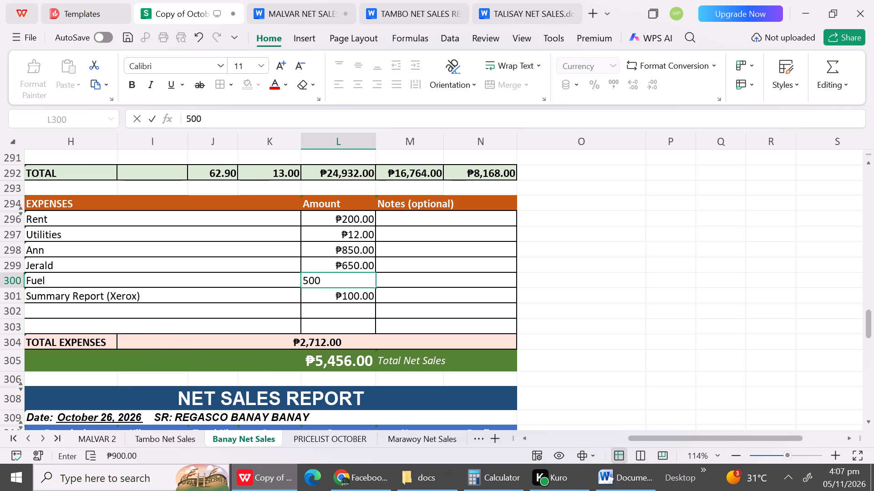
Clear the Summary Report (Xerox) expense and its amount from row 301 of the October 25 report.
click(277, 302)
key(BackSpace)
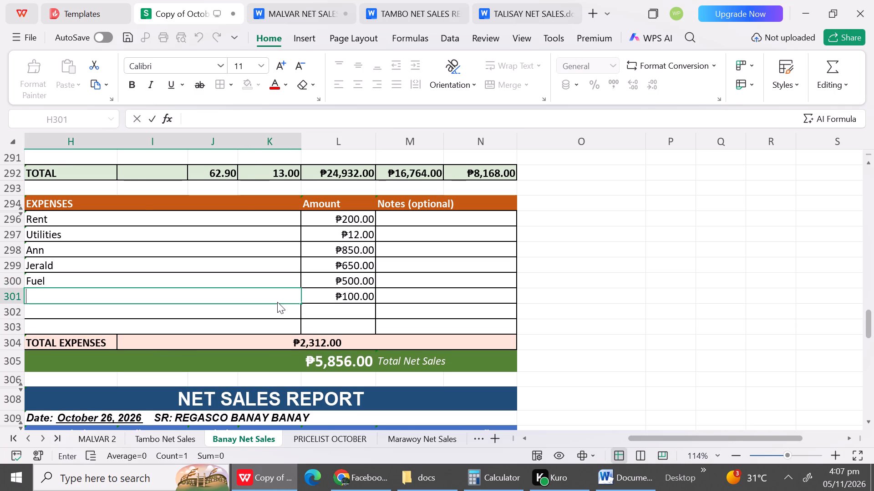
click(360, 300)
key(BackSpace)
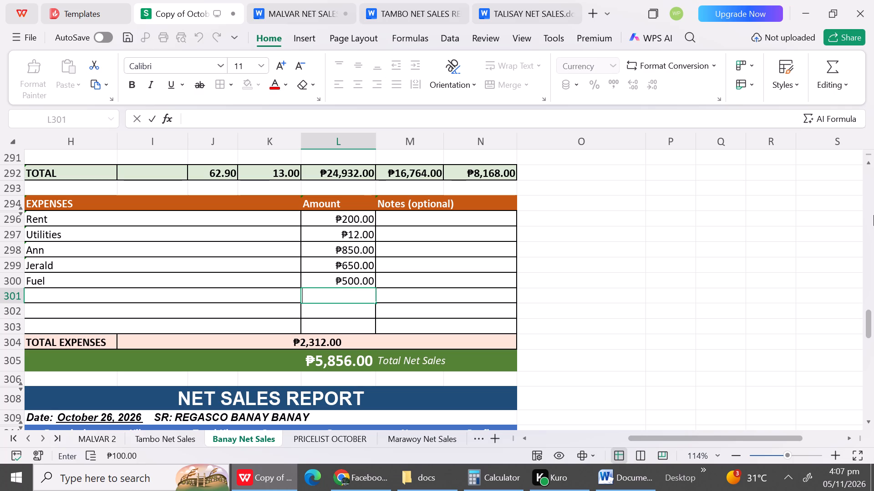
Copy October 25's expenses through the Total Net Sales row, H294:N305, and paste them below that report's TOTAL row in the Word document.
drag(37, 201, 393, 362)
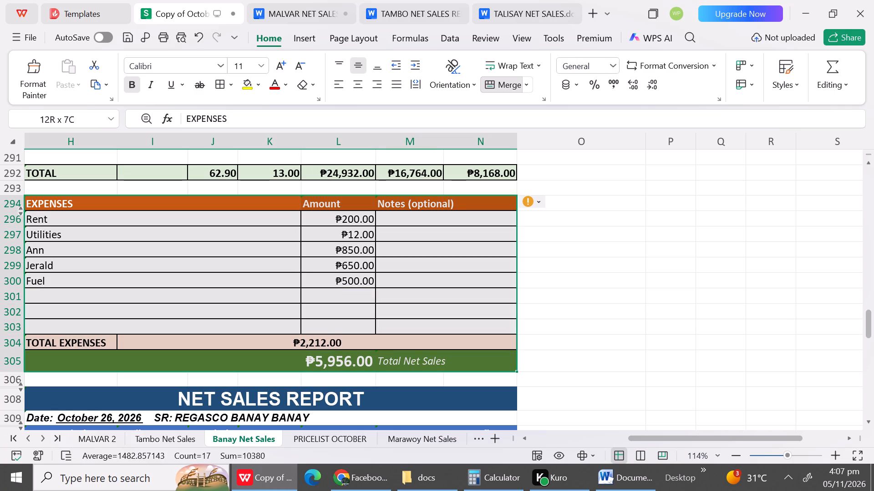
drag(393, 362, 412, 362)
key(ctrl+c)
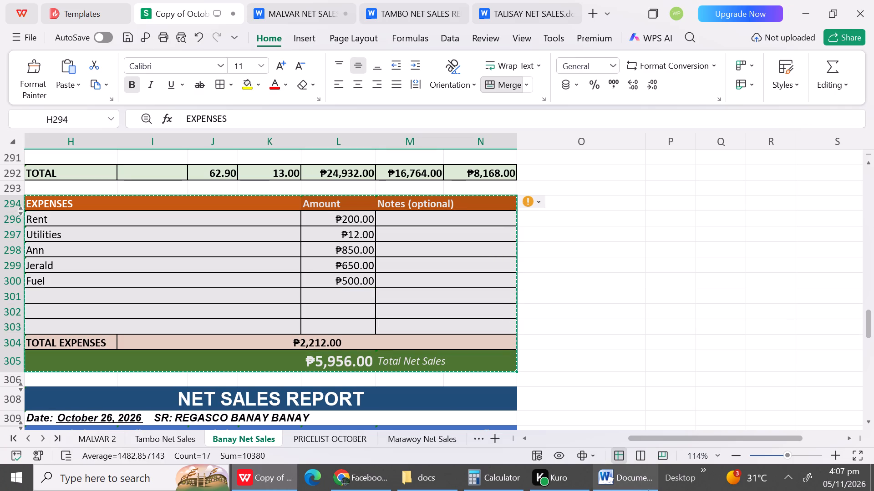
click(624, 480)
click(457, 393)
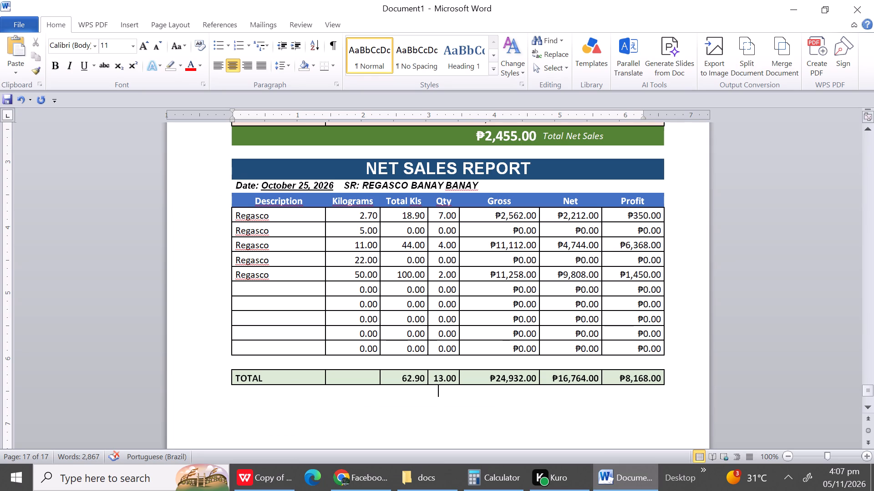
key(ctrl+v)
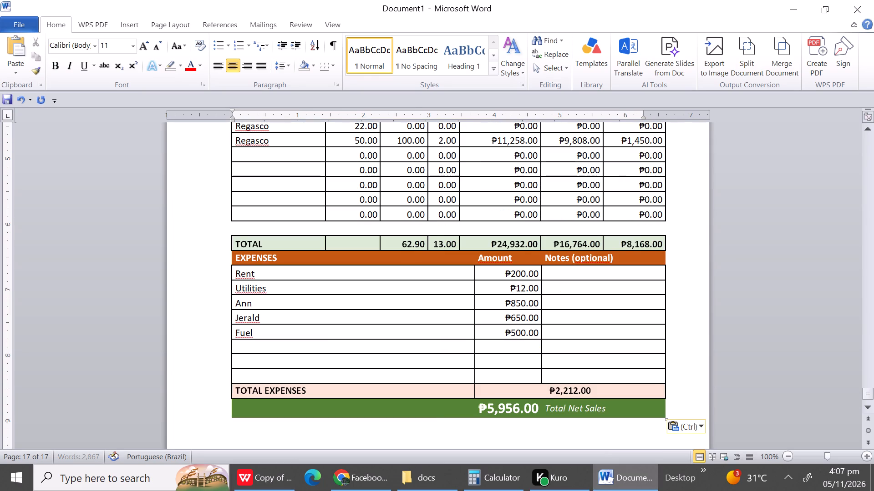
double_click(869, 411)
triple_click(869, 411)
triple_click(869, 411)
click(869, 411)
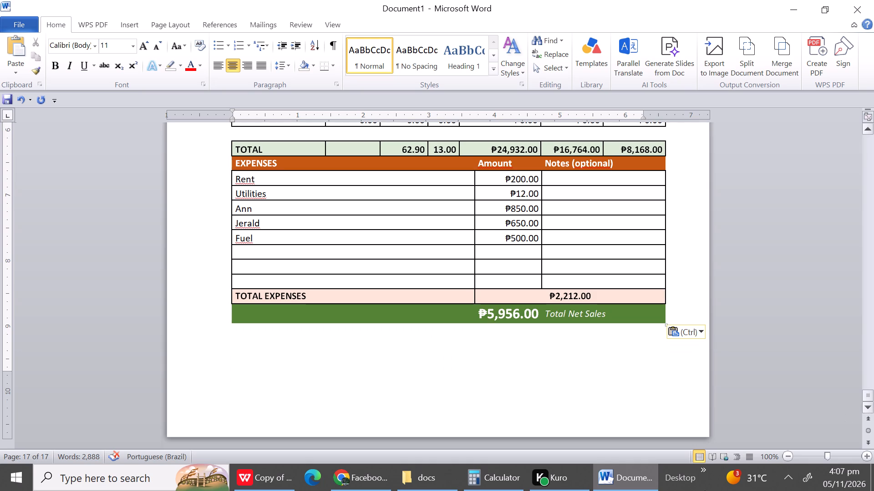
Back in the Banay Net Sales sheet, set October 26's Qty to 4 for 2.70 kg, 1 for 5 kg, 21 for 11 kg and 9 for 50 kg.
click(267, 490)
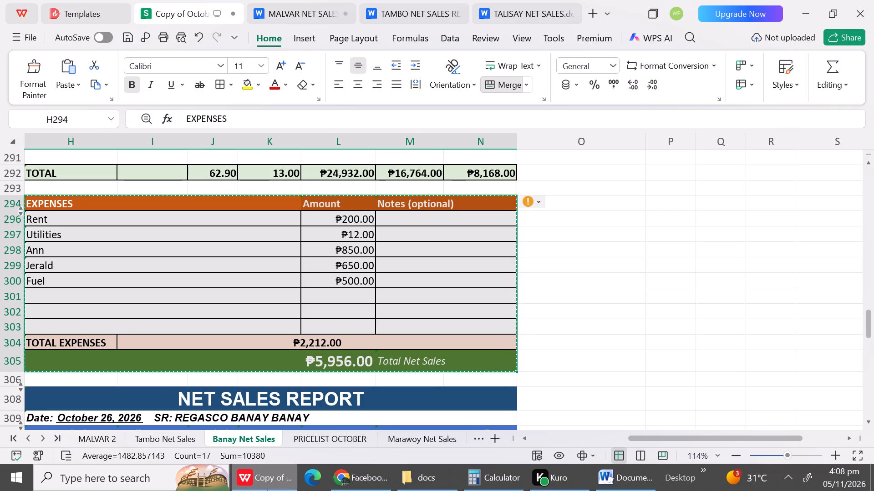
click(869, 416)
triple_click(869, 418)
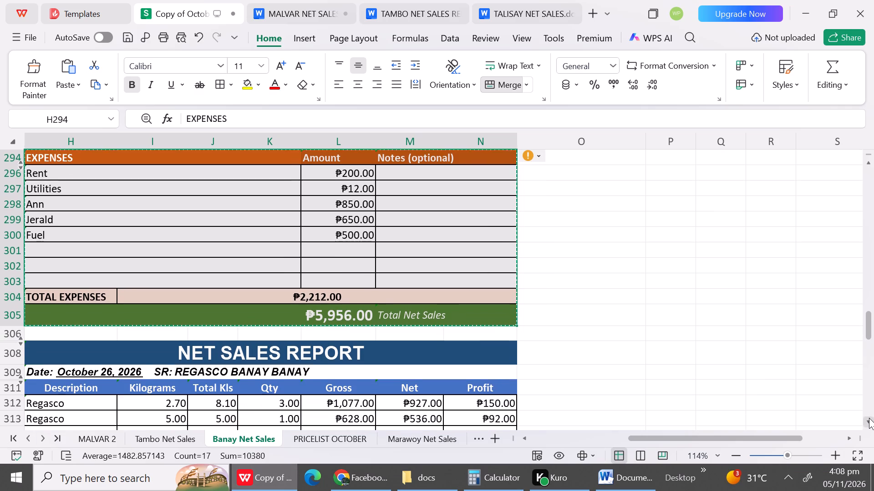
triple_click(869, 418)
triple_click(869, 418)
click(869, 418)
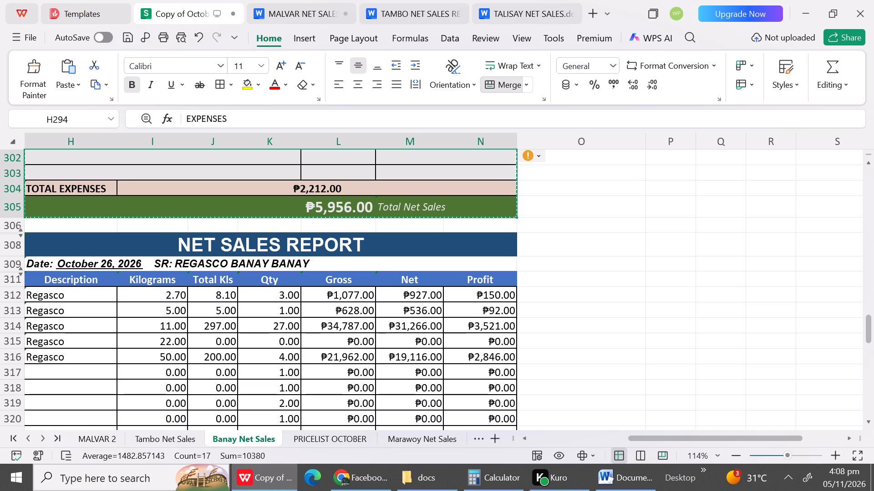
click(279, 296)
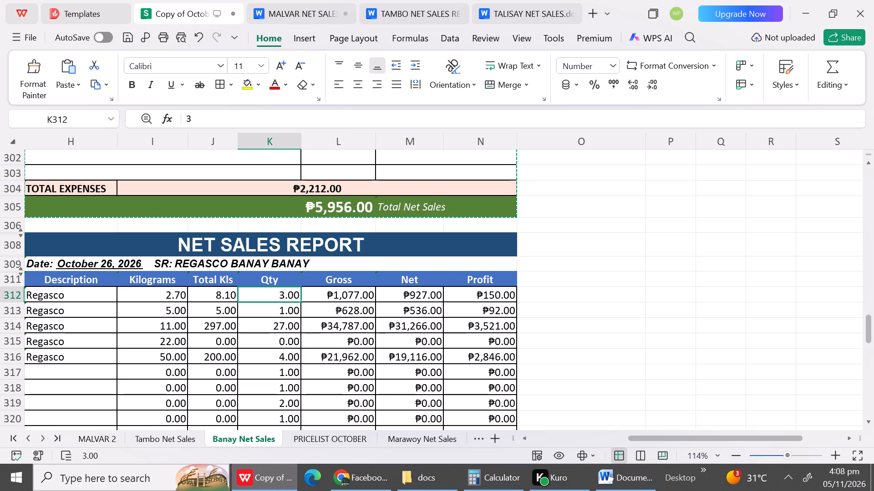
key(4)
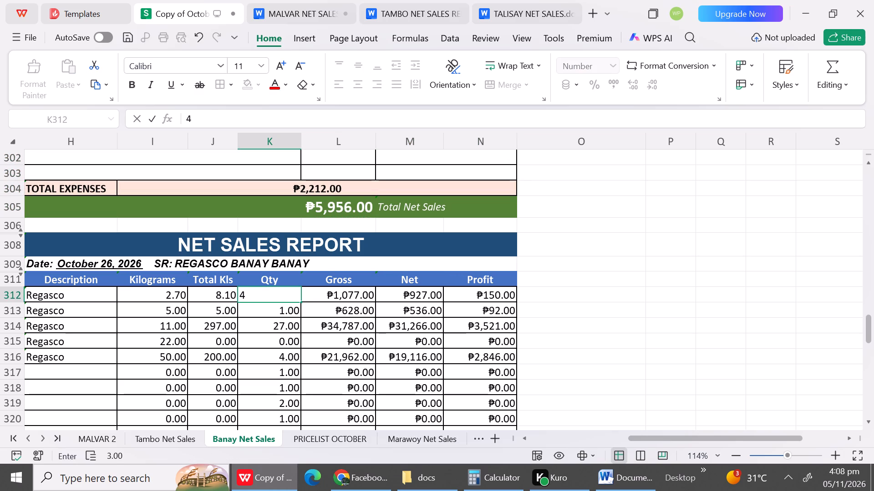
key(Down)
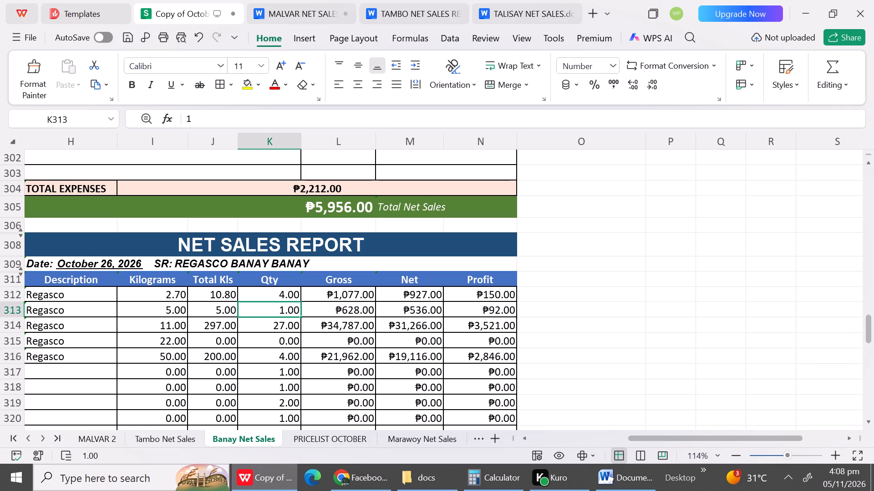
key(1)
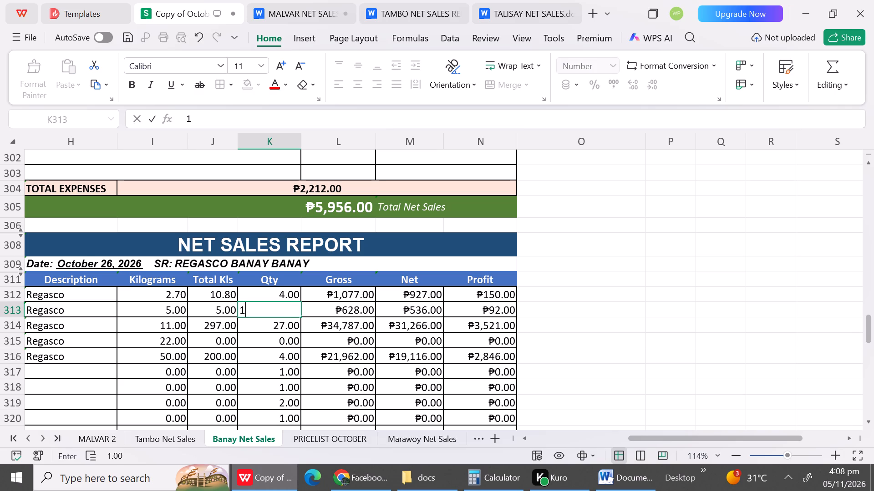
key(Down)
text(21)
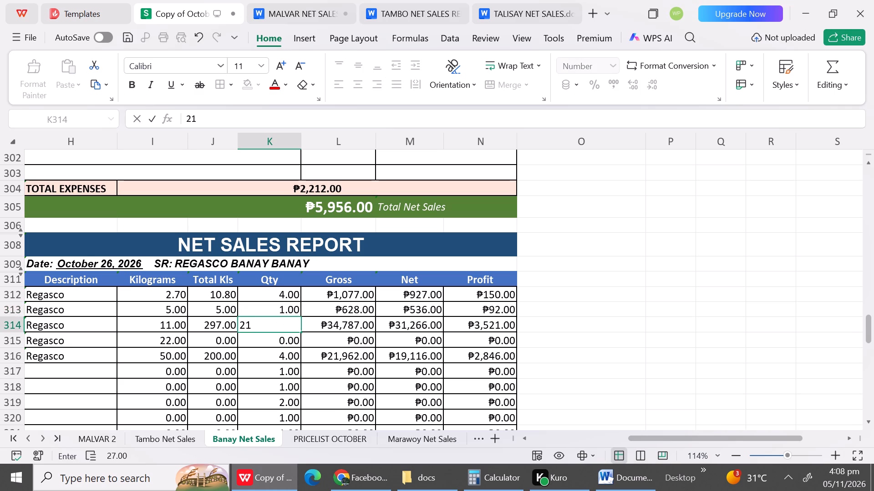
key(Down)
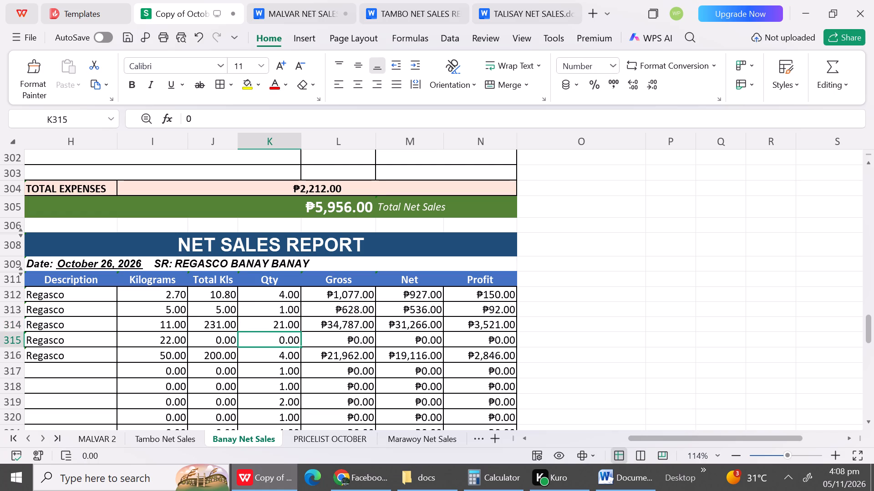
key(Down)
key(9)
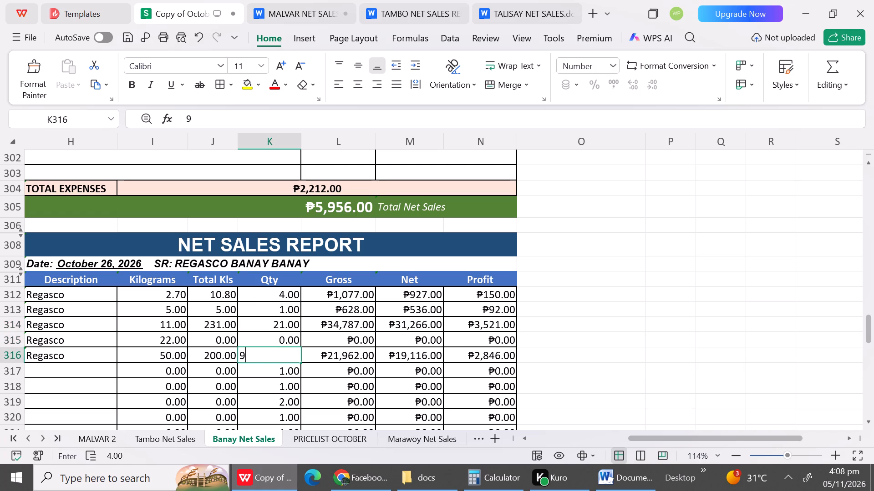
Set the October 26 report's 2.70 kg row (row 312) to a Gross of 1464 and a Net of 1264.
click(340, 297)
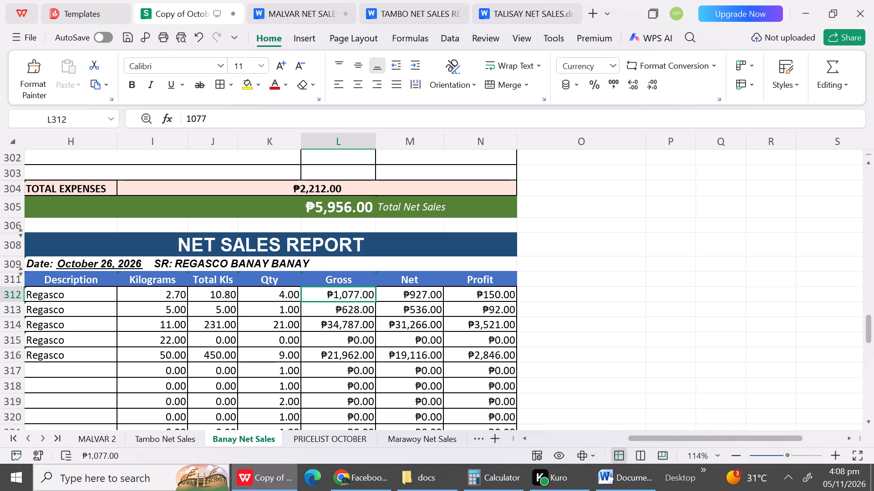
text(14)
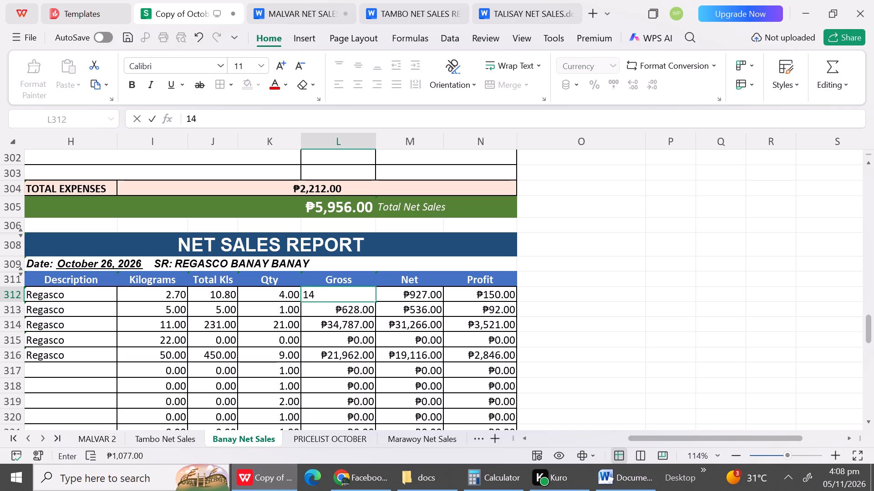
text(64)
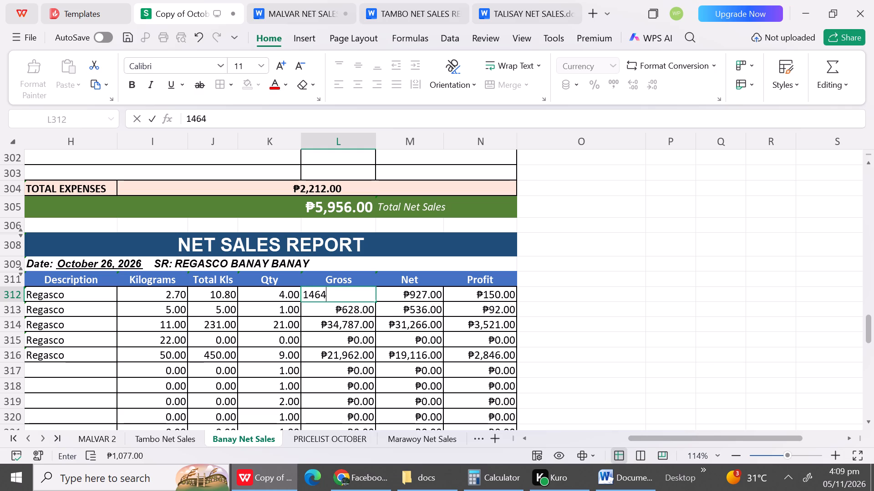
key(Right)
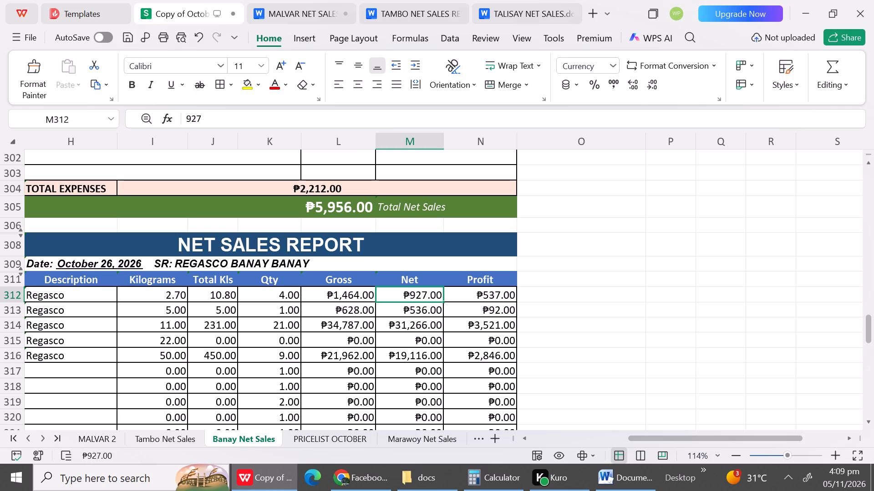
text(12)
text(64)
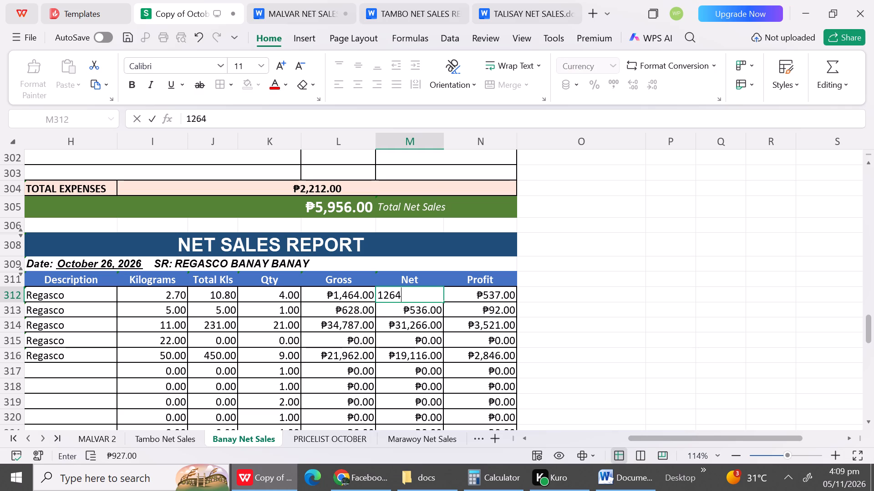
Set the October 26 report's 5 kg row (row 313) to a Gross of 641 and a Net of 549.
click(324, 316)
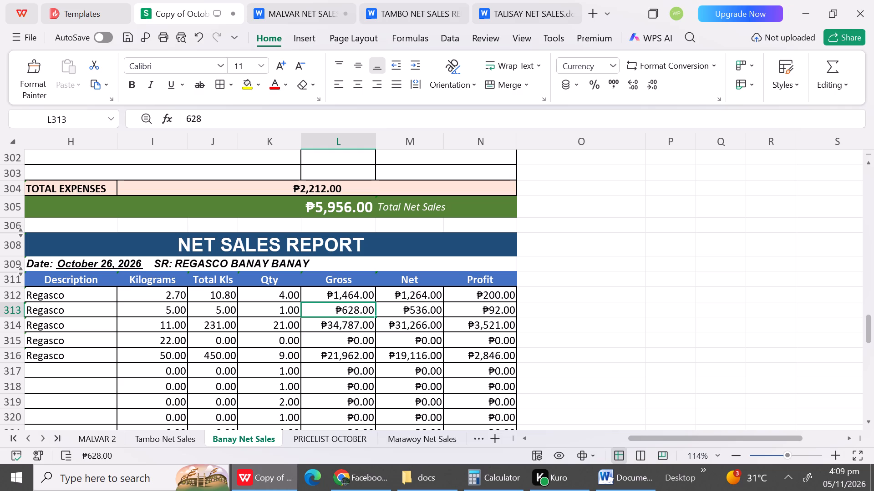
click(285, 312)
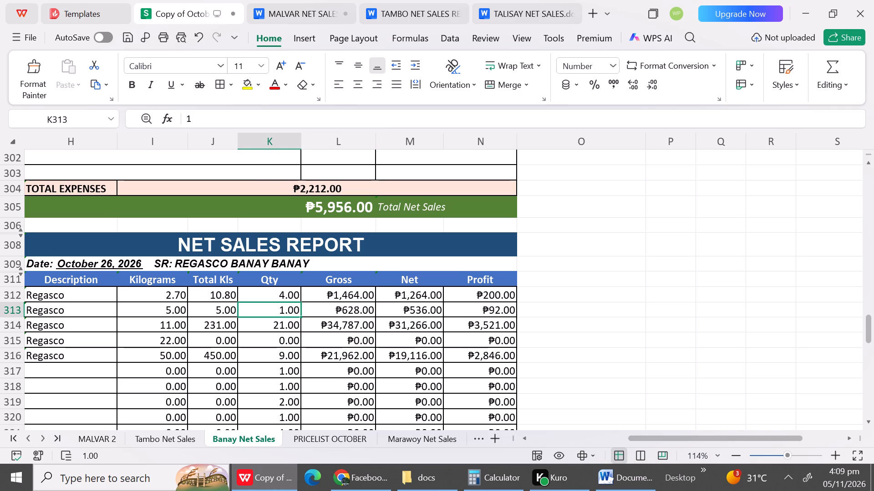
click(346, 312)
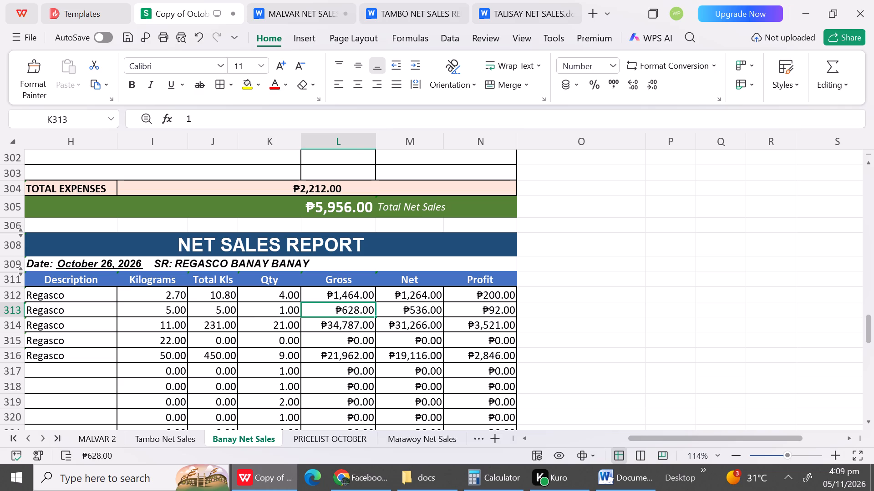
text(641)
click(424, 314)
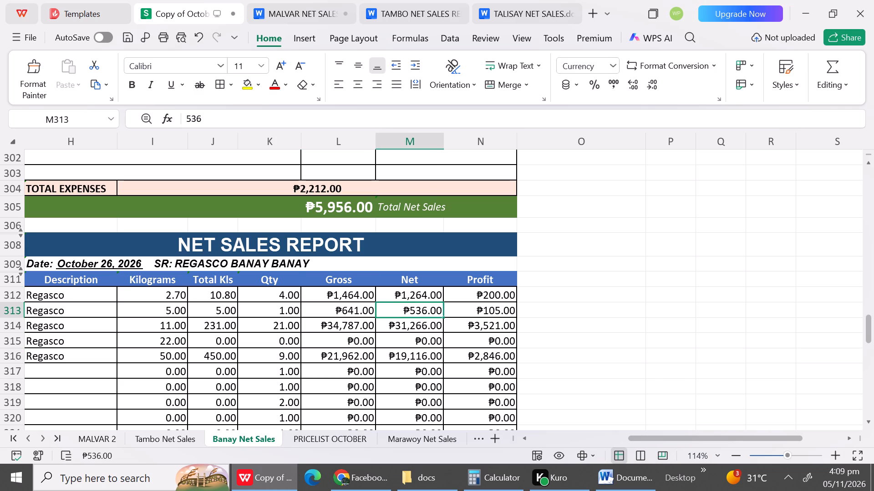
text(549)
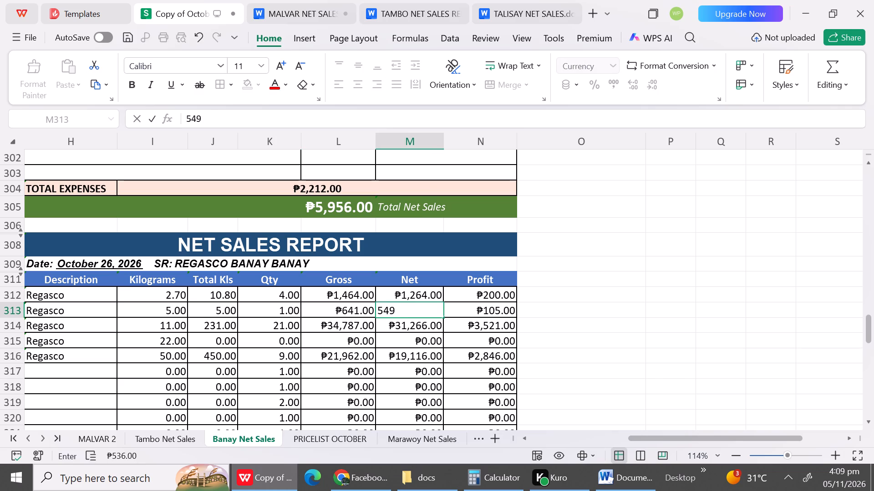
click(415, 331)
Set the October 26 report's 11 kg row (row 314) to a Gross of 29169 and a Net of 24906.
click(283, 327)
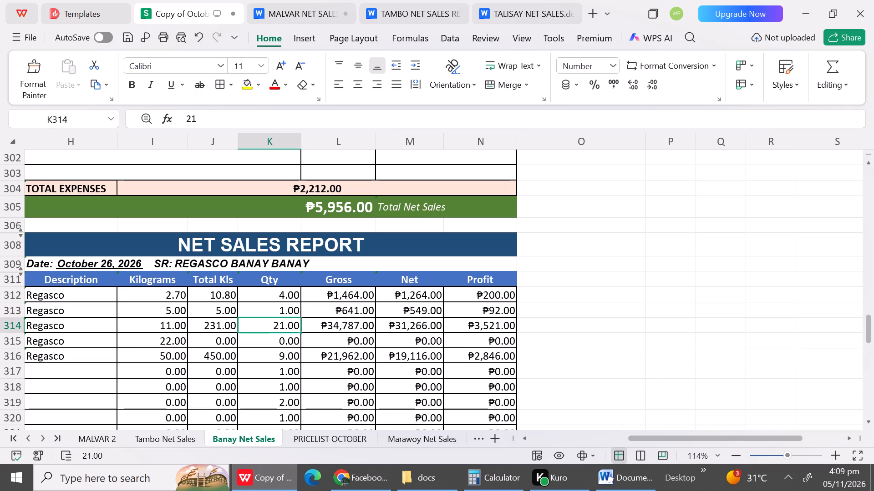
click(331, 327)
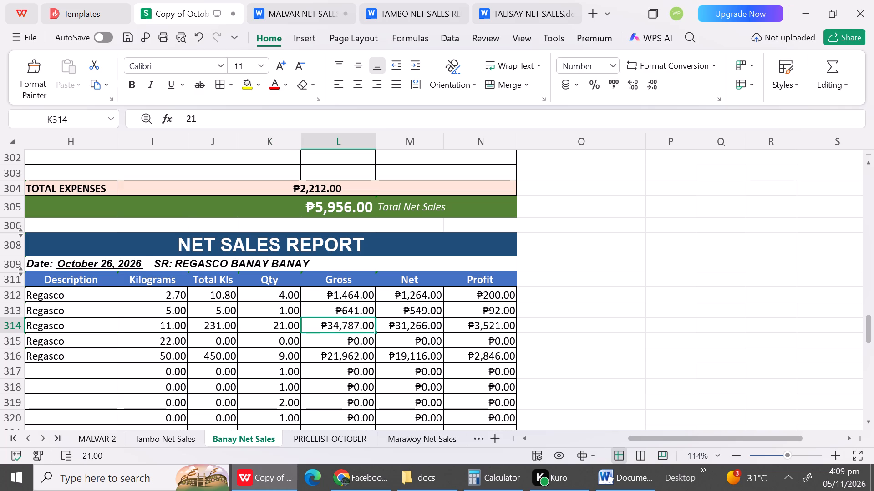
text(29)
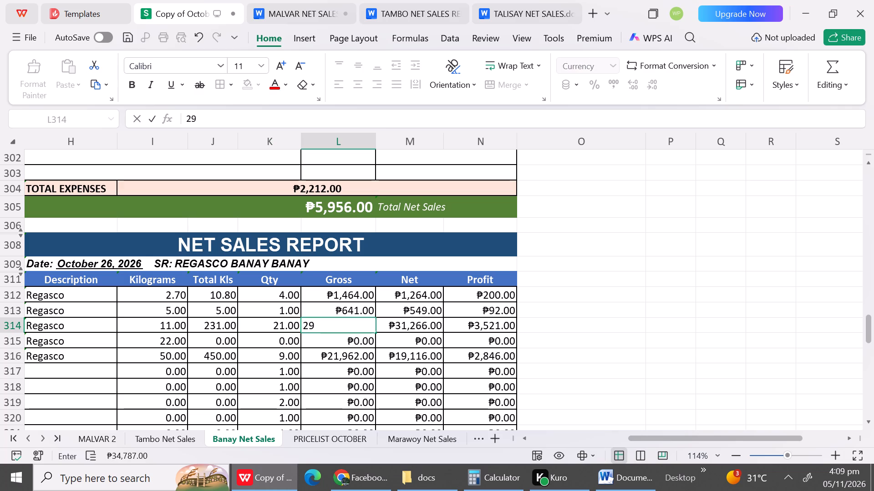
text(169)
click(406, 326)
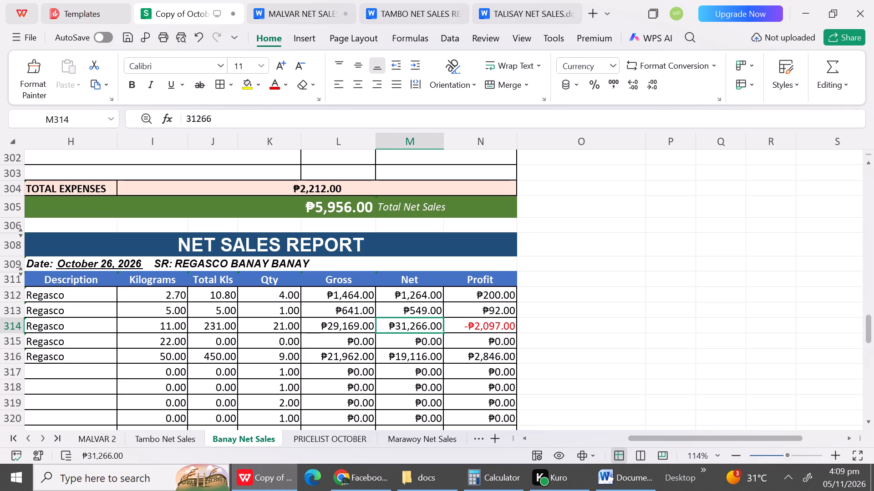
text(24)
text(906)
click(407, 347)
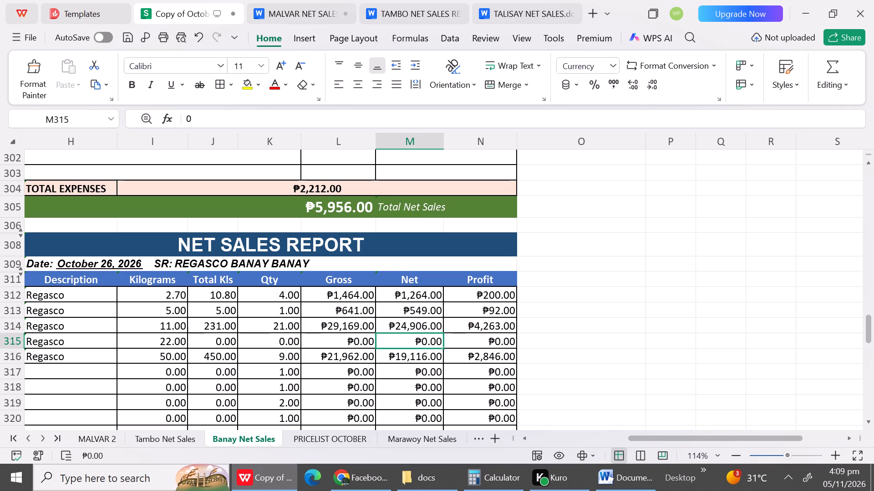
Set the October 26 report's 50 kg row (row 316) to a Gross of 49761 and a Net of 44136.
click(335, 355)
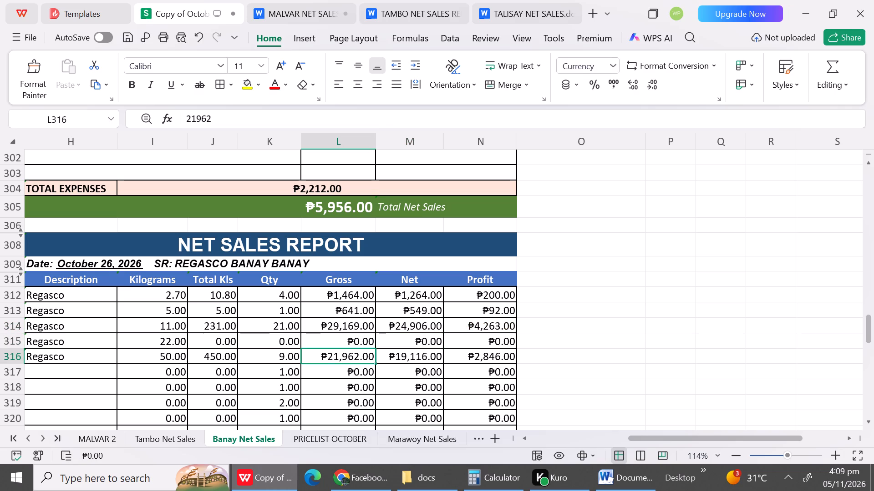
text(49)
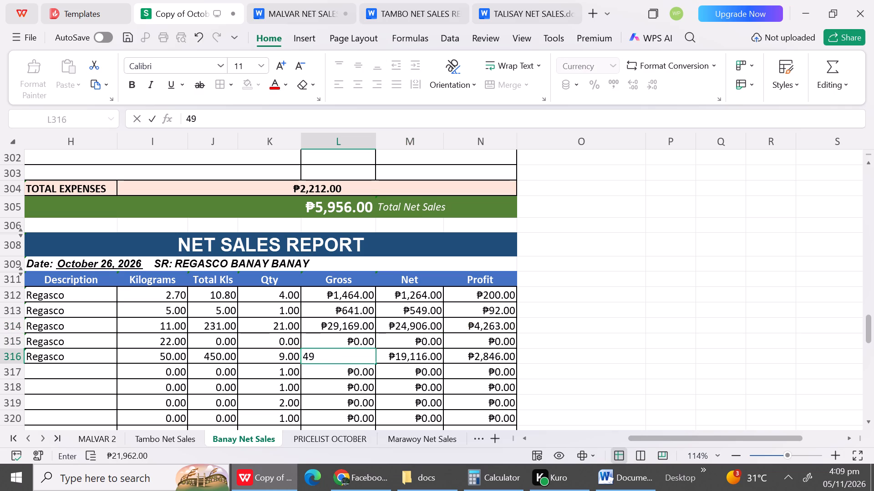
text(761)
click(420, 359)
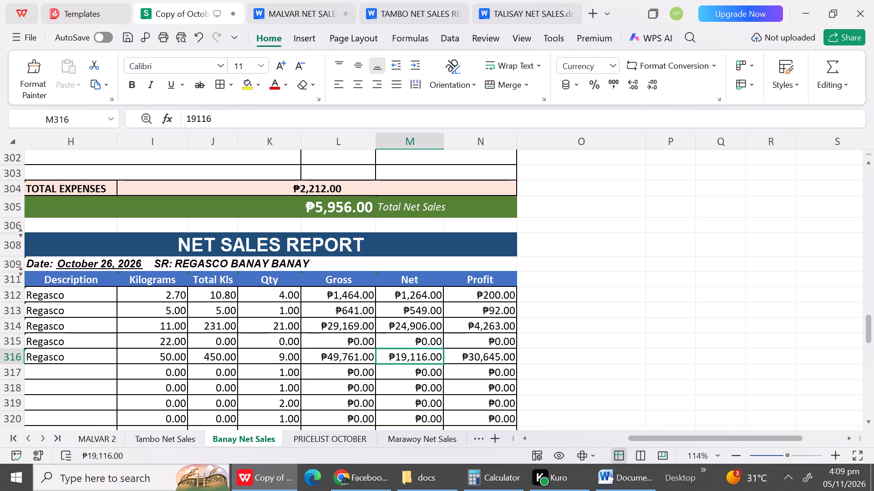
text(44)
text(136)
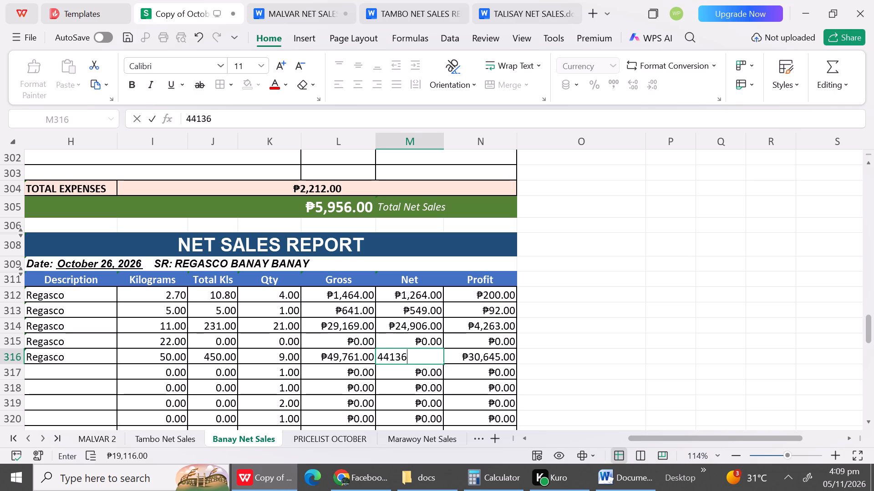
click(420, 390)
Correct the October 25 report's Total Kls total (J292) to the formula =J281+J282+J283+J284+J285.
triple_click(869, 165)
triple_click(869, 165)
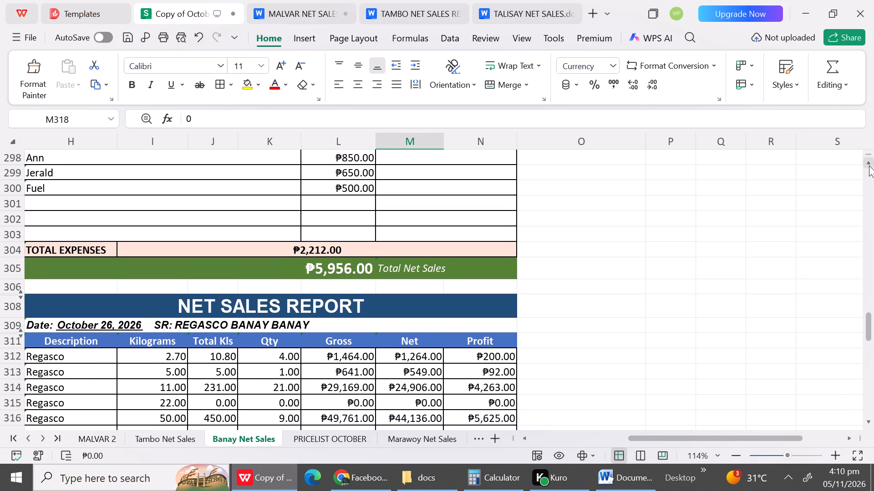
triple_click(869, 165)
triple_click(869, 165)
triple_click(869, 165)
triple_click(869, 165)
double_click(869, 165)
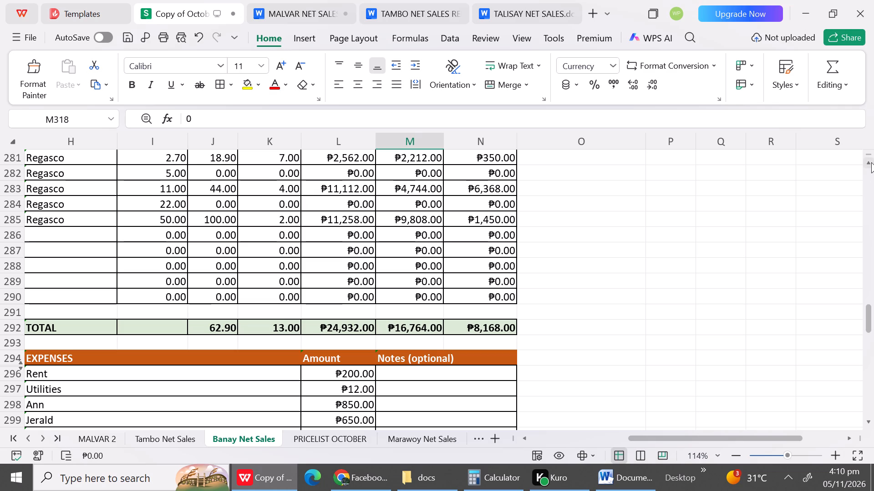
drag(871, 162, 137, 383)
double_click(214, 338)
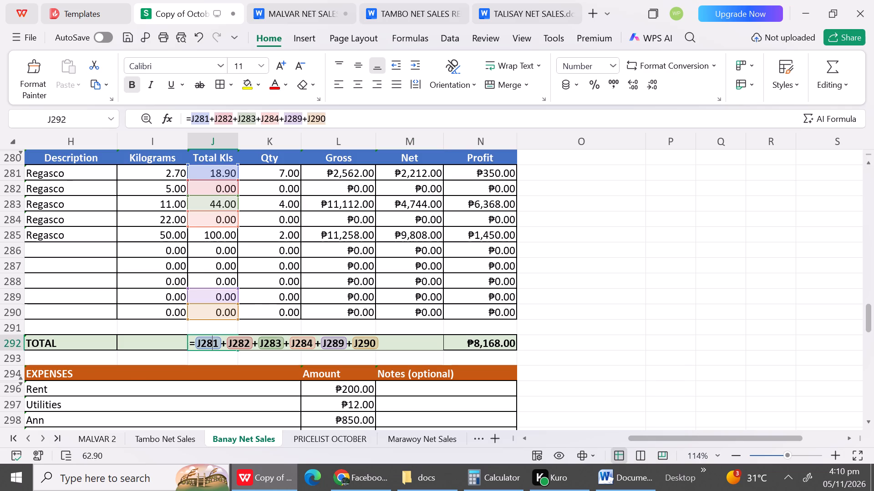
click(376, 346)
key(BackSpace)
key(BackSpace)
key(BackSpace)
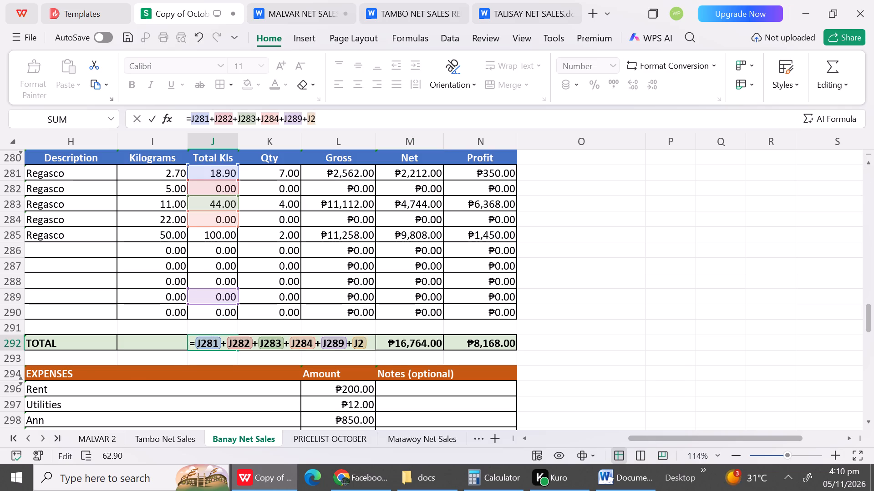
key(BackSpace)
key(BackSpace)
key(BackSpace)
key(BackSpace)
key(BackSpace)
key(BackSpace)
key(BackSpace)
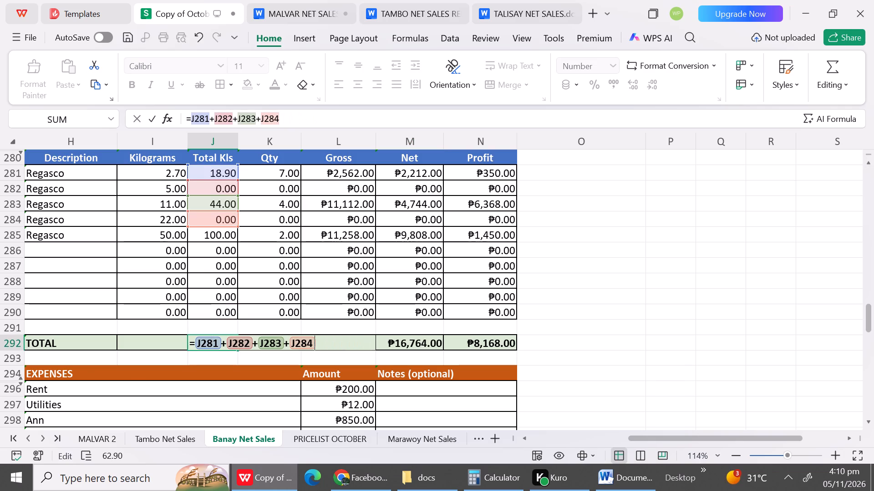
key(shift+plus)
click(213, 241)
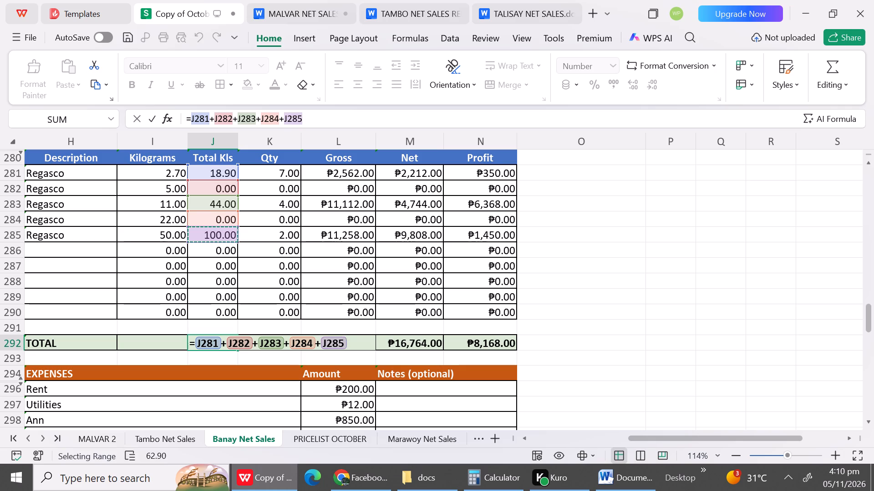
key(Return)
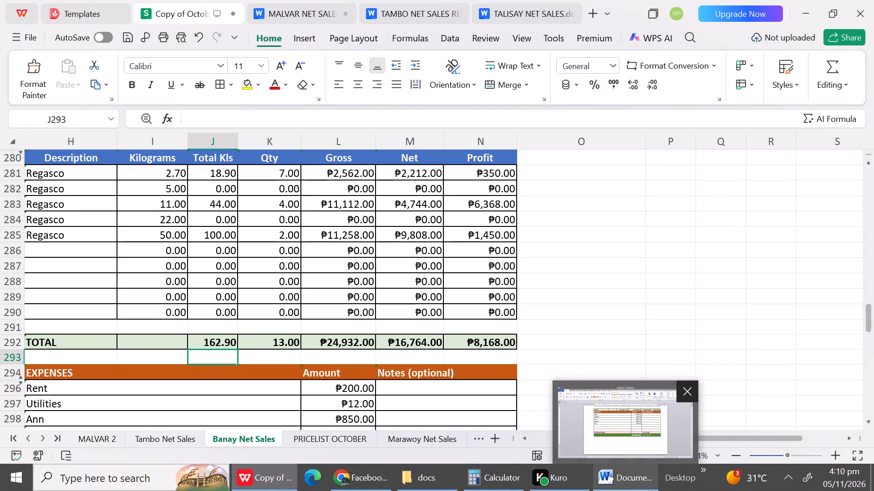
Switch to the Word document and set the October 25 report's Total Kls total to 162.90.
click(620, 480)
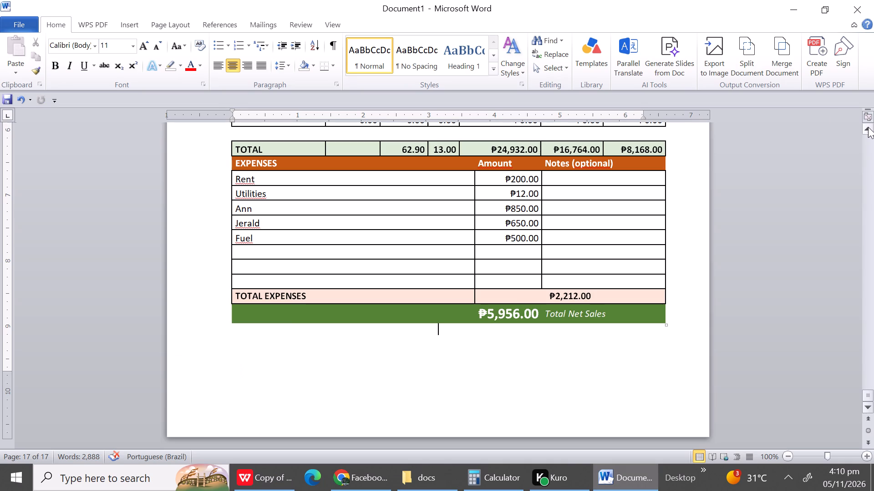
click(403, 149)
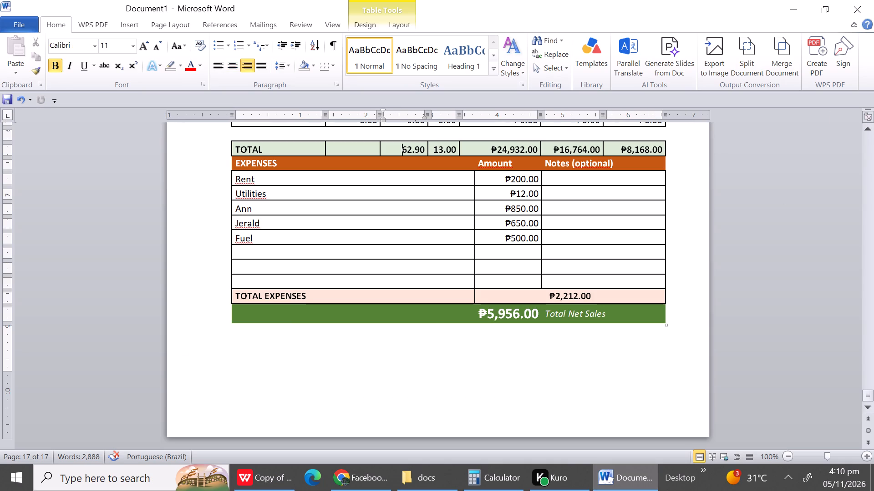
key(1)
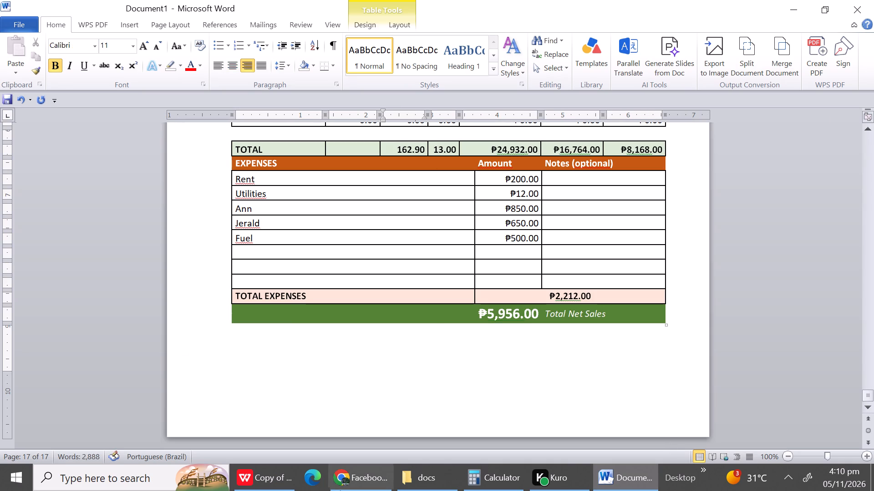
Back in the Banay Net Sales sheet, clear the Fuel expense and its amount from row 300 of the October 25 report.
click(273, 481)
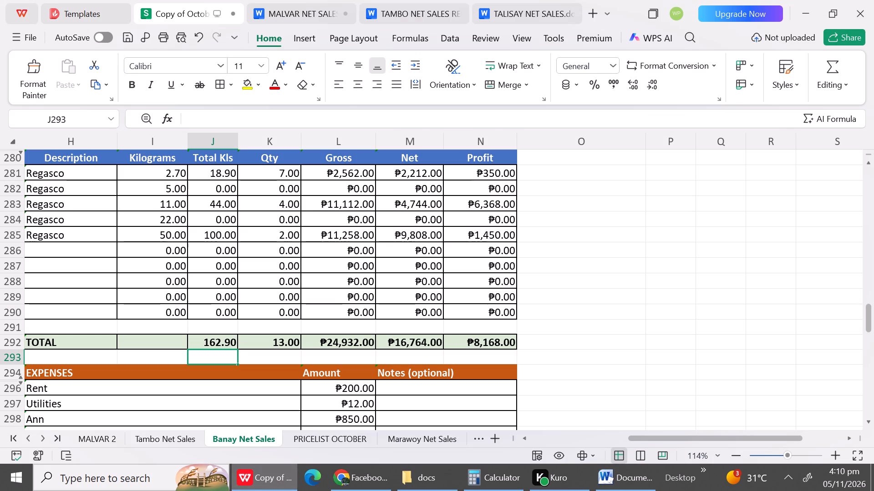
triple_click(866, 425)
click(866, 425)
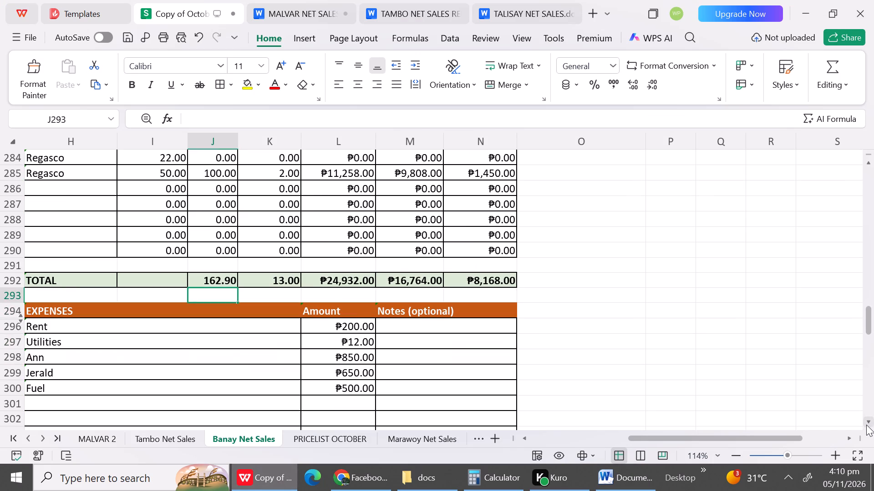
click(866, 425)
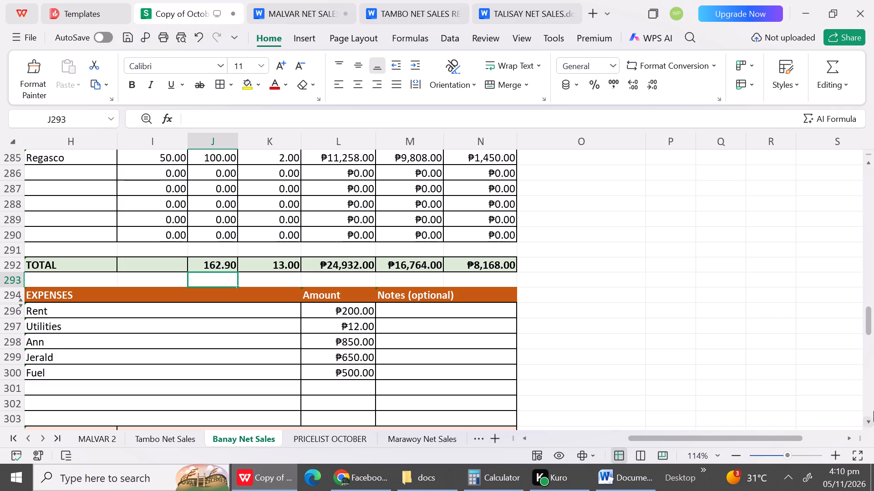
click(240, 375)
key(BackSpace)
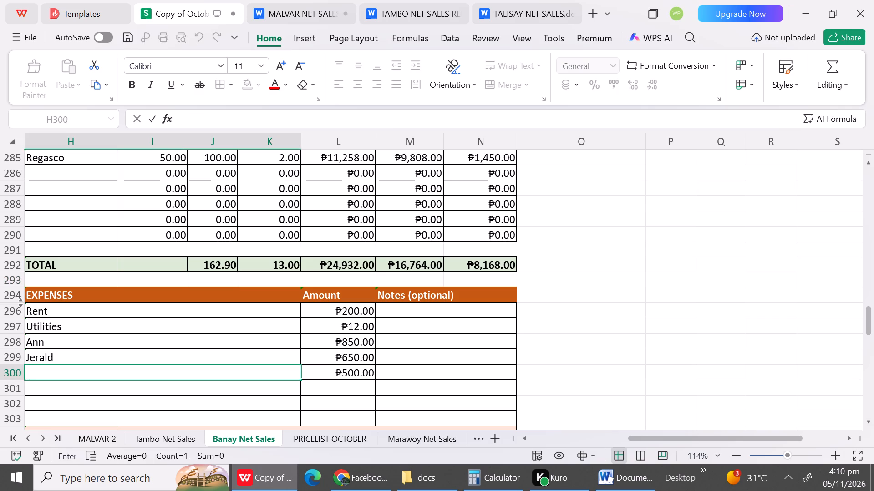
click(360, 379)
key(BackSpace)
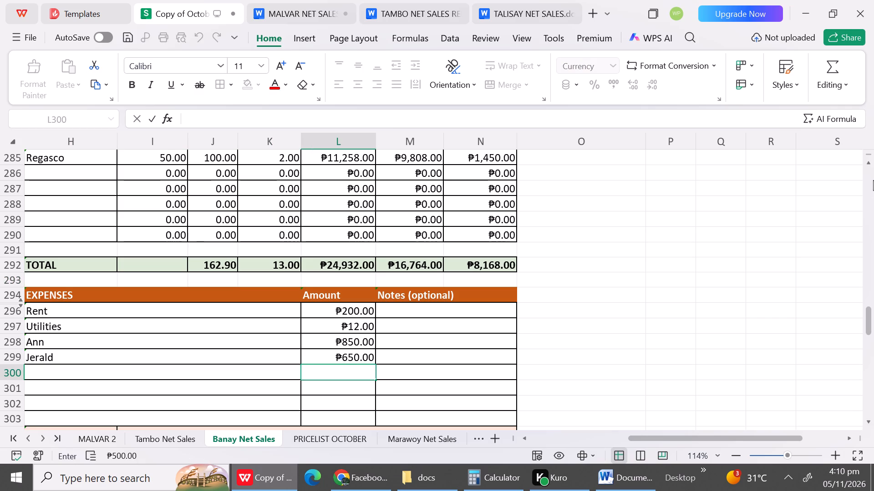
triple_click(866, 158)
click(866, 158)
drag(866, 158, 867, 166)
click(691, 344)
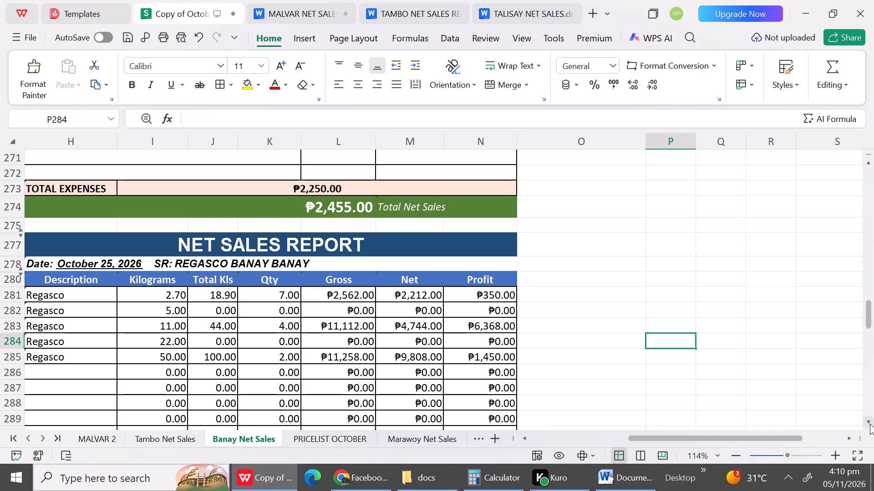
Review the October 25 report's sales rows, totals and expenses, and the October 26 report's sales rows.
click(870, 424)
click(870, 424)
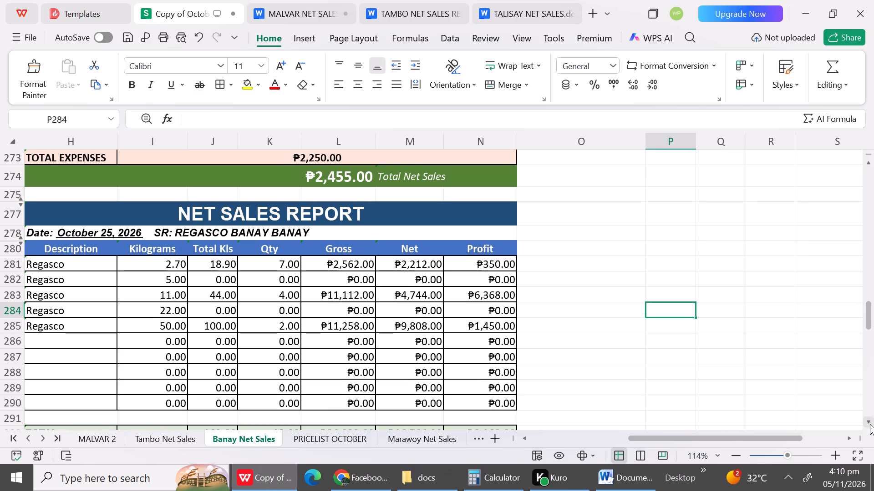
click(870, 424)
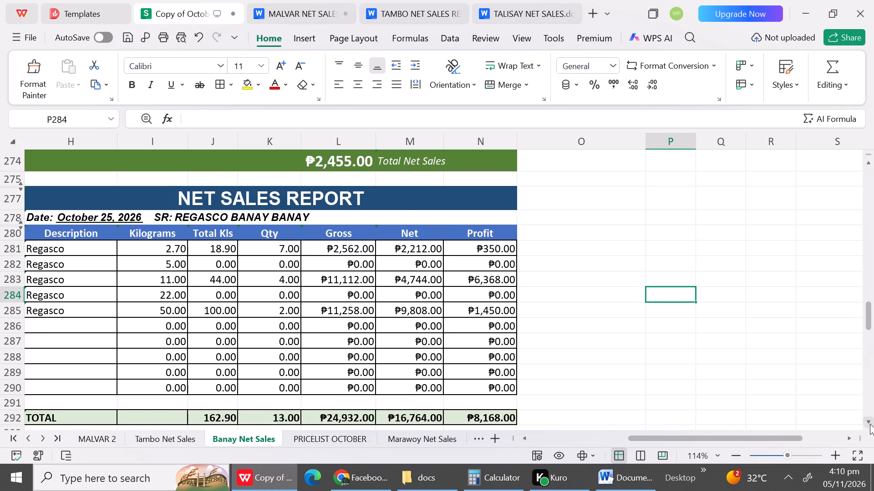
triple_click(870, 424)
triple_click(870, 424)
triple_click(870, 424)
triple_click(870, 424)
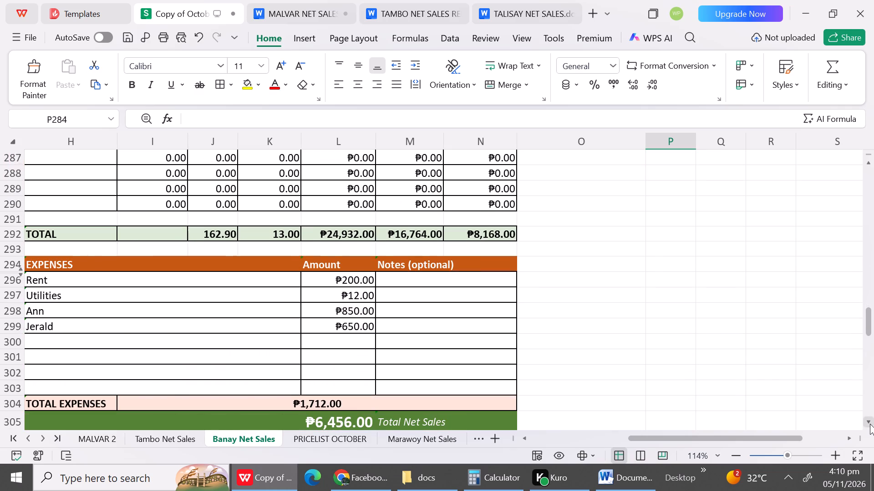
triple_click(870, 424)
triple_click(870, 424)
click(870, 424)
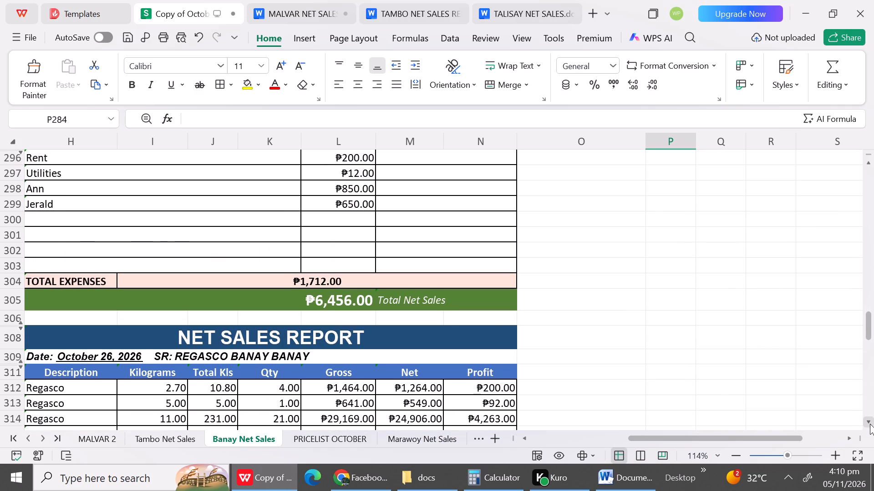
click(870, 424)
click(870, 424)
click(870, 424)
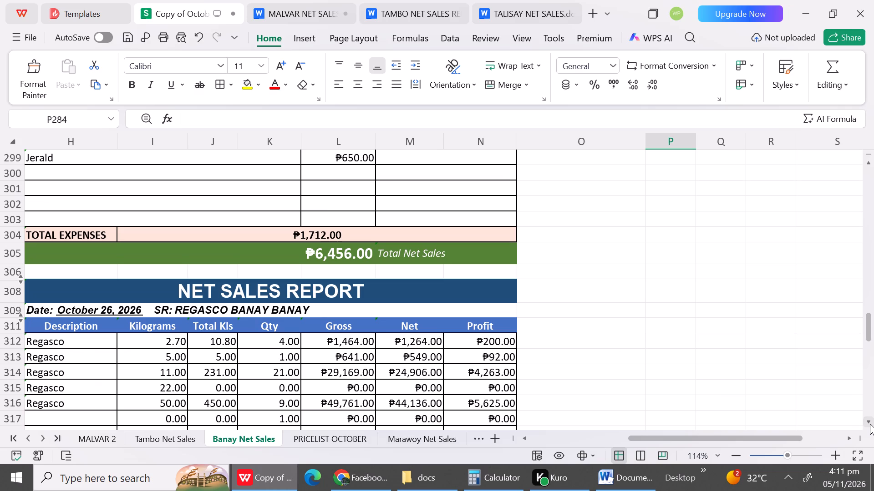
click(870, 424)
click(870, 424)
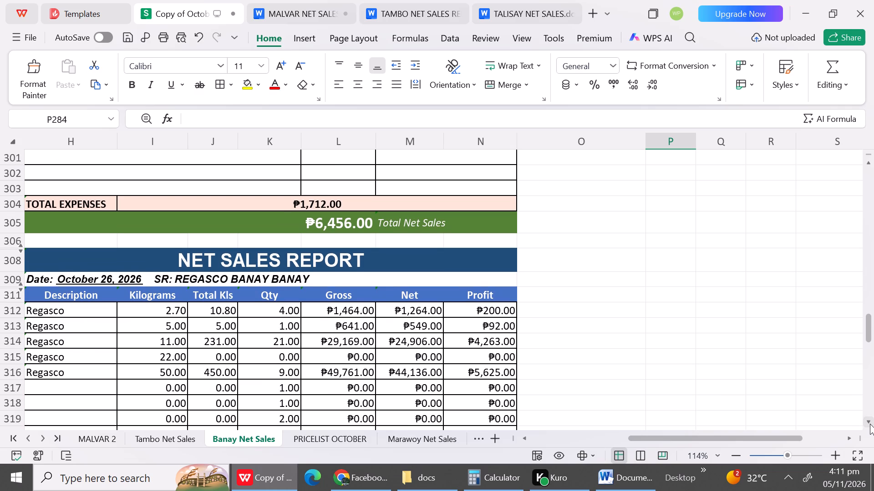
click(870, 424)
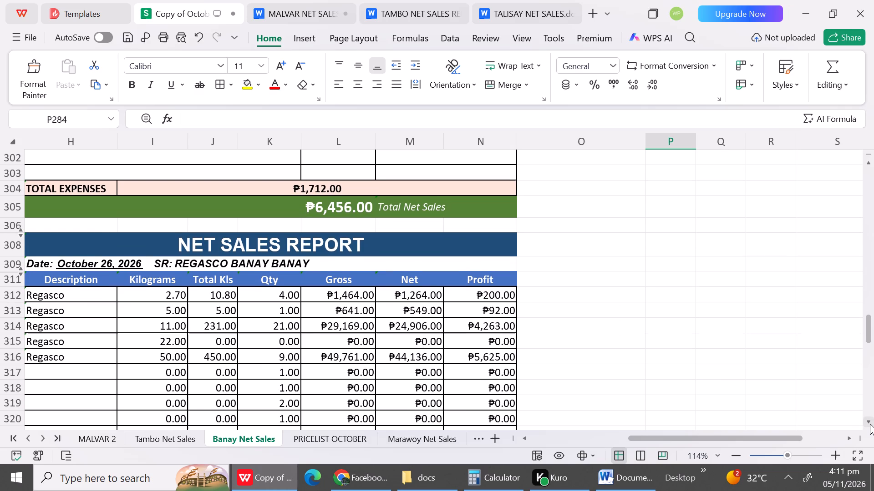
Hide the empty row 326 between the October 26 report's EXPENSES header and the Rent row.
triple_click(870, 424)
triple_click(870, 424)
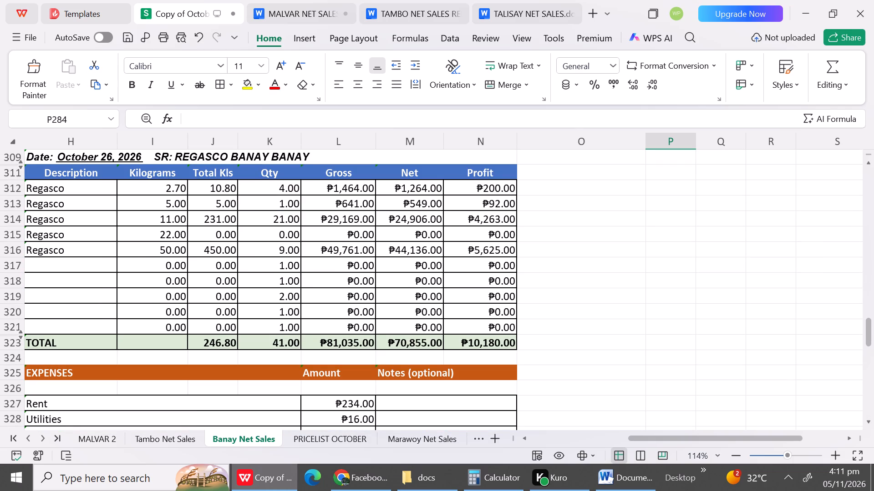
click(9, 387)
right_click(9, 387)
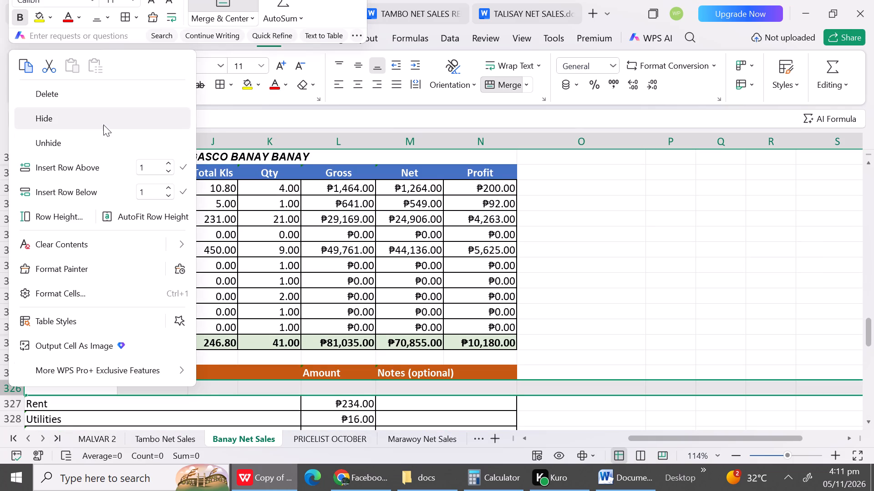
click(103, 125)
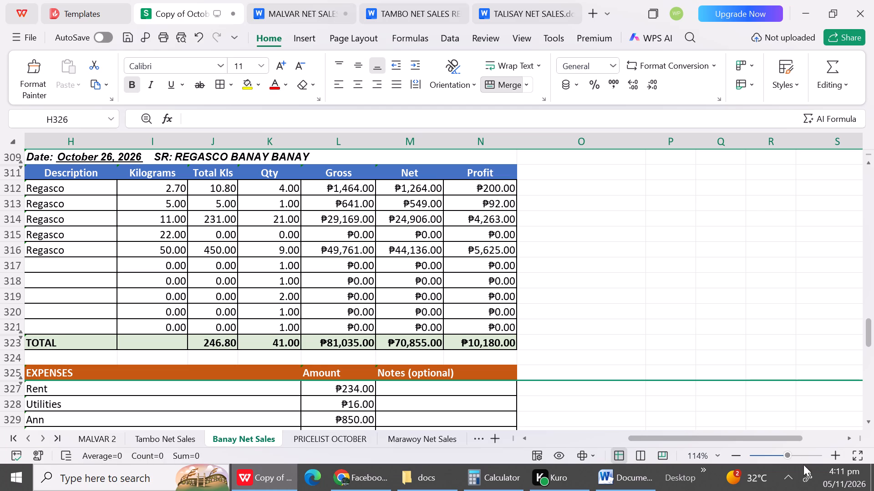
Save the workbook.
triple_click(869, 423)
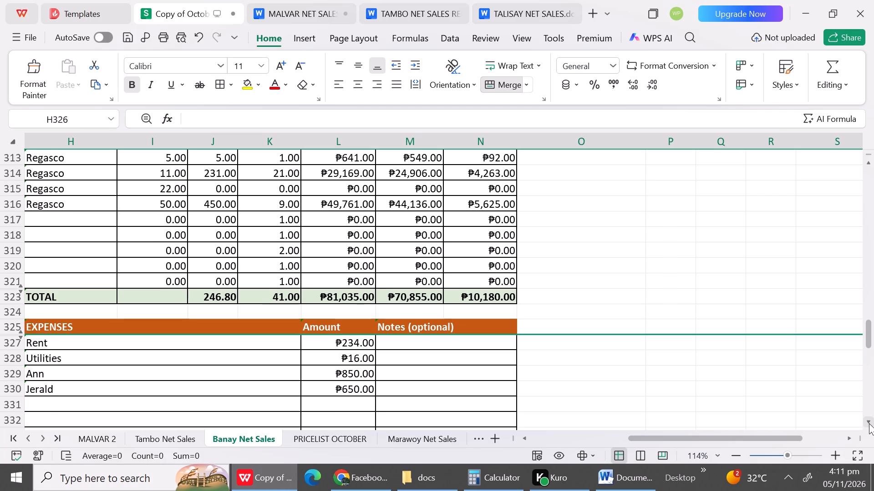
key(ctrl+s)
Hide the empty row 338 just above the October 27 report's title.
double_click(869, 423)
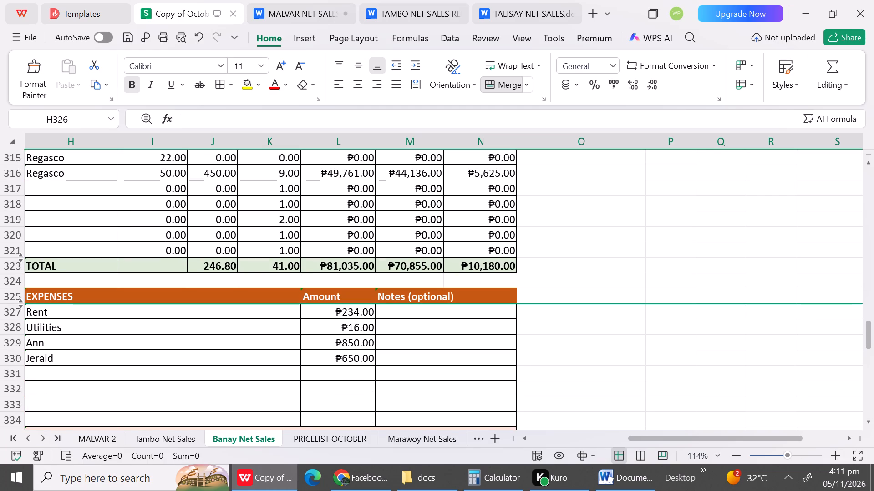
click(869, 418)
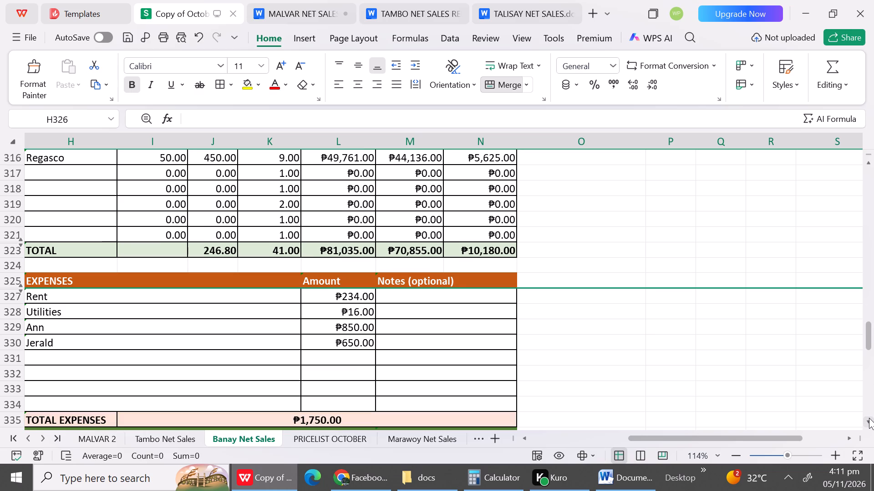
triple_click(869, 418)
triple_click(869, 418)
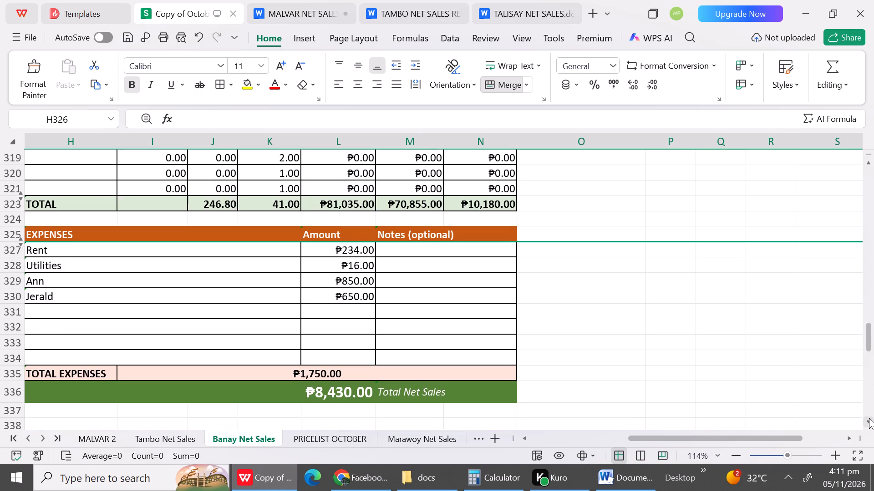
double_click(869, 418)
drag(869, 418, 0, 312)
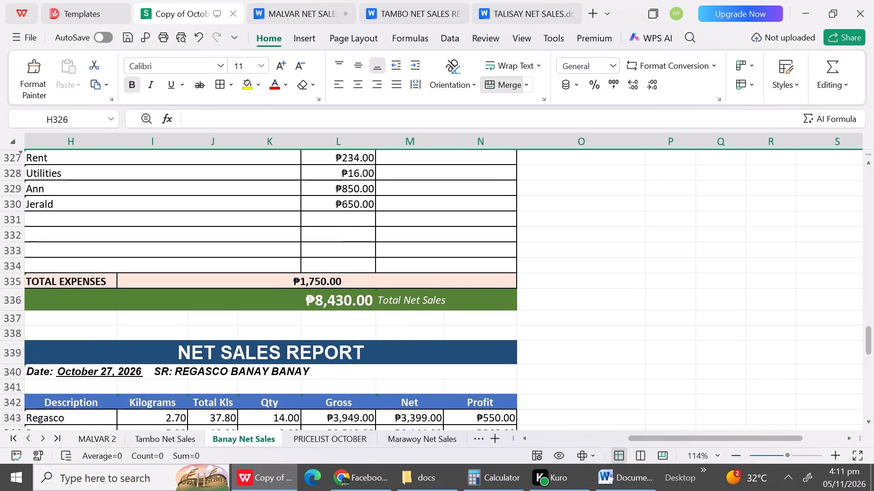
click(15, 332)
right_click(15, 332)
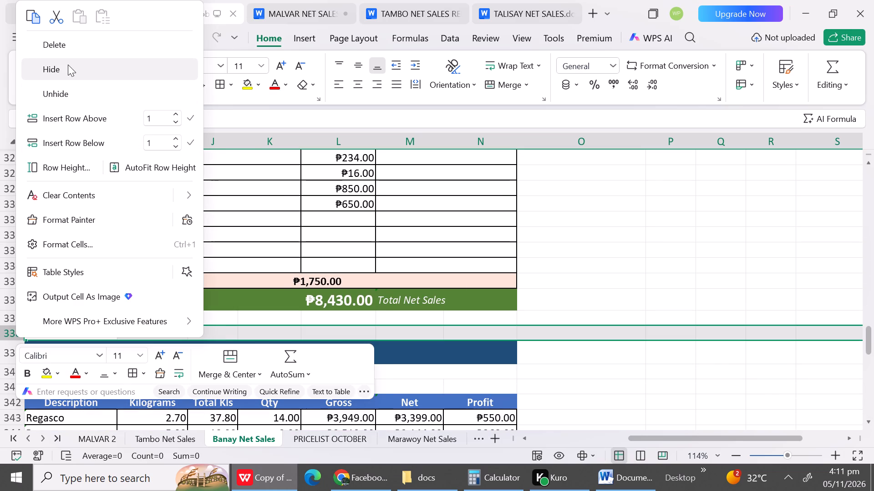
click(68, 65)
Hide the empty row 341 between the October 27 report's date line and its table header.
click(10, 368)
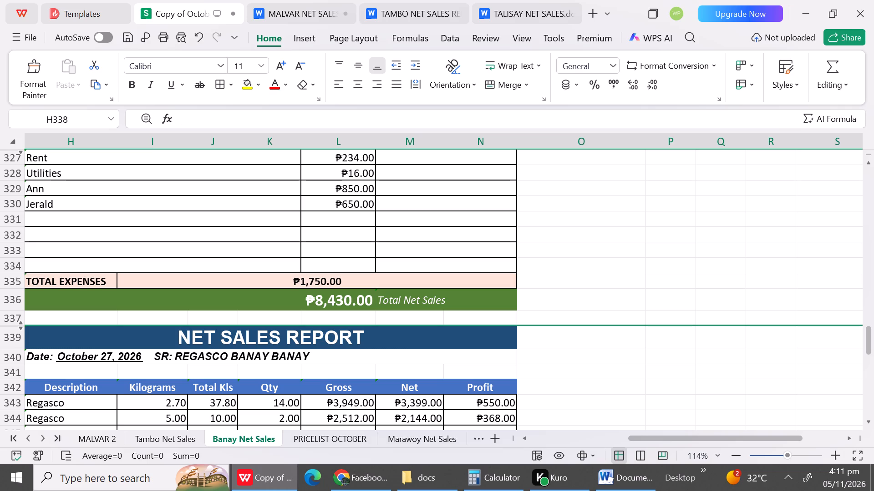
click(10, 374)
right_click(10, 374)
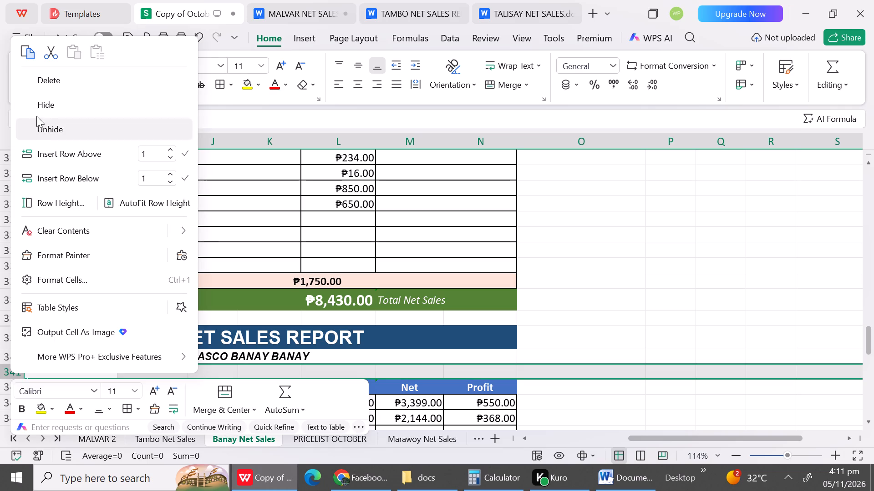
click(35, 100)
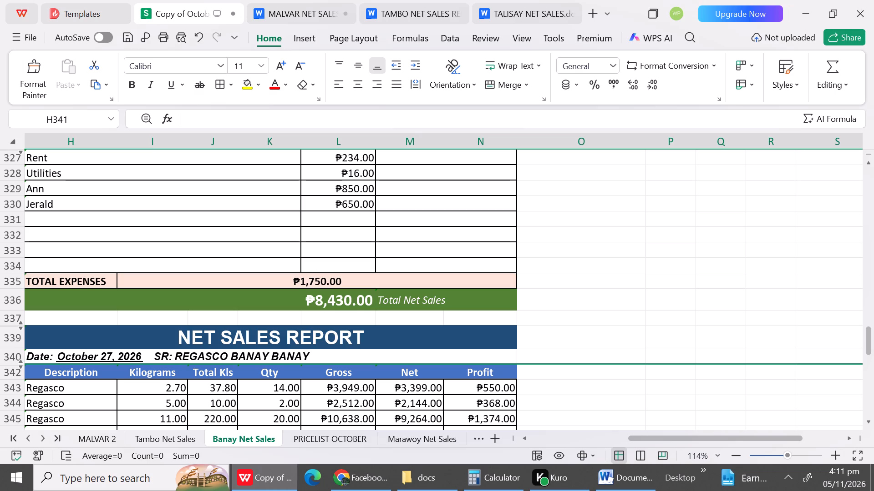
In the October 27 report's 2.70 kg row, set the quantity to 1 and the gross to 366.
triple_click(866, 425)
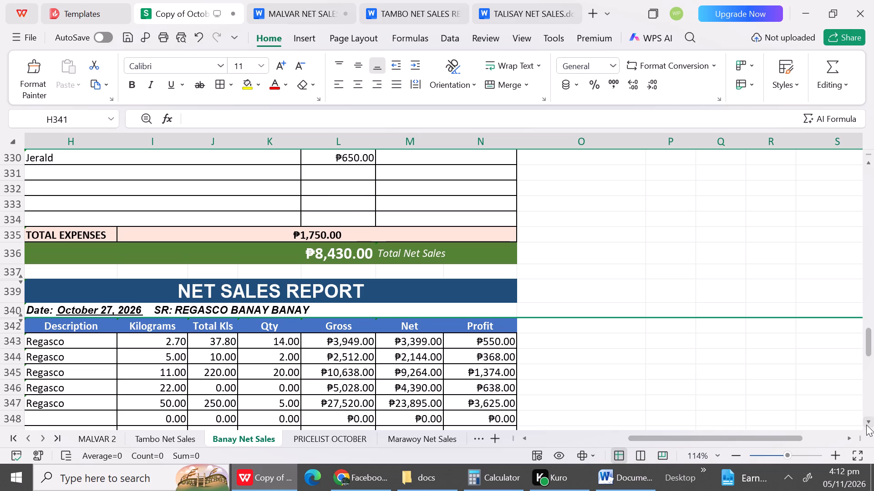
click(866, 425)
click(866, 425)
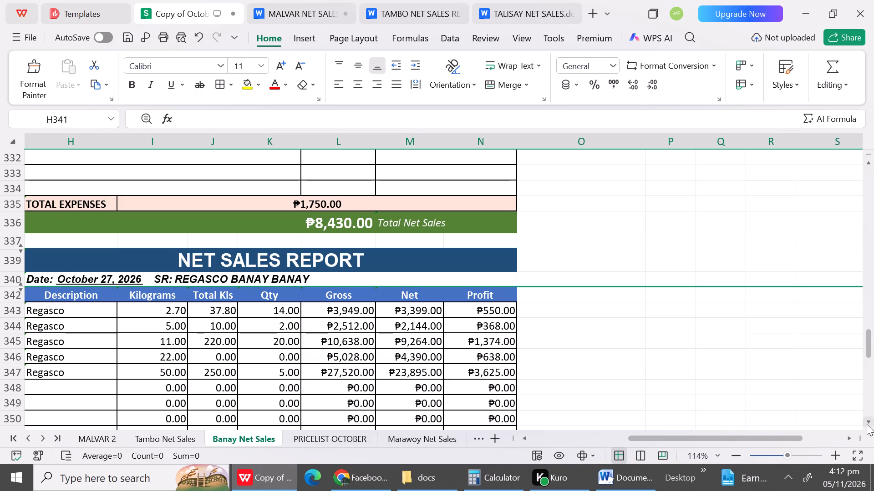
triple_click(867, 423)
double_click(867, 423)
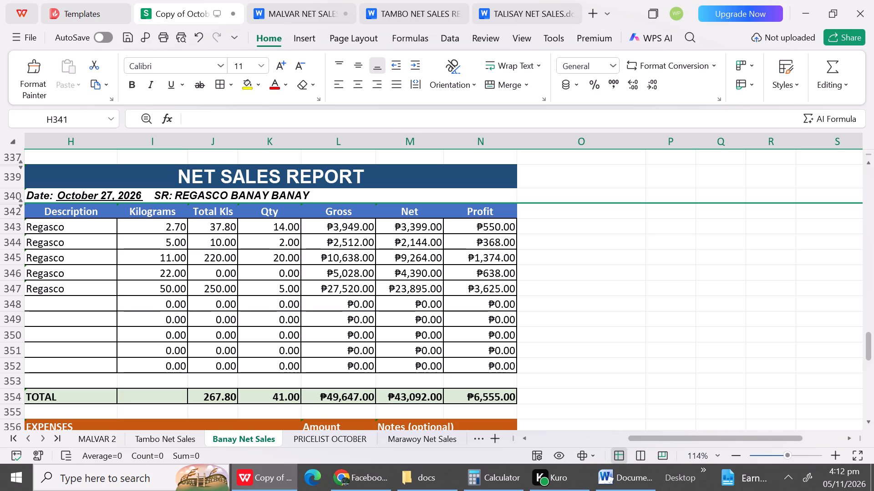
click(293, 229)
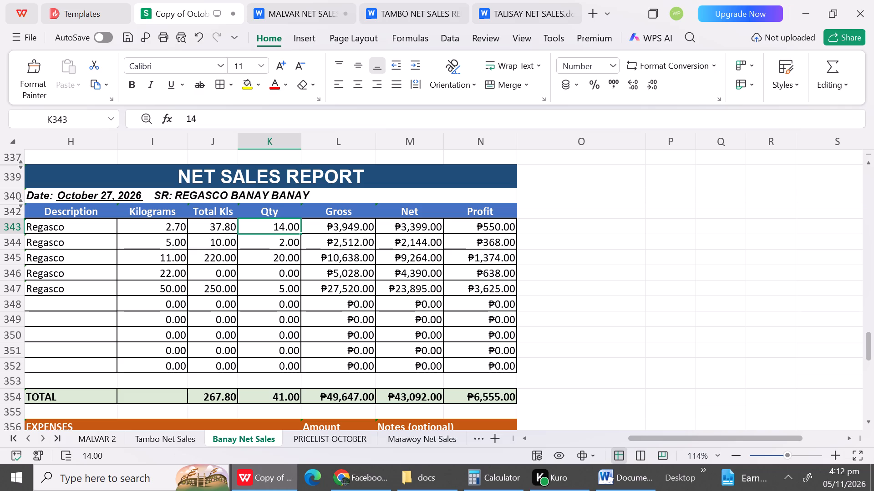
key(1)
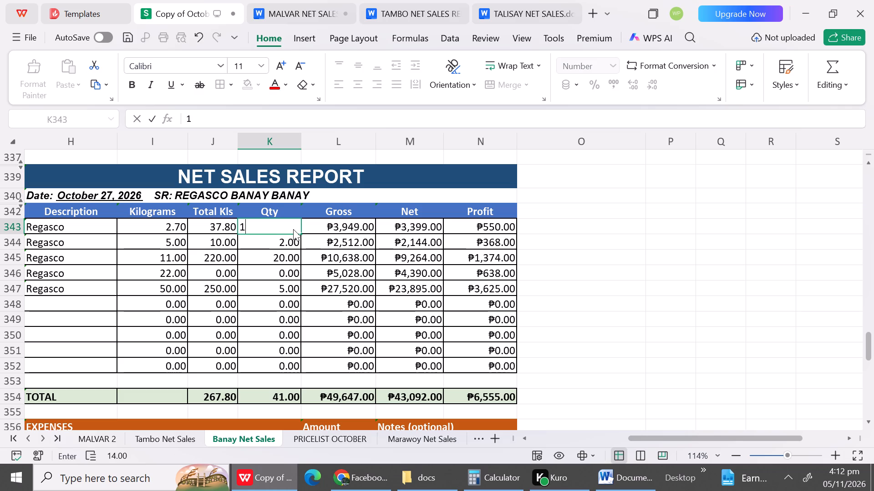
key(Right)
text(366)
key(Down)
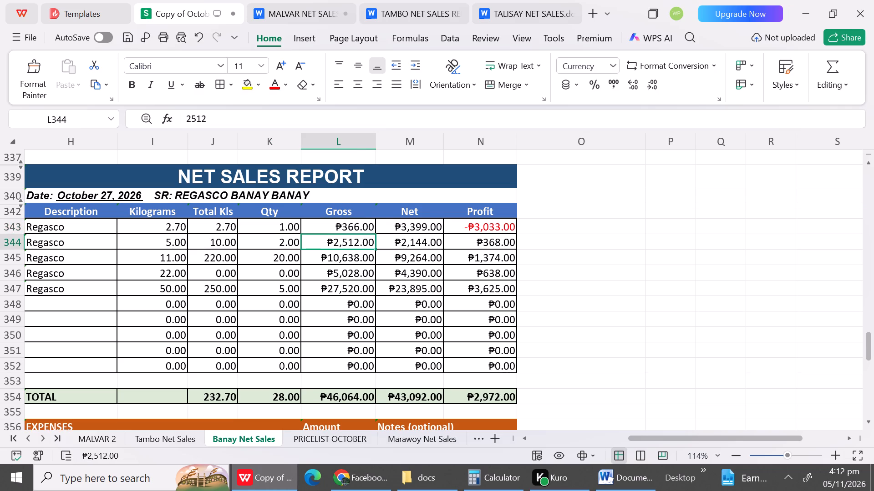
Set the quantity, gross and net of the October 27 report's 5.00 kg row to 0.
click(279, 243)
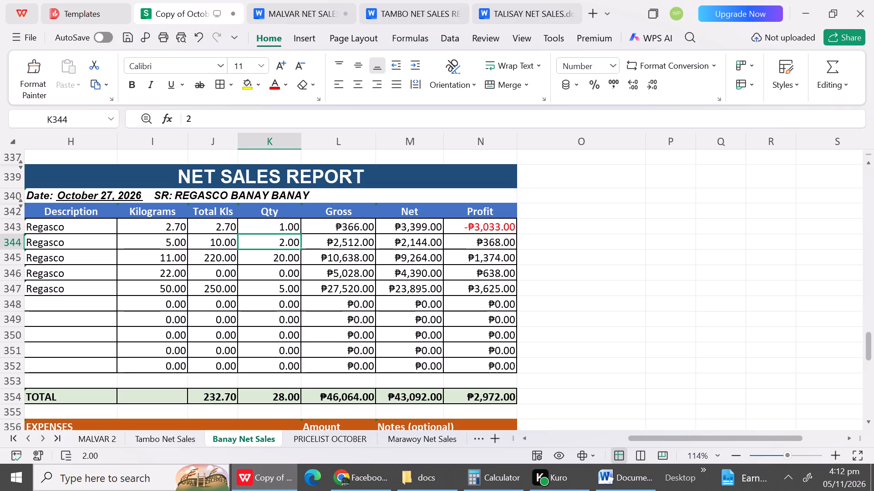
click(288, 246)
key(0)
key(Right)
key(0)
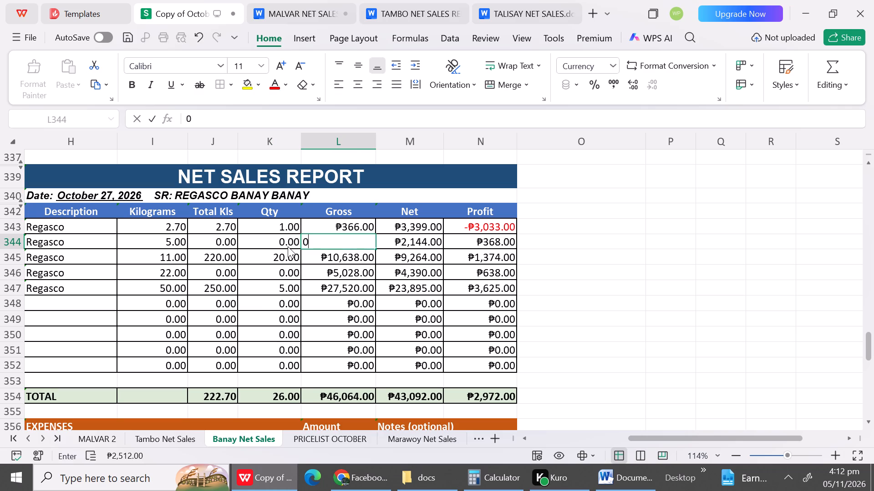
key(Right)
key(0)
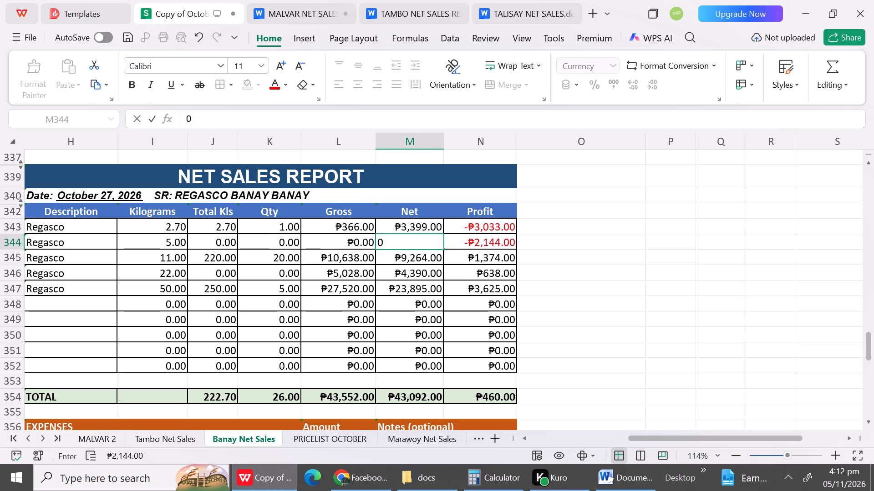
click(317, 295)
In the October 27 report's 11.00 kg row, set the quantity to 4, the gross to 5556 and the net to 4744.
click(293, 257)
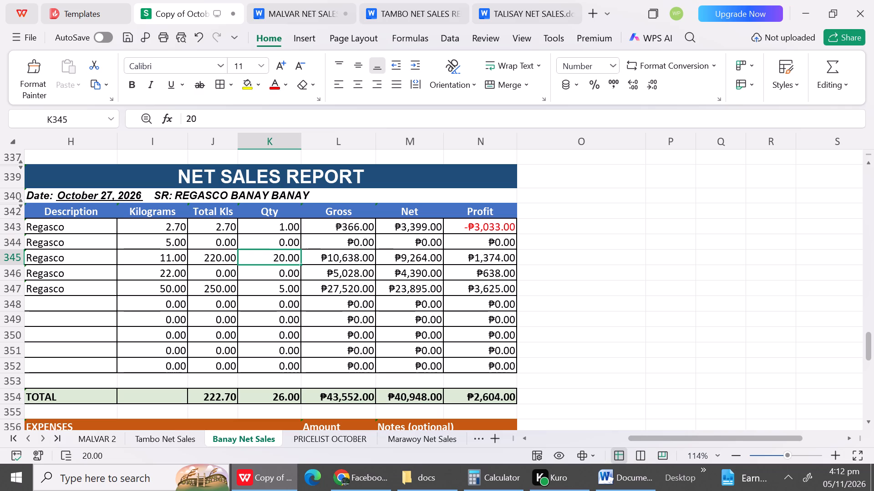
key(2)
key(BackSpace)
key(4)
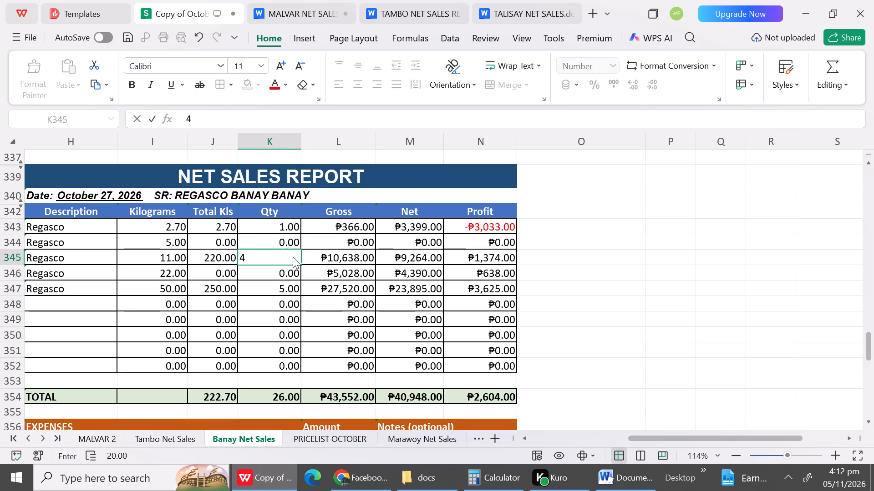
key(Right)
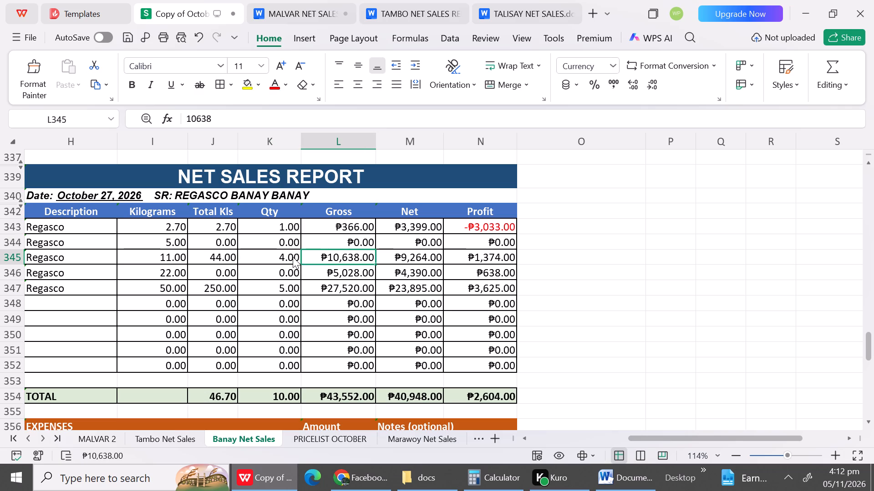
text(555)
key(6)
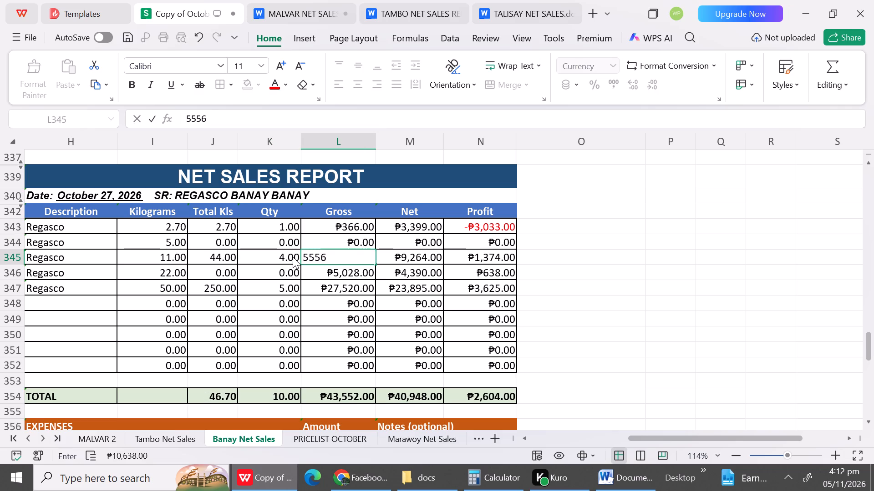
key(Right)
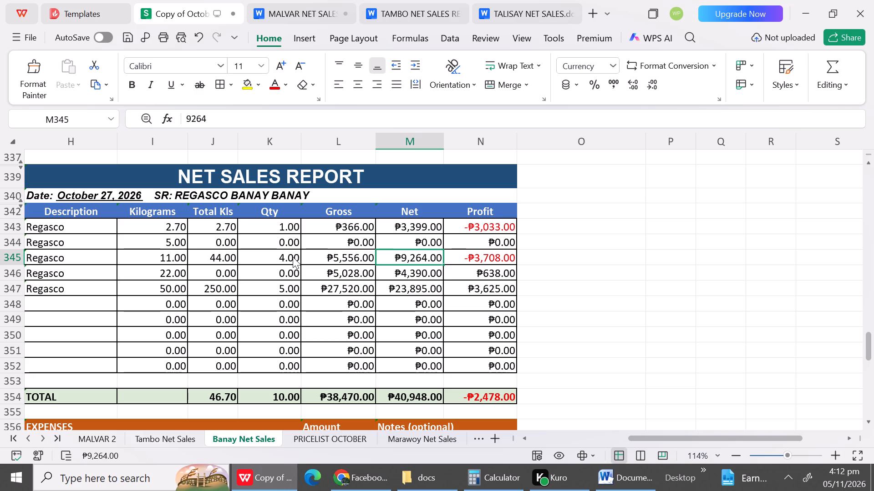
key(4)
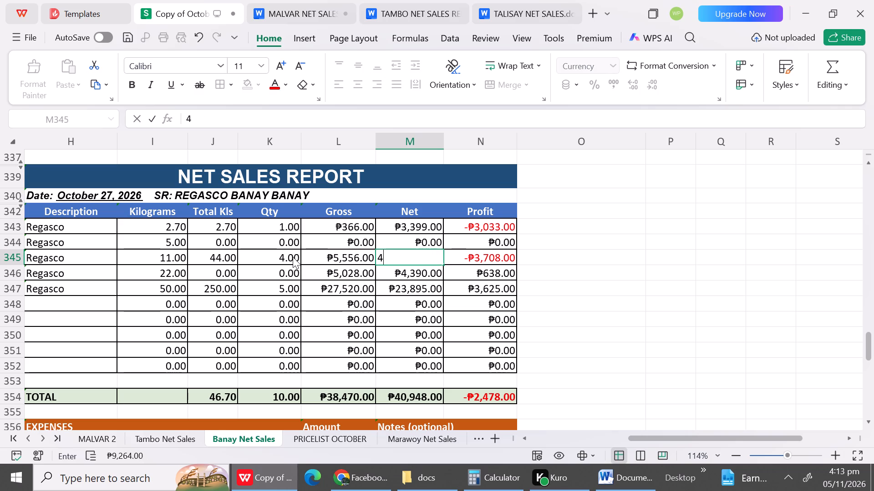
text(744)
click(280, 282)
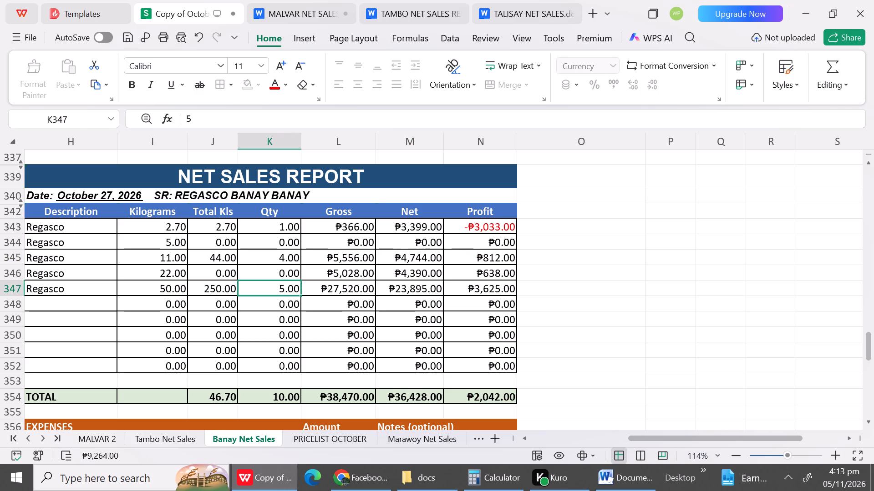
Set the gross and net of the October 27 report's 22.00 kg row to 0.
click(292, 274)
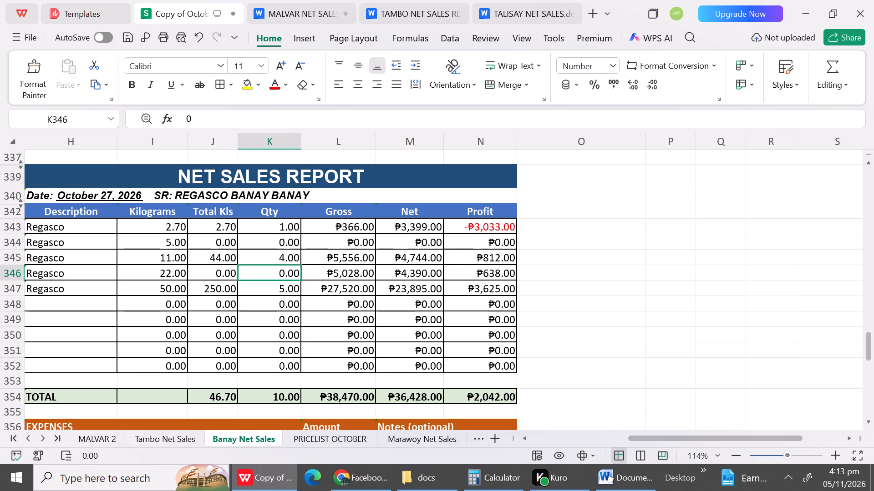
click(342, 273)
key(0)
click(399, 279)
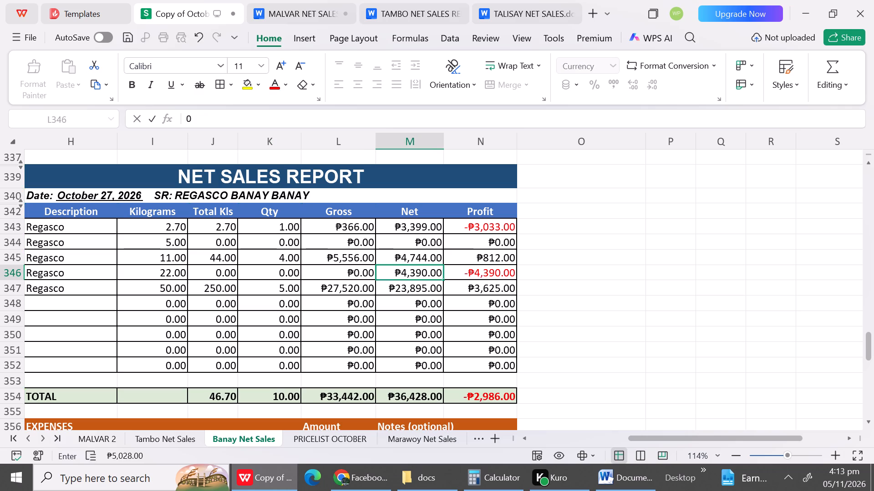
key(equal)
key(BackSpace)
key(0)
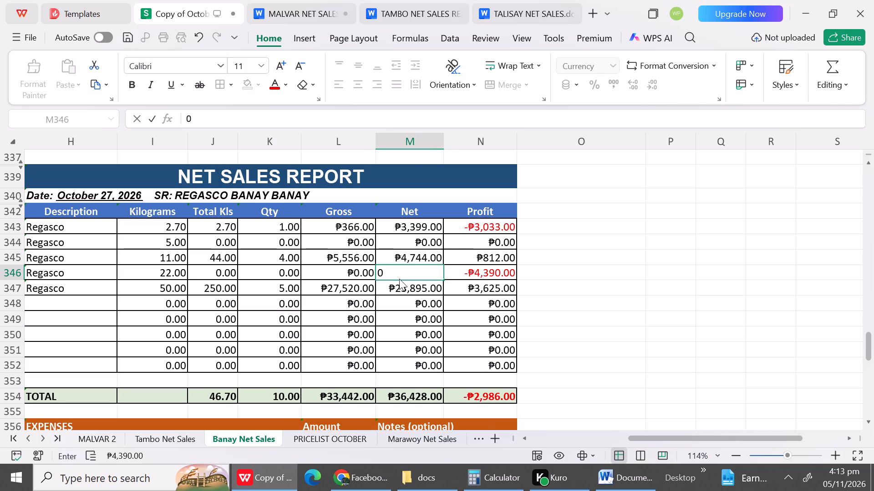
click(399, 295)
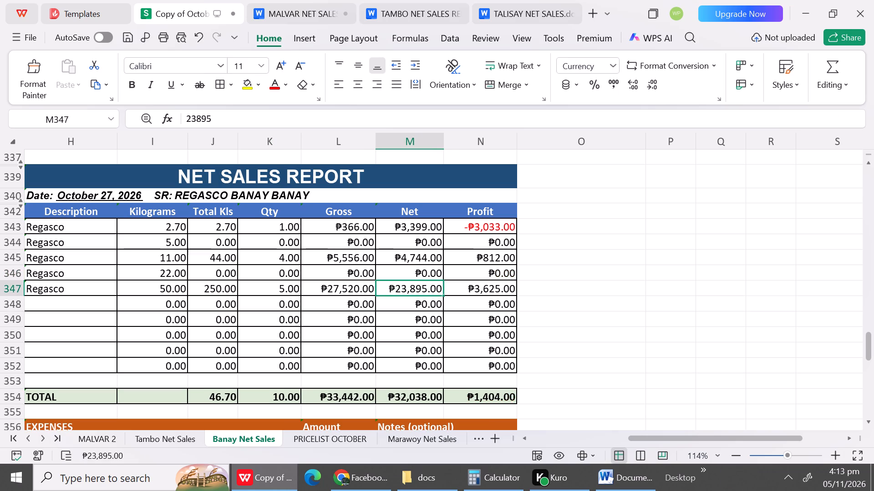
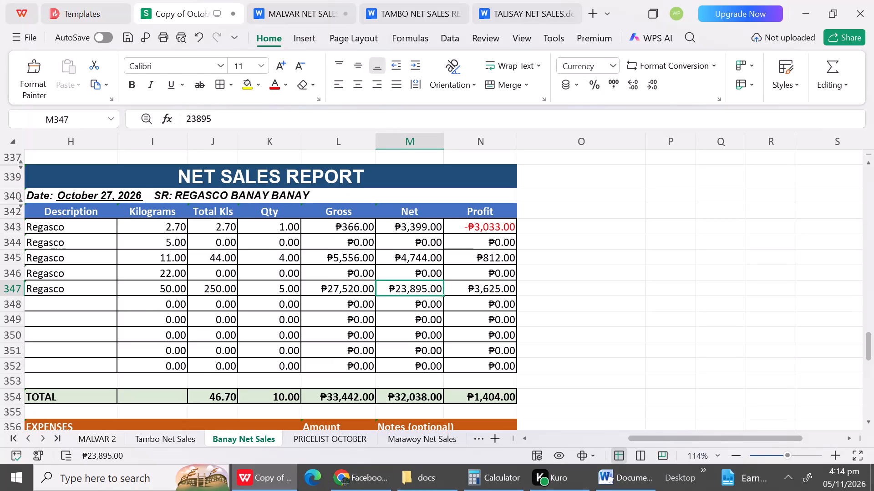
Set the Net amount of the 50 kg Regasco row in the October 27 report to 24520.
click(404, 293)
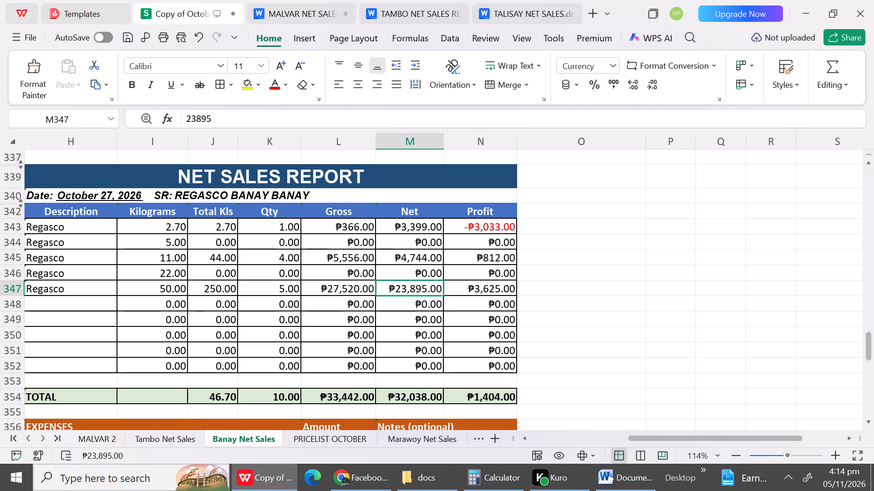
key(2)
key(4)
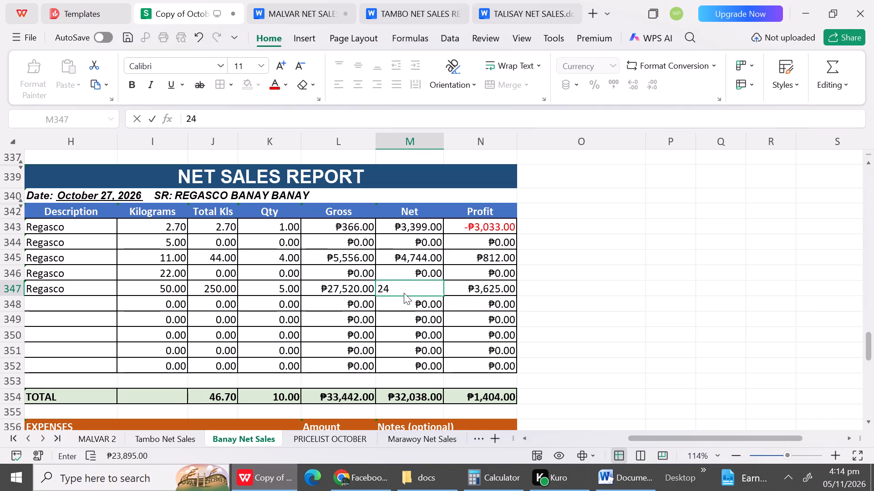
text(52)
key(0)
click(404, 310)
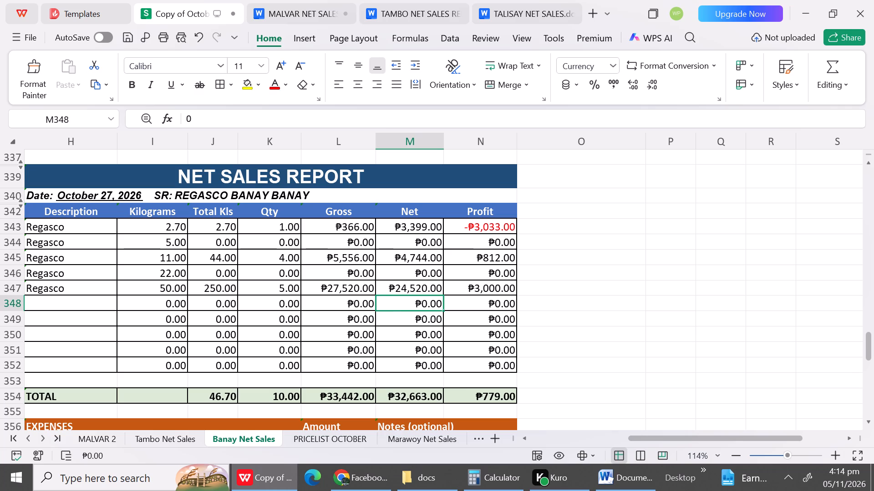
Set the Net amount of the 2.70 kg Regasco row in the October 27 report to 316.
click(431, 231)
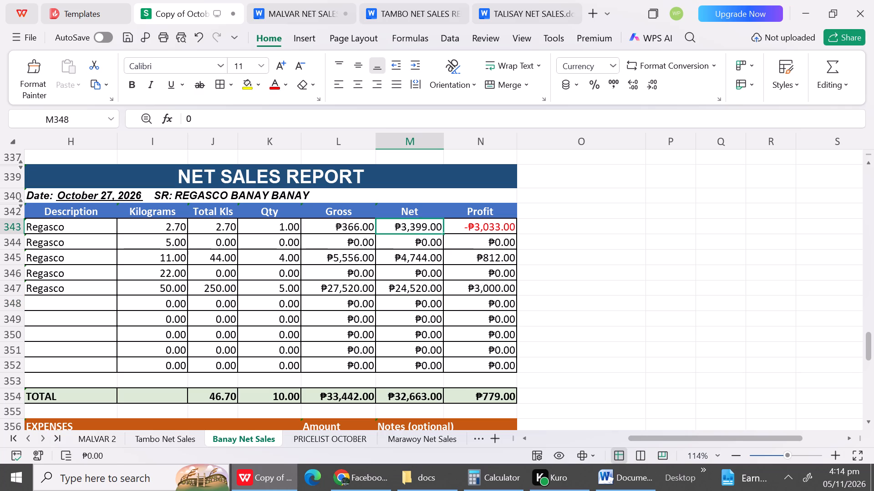
text(316)
click(579, 282)
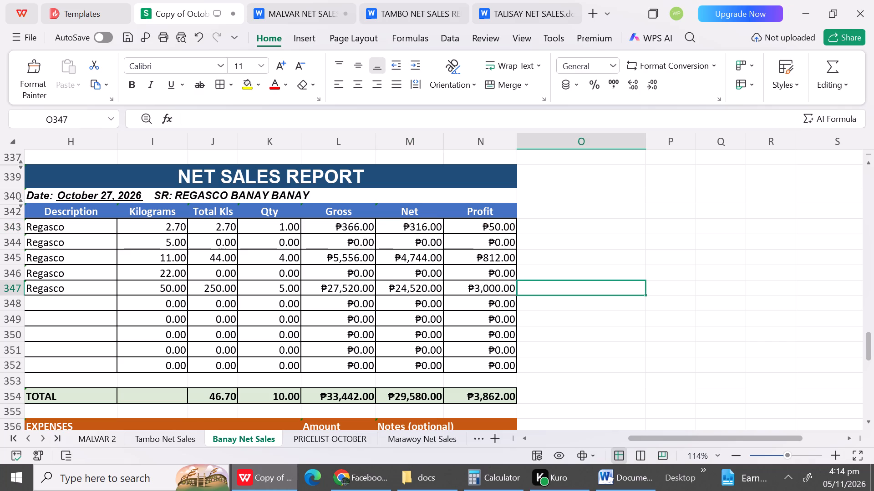
Hide the empty row 357 beneath the EXPENSES header of the October 27 report.
double_click(869, 418)
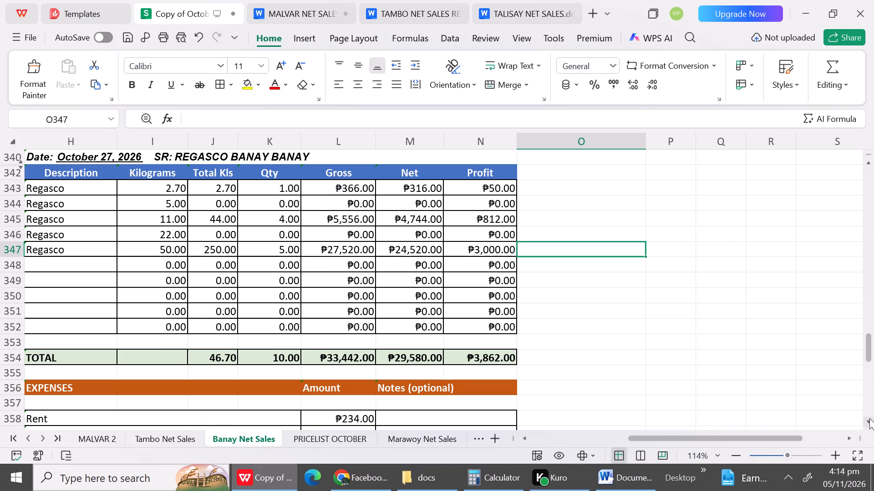
triple_click(869, 418)
triple_click(869, 418)
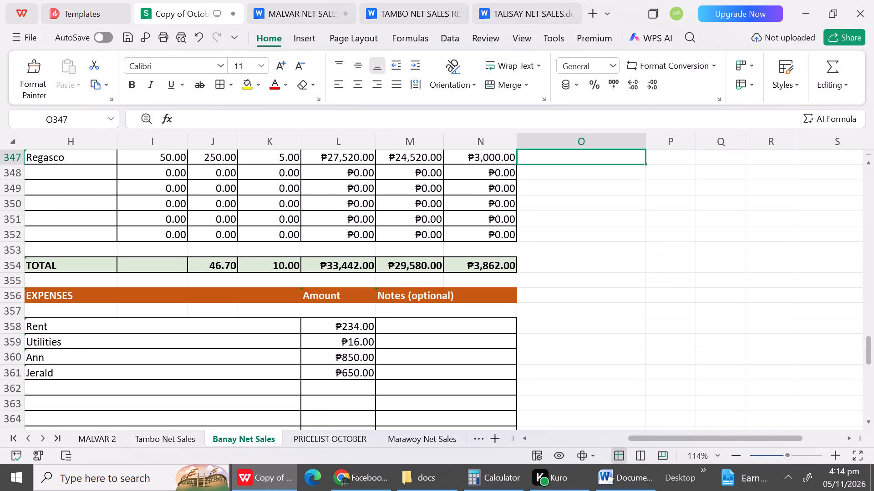
click(8, 310)
right_click(8, 310)
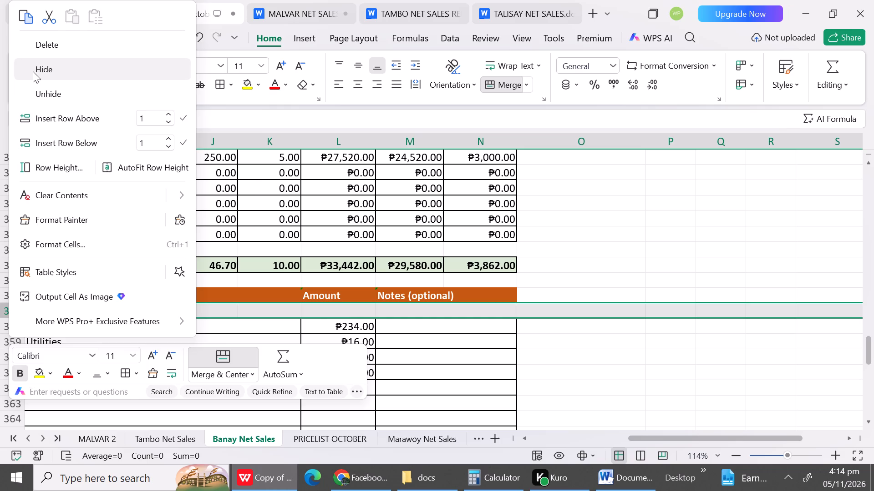
click(33, 71)
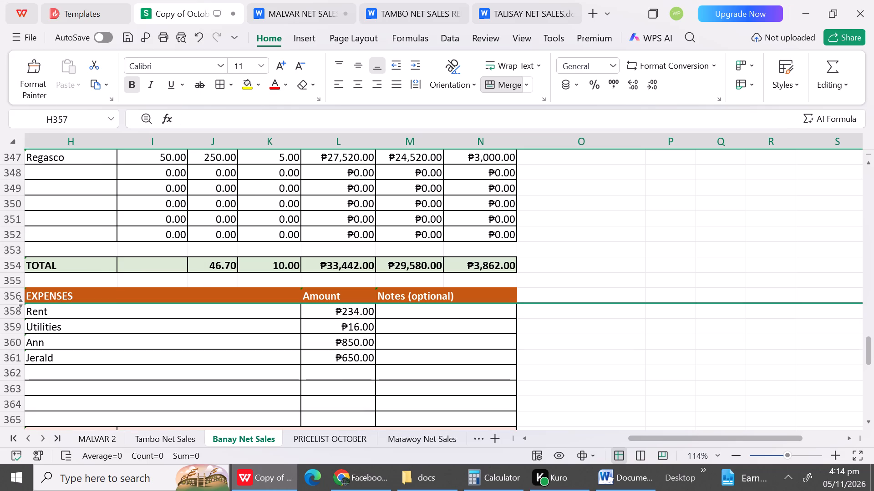
Add a "Full Tank Fuel" expense with an amount of 800 in row 362.
click(77, 376)
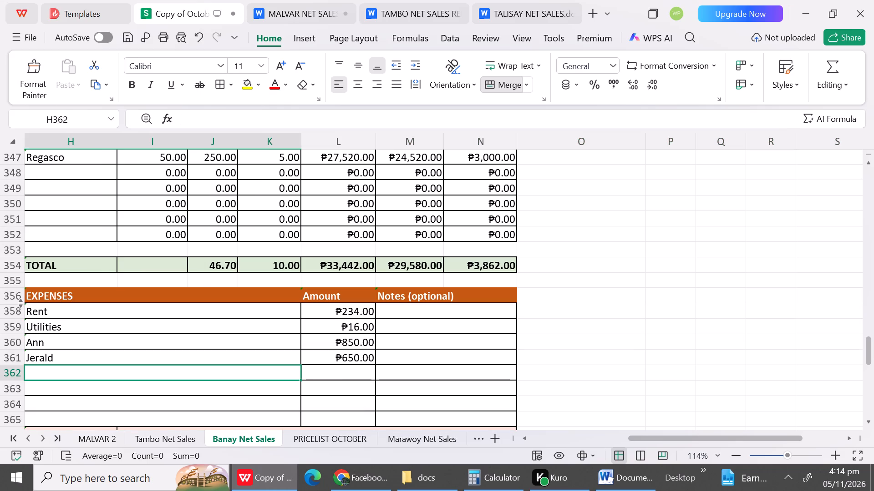
text(Fu)
click(77, 414)
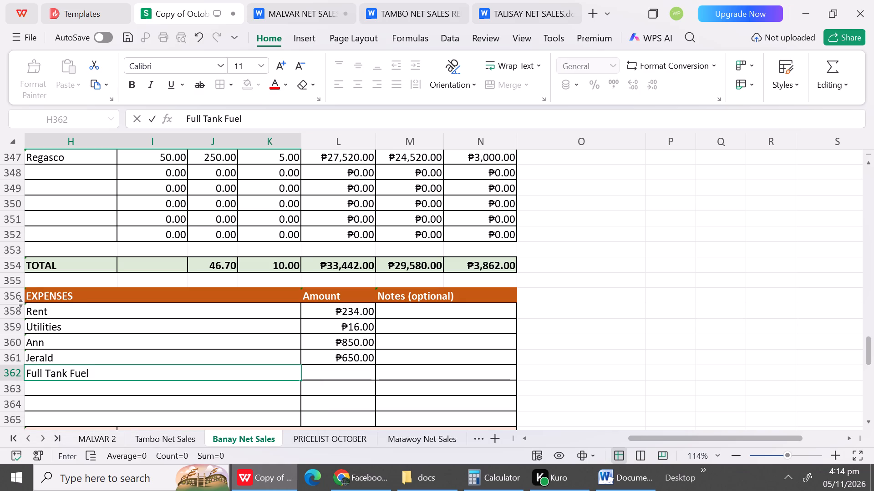
click(339, 372)
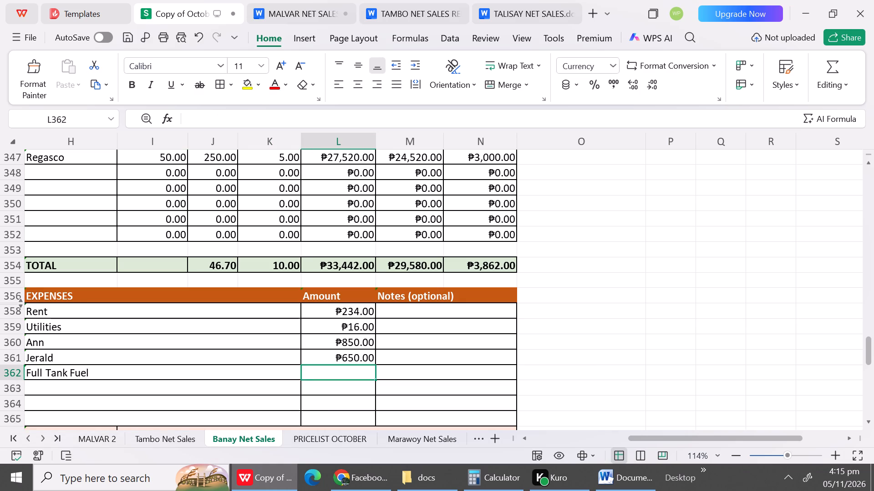
text(800)
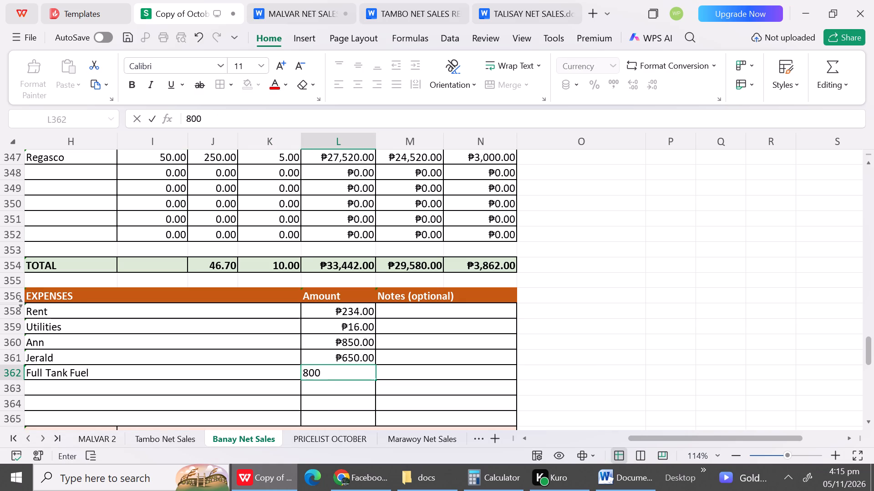
Add a "Summary Xerox" expense with an amount of 100 in row 363.
click(270, 386)
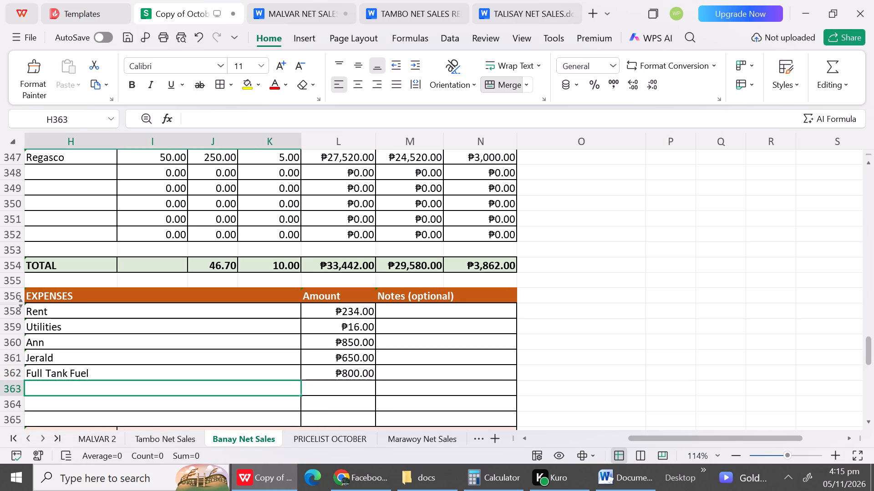
text(Summ)
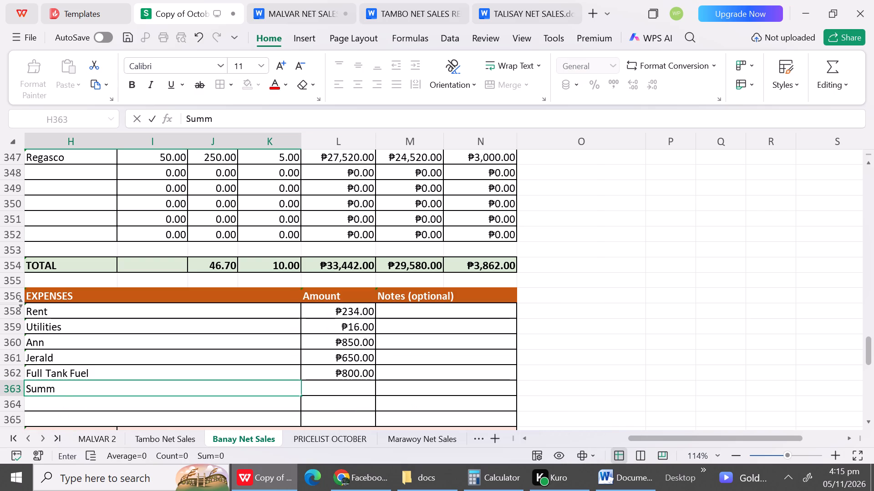
text(ary)
key(space)
text(Xerox)
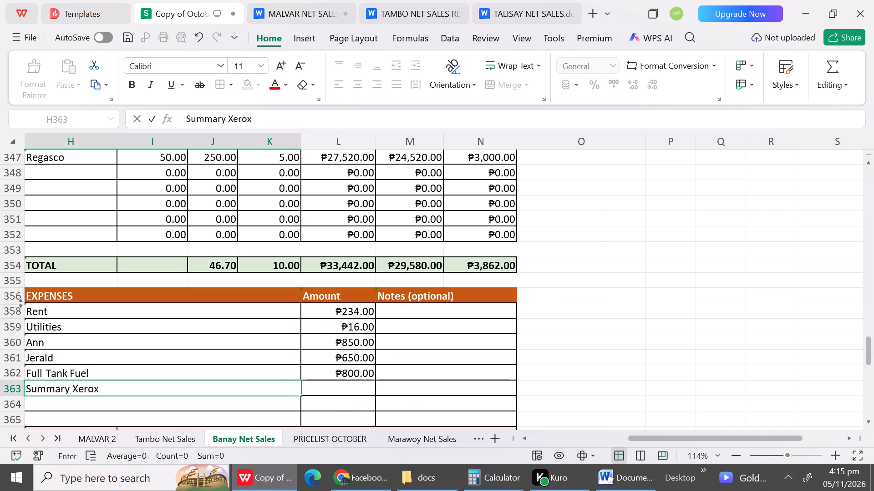
click(317, 398)
click(317, 389)
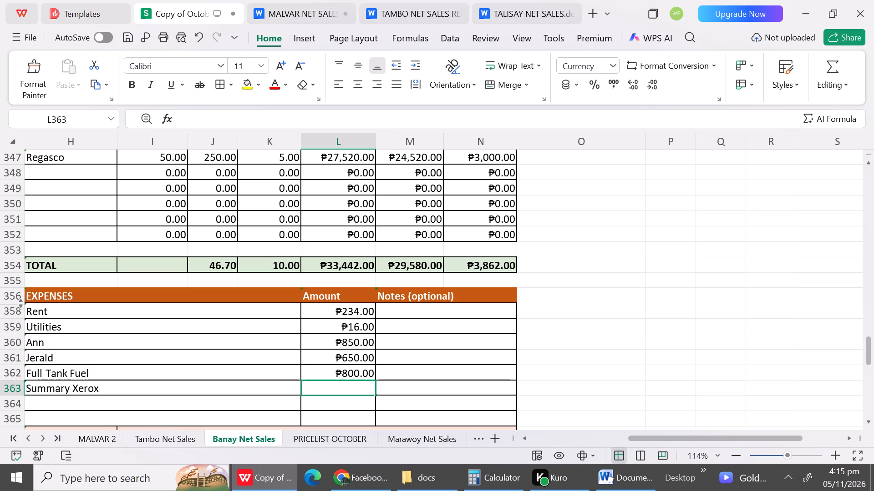
text(100)
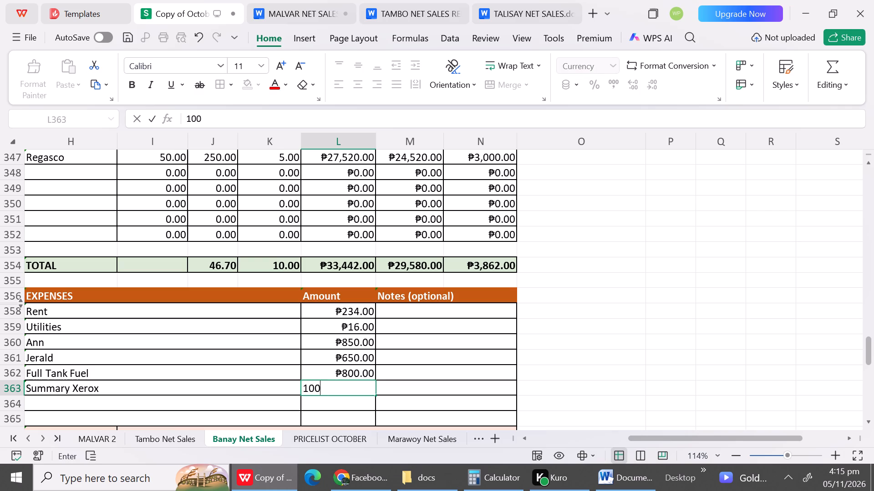
Add a "San Sebastian G.Pass" expense with an amount of 10 in row 364.
click(185, 405)
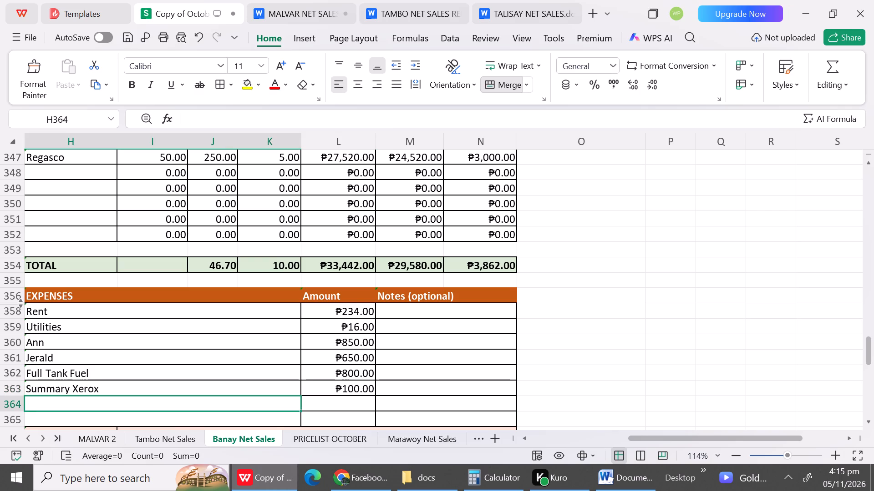
text(San Sebastian)
key(space)
key(shift+g)
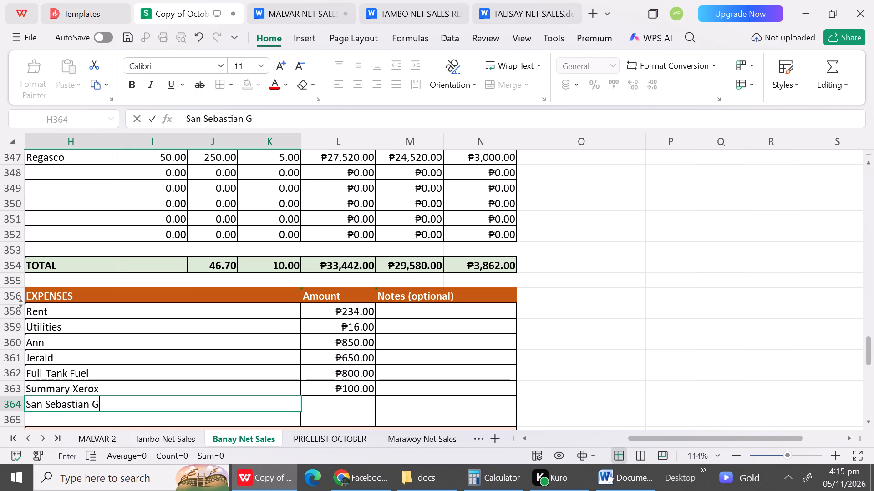
text(.Pass)
click(313, 404)
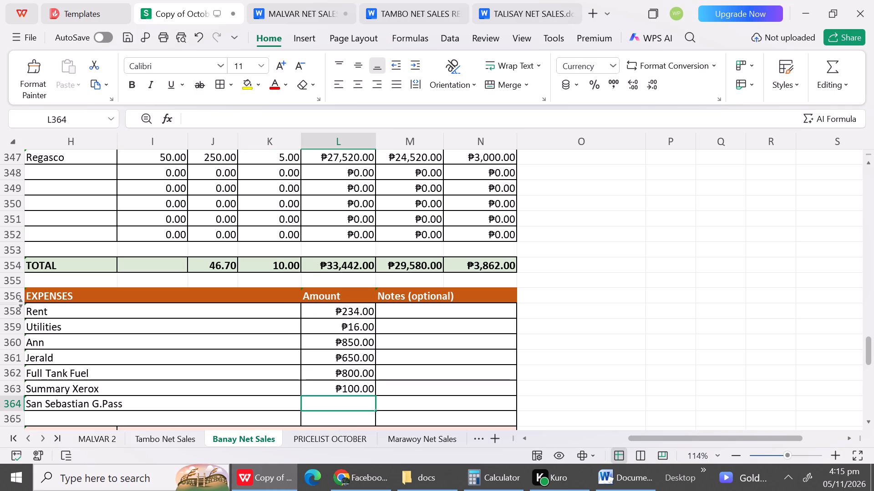
text(10)
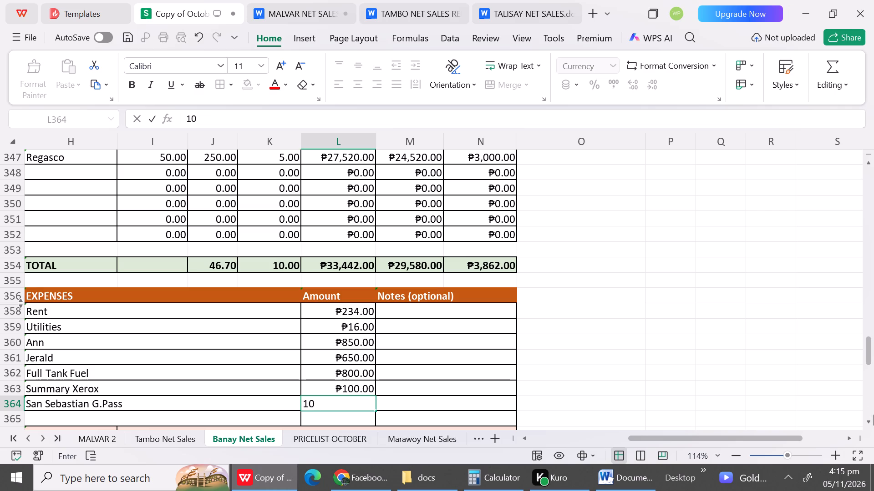
Hide the empty row 371 between the date line and the column headers of the October 28 report.
triple_click(871, 426)
triple_click(871, 426)
triple_click(871, 426)
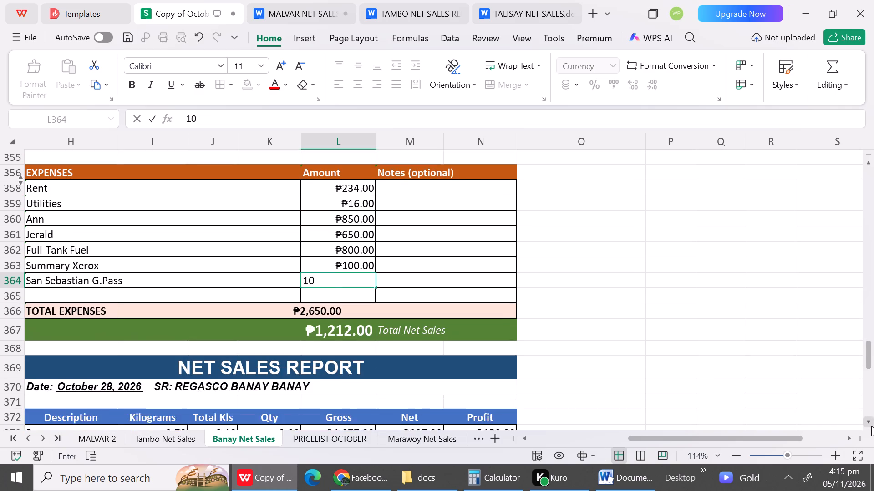
triple_click(871, 426)
click(871, 426)
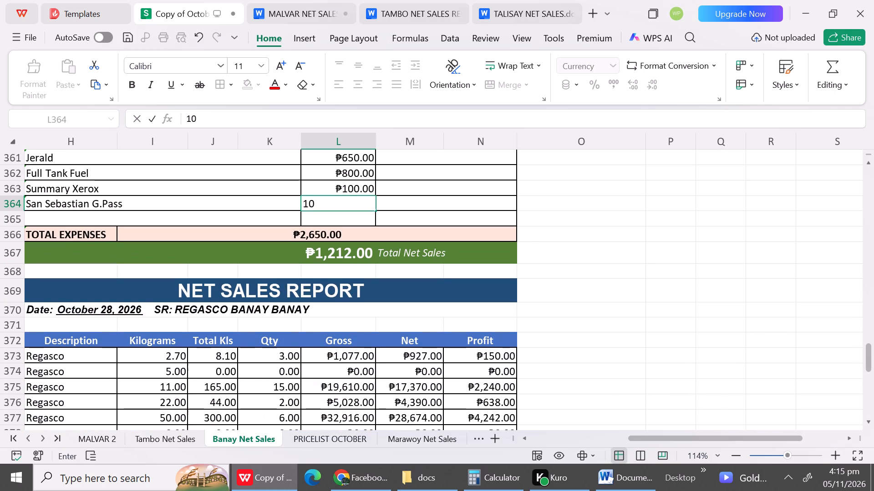
double_click(14, 326)
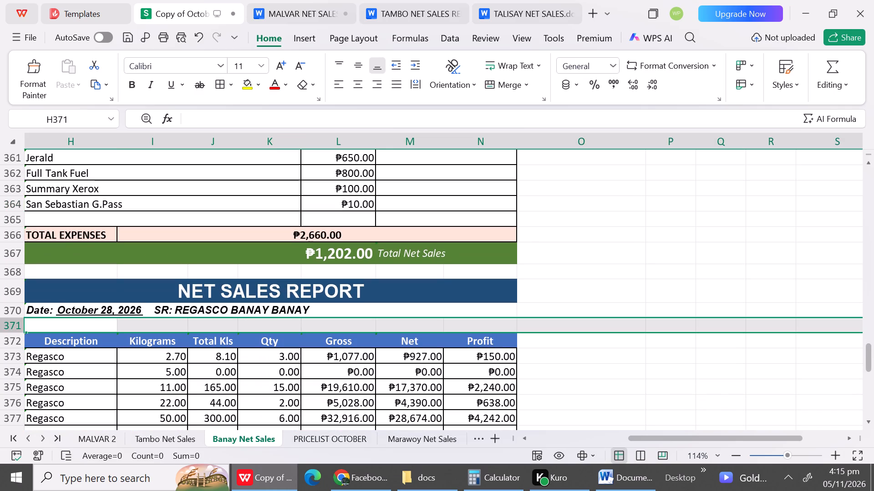
right_click(15, 327)
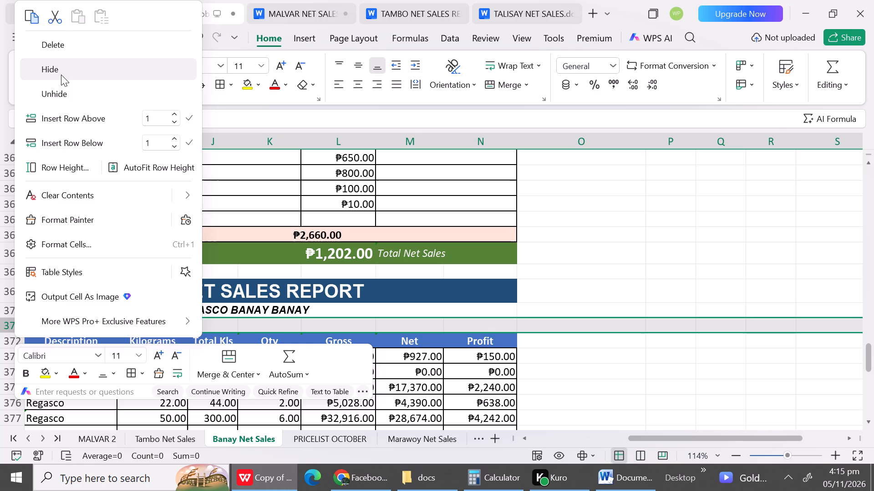
click(61, 75)
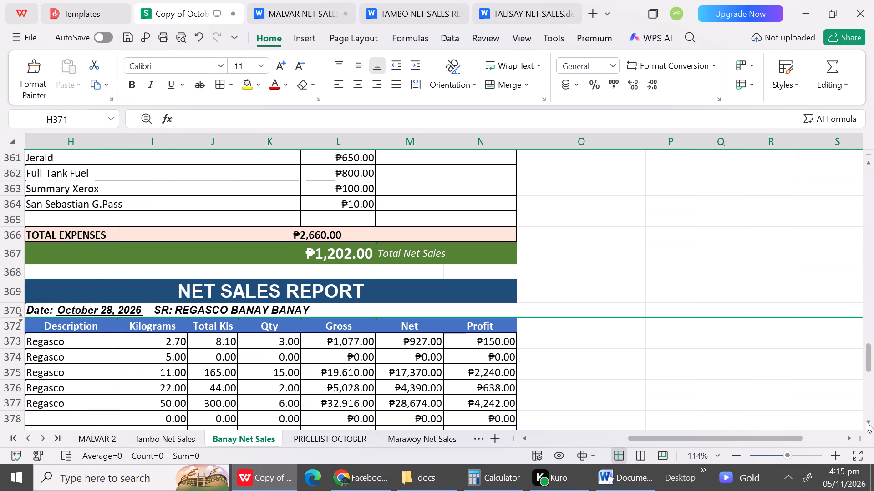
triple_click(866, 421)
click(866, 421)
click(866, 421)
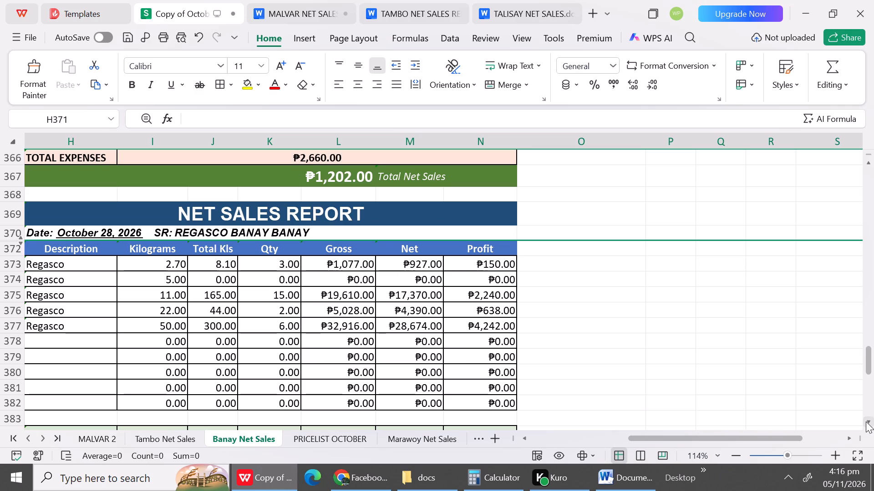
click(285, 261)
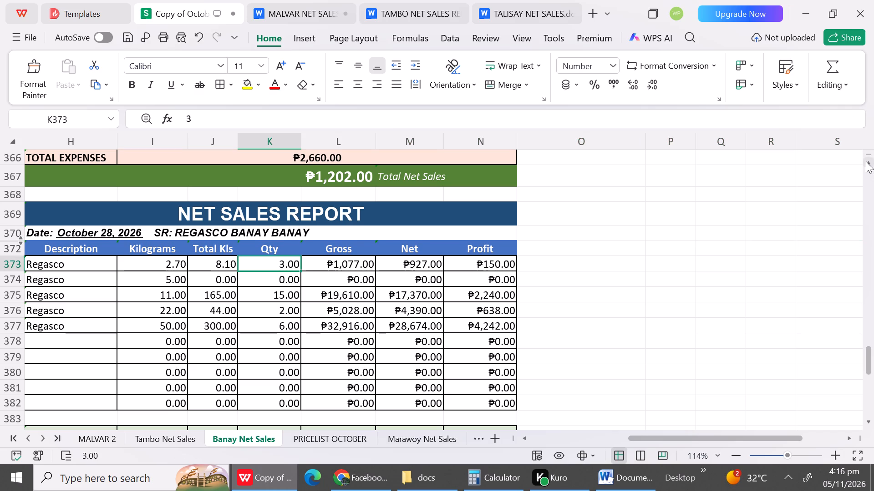
Correct the Total Kls total formula in J354 to add J343, J344, J345, J346 and J347.
triple_click(866, 161)
triple_click(866, 161)
triple_click(866, 161)
triple_click(866, 161)
triple_click(866, 161)
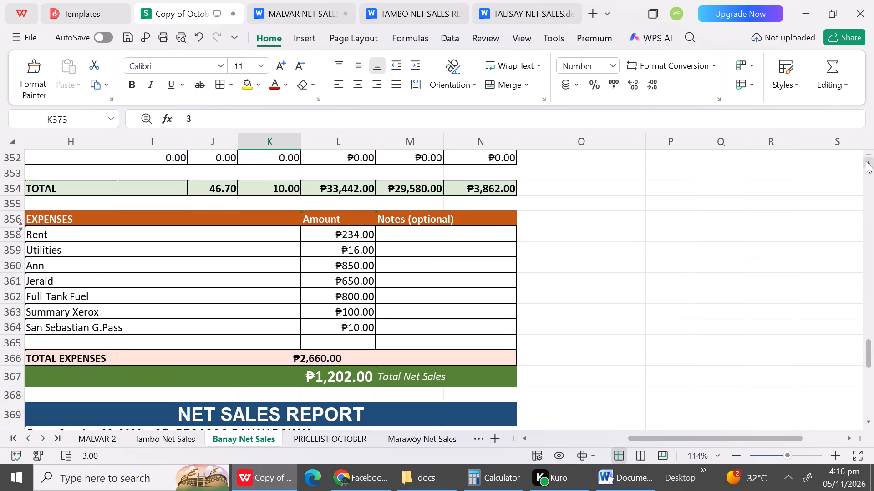
triple_click(866, 161)
double_click(866, 161)
drag(866, 161, 366, 361)
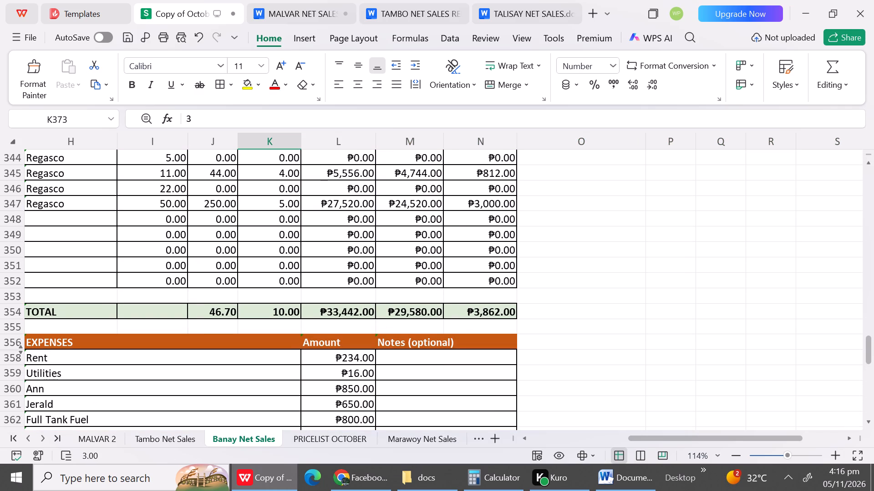
double_click(227, 315)
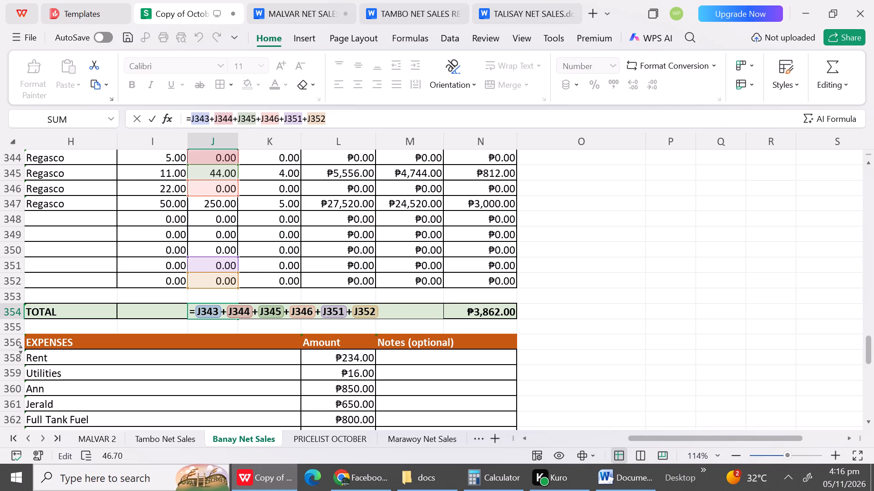
drag(389, 307, 317, 308)
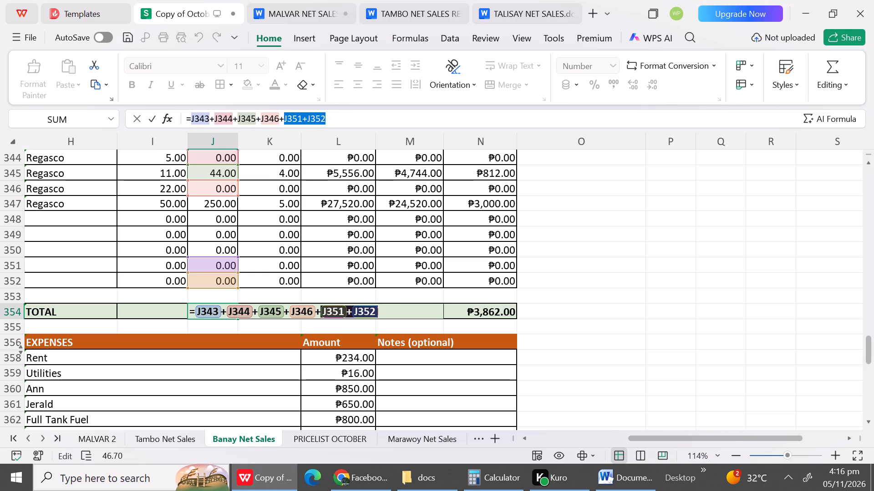
drag(317, 308, 320, 309)
key(BackSpace)
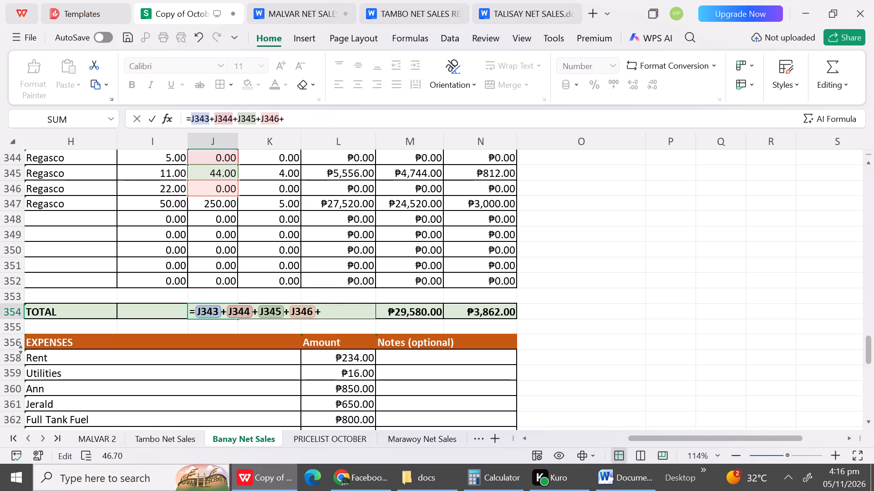
click(227, 208)
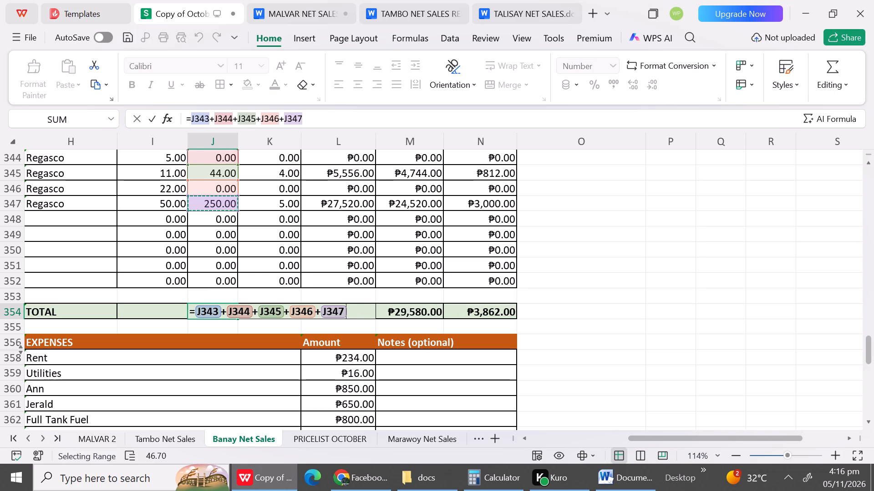
key(Return)
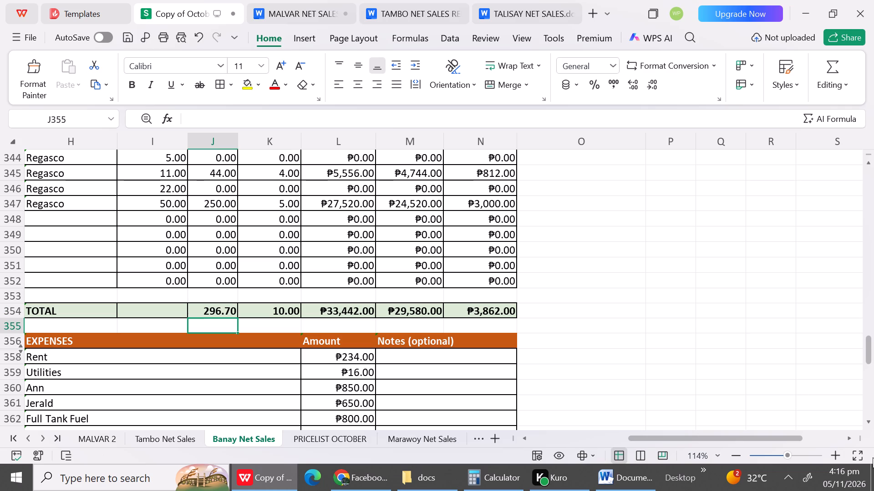
Set the October 28 report's quantities in rows 373 to 376 to 2, 7, 8 and 1.
triple_click(866, 421)
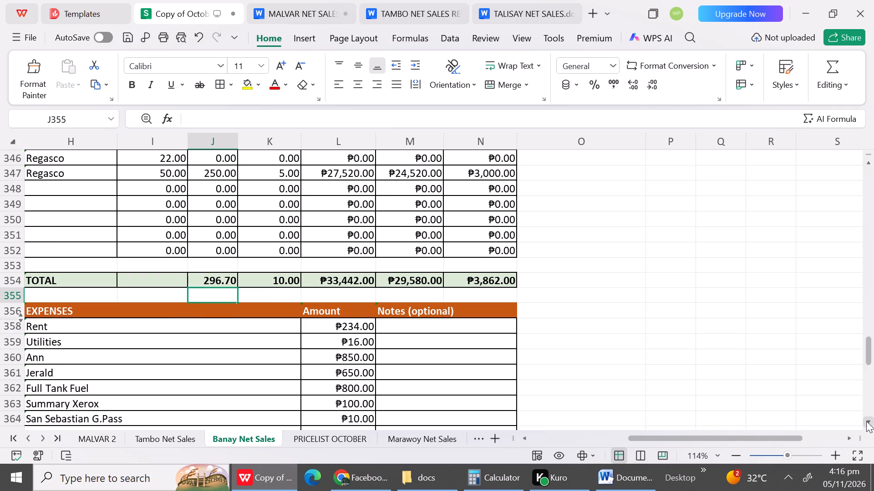
triple_click(866, 421)
triple_click(866, 421)
triple_click(866, 421)
triple_click(866, 421)
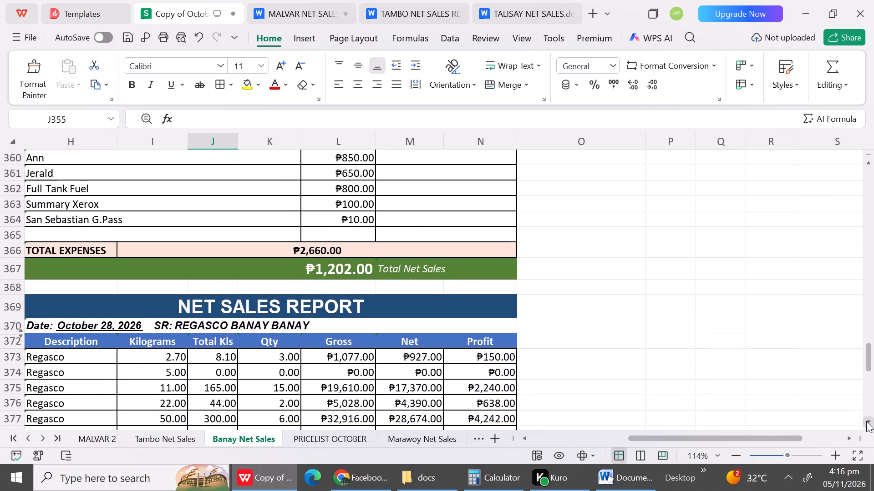
triple_click(866, 421)
click(866, 421)
double_click(866, 421)
click(866, 421)
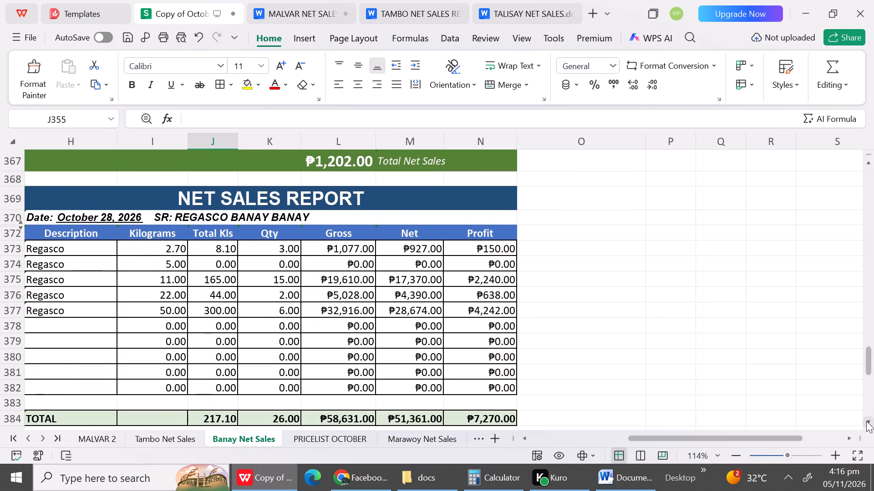
click(866, 421)
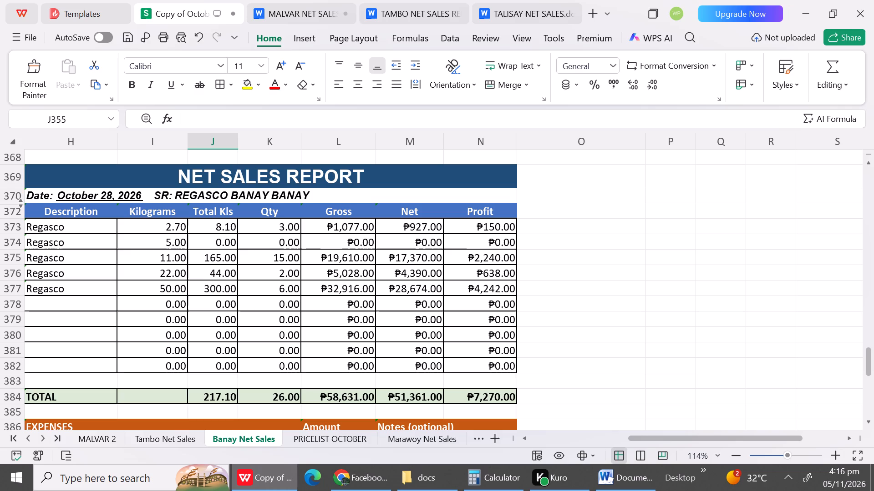
click(287, 230)
key(2)
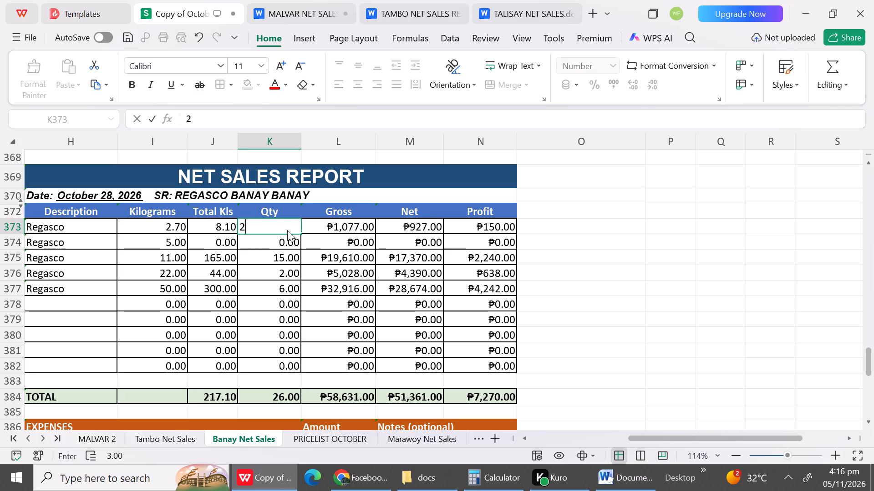
key(Down)
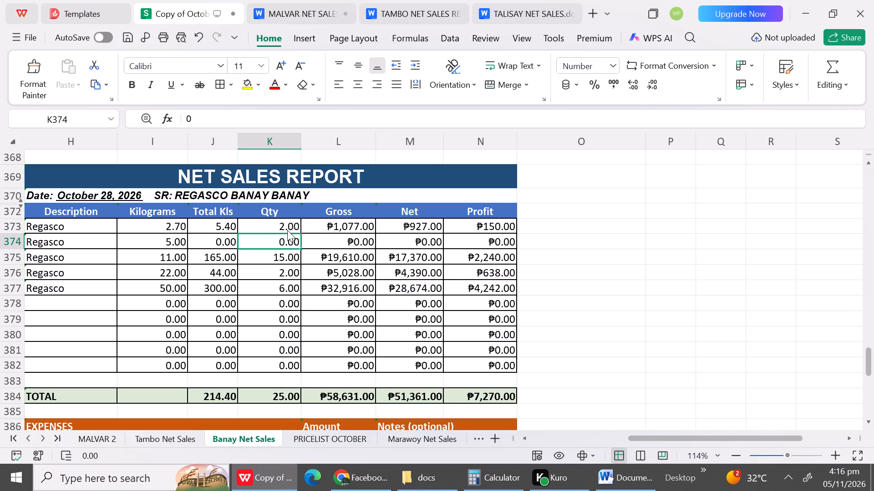
key(7)
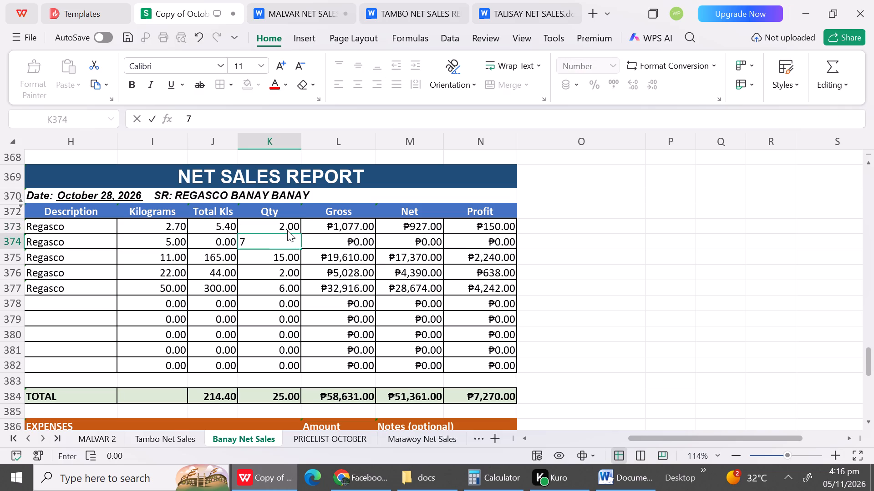
key(Down)
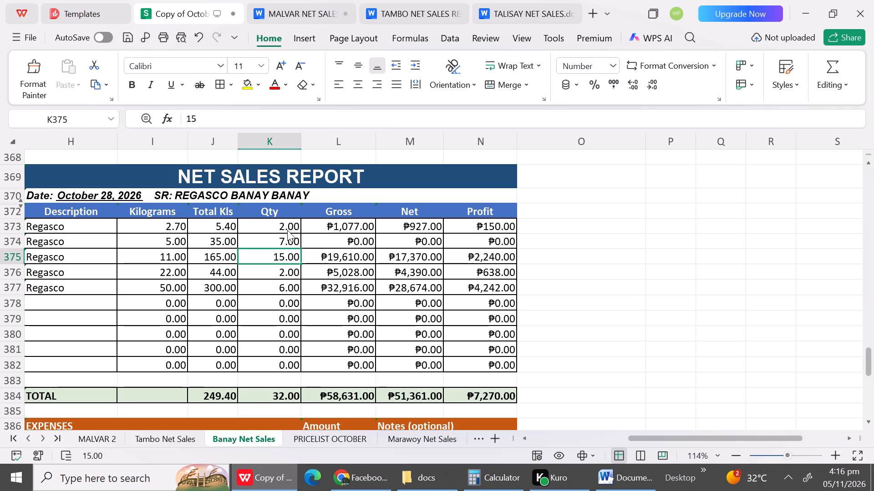
key(8)
key(Down)
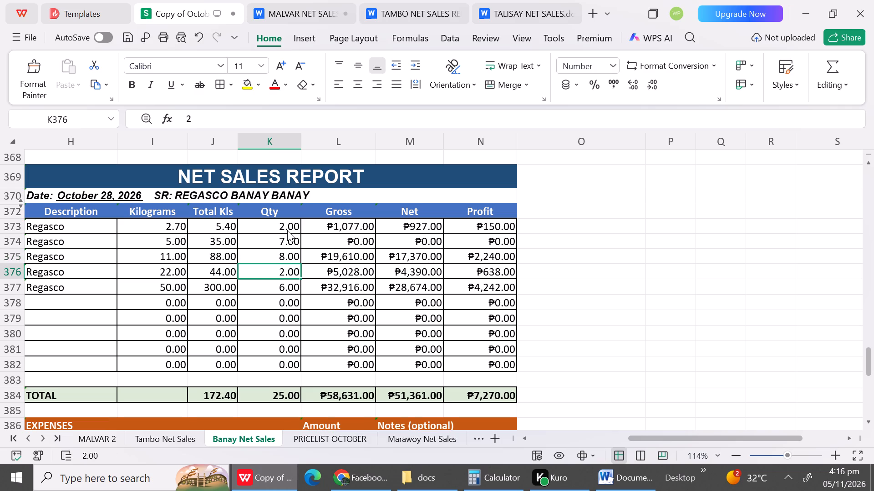
key(1)
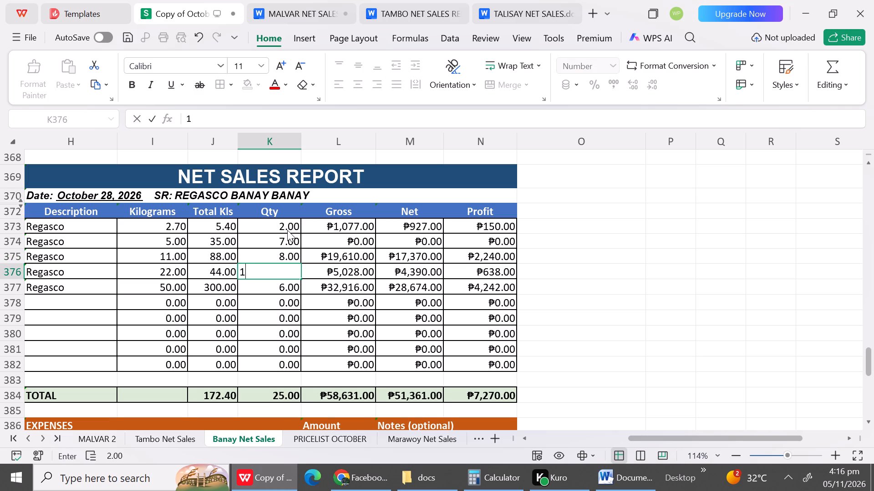
click(309, 302)
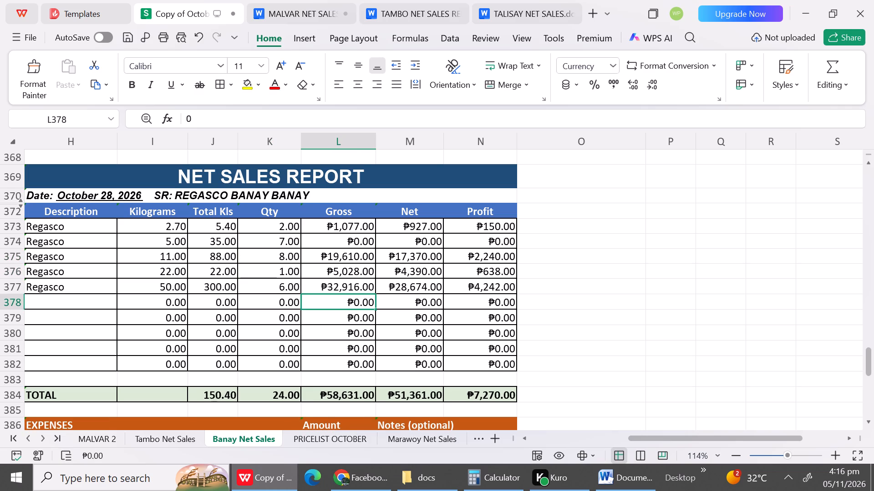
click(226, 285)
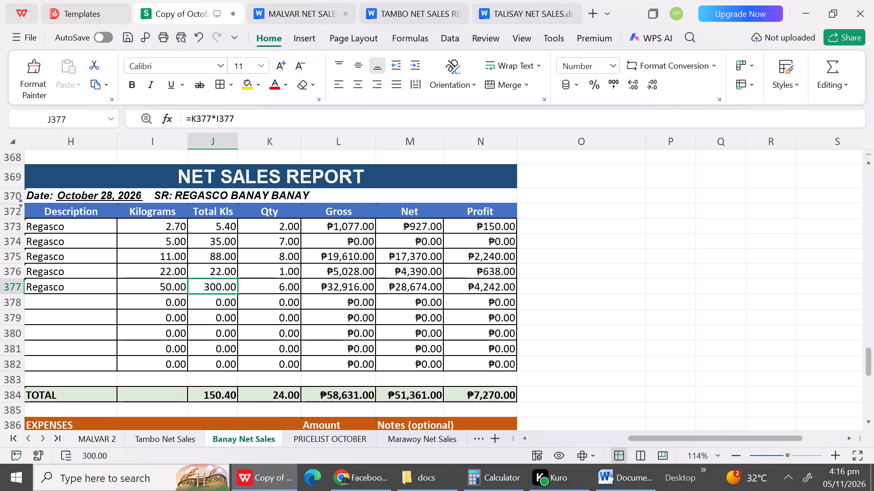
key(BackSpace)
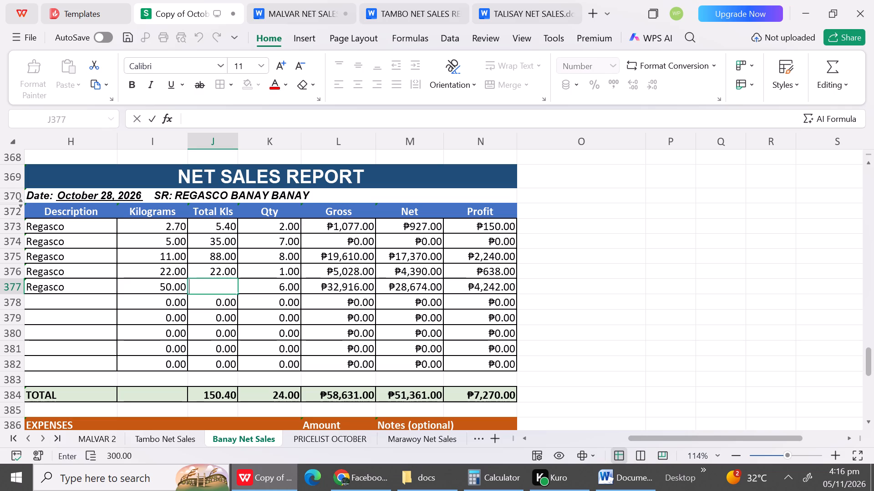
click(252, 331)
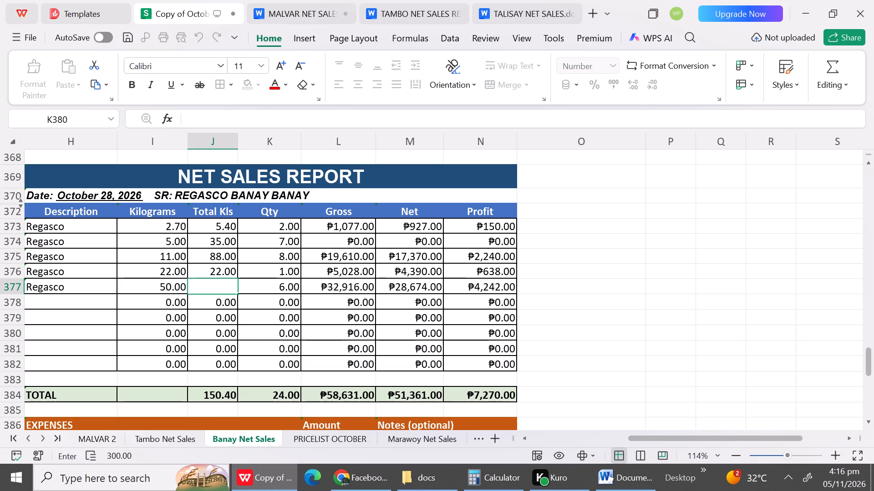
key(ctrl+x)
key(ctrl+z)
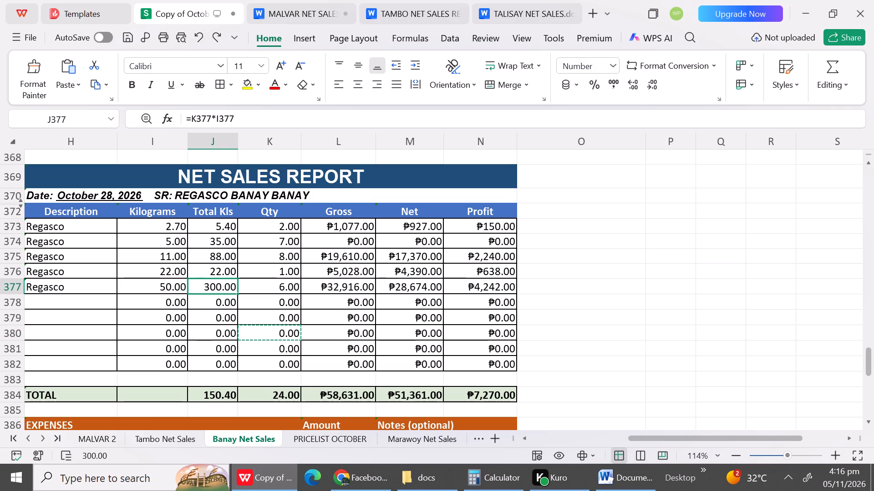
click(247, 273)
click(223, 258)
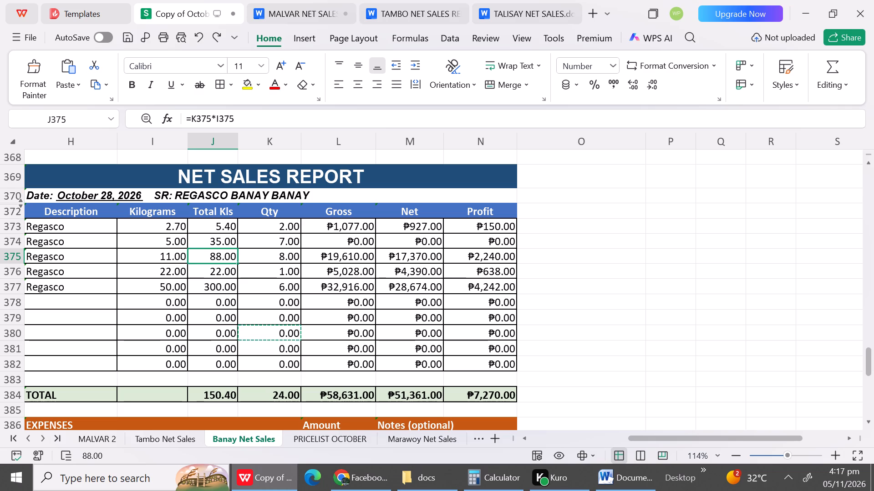
Set the October 28 report's kilograms in rows 374 to 376 to 11, 50 and 50.
click(177, 244)
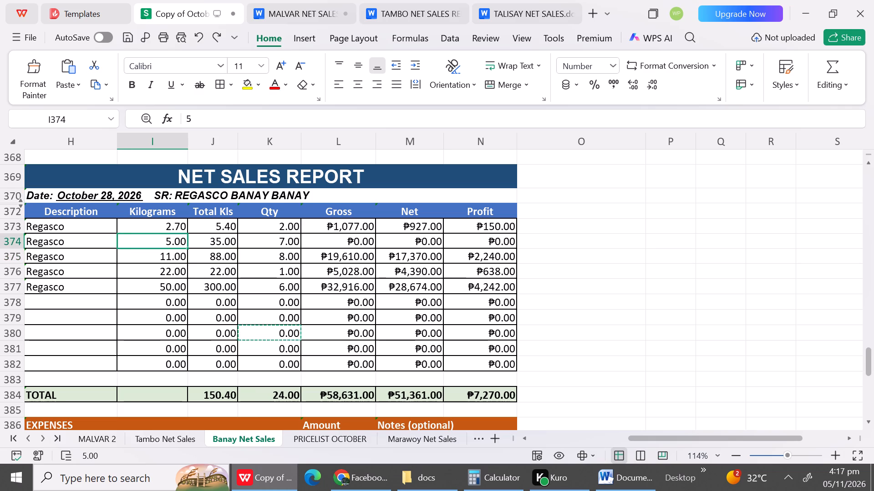
text(11)
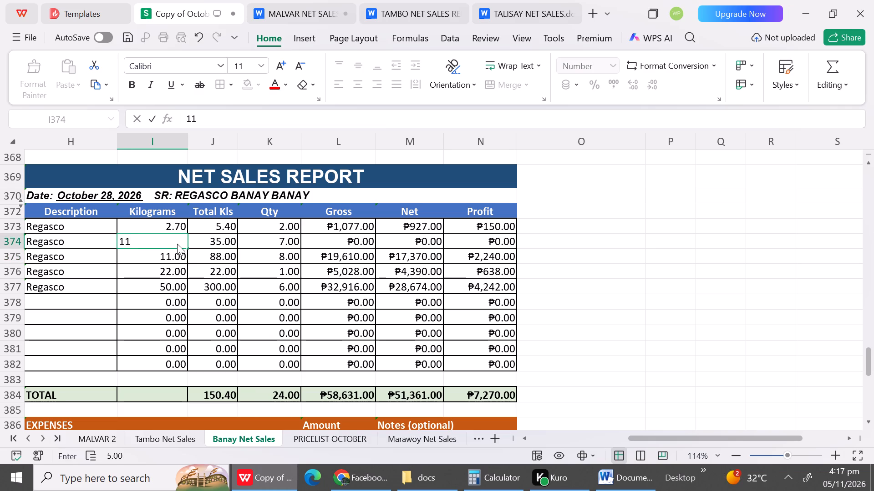
click(176, 262)
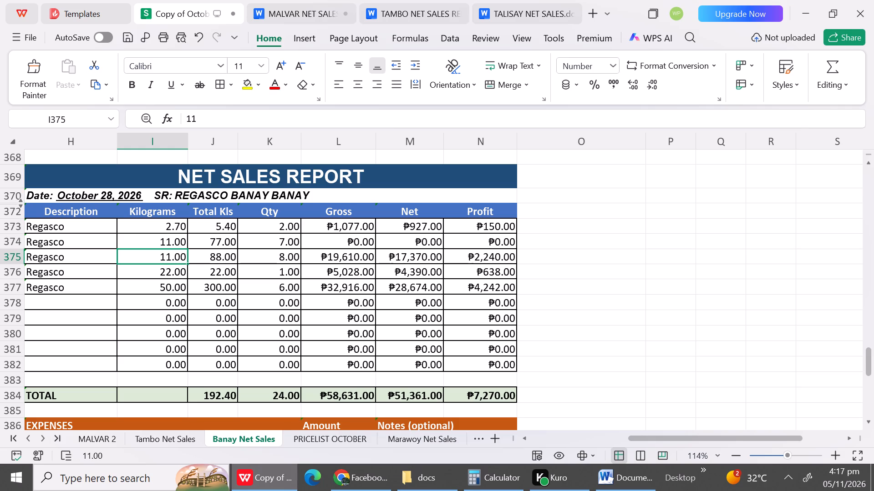
text(50)
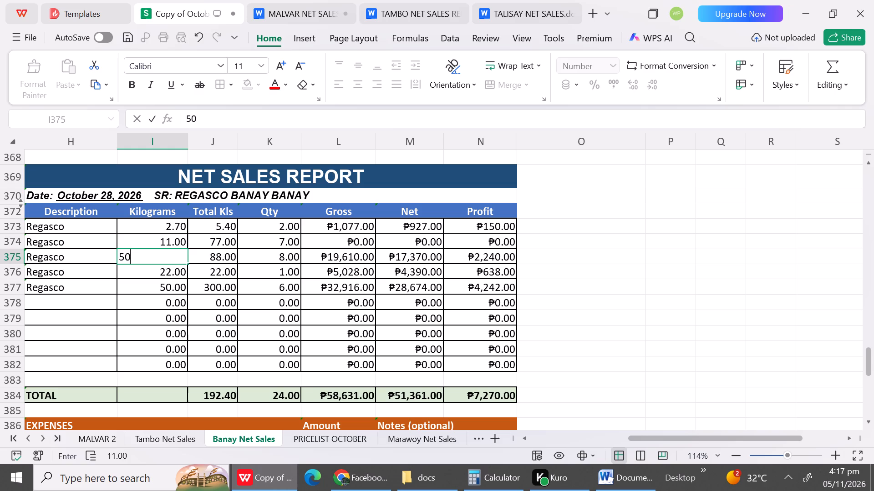
click(173, 272)
text(50)
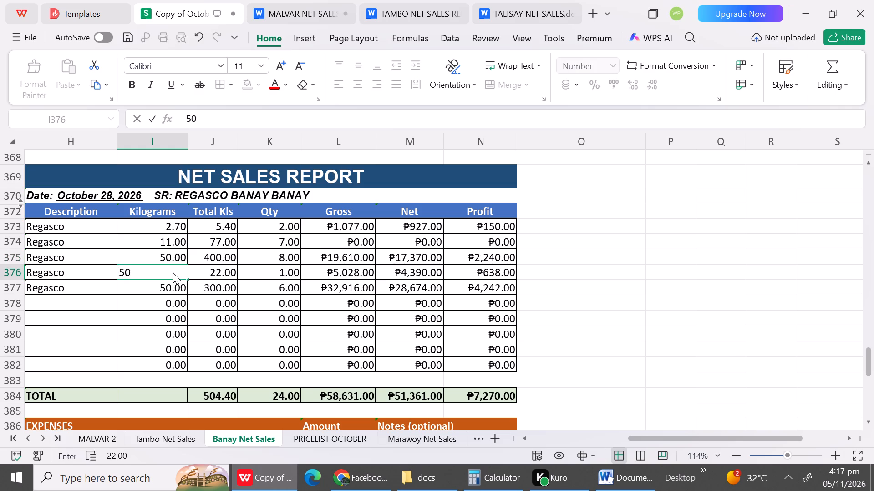
click(177, 298)
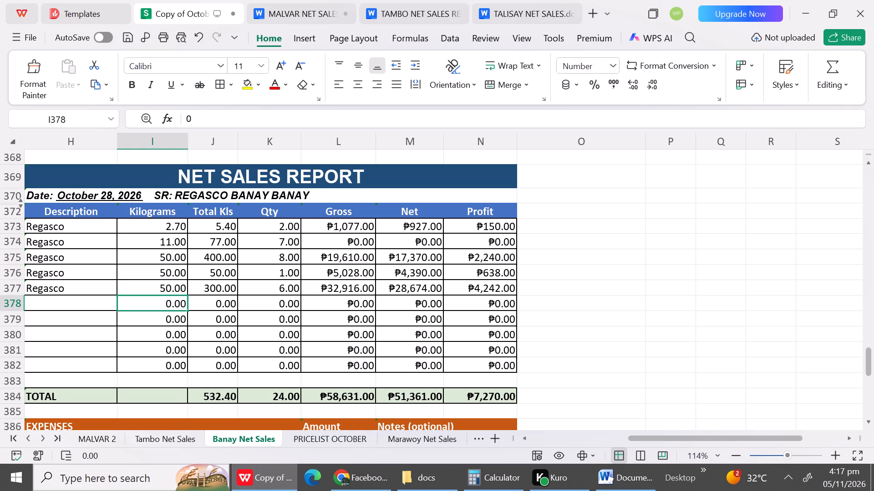
Clear the Regasco description in row 377 and set its kilograms, quantity, gross and net to 0.
click(71, 288)
key(BackSpace)
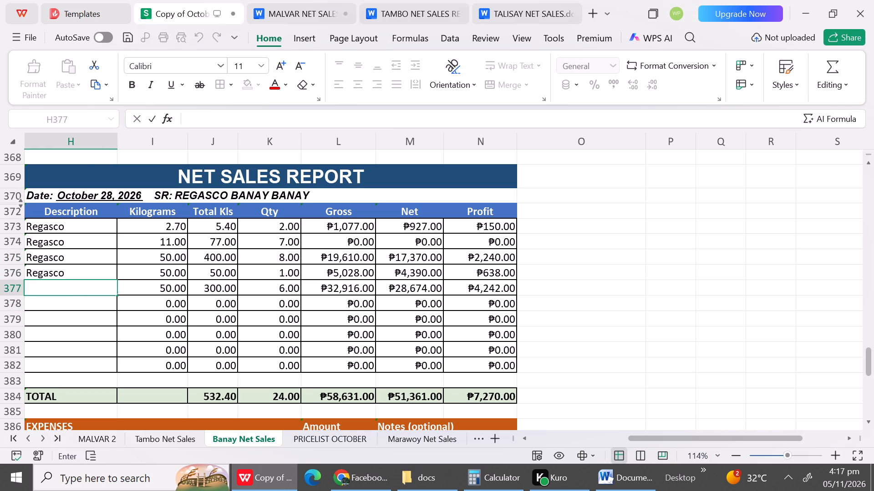
click(173, 291)
key(0)
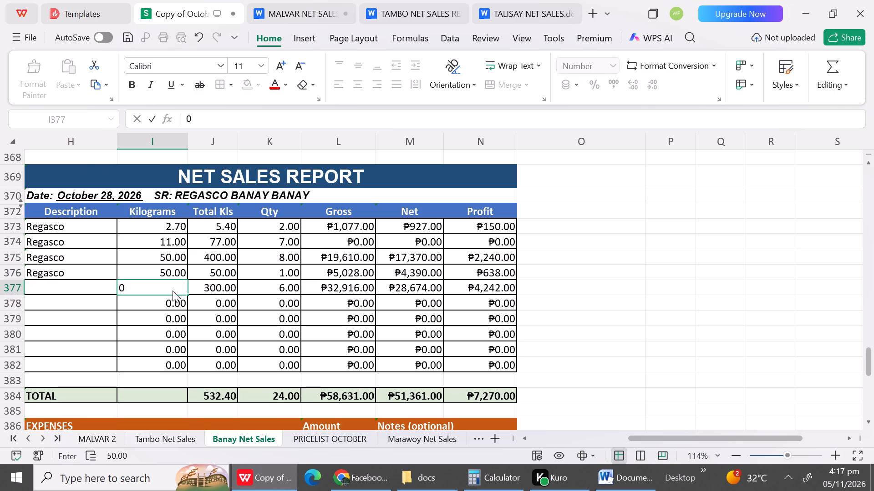
click(225, 309)
click(299, 290)
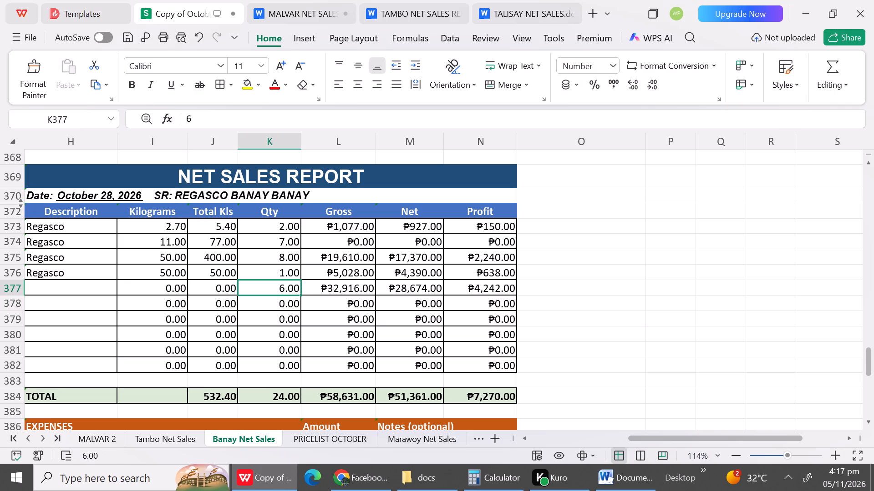
key(0)
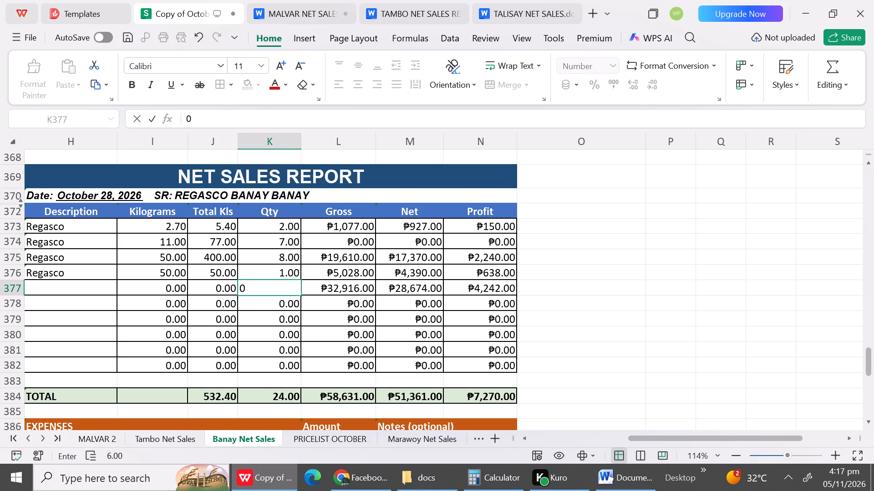
click(331, 291)
key(0)
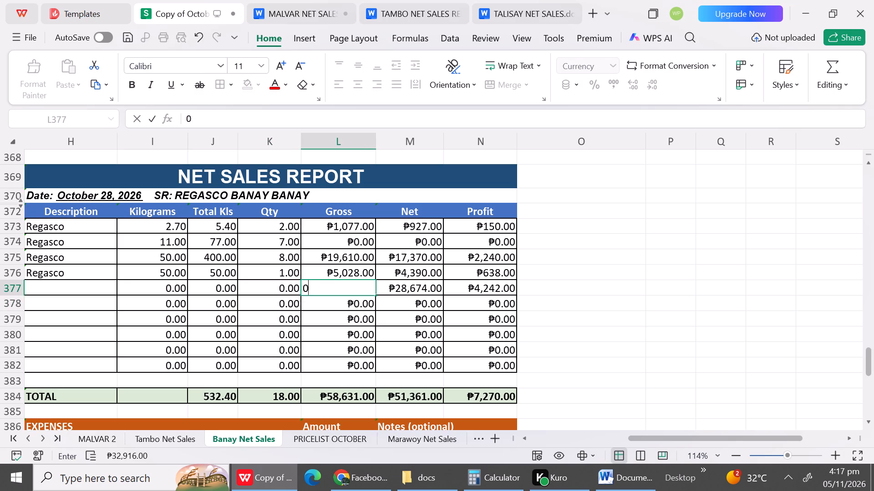
click(404, 292)
key(0)
click(390, 332)
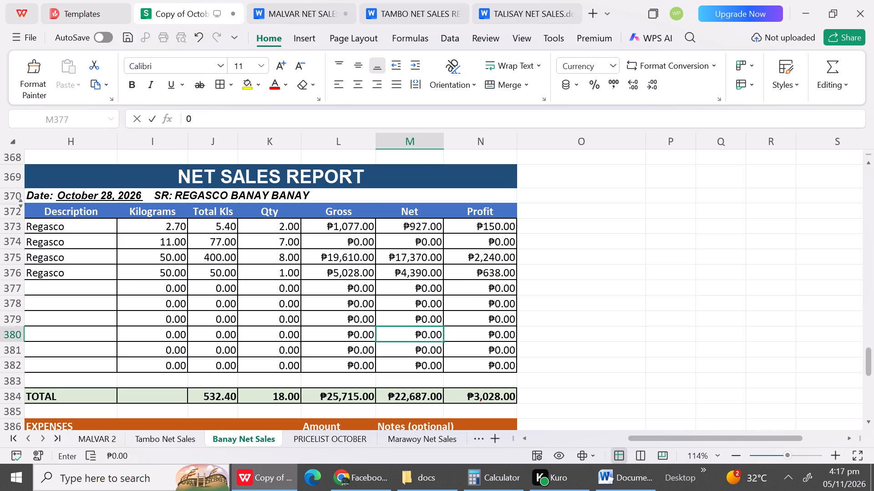
Set the October 28 report's 11 kg Regasco row 374 to a gross of 9573 and a net of 8302.
click(337, 243)
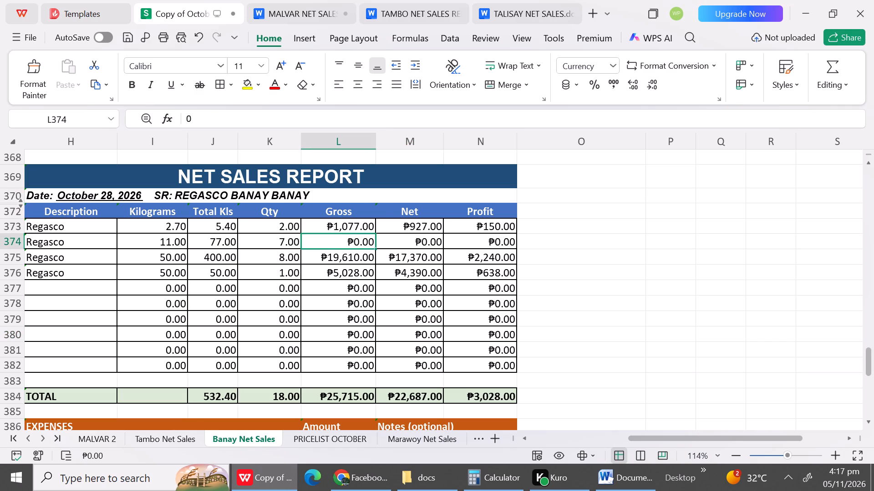
text(95)
text(73)
click(355, 284)
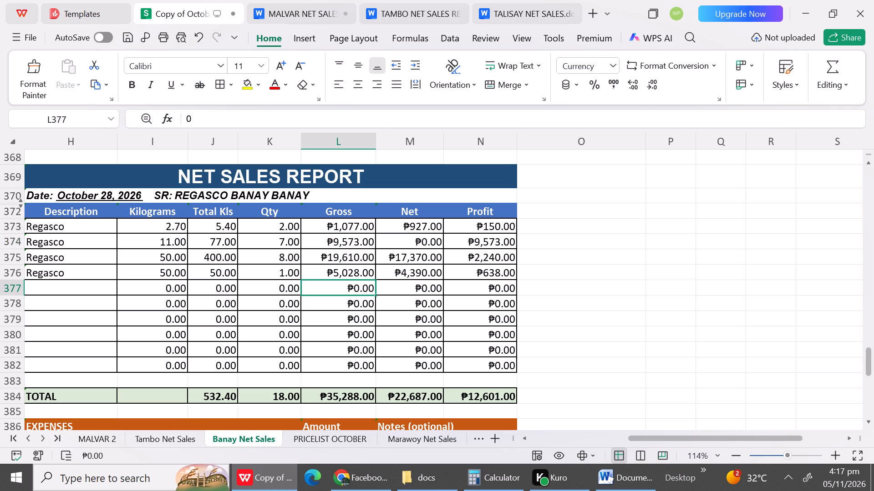
click(435, 240)
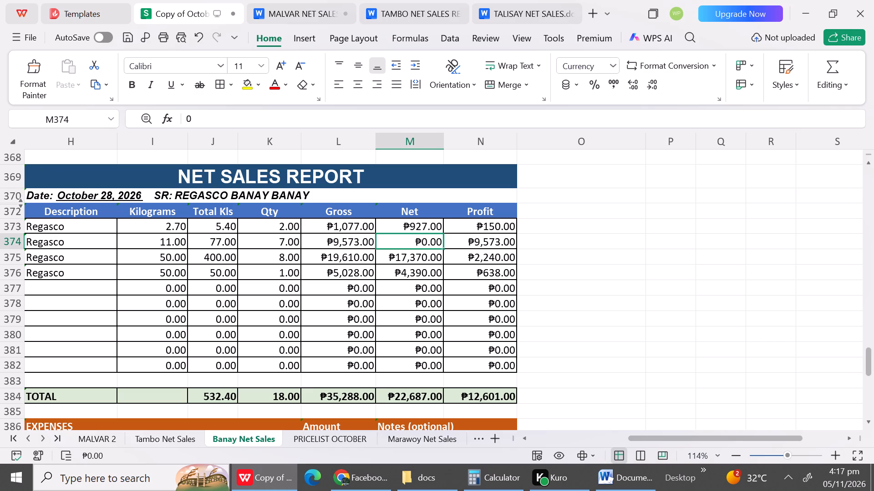
text(8302)
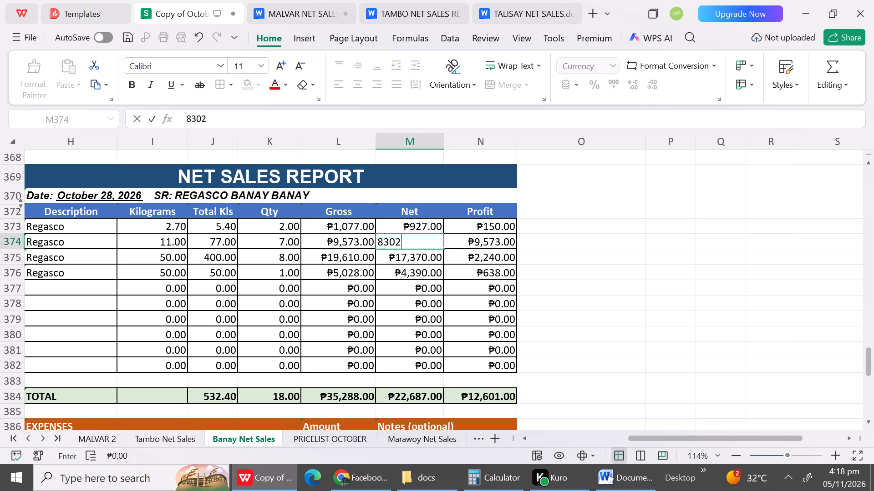
click(386, 292)
Set the October 28 report's row 375 gross to 44777 and its net to 39232.
click(330, 261)
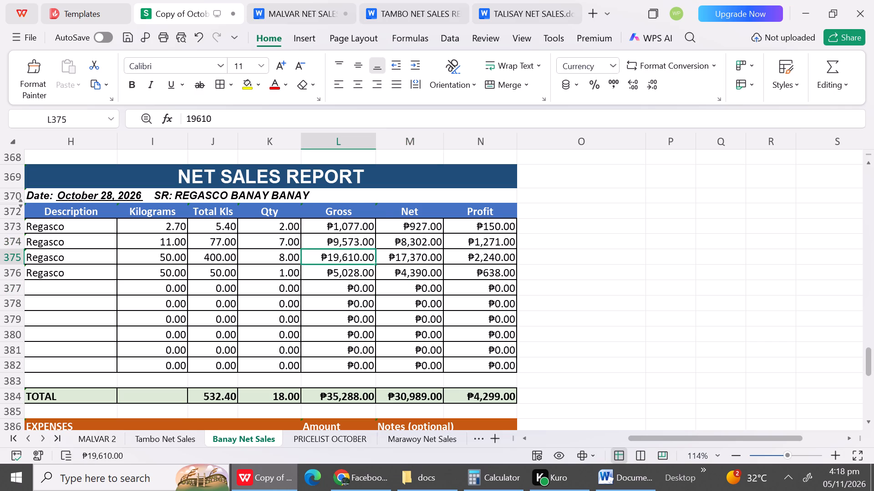
text(44)
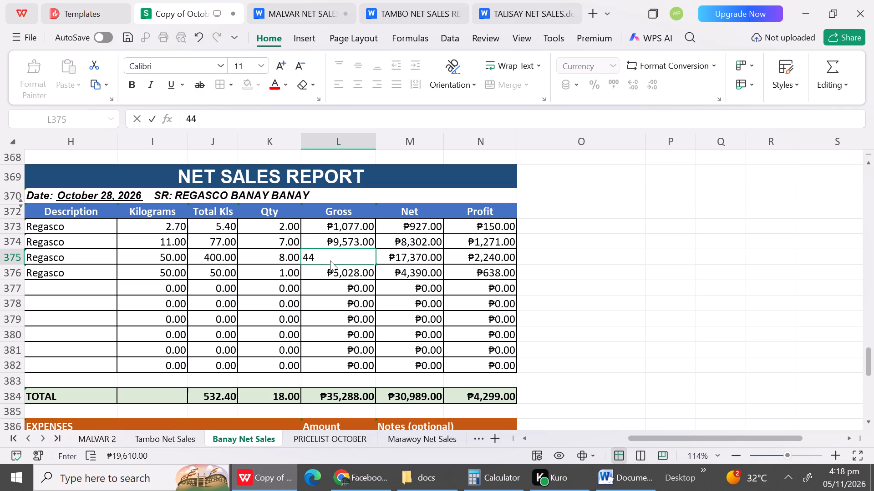
text(777)
click(332, 280)
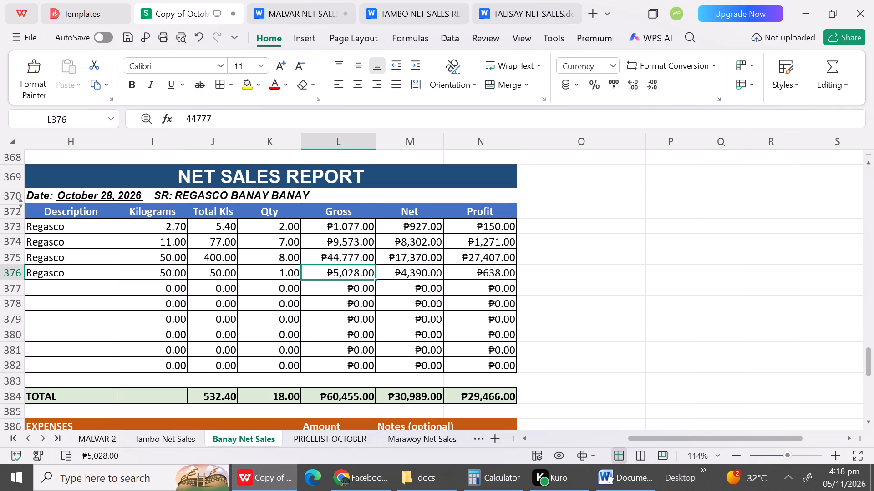
click(400, 259)
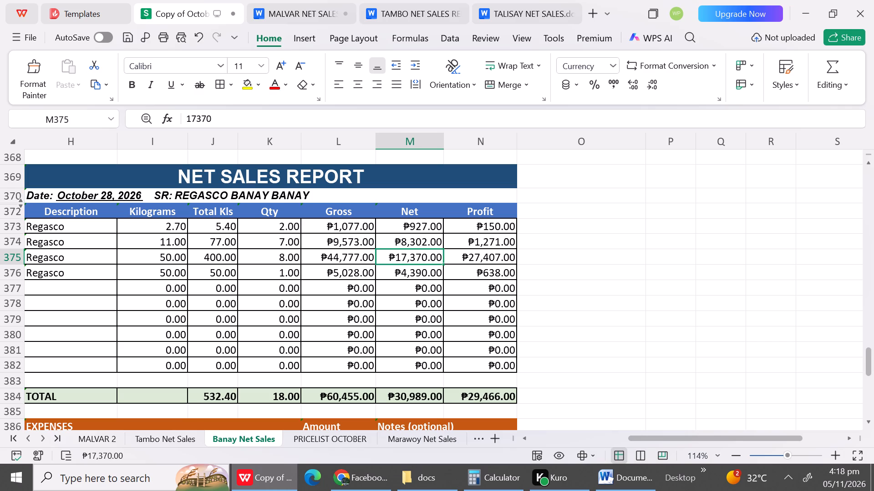
text(39)
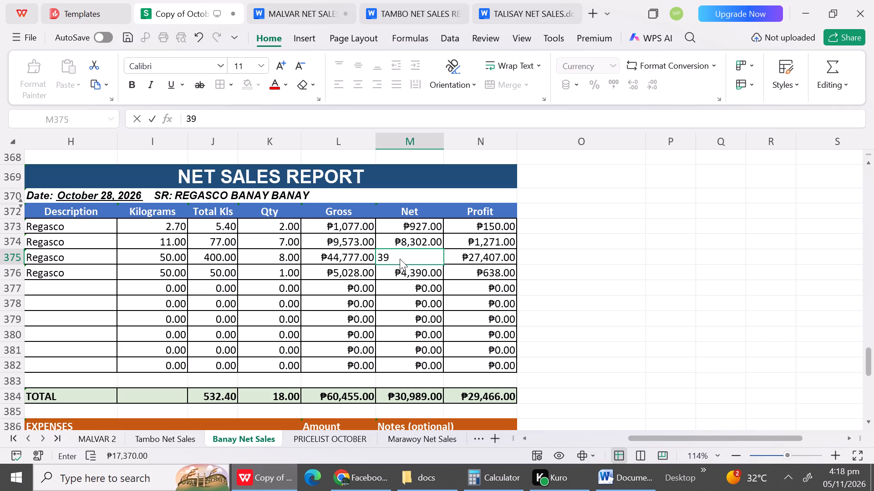
text(232)
click(390, 297)
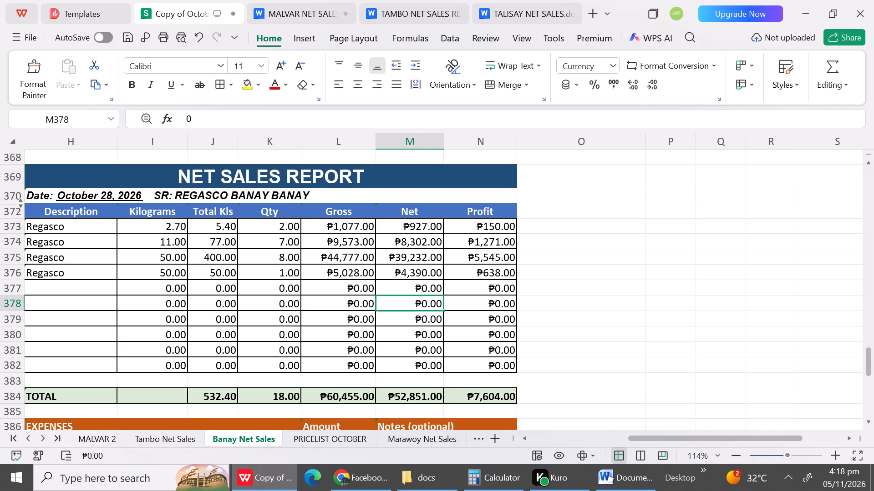
Replace the description in row 376 of the October 28 report with CG.
click(93, 272)
double_click(93, 272)
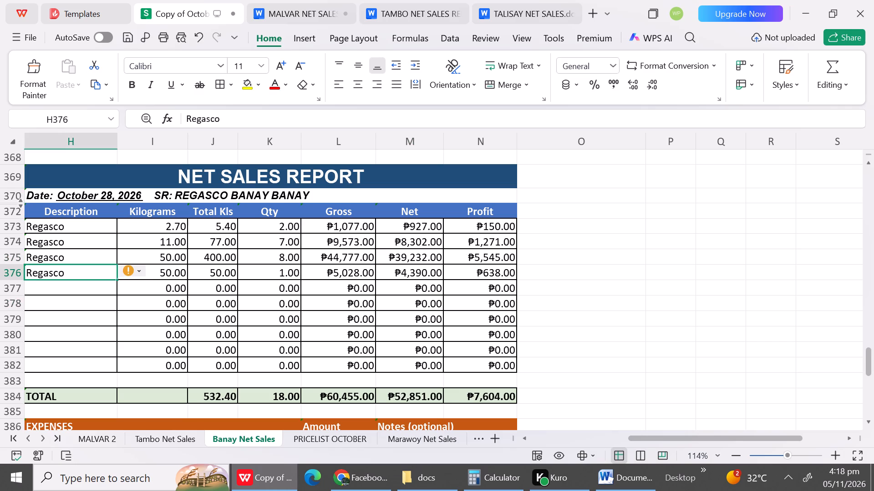
key(BackSpace)
key(BackSpace)
key(BackSpace)
key(BackSpace)
key(BackSpace)
key(BackSpace)
key(BackSpace)
key(BackSpace)
key(BackSpace)
key(BackSpace)
key(BackSpace)
key(BackSpace)
key(BackSpace)
key(BackSpace)
key(BackSpace)
key(BackSpace)
key(BackSpace)
key(BackSpace)
key(BackSpace)
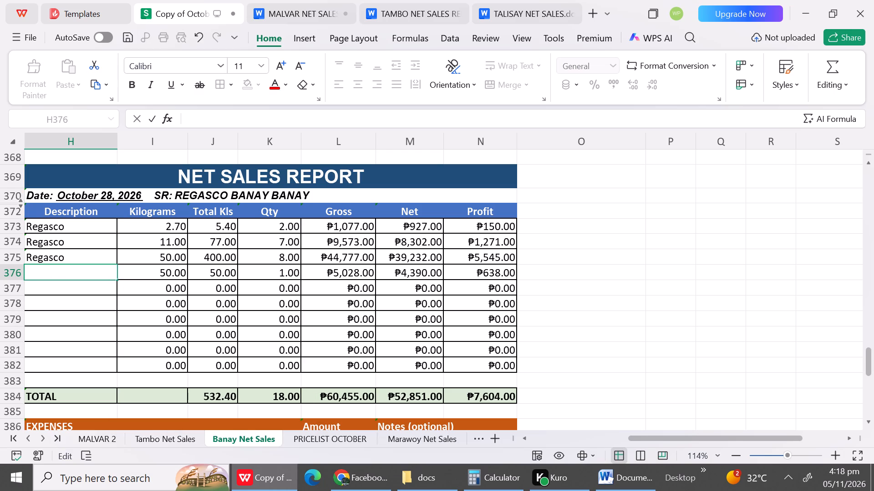
key(c)
click(149, 315)
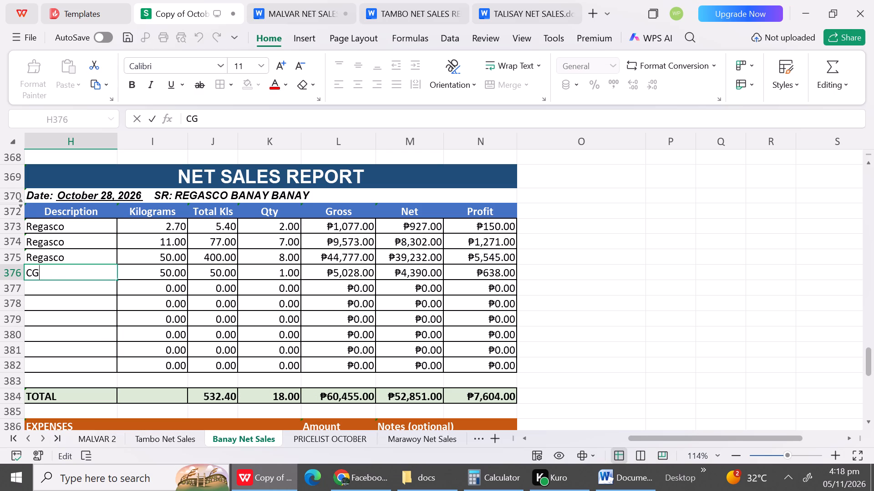
Set the CG row's gross to 5575 and, after checking the CT/CG prices on the PRICELIST OCTOBER sheet, its net to 4450.
click(342, 276)
text(55)
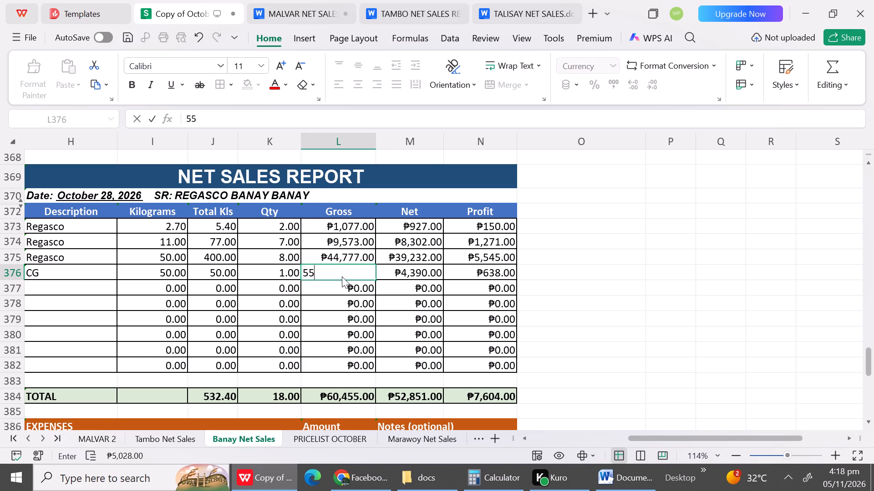
text(75)
click(348, 301)
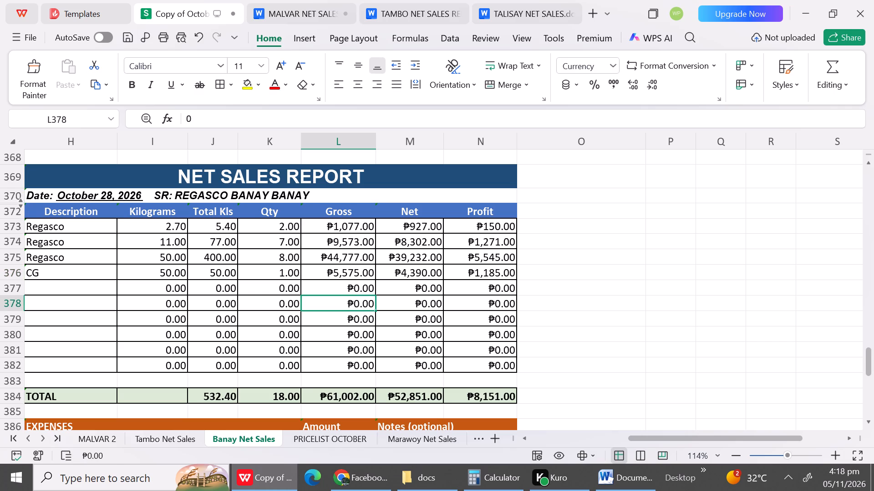
click(412, 271)
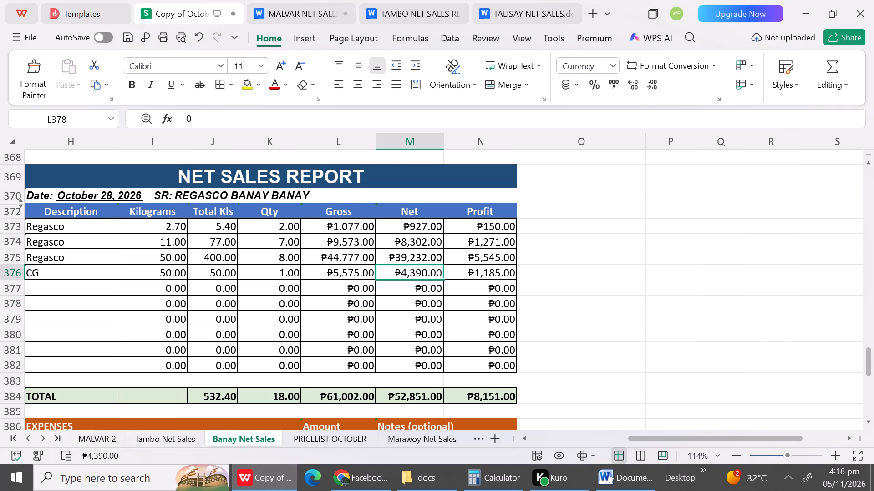
click(347, 439)
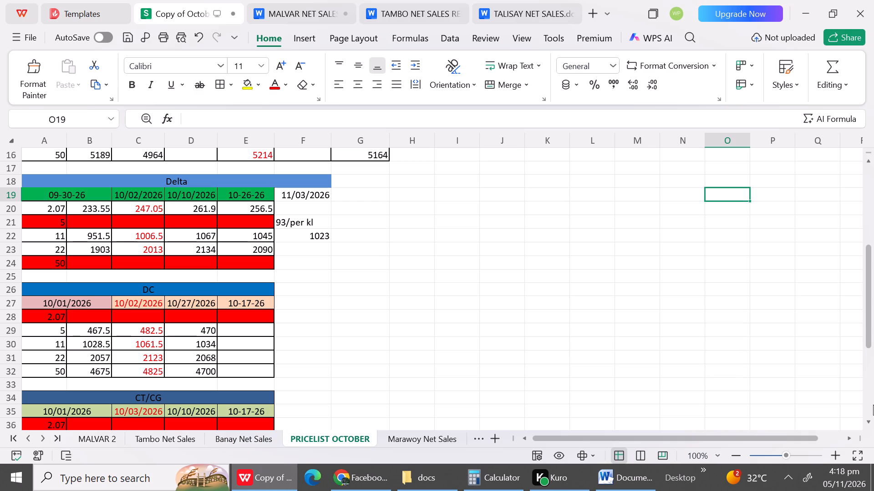
click(866, 408)
triple_click(868, 422)
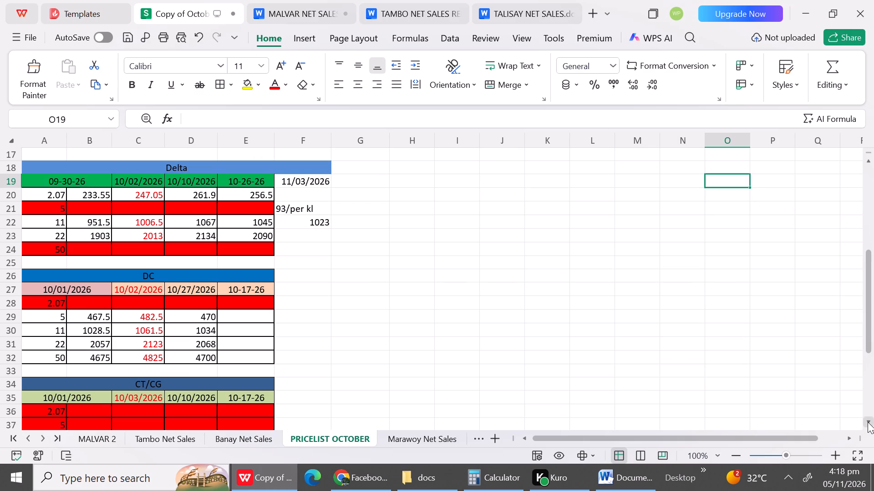
triple_click(868, 422)
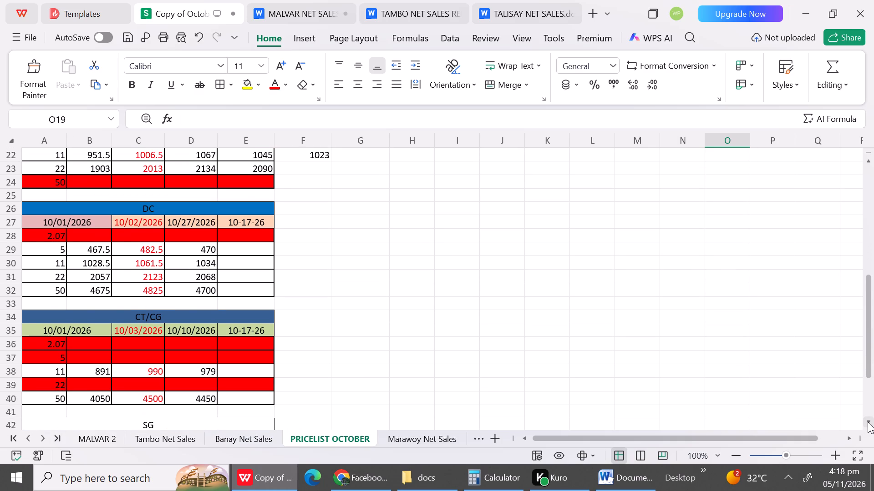
click(236, 440)
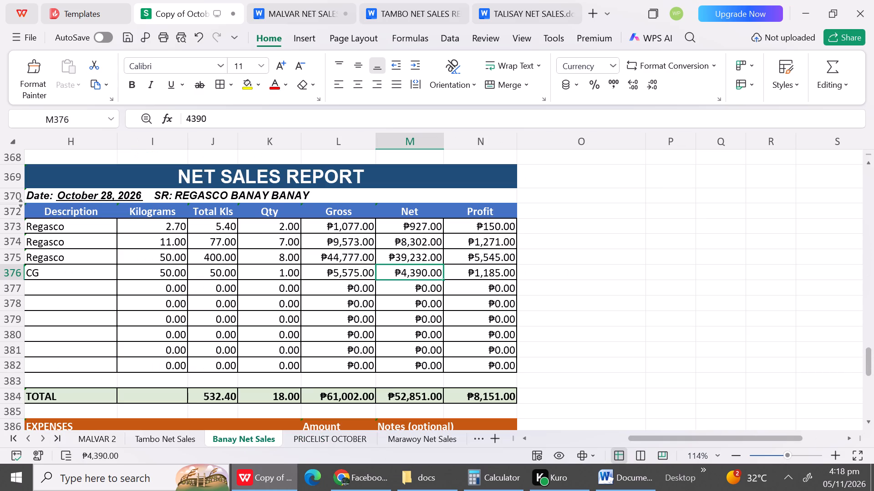
text(4450)
click(570, 344)
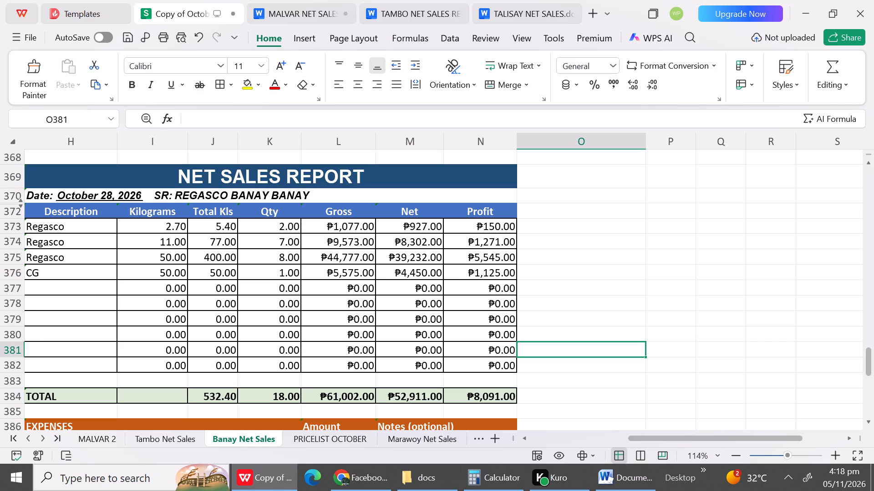
Save the workbook.
key(ctrl+s)
Check the sum of the October 28 report's Total Kls values in rows 373 to 376.
drag(224, 227, 223, 272)
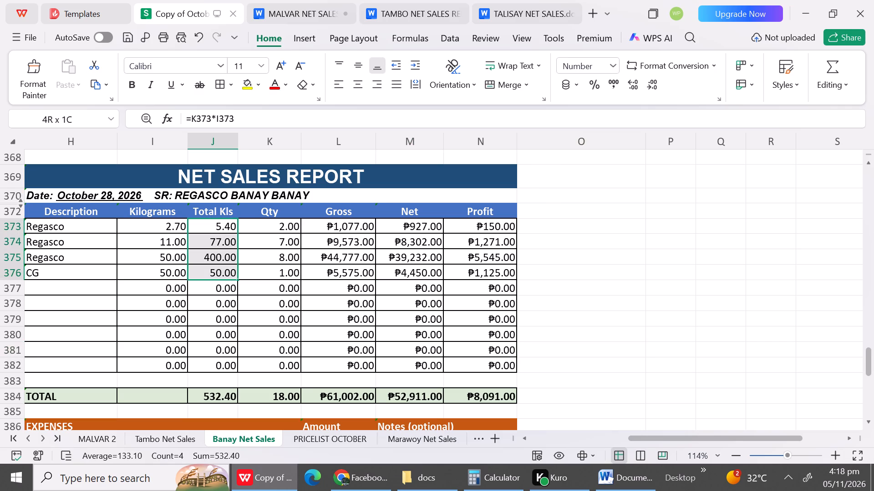
drag(223, 272, 223, 273)
click(738, 305)
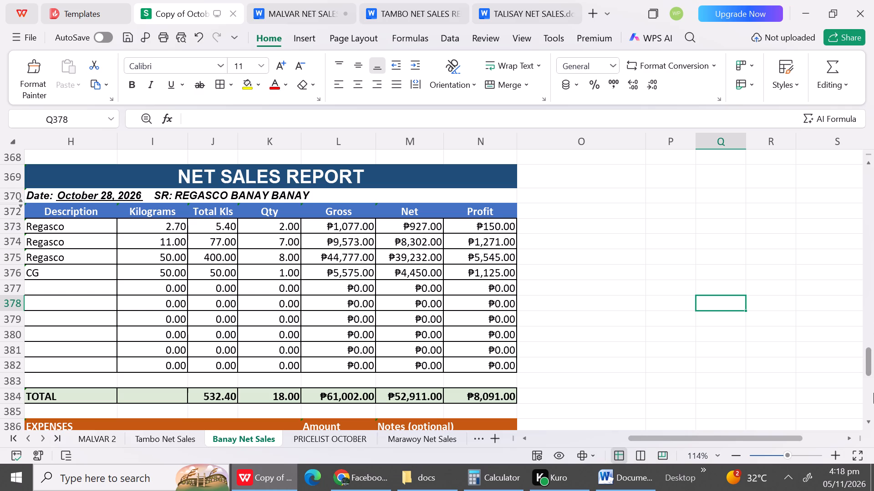
Change the October 28 expense in row 390 from Cath to Ann and set its amount to 850.
triple_click(868, 425)
triple_click(868, 425)
triple_click(868, 425)
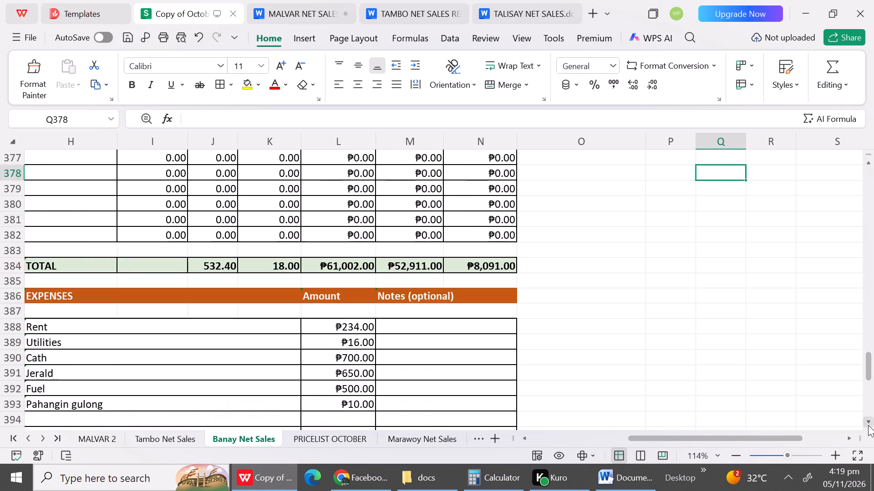
double_click(868, 425)
drag(868, 425, 325, 367)
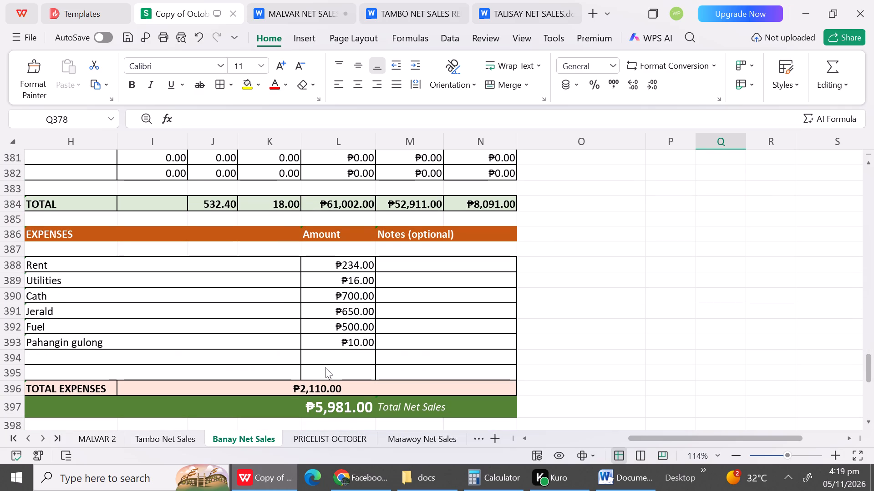
click(51, 295)
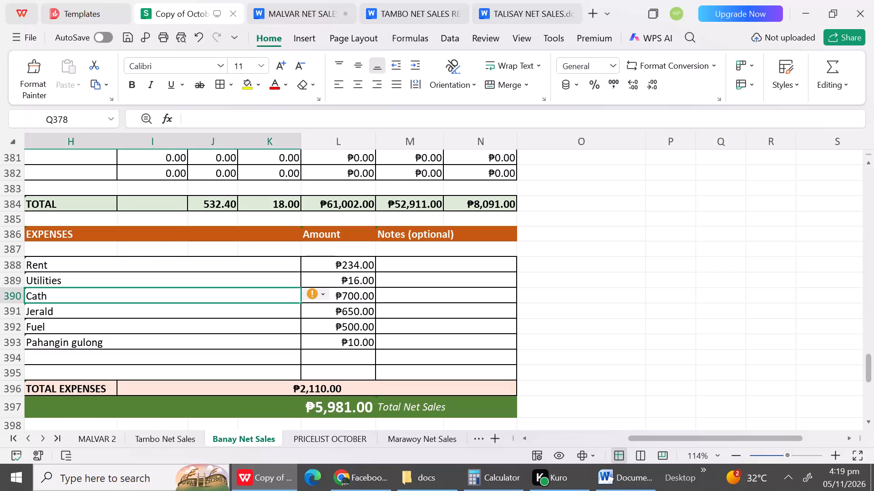
key(shift+a)
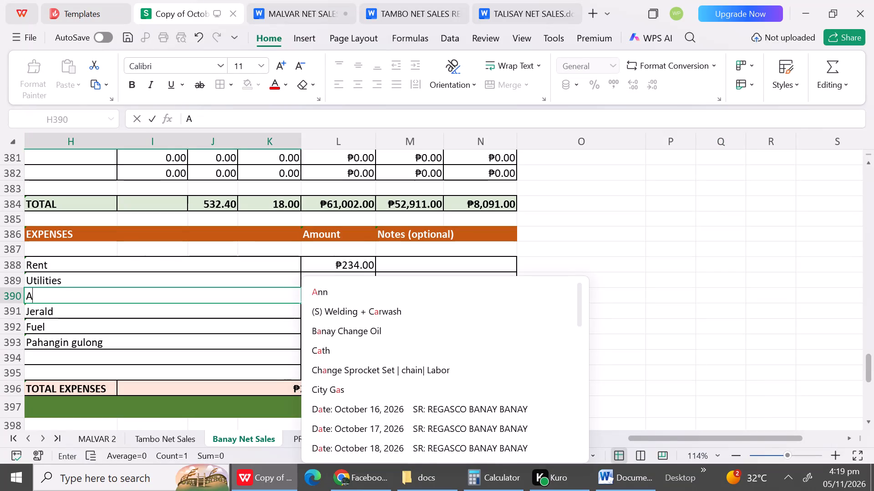
click(316, 295)
click(346, 299)
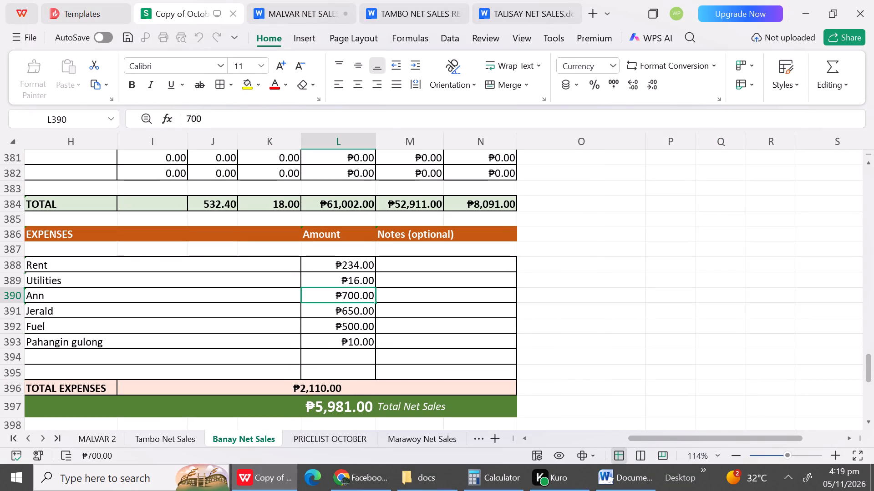
text(850)
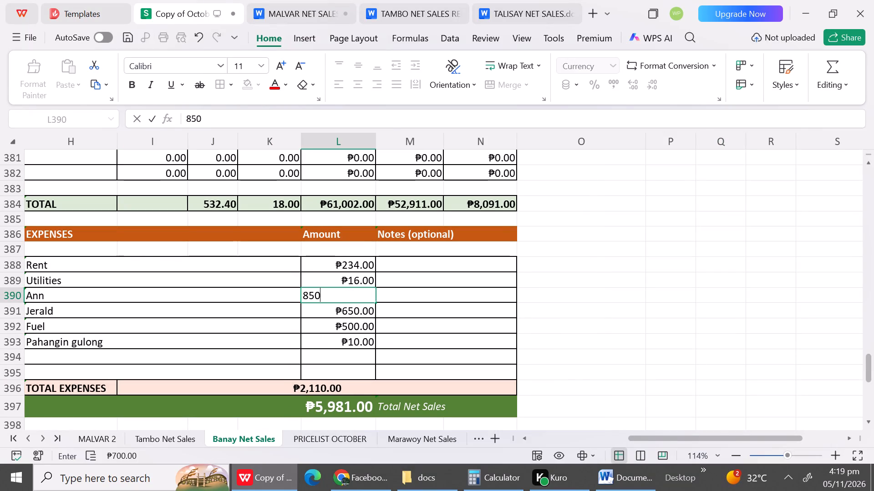
click(170, 320)
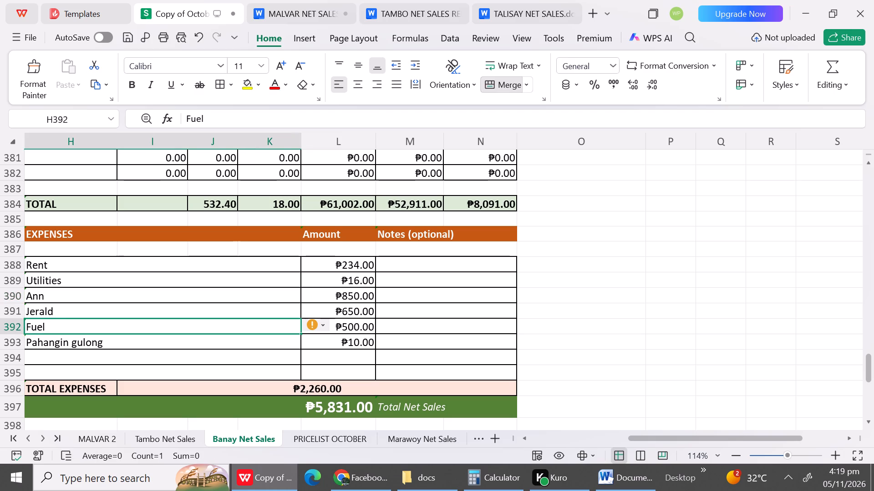
Clear the Fuel and Pahangin gulong expenses and their amounts from rows 392 and 393 of the October 28 report.
click(192, 321)
drag(182, 310, 307, 325)
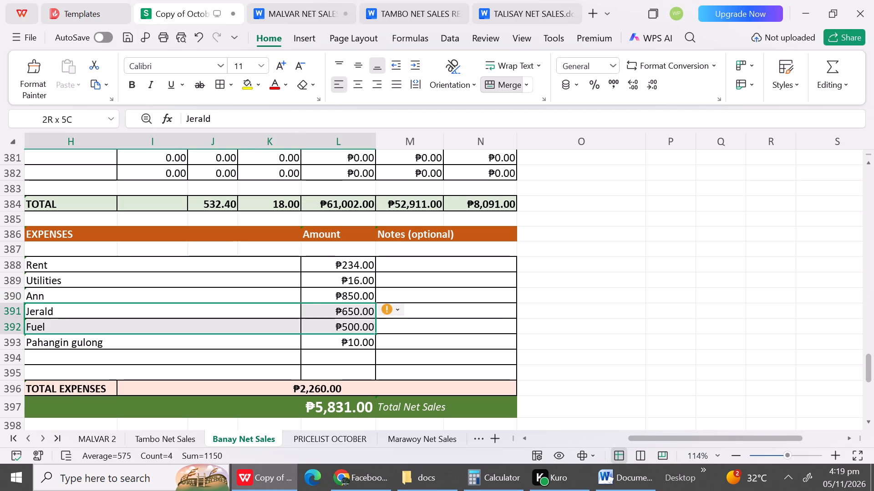
drag(307, 325, 183, 320)
click(183, 320)
click(178, 335)
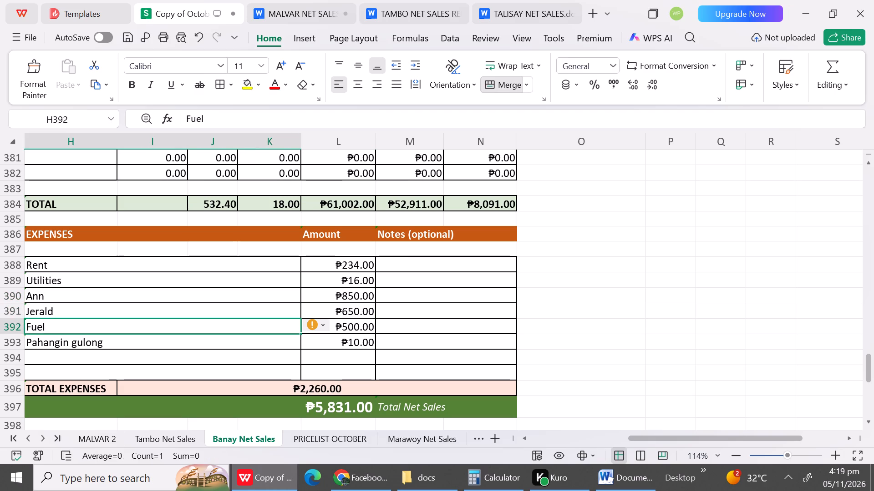
key(BackSpace)
click(178, 345)
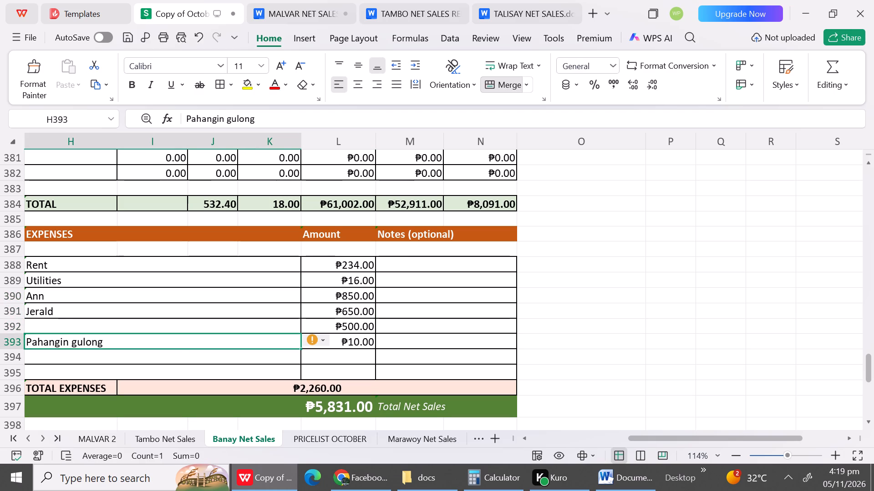
key(BackSpace)
click(346, 329)
key(BackSpace)
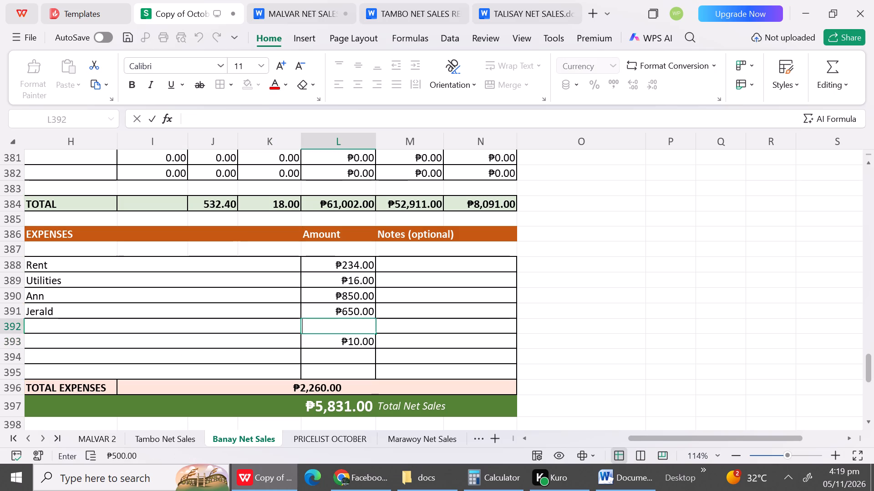
click(350, 346)
key(BackSpace)
click(472, 324)
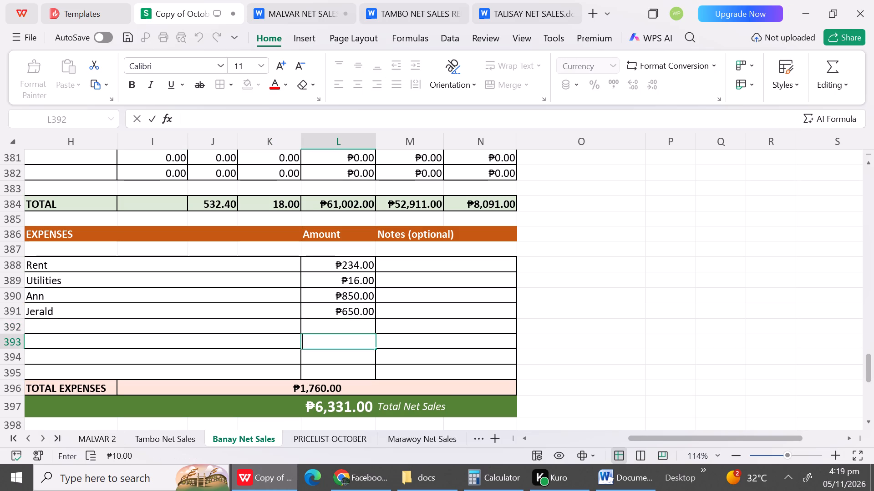
Save the workbook.
key(ctrl+s)
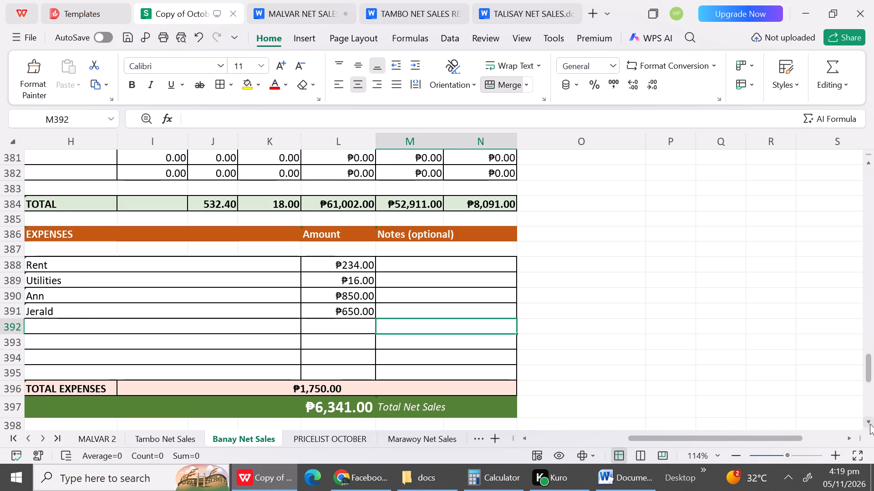
Hide the blank row 401 between the October 29 report's date line and its table header.
triple_click(869, 426)
triple_click(869, 426)
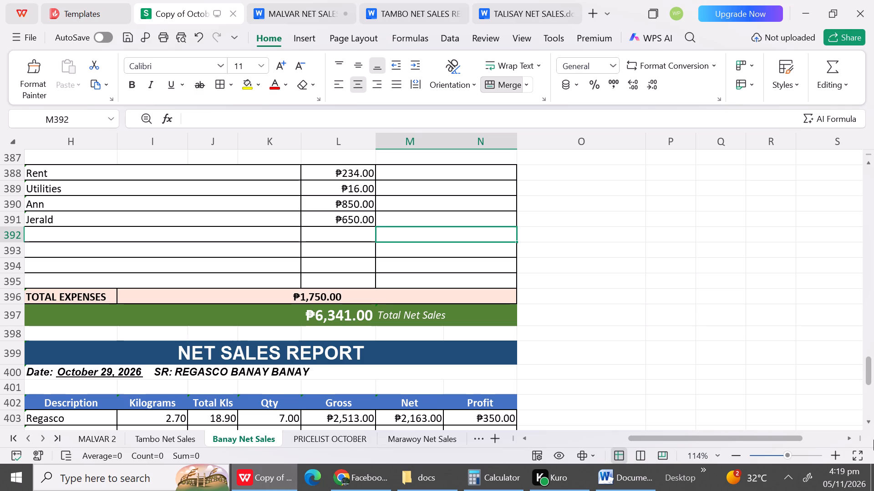
triple_click(868, 423)
triple_click(868, 423)
click(868, 423)
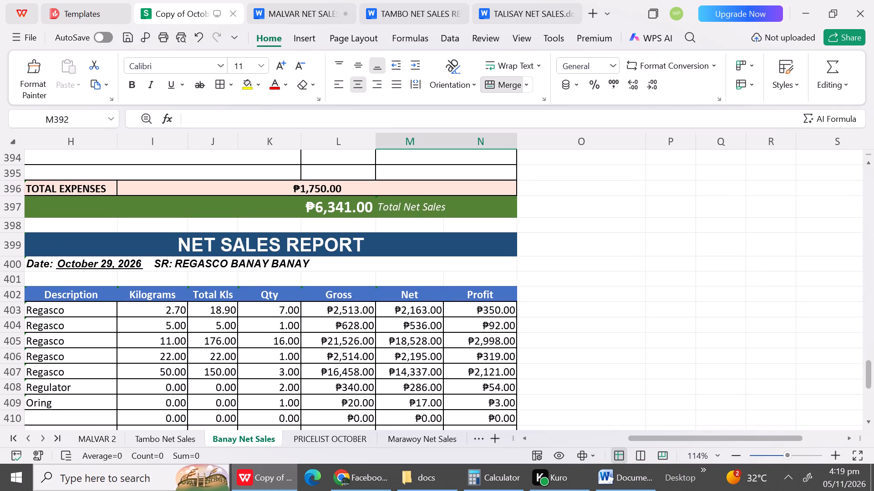
click(10, 280)
right_click(10, 280)
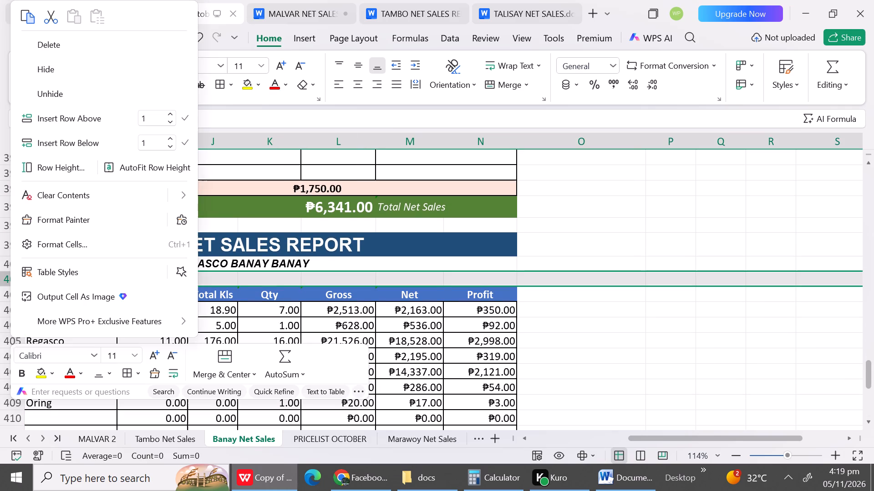
click(61, 69)
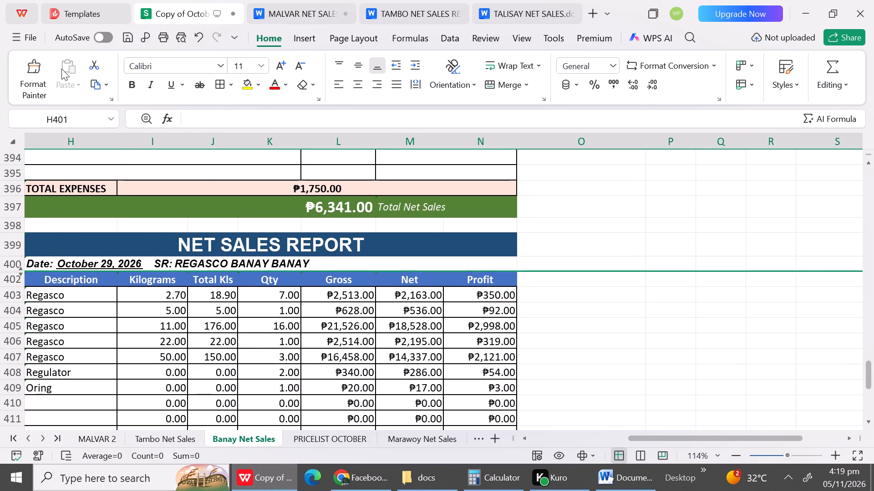
Set the October 29 Regasco quantities to 3 for 2.7 kg, 0 for 5 kg and 7 for 11 kg.
triple_click(873, 426)
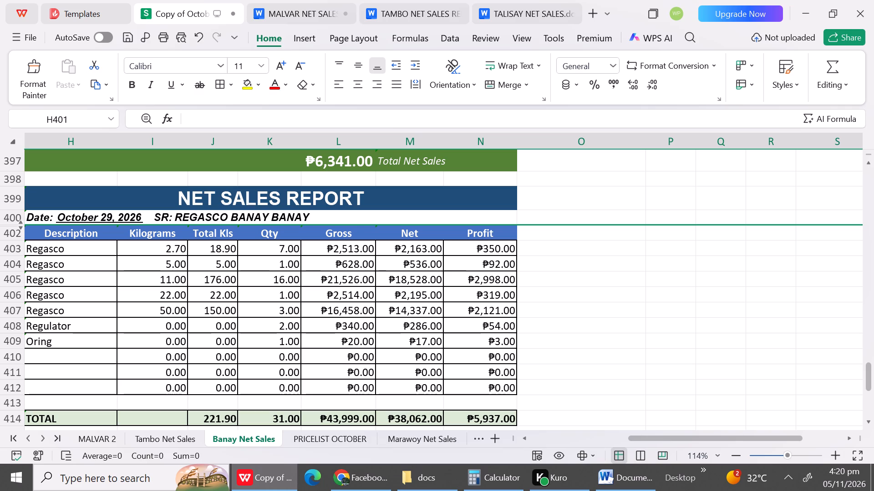
click(264, 252)
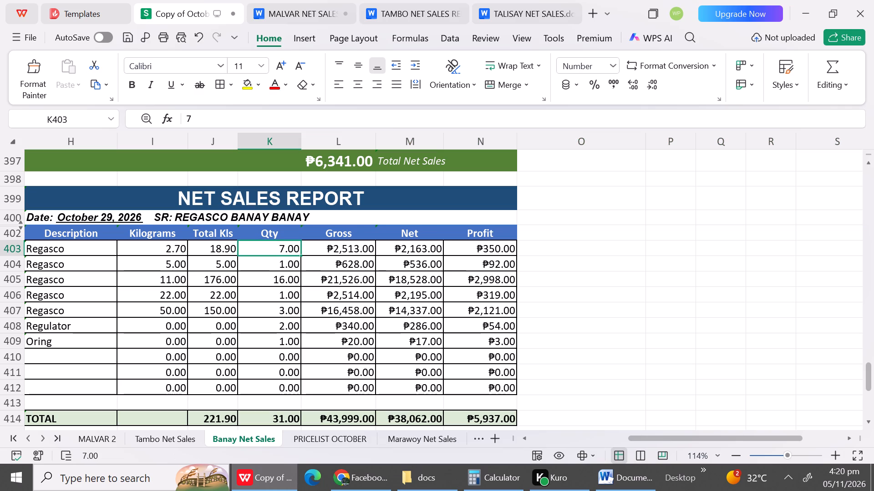
key(3)
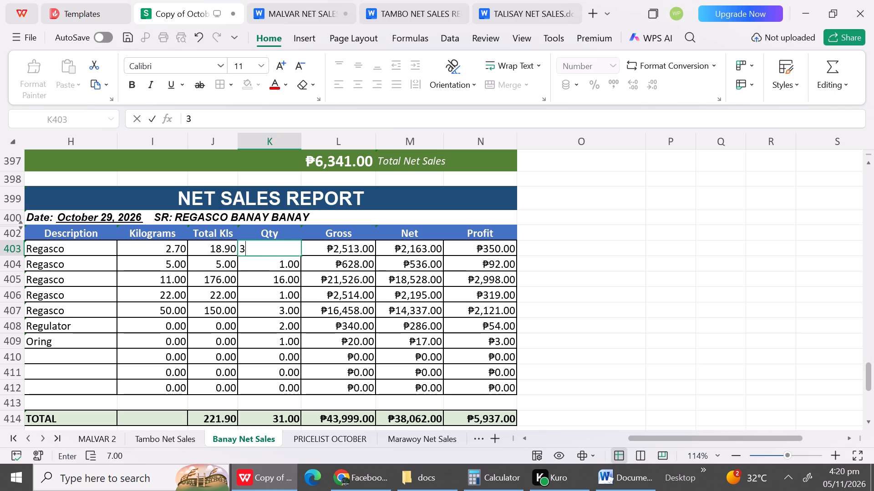
click(264, 261)
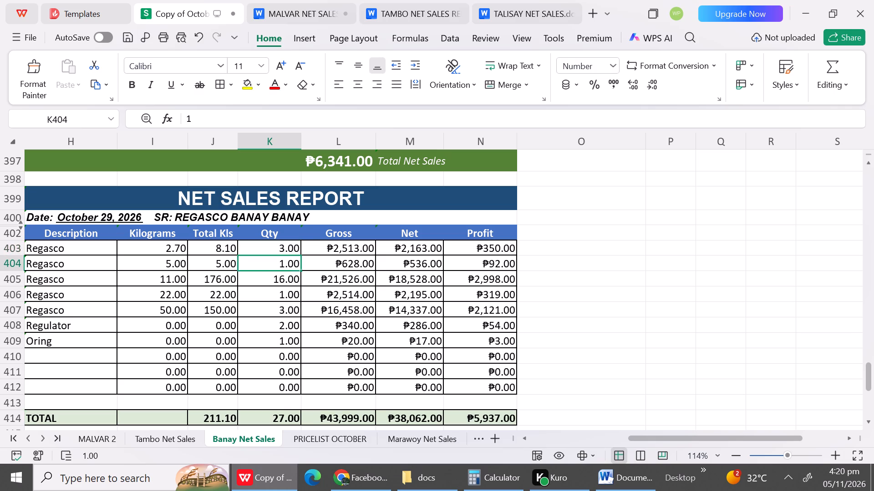
click(268, 261)
key(0)
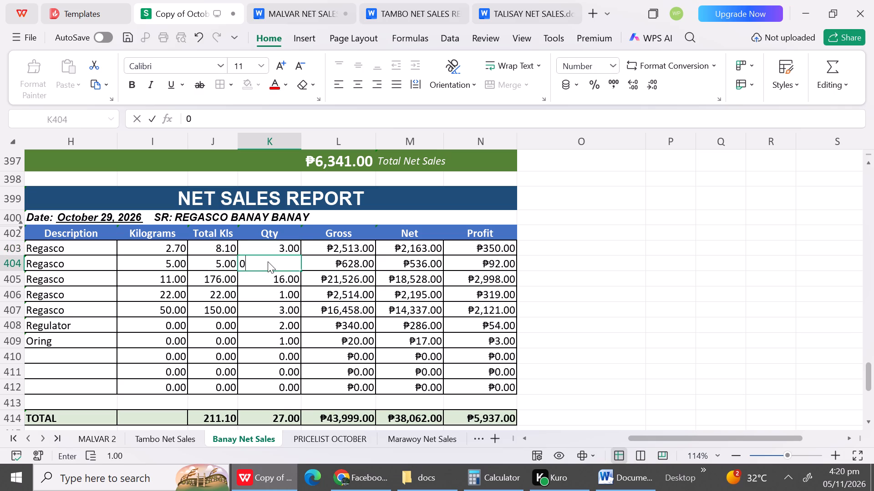
click(268, 279)
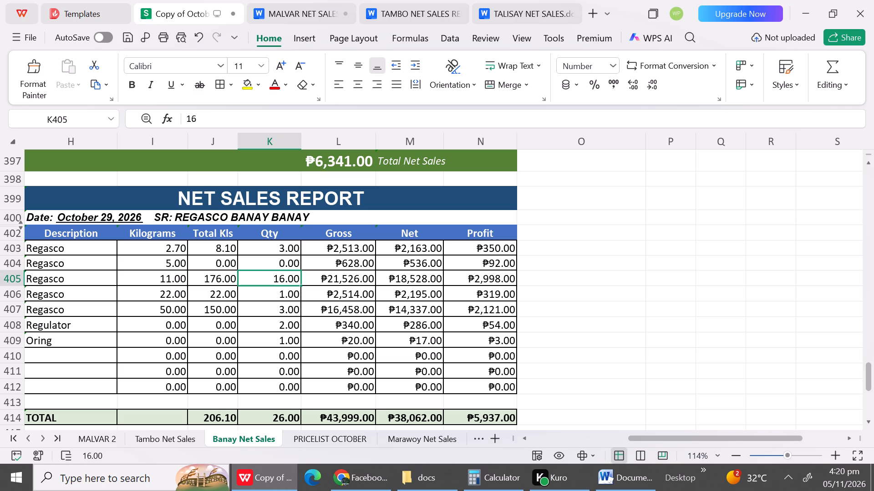
key(7)
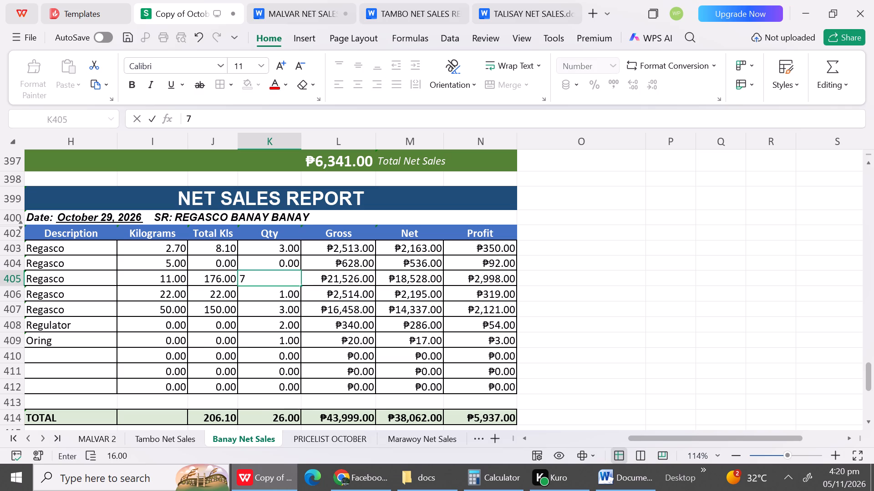
Set the October 29 11 kg row's gross to 9240 and the 5 kg row's gross and net to 0.
click(340, 280)
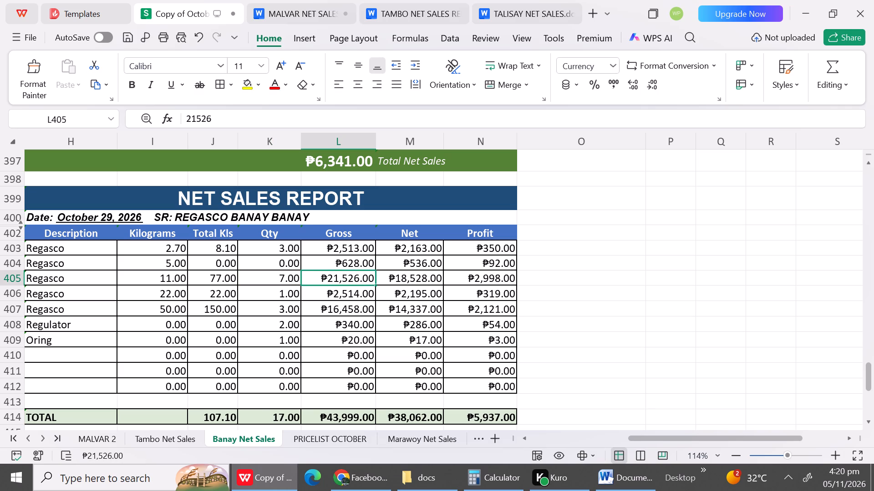
text(92)
text(40)
click(344, 317)
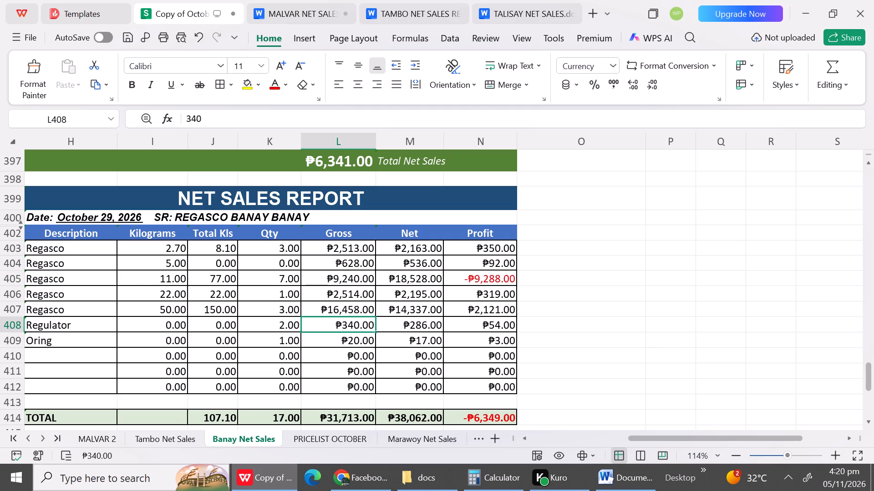
click(353, 261)
key(0)
click(412, 267)
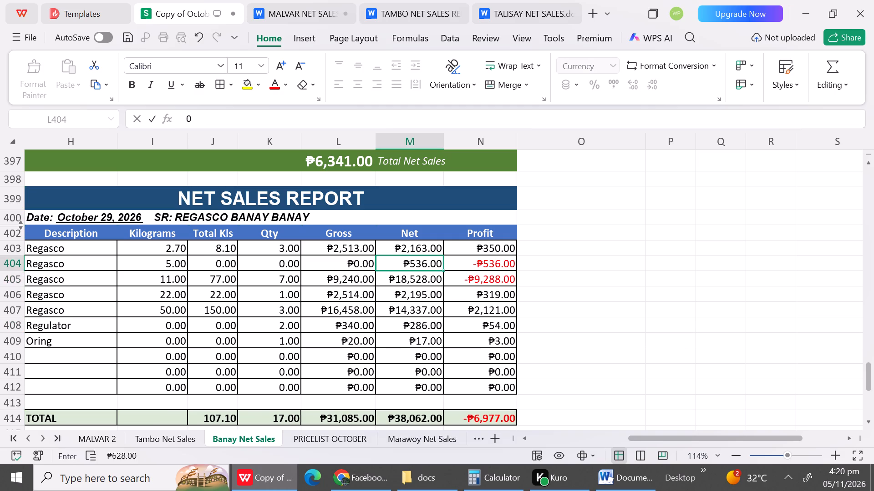
key(0)
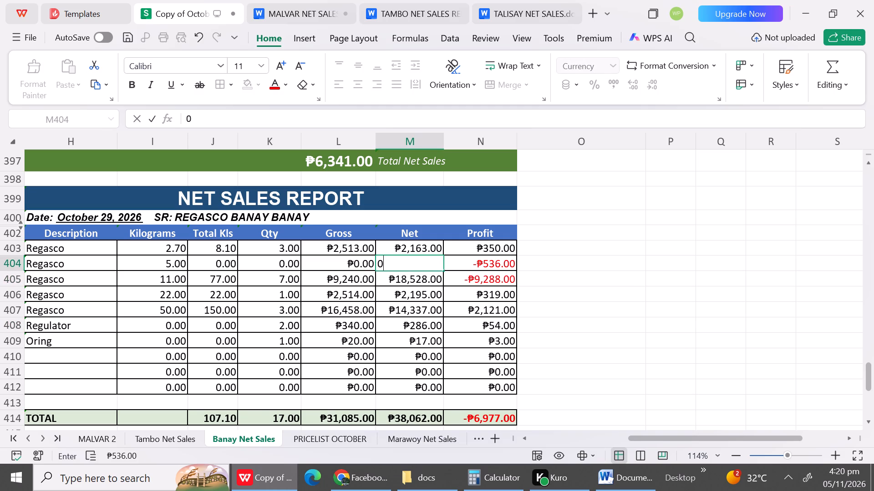
Set the October 29 2.7 kg Regasco row's gross to 1098 and its net to 948.
click(368, 252)
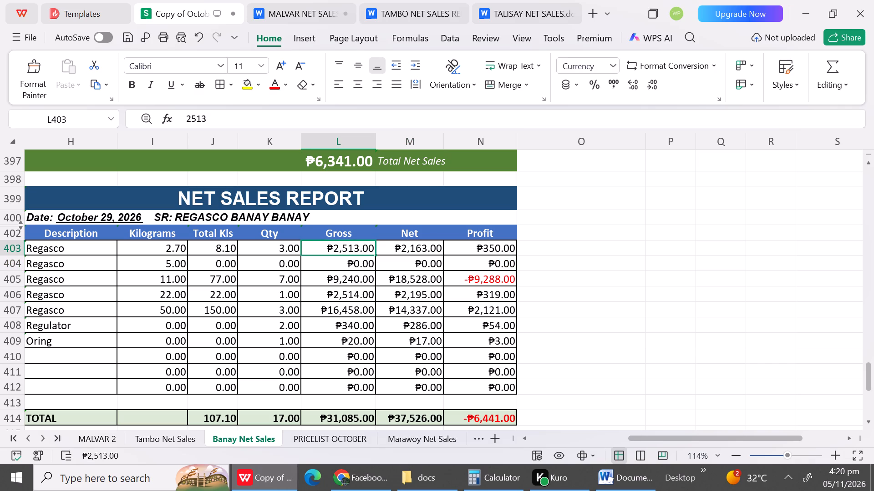
text(1098)
click(386, 292)
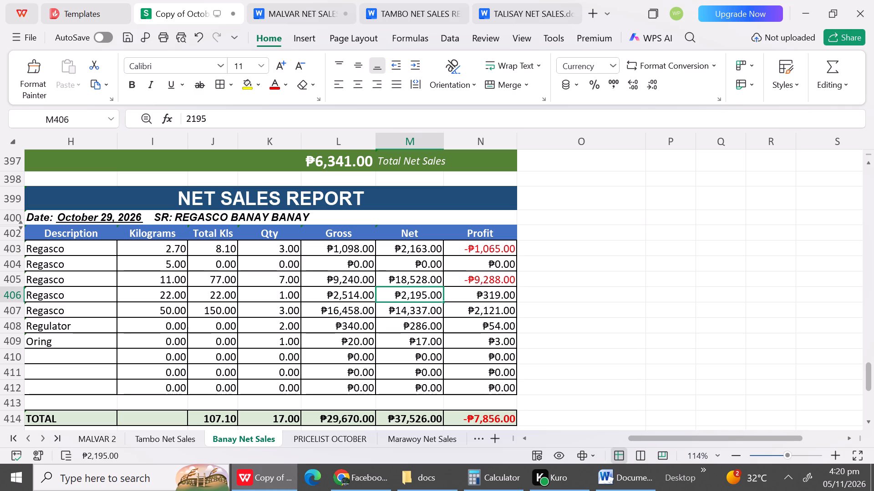
click(413, 247)
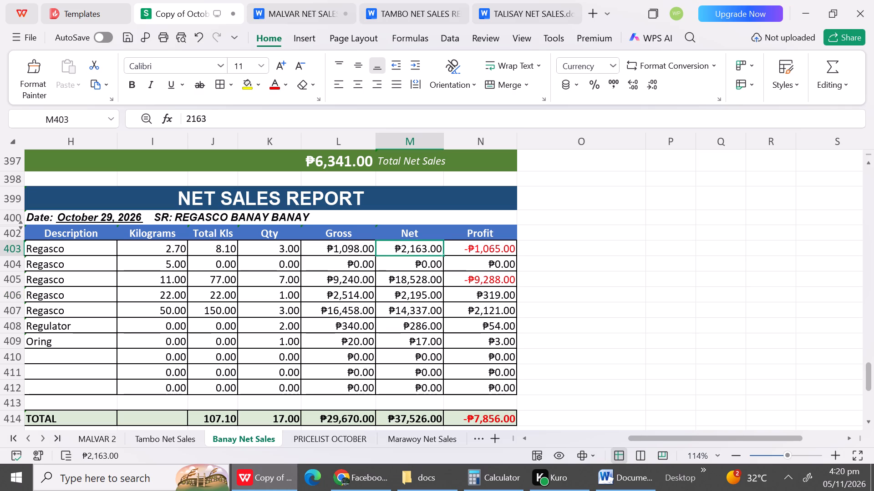
key(9)
text(48)
Set the October 29 11 kg Regasco row's net to 8302.
click(415, 284)
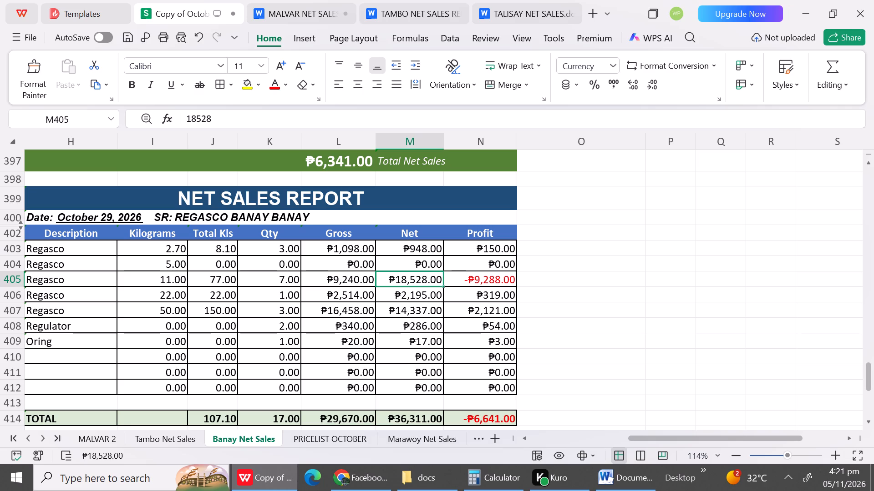
text(839)
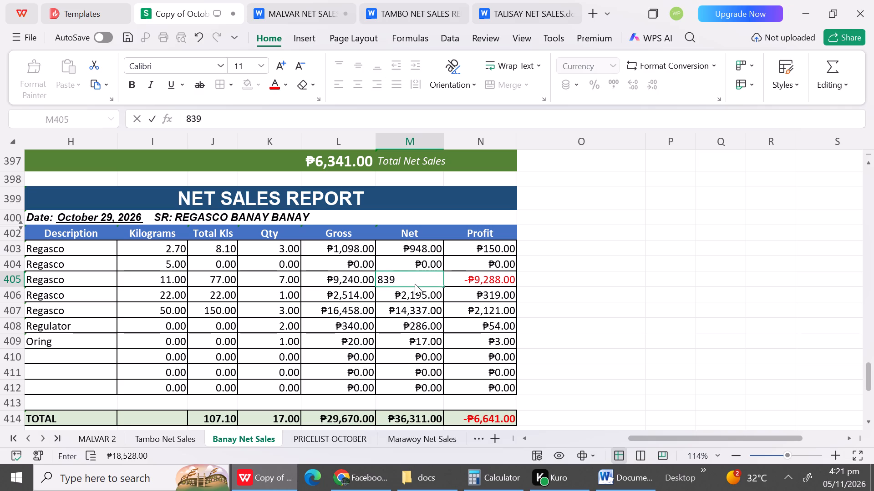
key(BackSpace)
key(0)
key(2)
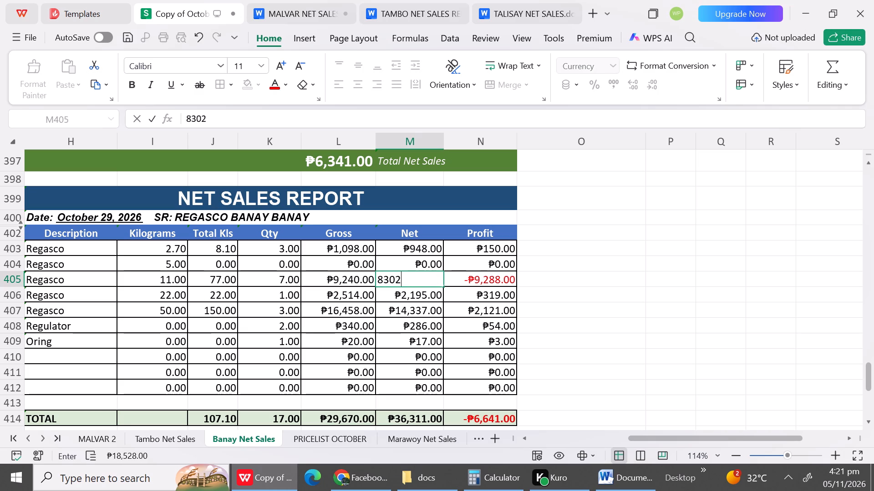
click(413, 296)
Set the October 29 22 kg Regasco row's gross to 2569 and its net to 2250.
click(287, 296)
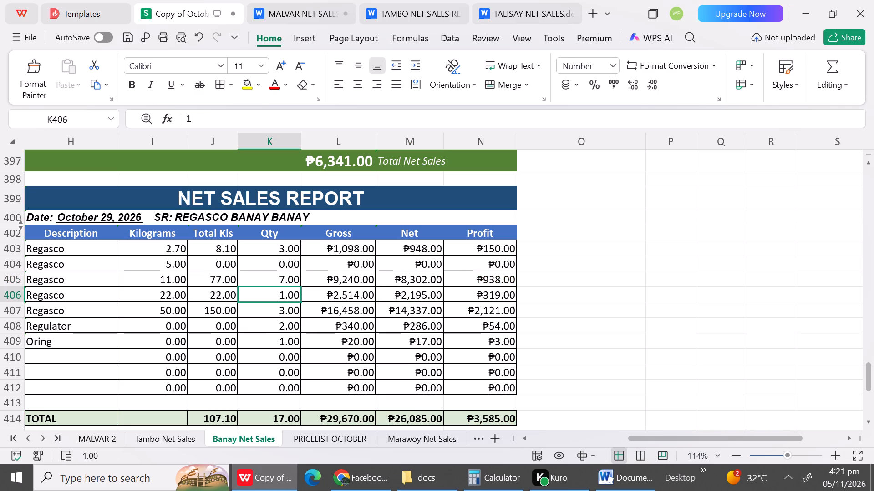
click(340, 295)
text(2569)
click(378, 344)
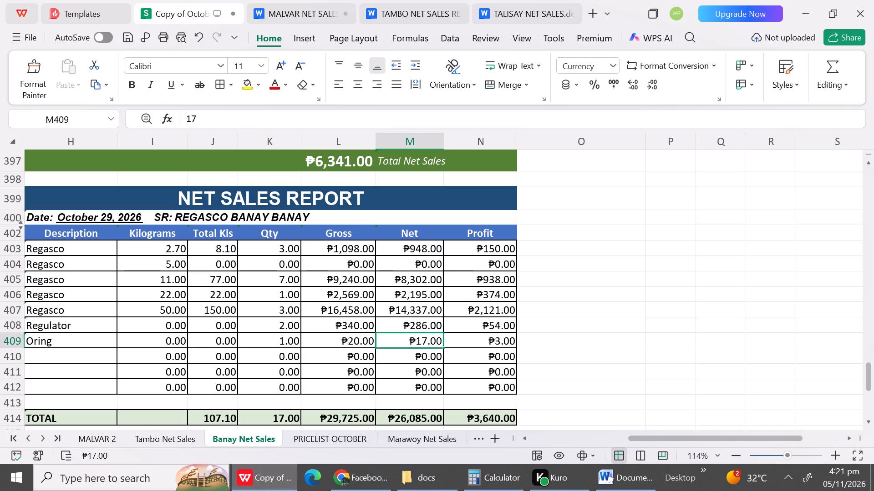
click(413, 296)
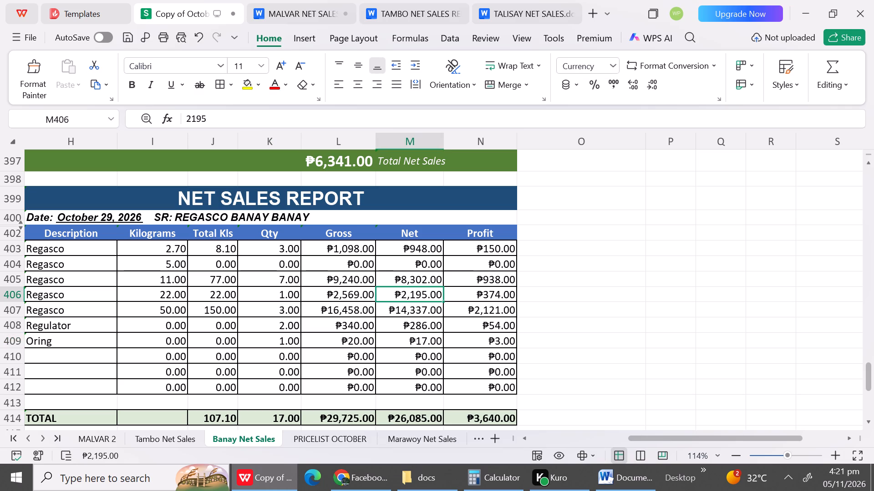
text(2250)
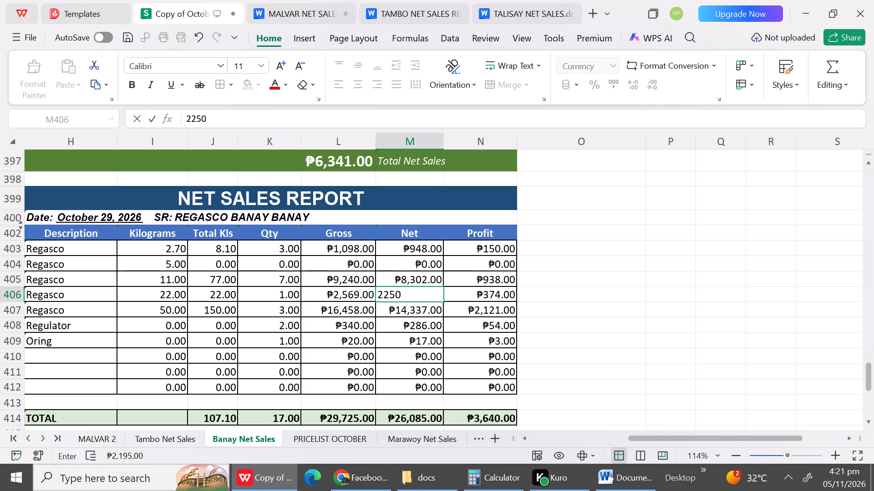
click(390, 333)
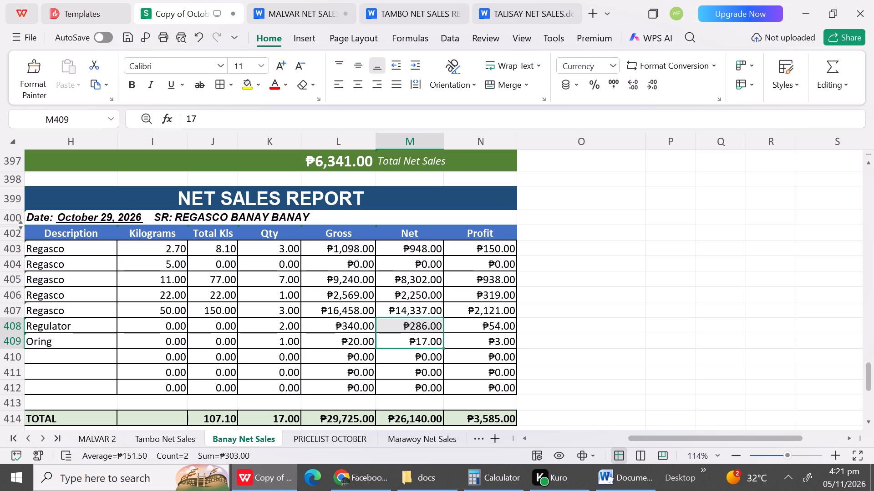
Set the October 29 50 kg Regasco row's quantity to 4, gross to 22462 and net to 19616.
click(310, 320)
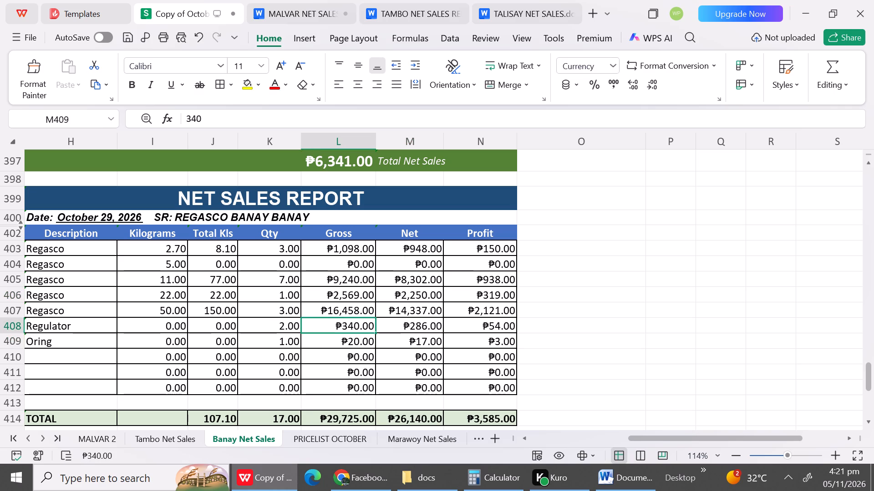
click(325, 314)
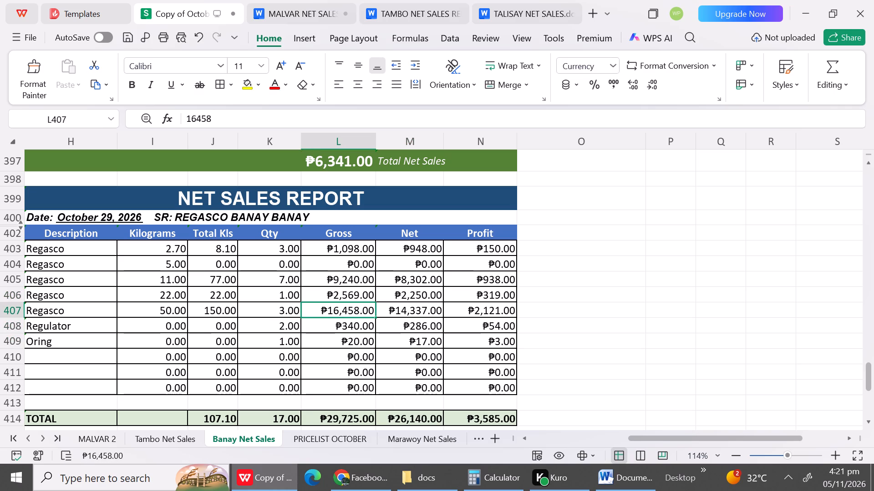
text(22)
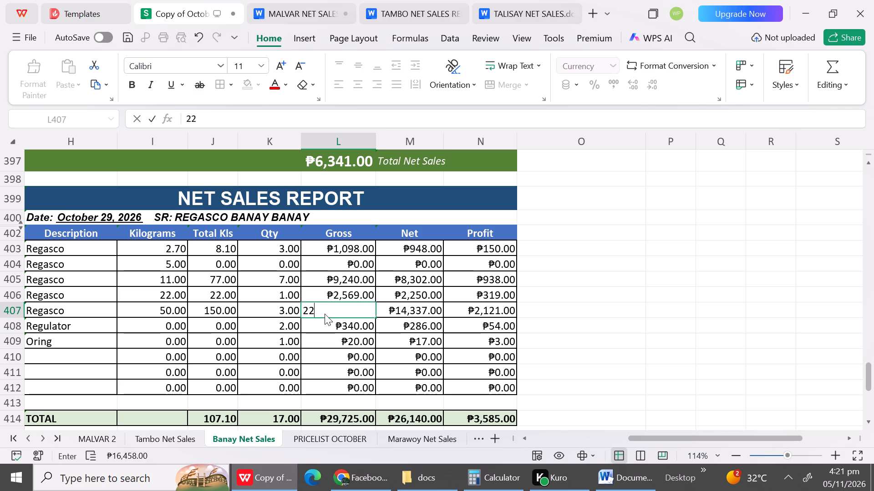
text(462)
click(427, 309)
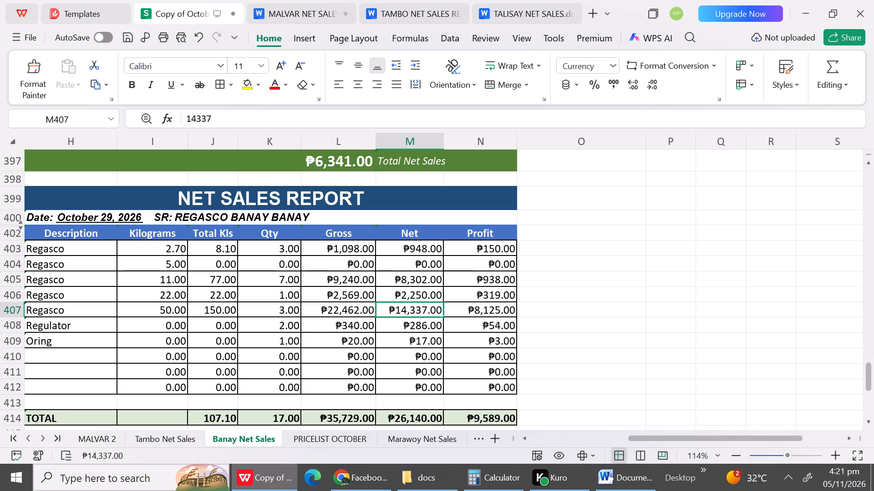
click(282, 313)
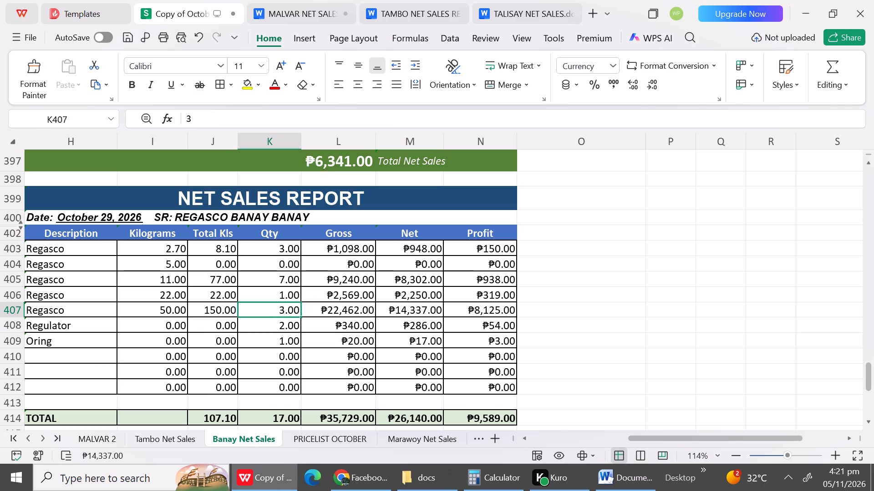
key(4)
click(319, 346)
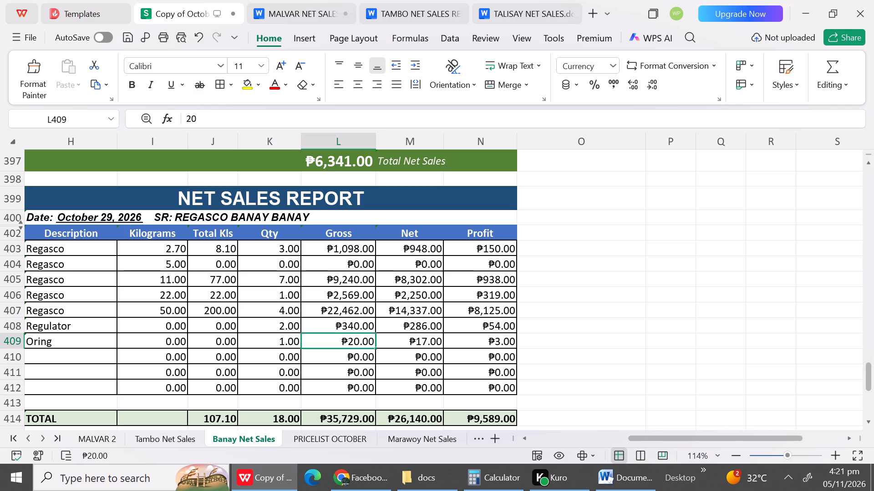
click(400, 318)
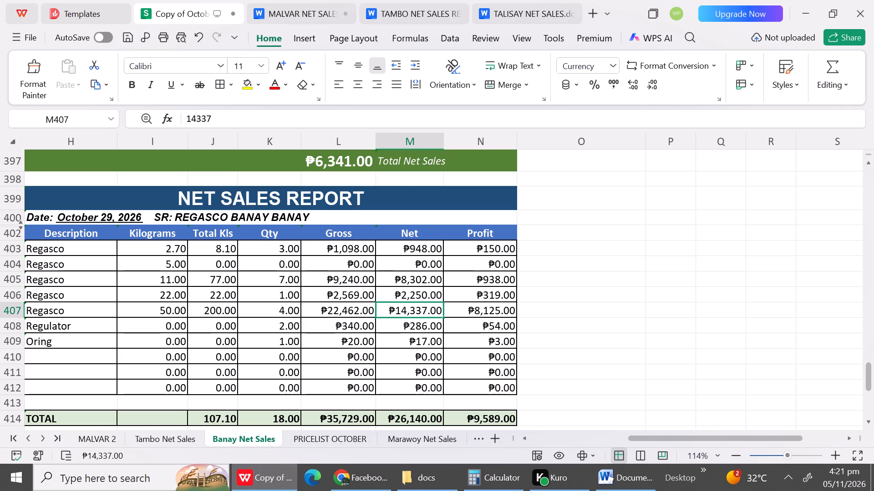
key(1)
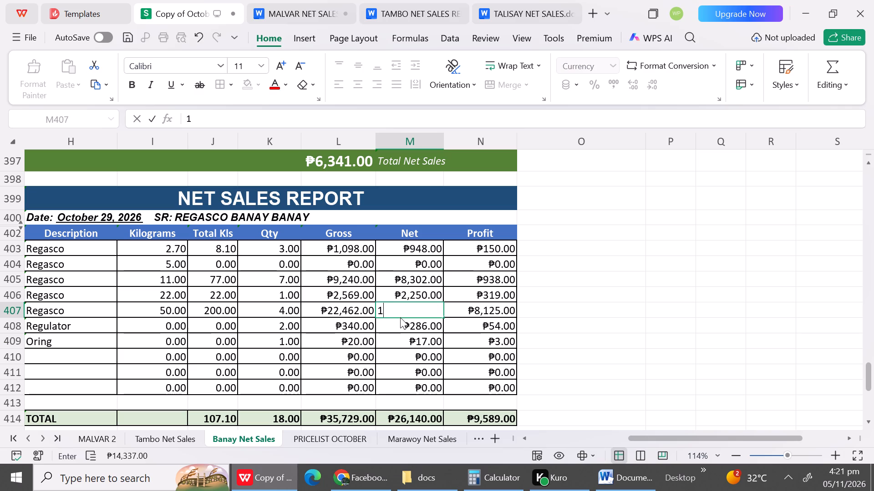
key(9)
text(616)
click(402, 350)
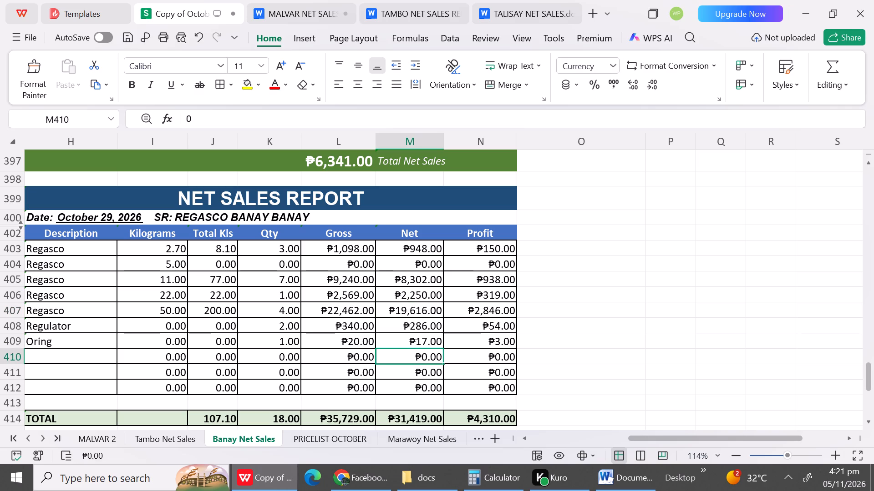
Clear the Regulator and Oring descriptions from the October 29 report.
click(73, 328)
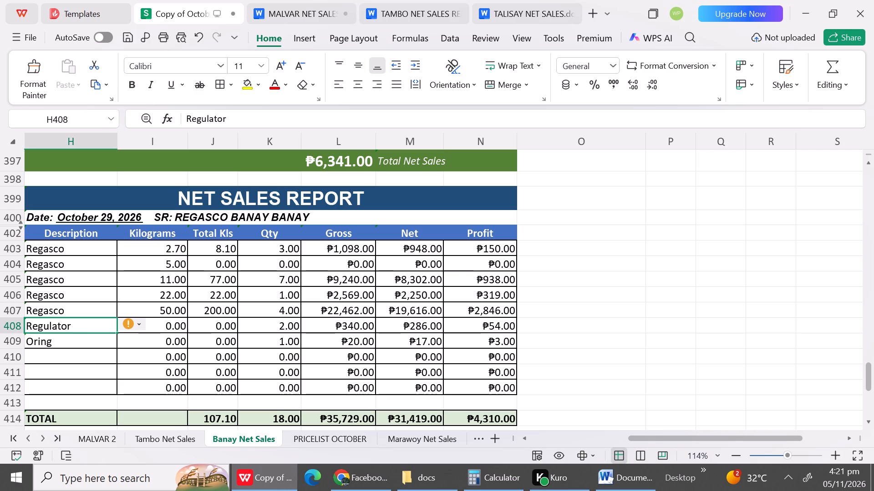
key(BackSpace)
click(74, 348)
key(BackSpace)
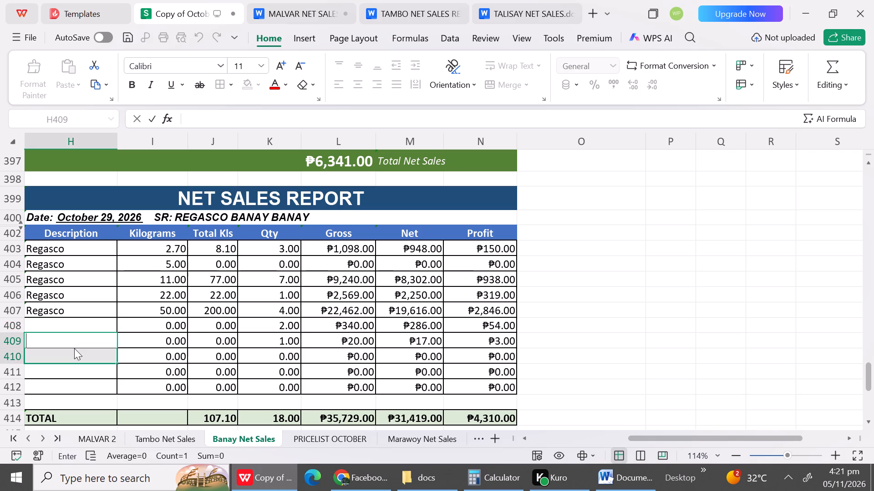
click(183, 360)
Set the quantity, gross and net in row 408, the first blank-description row of October 29, to 0.
click(284, 326)
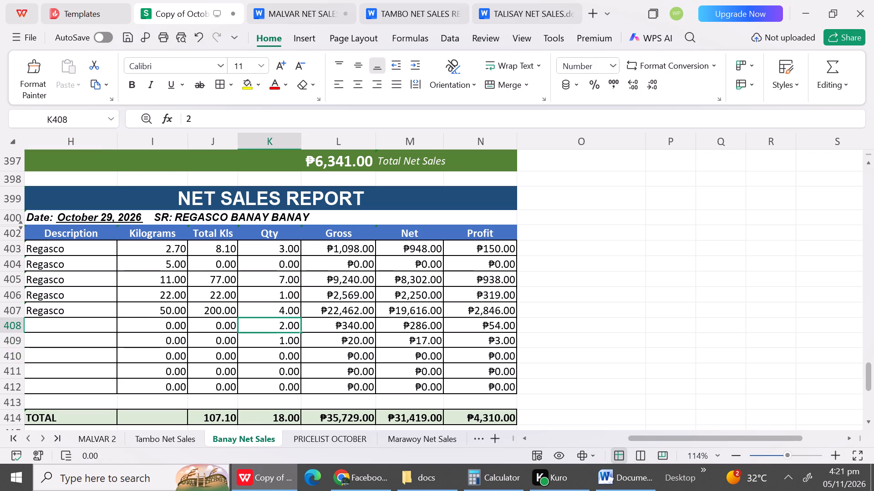
key(0)
key(Right)
key(0)
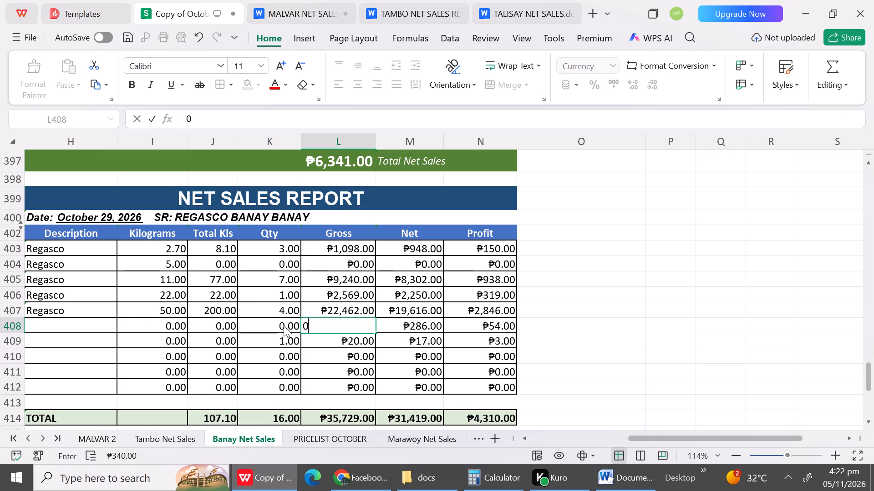
key(Right)
key(0)
Set the quantity, gross and net in row 409 of the October 29 report to 0.
click(272, 346)
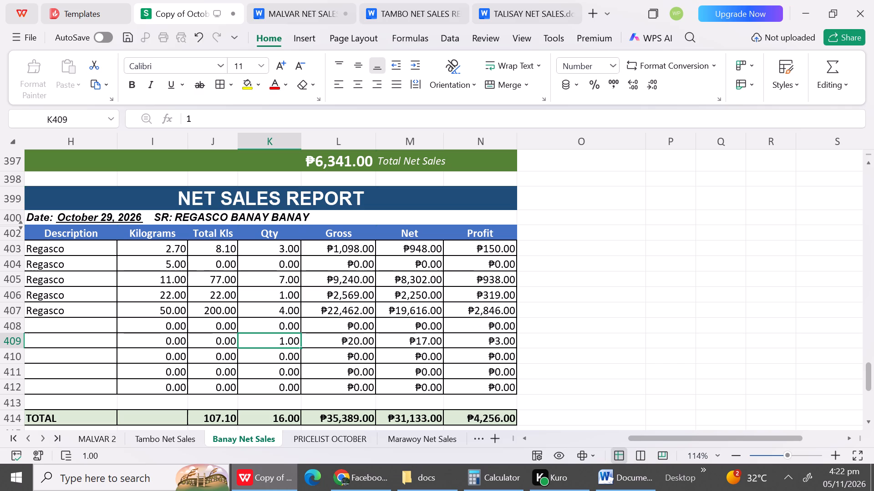
click(357, 350)
click(355, 341)
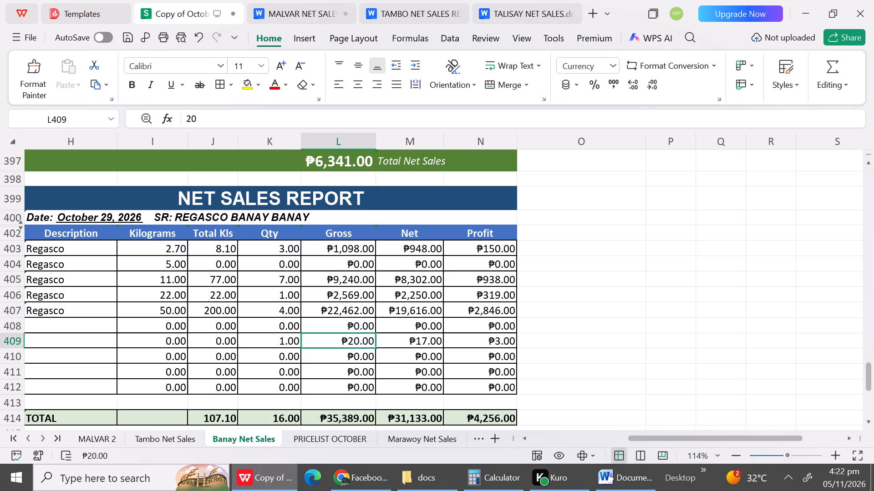
key(0)
click(281, 341)
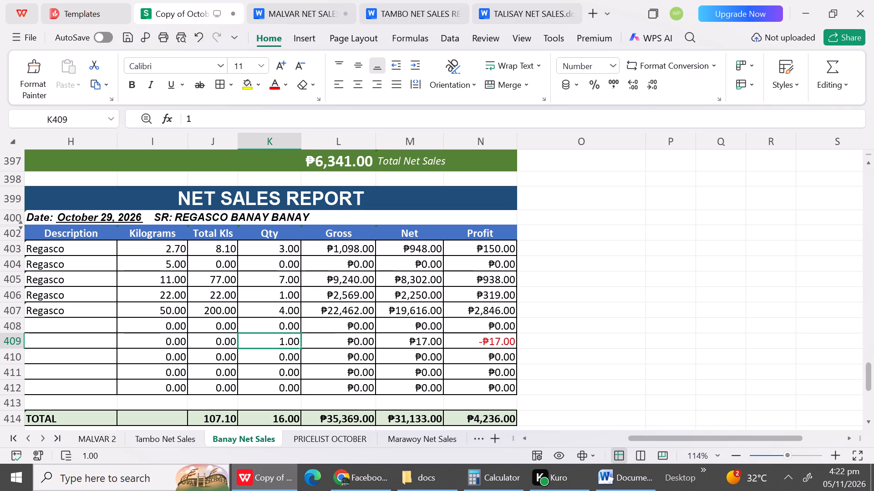
key(0)
click(410, 342)
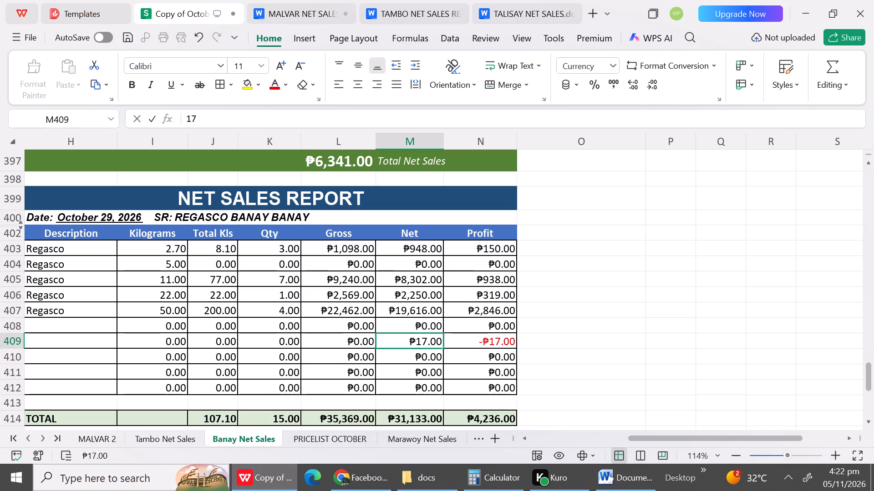
key(0)
click(409, 345)
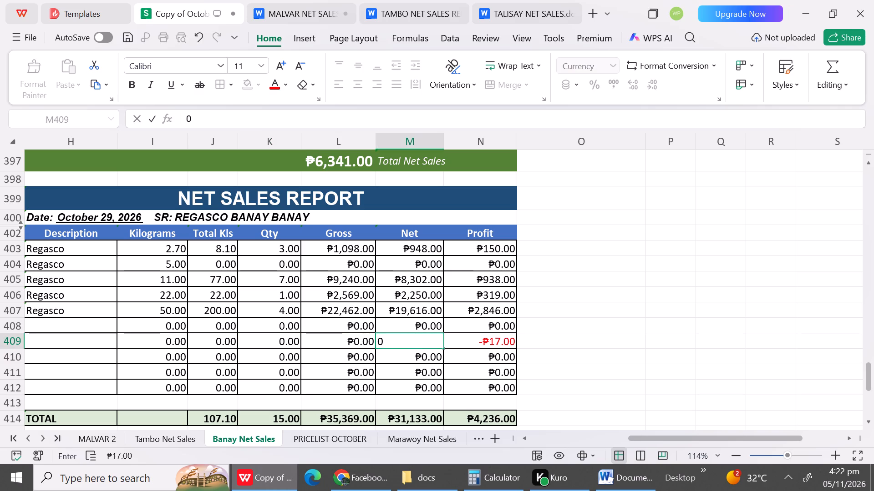
click(408, 364)
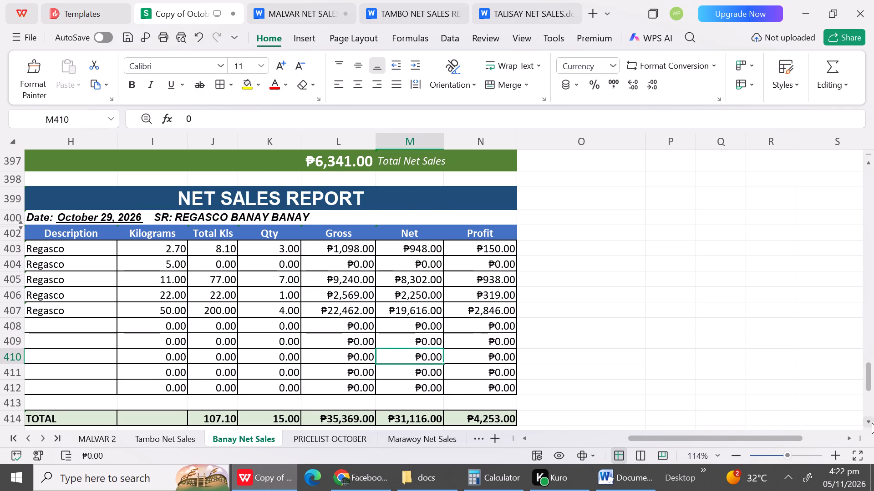
Correct the October 29 total kilograms formula to =J403+J404+J405+J406+J407.
triple_click(872, 423)
double_click(872, 423)
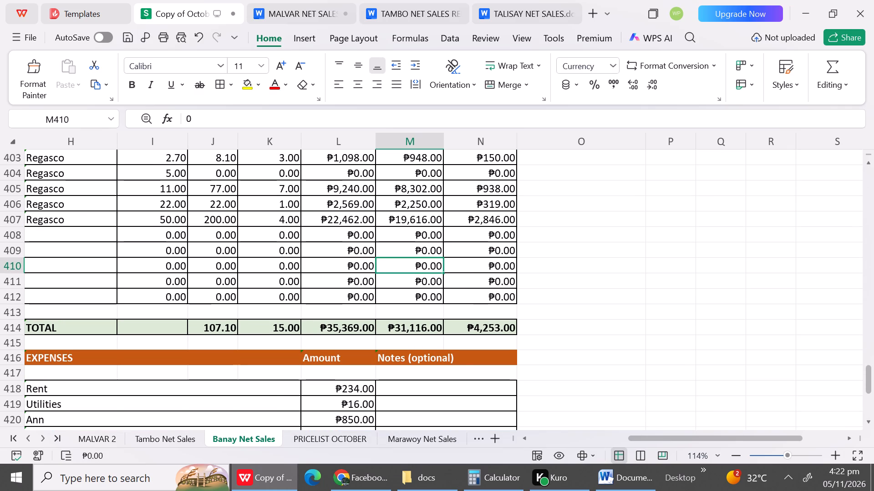
double_click(224, 328)
click(383, 330)
key(BackSpace)
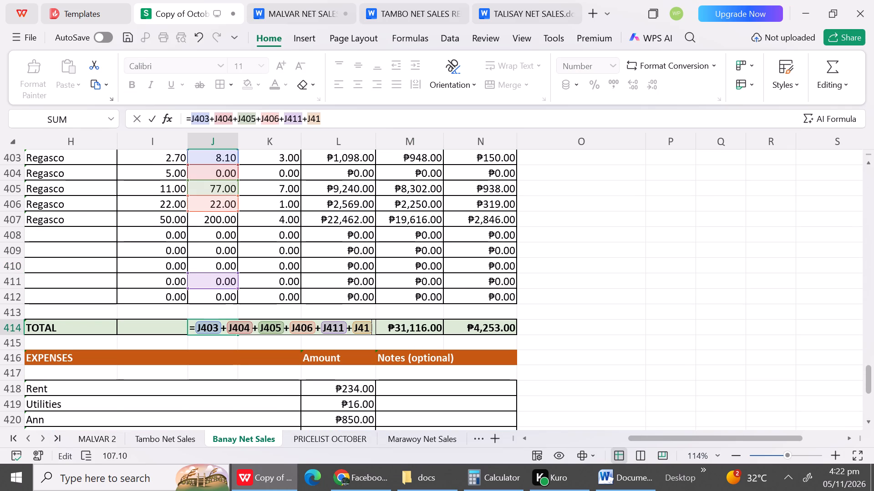
key(BackSpace)
key(BackSpace)
key(BackSpace)
key(BackSpace)
key(BackSpace)
key(BackSpace)
key(BackSpace)
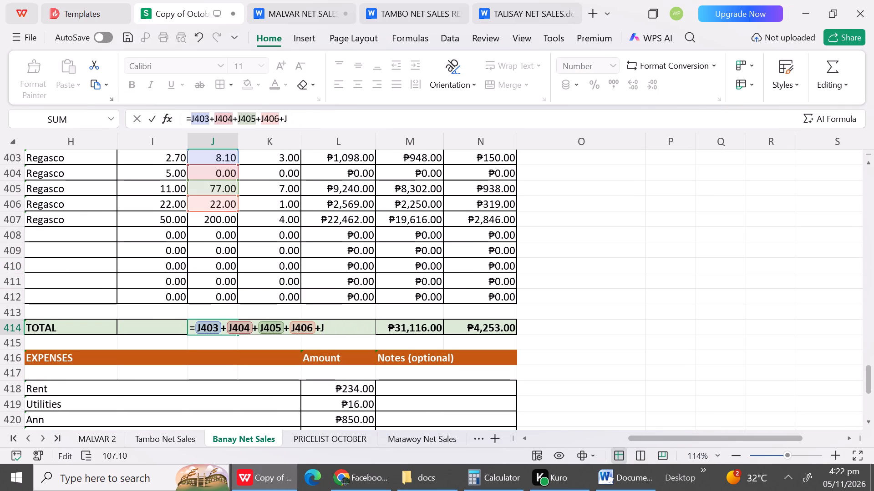
key(BackSpace)
click(225, 224)
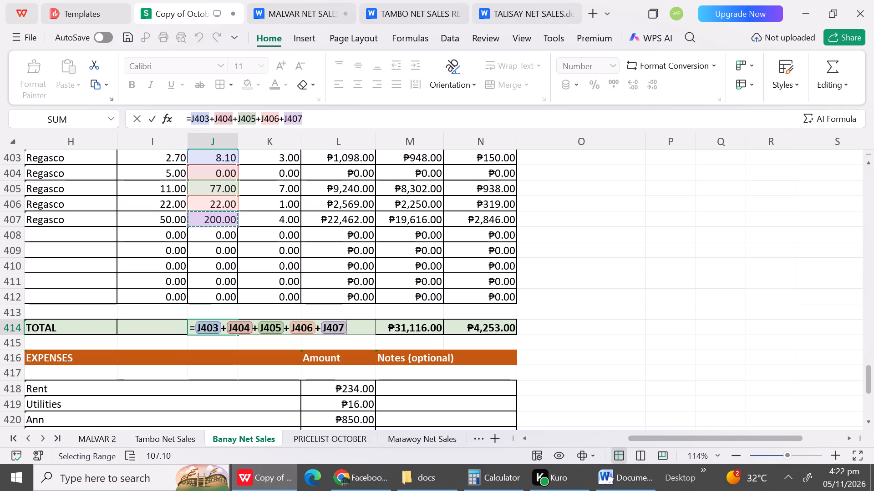
key(Return)
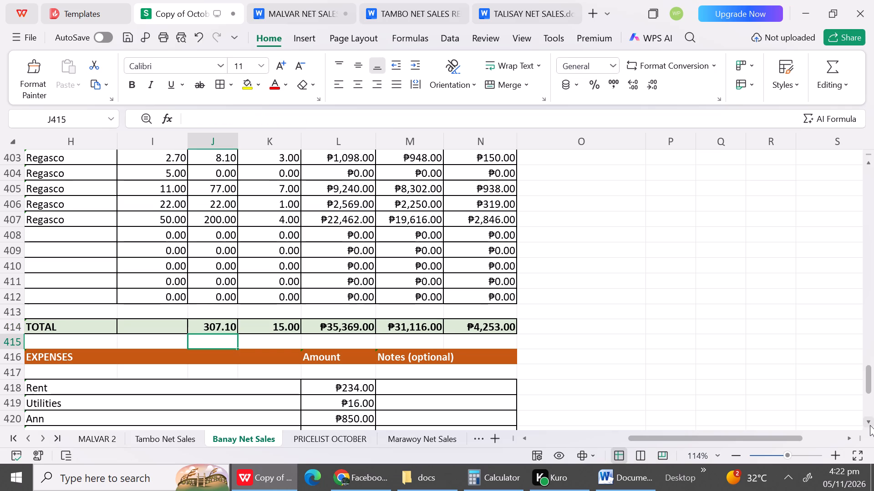
Replace the October 29 welding and carwash expense with Full Tank Fuel and set its amount to 745.
triple_click(870, 425)
click(870, 425)
triple_click(870, 425)
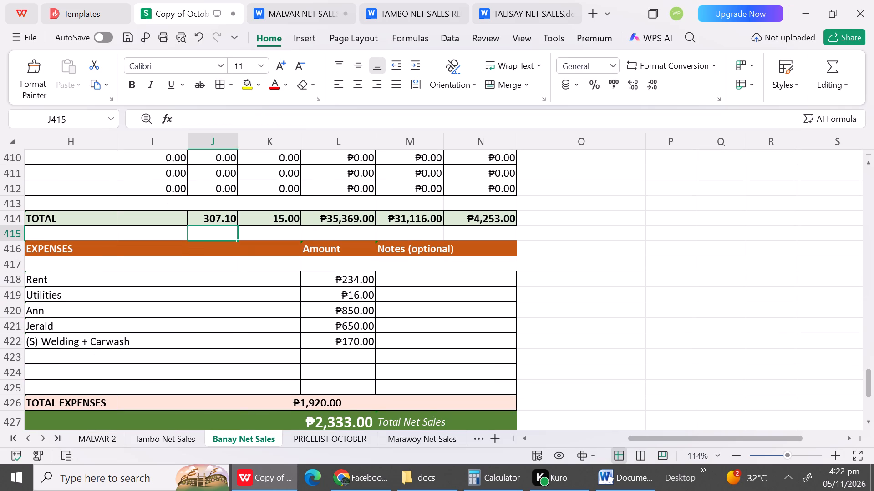
click(61, 343)
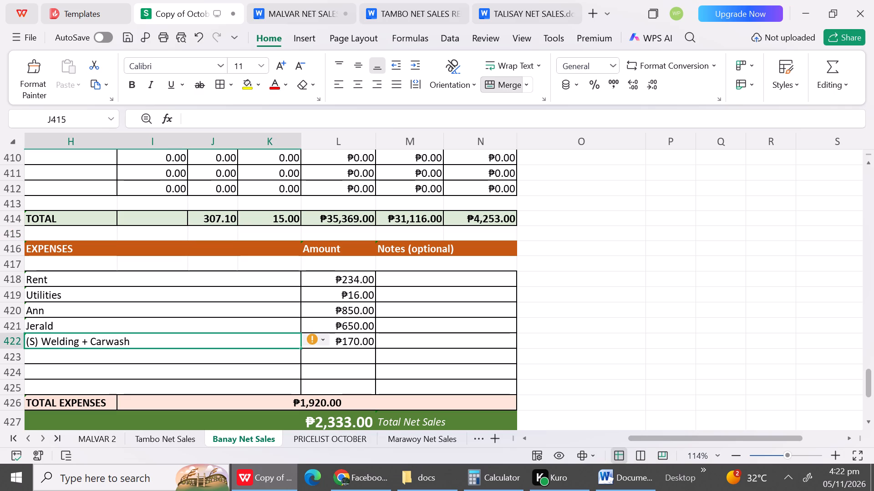
text(fu)
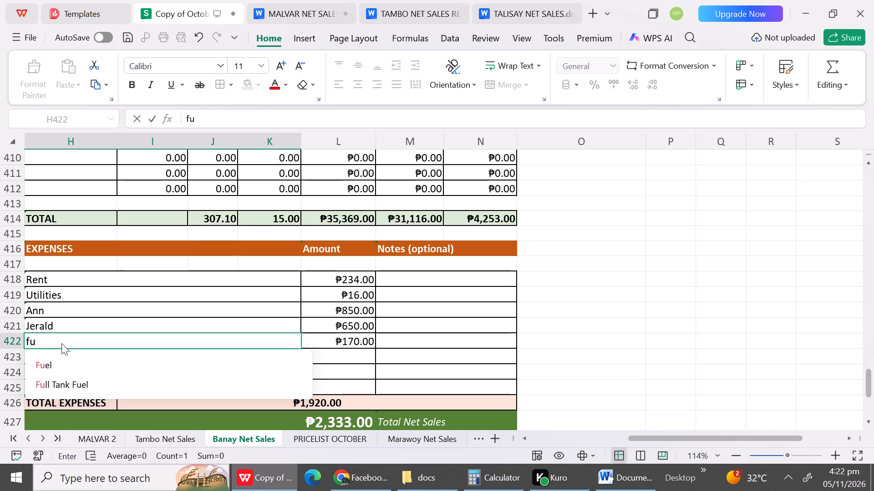
click(66, 383)
click(342, 342)
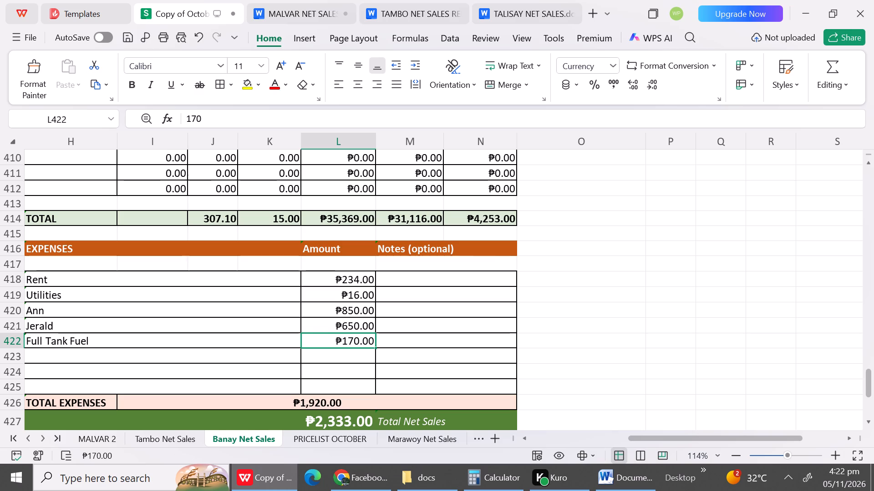
text(745)
click(186, 388)
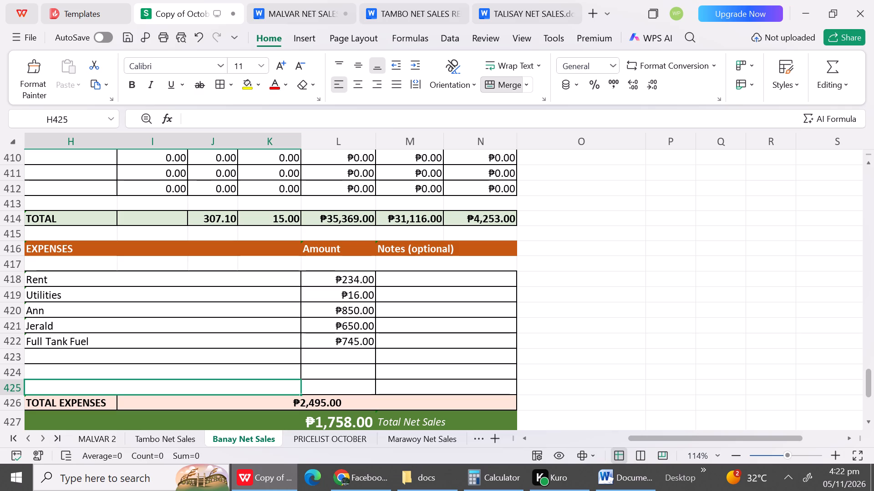
Add the expense Change F interior F bearign below Full Tank Fuel in the October 29 report, with an amount of 360.
click(164, 356)
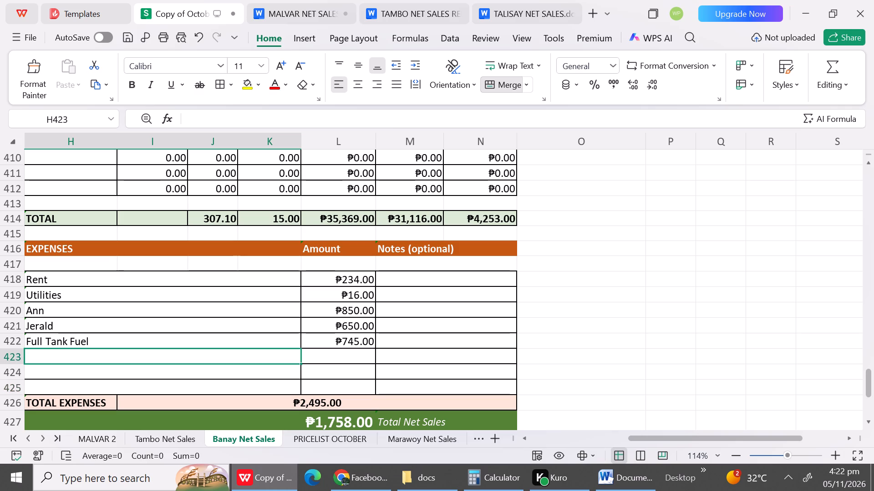
text(Chn)
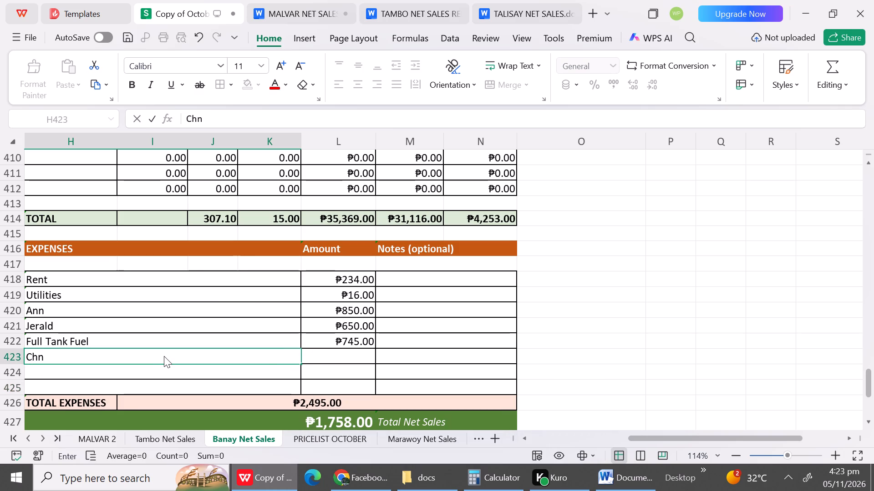
key(BackSpace)
text(ag)
key(BackSpace)
text(nge)
key(space)
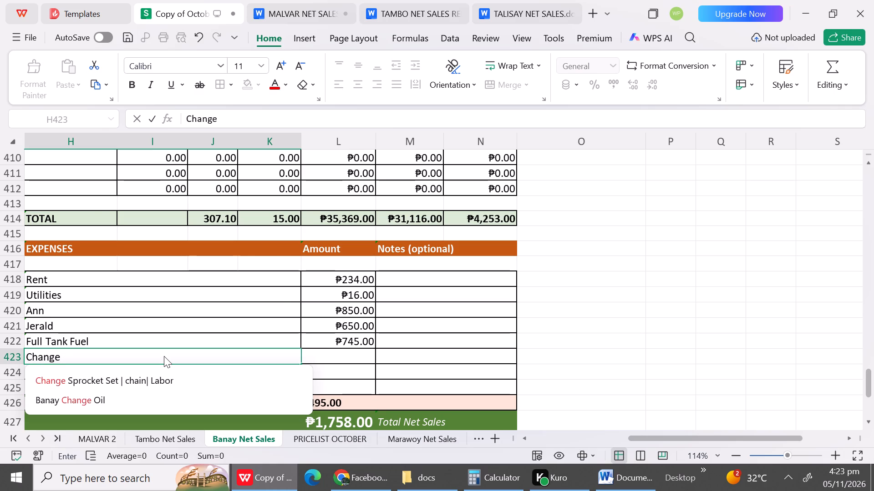
text(F interior)
key(space)
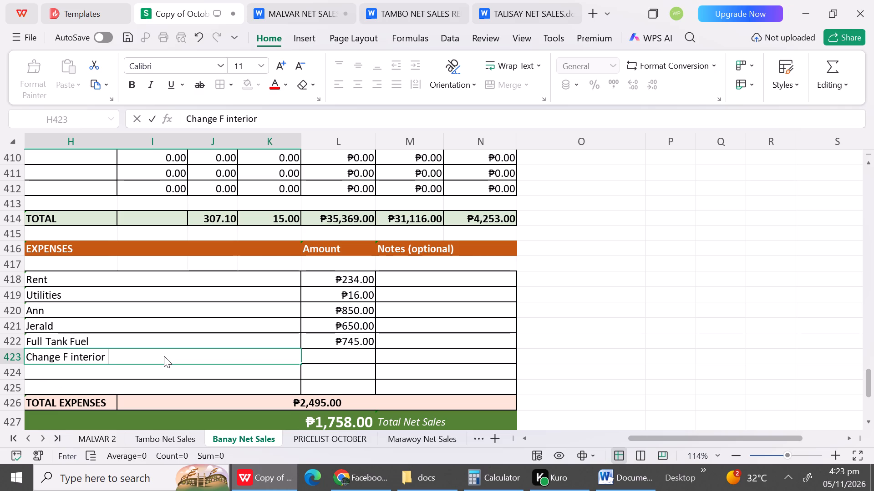
key(shift+f)
key(space)
text(beari)
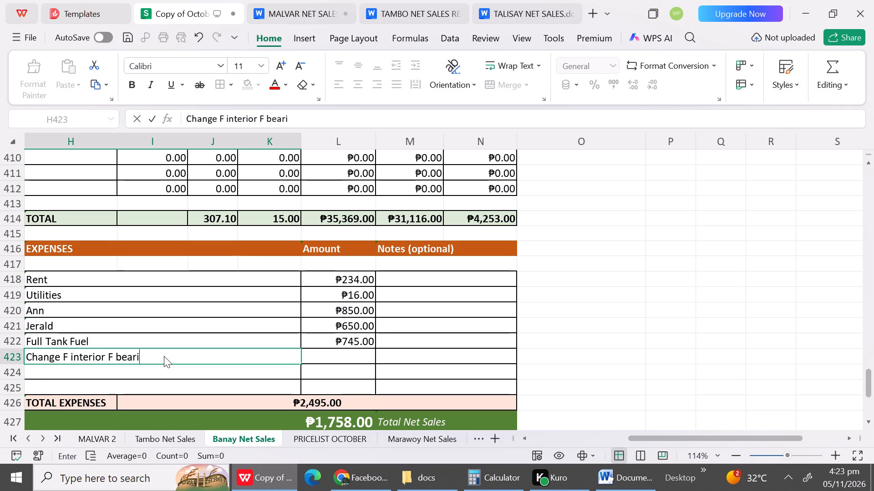
click(164, 356)
key(n)
key(g)
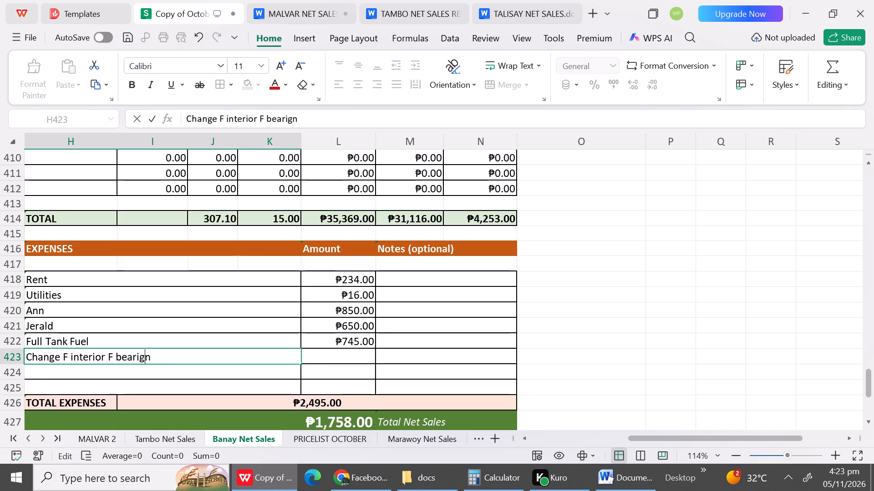
click(354, 359)
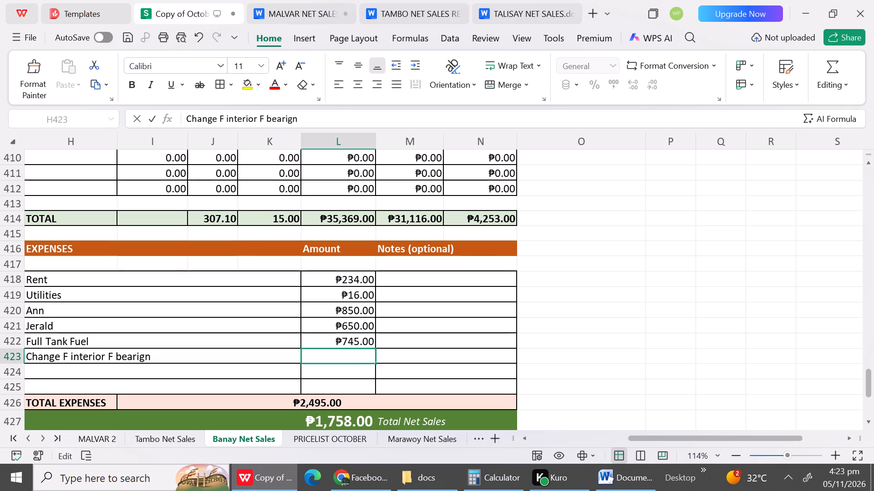
text(360)
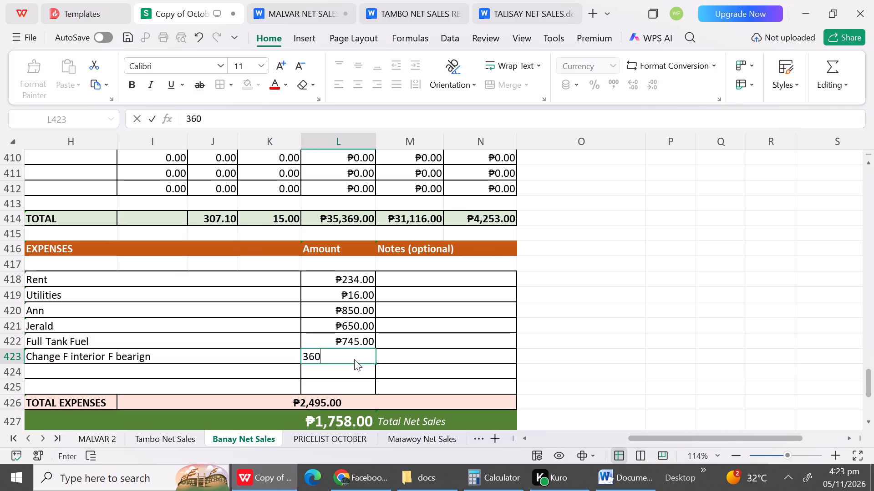
click(412, 379)
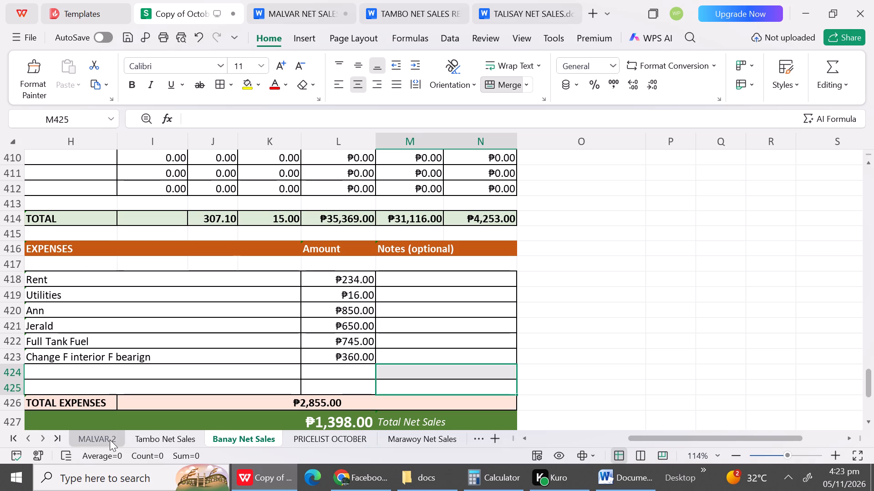
Check the October entries on the Office Schedule sheet and return to the Banay Net Sales sheet.
click(60, 436)
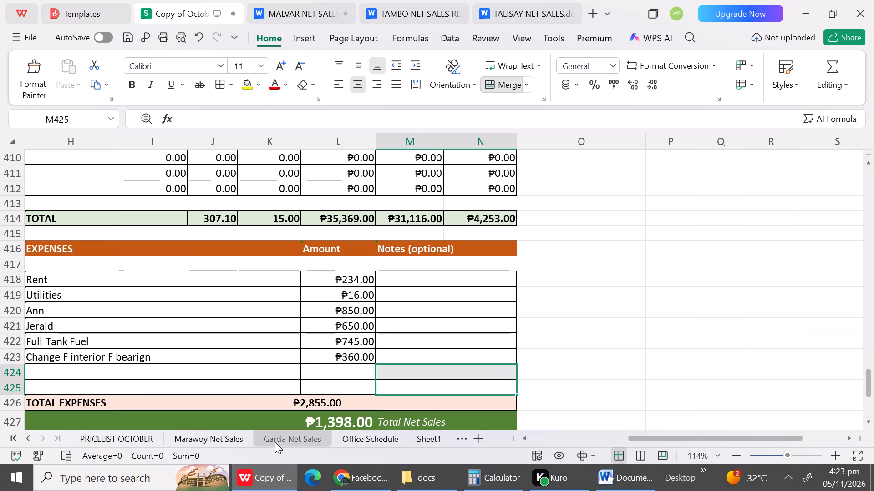
click(364, 433)
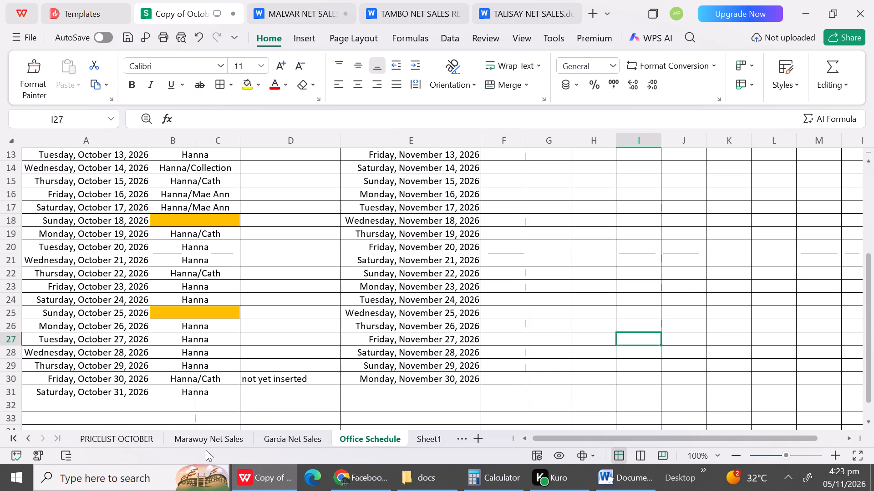
click(30, 436)
click(181, 441)
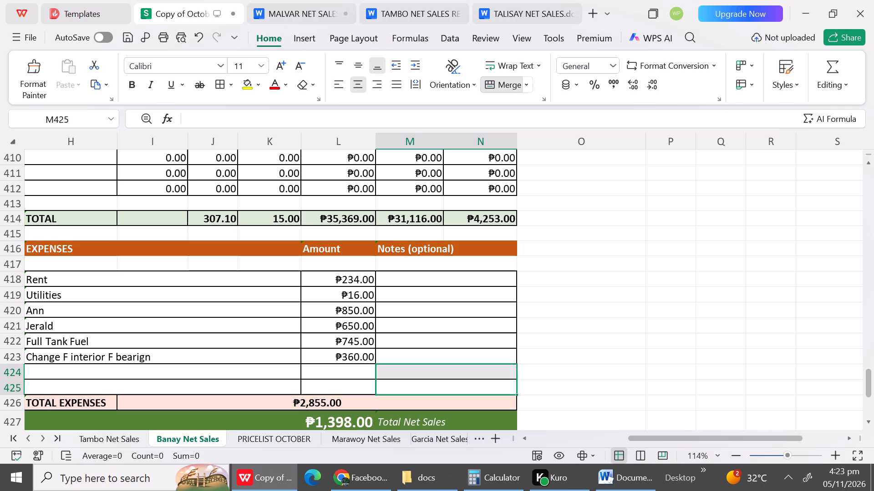
Correct the spelling of the row 423 expense description to Change F interior F bearing.
click(160, 362)
double_click(160, 362)
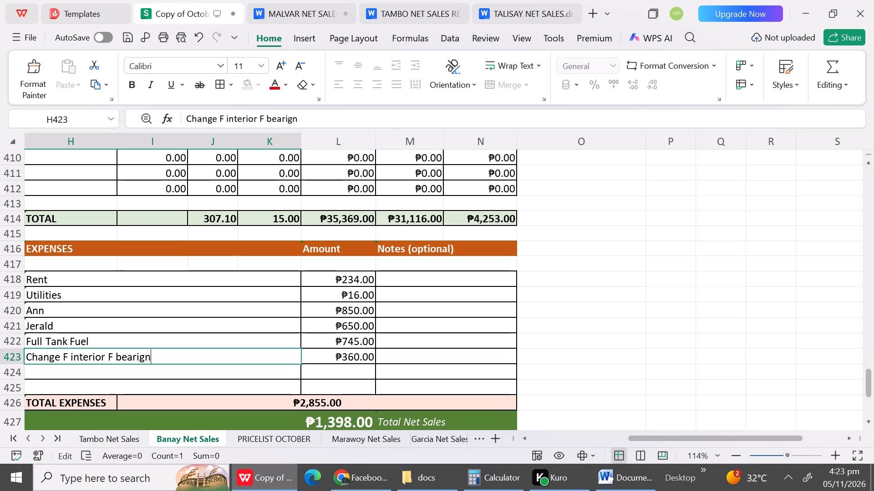
key(BackSpace)
key(BackSpace)
text(ng)
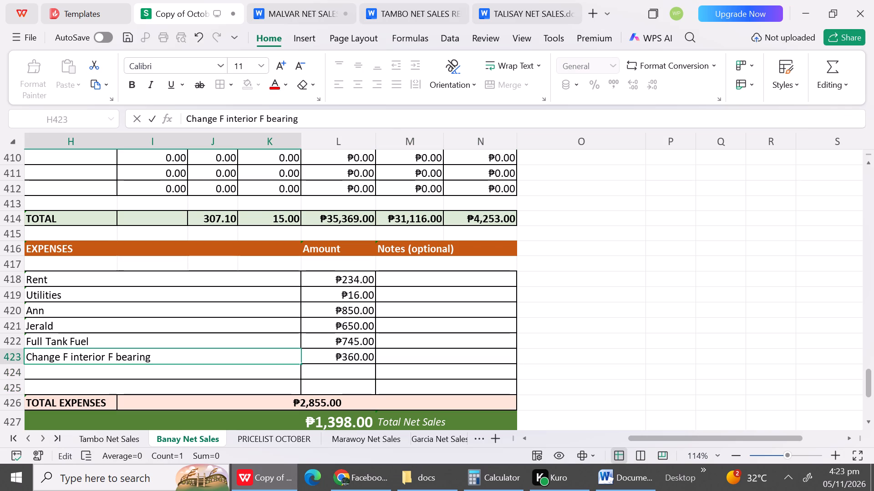
click(173, 389)
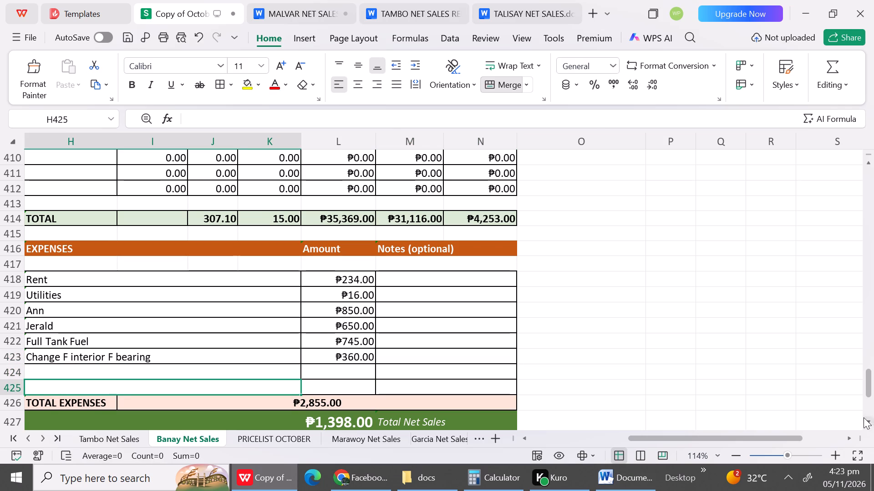
Hide the blank row 431 between the date line and the table header of the October 30 report.
click(870, 417)
triple_click(870, 417)
triple_click(870, 417)
triple_click(870, 417)
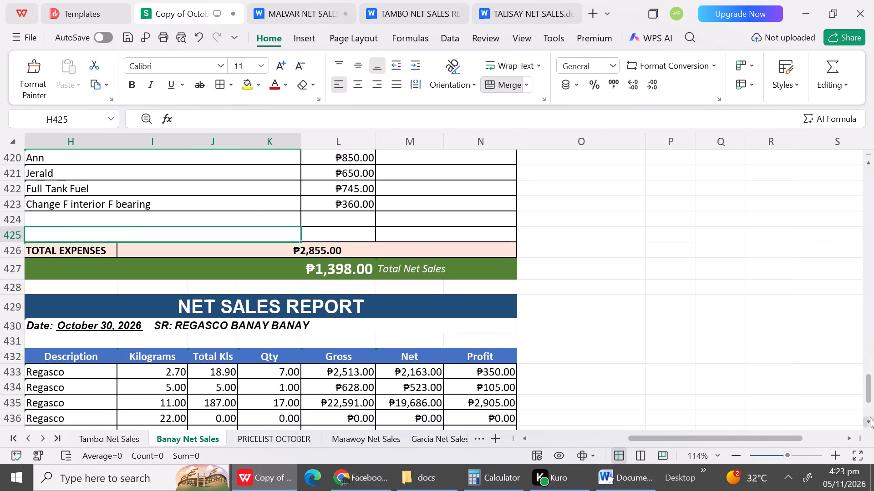
double_click(870, 417)
click(8, 311)
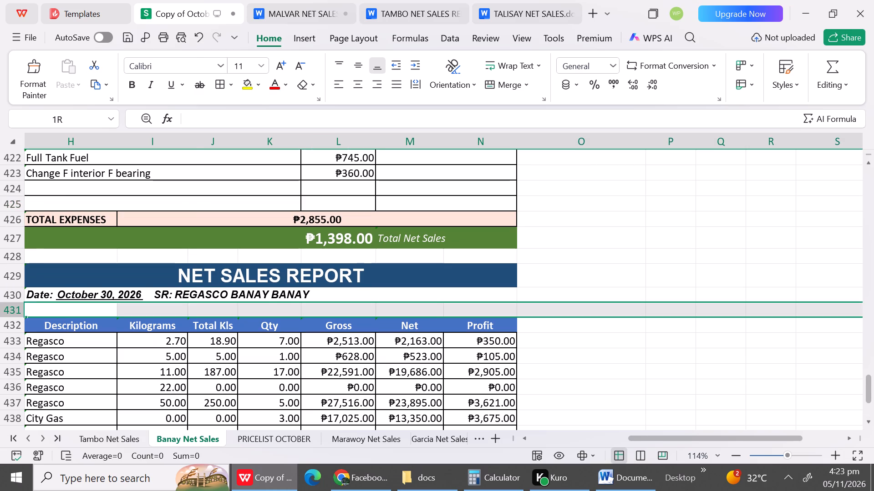
right_click(8, 311)
click(75, 70)
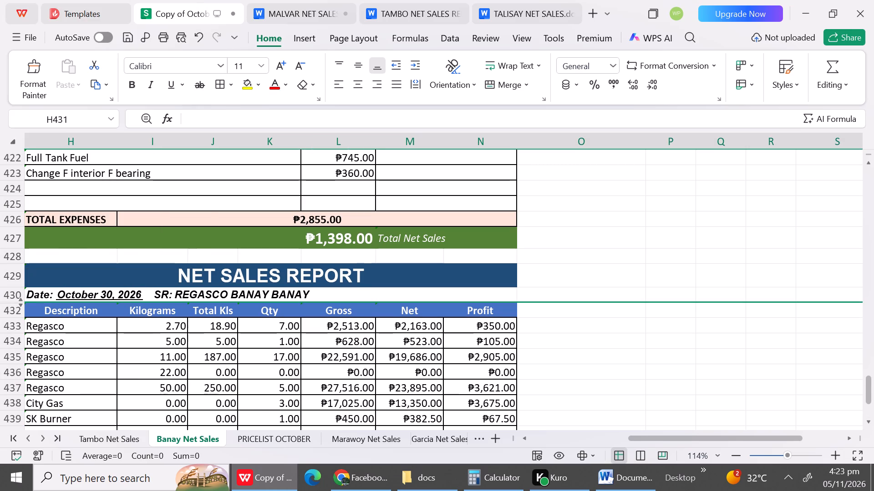
Set the October 30 Regasco 2.70 kg row to quantity 4, gross 1428 and net 1264.
click(269, 354)
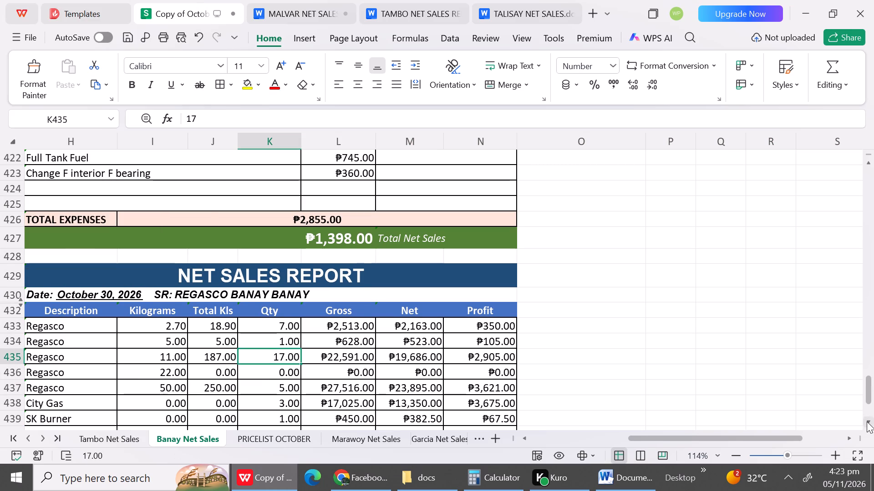
double_click(867, 421)
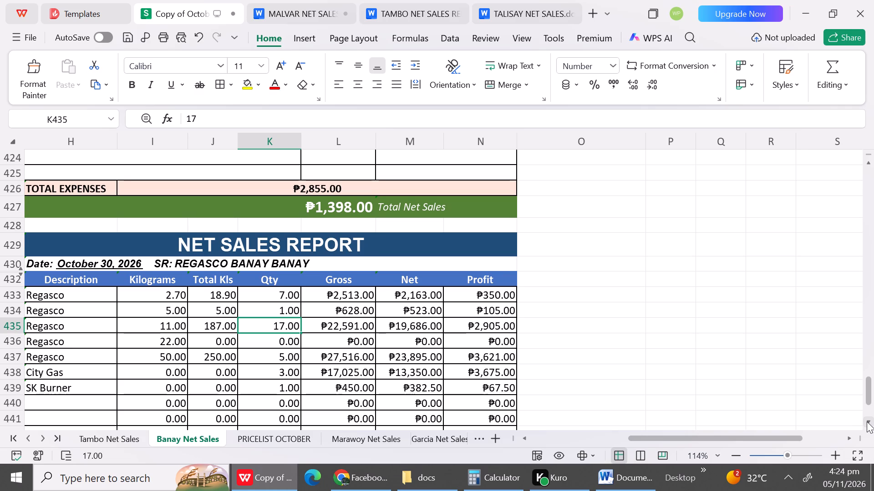
click(787, 363)
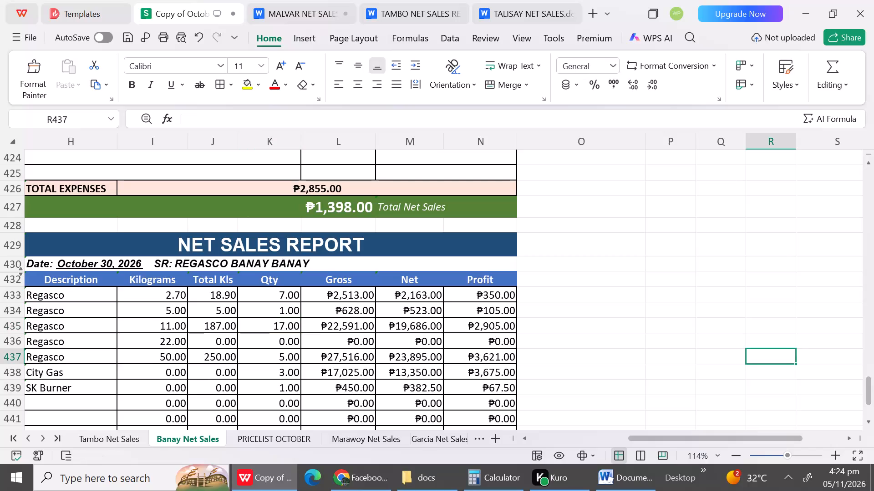
click(277, 300)
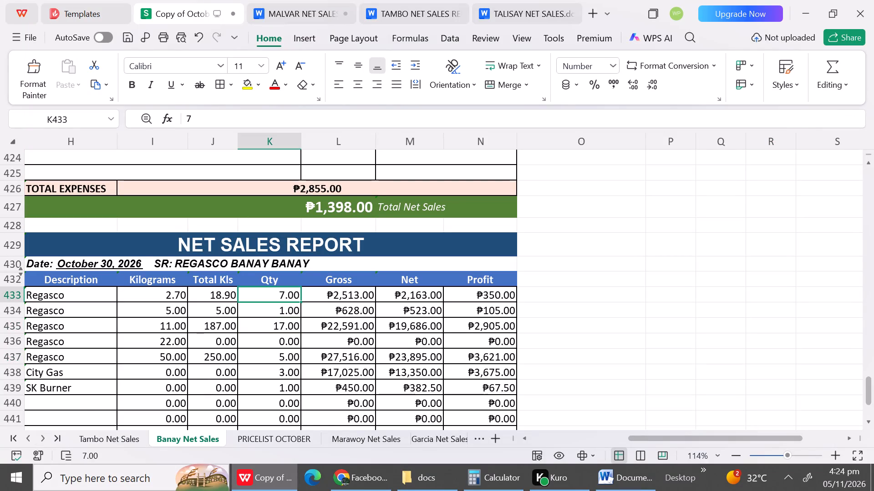
key(4)
click(342, 296)
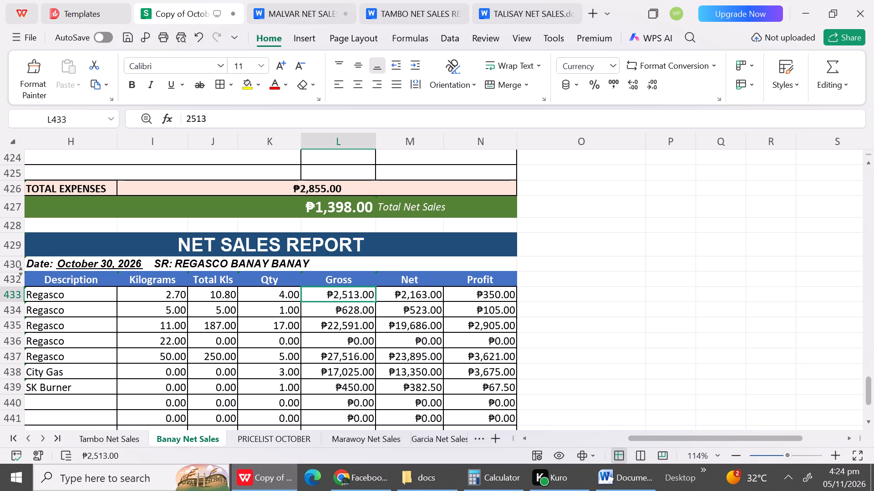
text(1428)
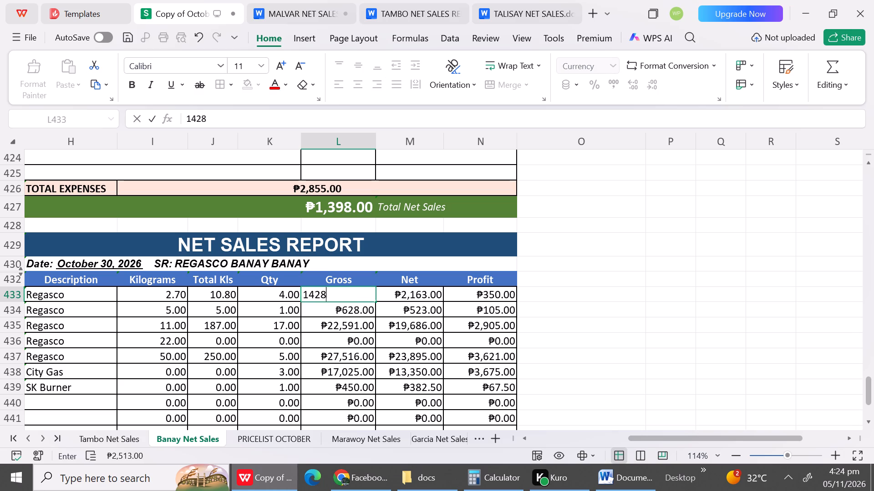
click(407, 295)
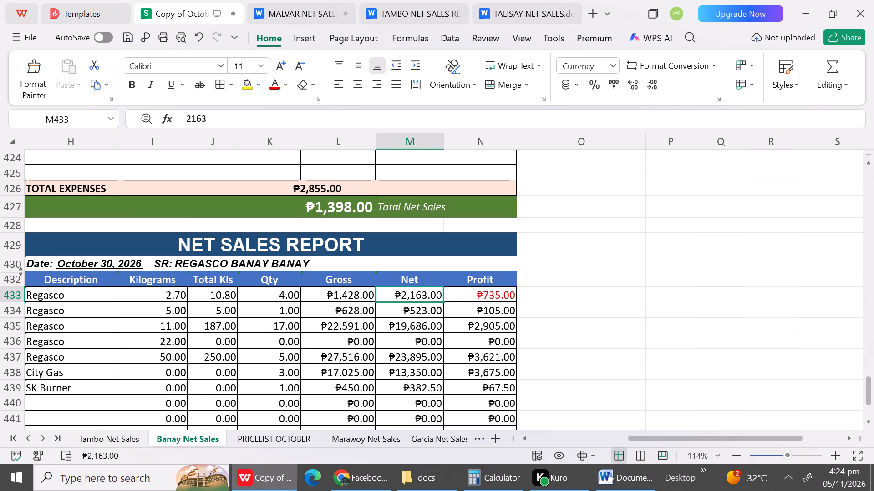
key(1)
key(2)
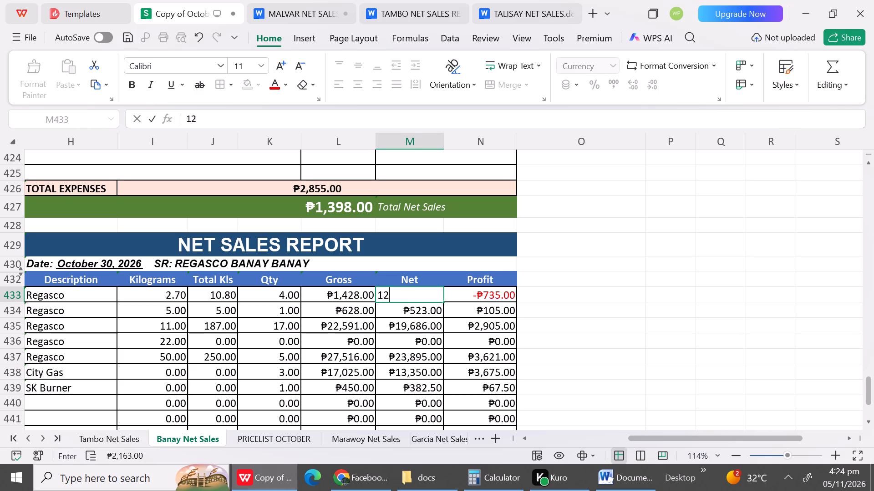
text(64)
click(351, 321)
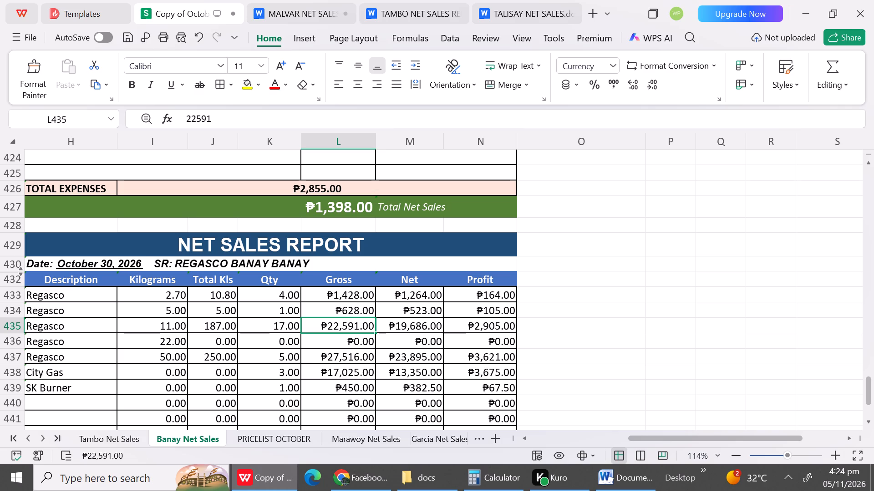
Set the quantity, gross and net of the October 30 Regasco 5.00 kg row to 0.
click(294, 316)
key(0)
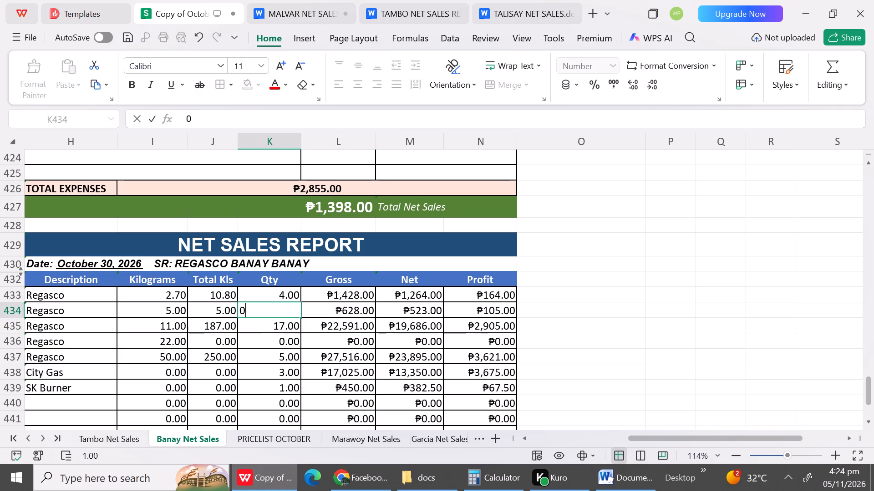
key(Right)
key(0)
key(Right)
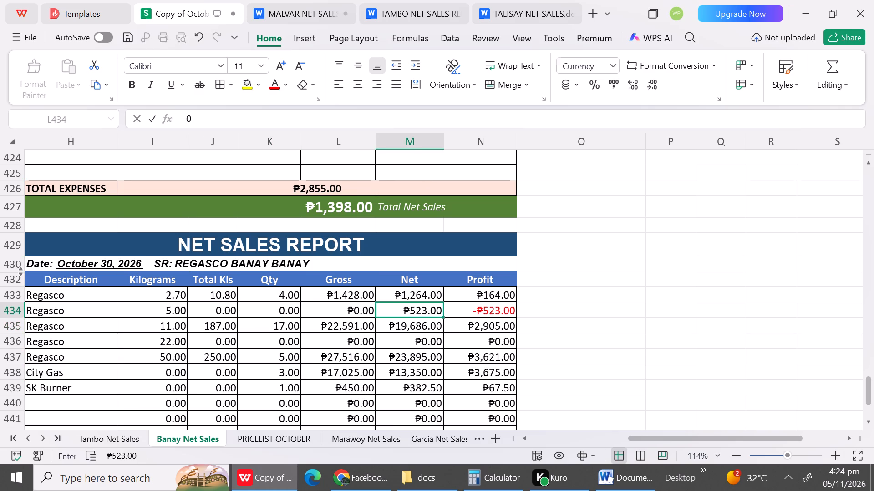
key(9)
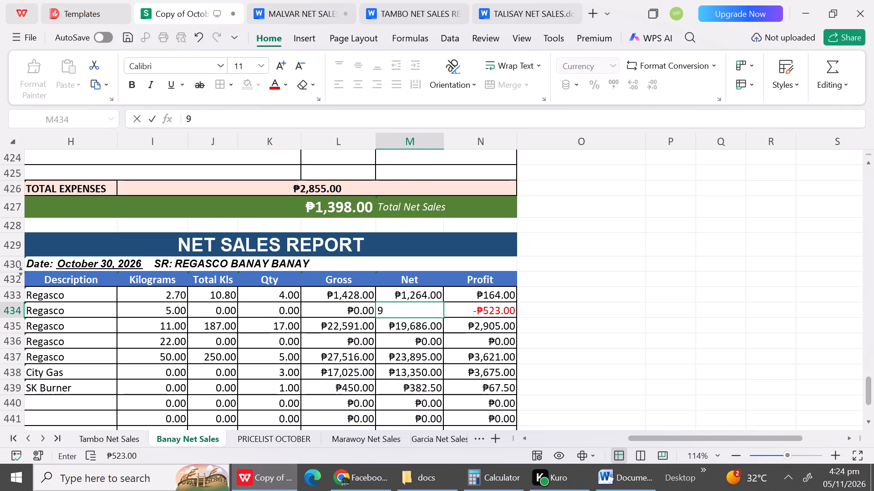
click(292, 357)
click(434, 318)
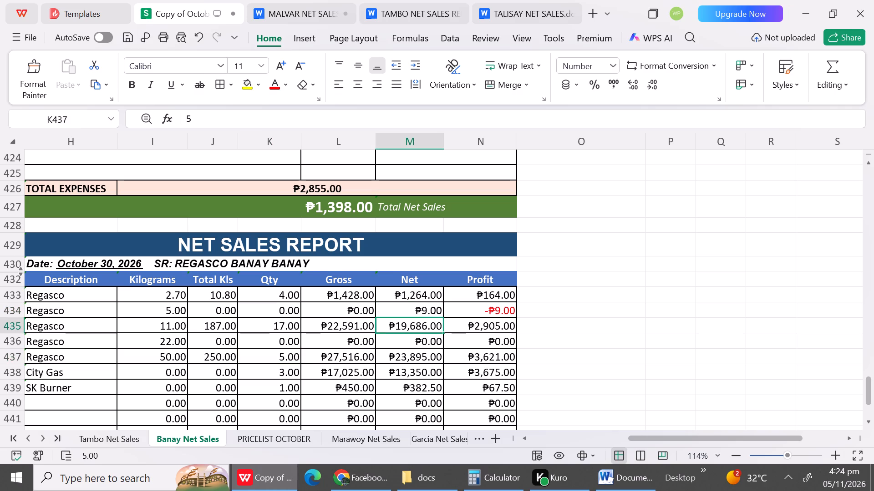
click(428, 313)
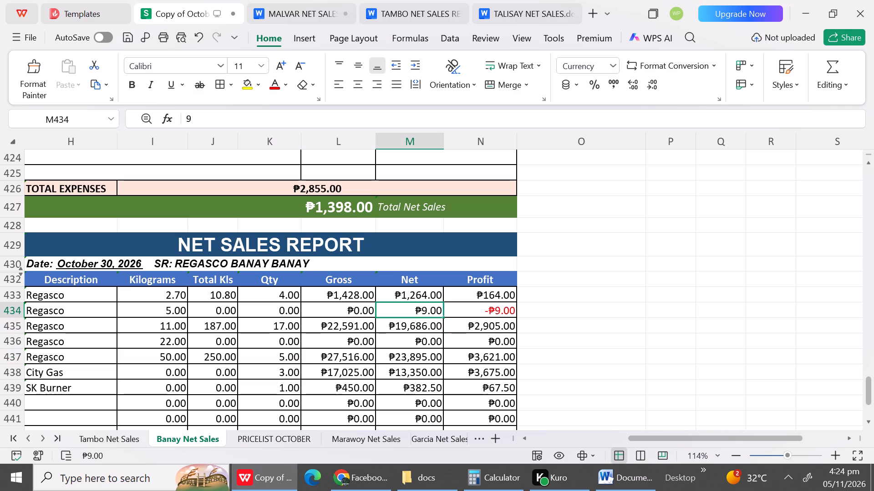
key(0)
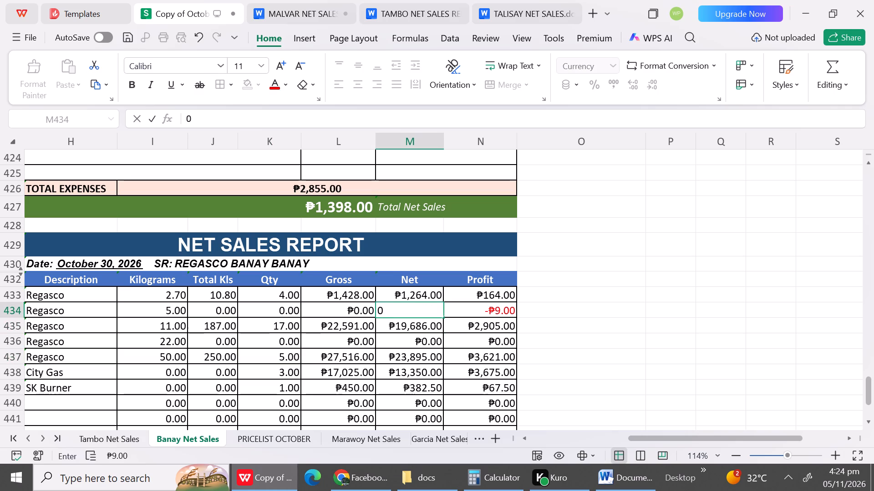
click(374, 351)
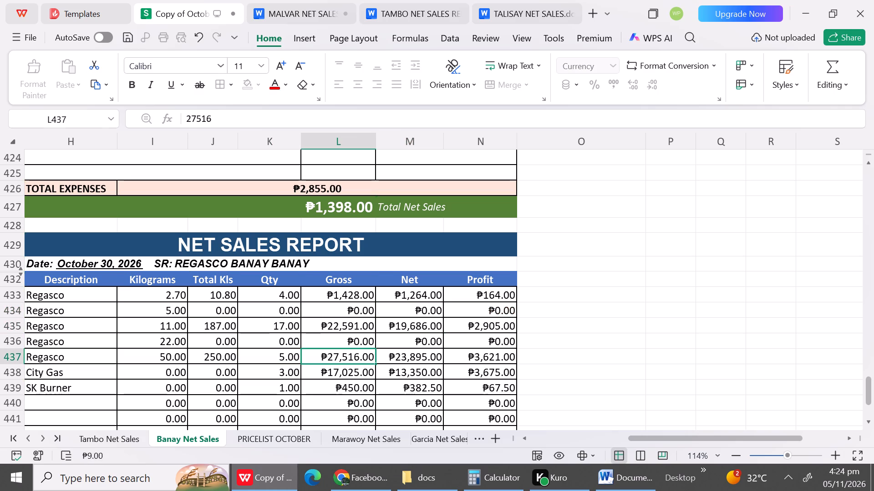
Set the October 30 Regasco 11.00 kg row to quantity 54, gross 69046 and net 64044.
click(272, 331)
text(54)
click(334, 327)
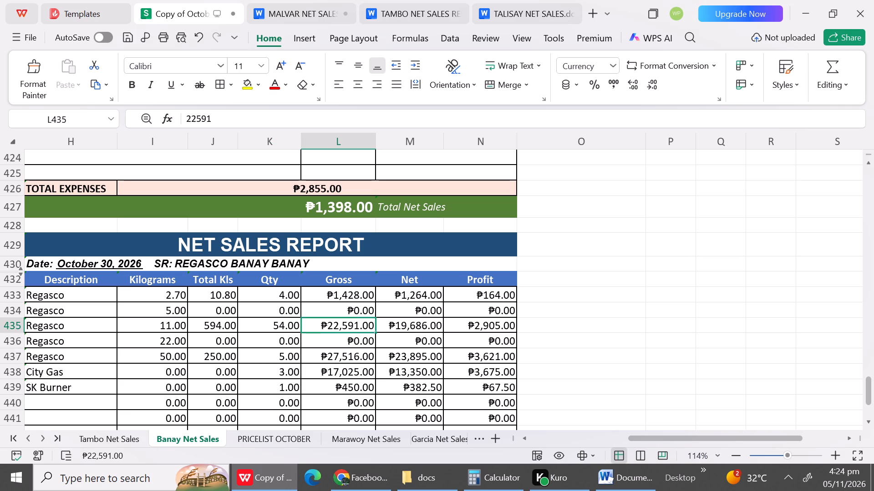
text(69)
key(0)
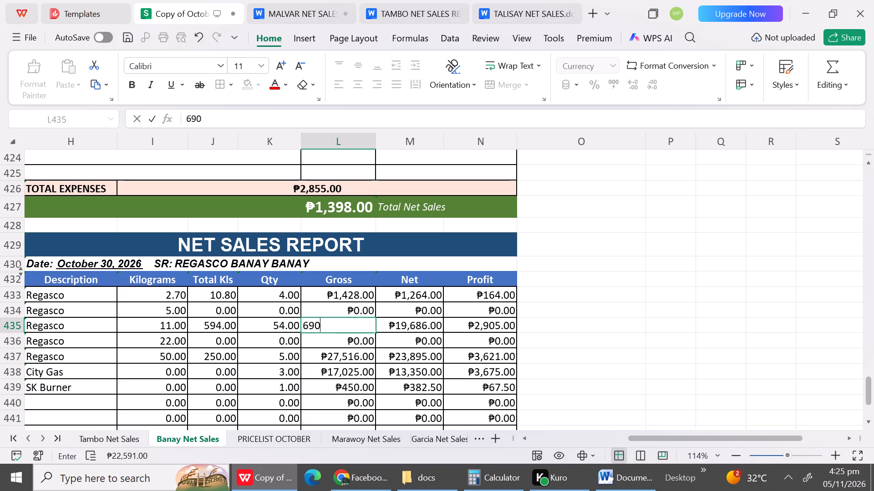
text(46)
click(413, 326)
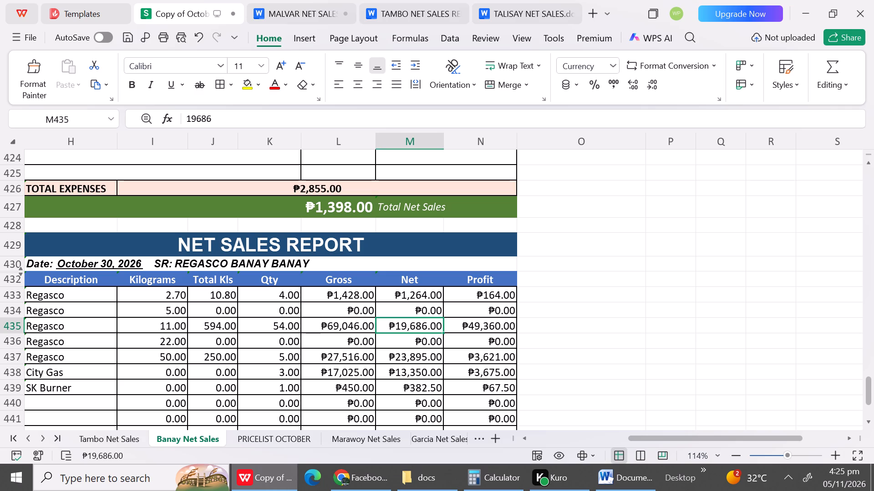
text(64)
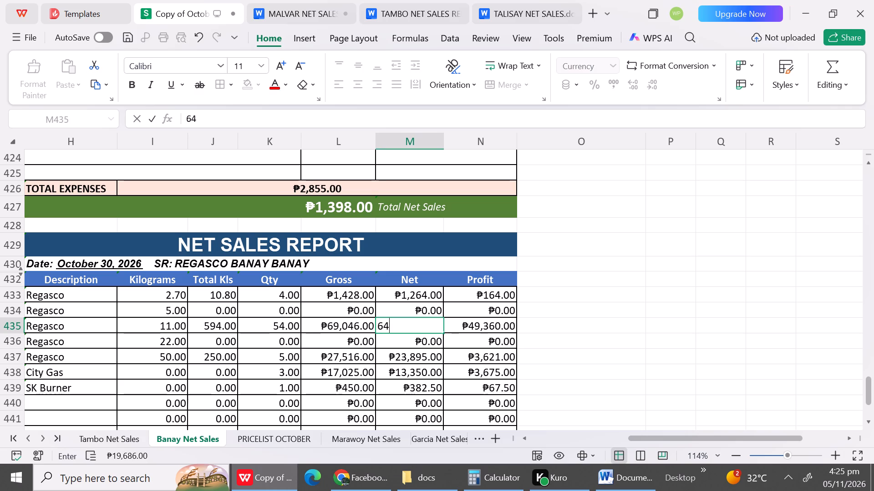
text(044)
click(396, 349)
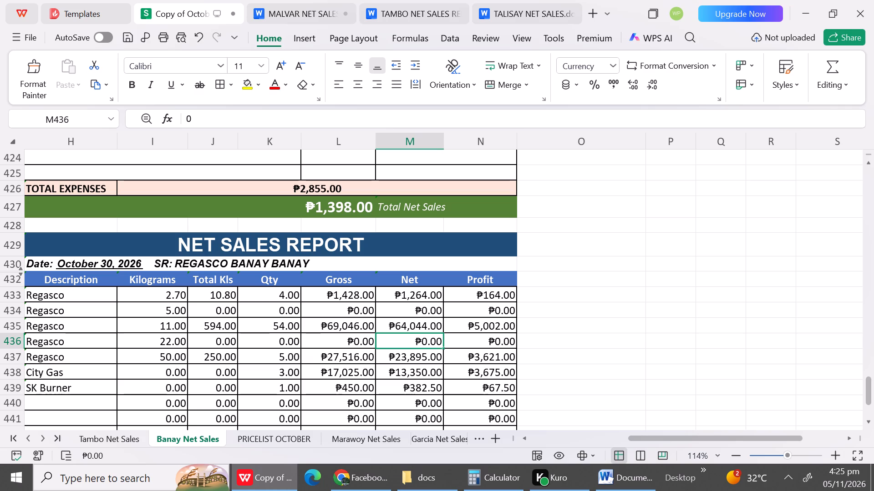
Set the October 30 Regasco 50.00 kg row to quantity 1, gross 5629 and net 4904.
click(293, 358)
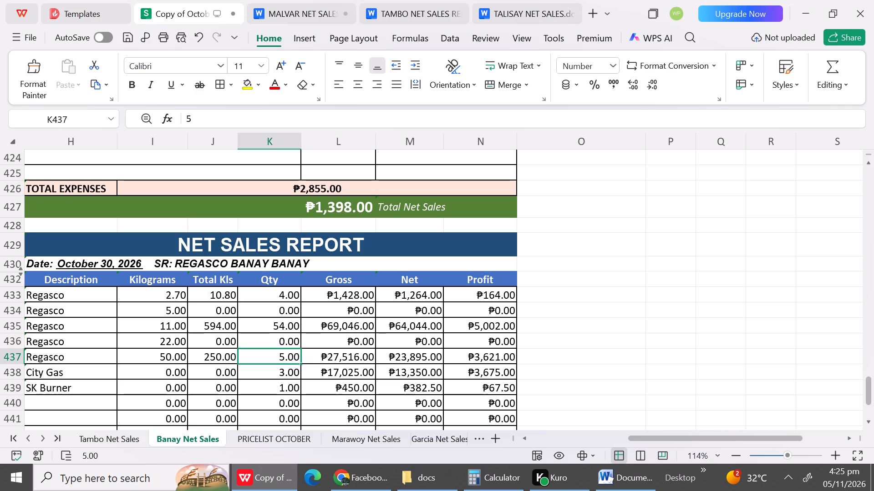
key(1)
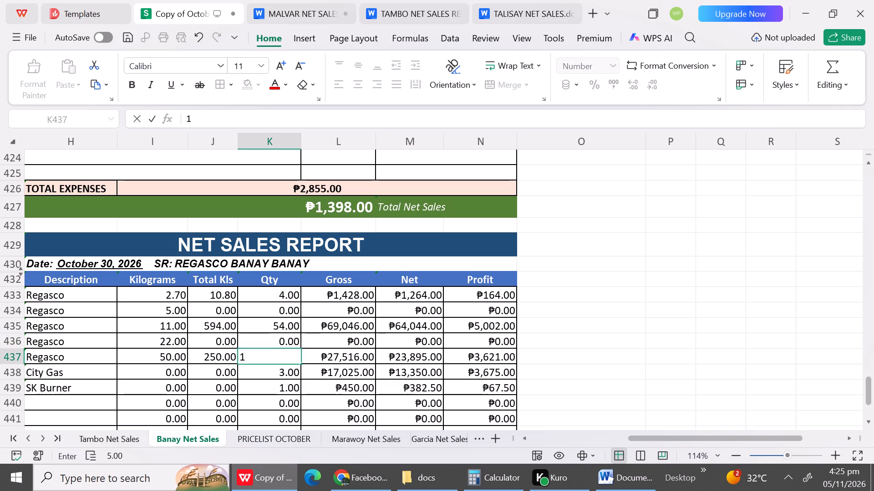
click(331, 359)
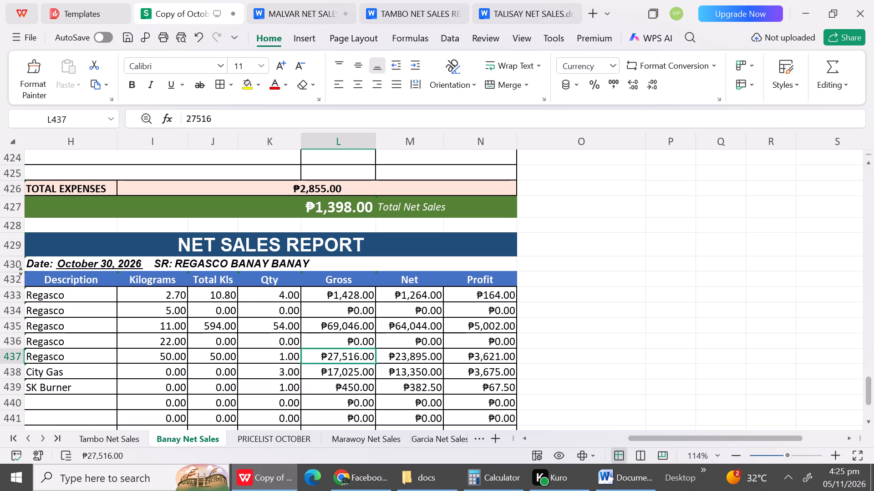
text(5629)
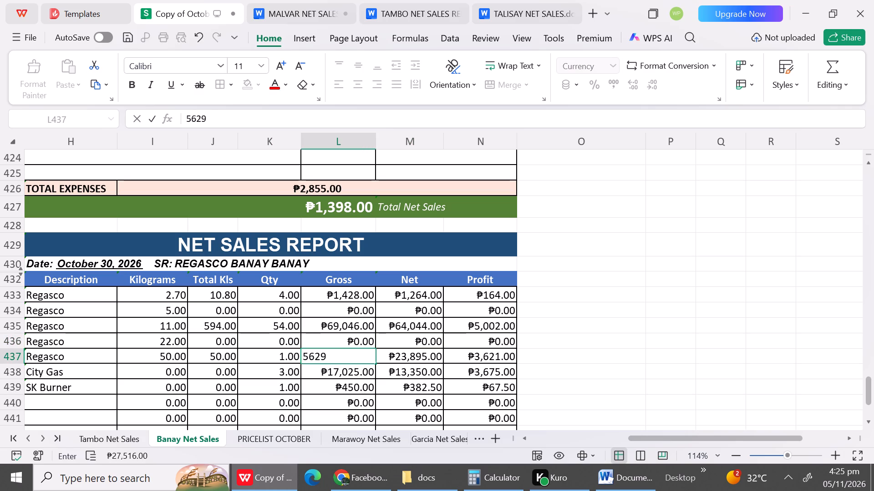
click(399, 359)
text(490)
key(4)
click(400, 390)
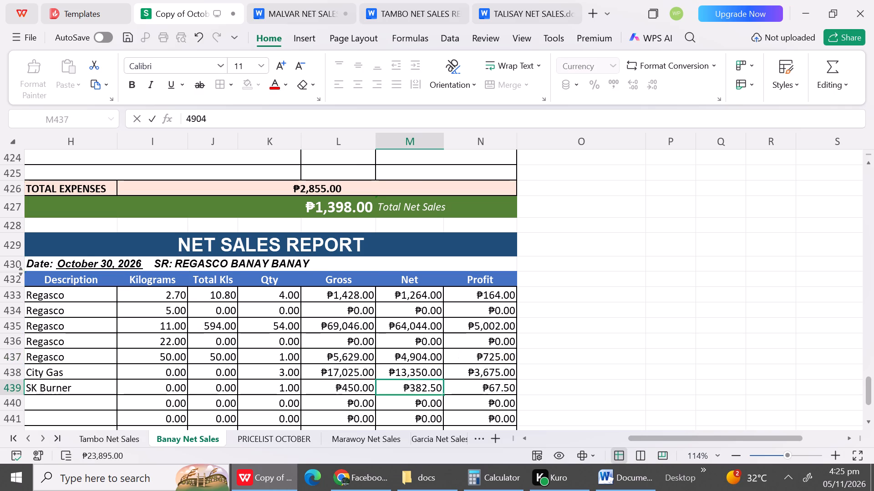
Clear the City Gas and SK Burner descriptions from the October 30 report.
click(78, 371)
key(BackSpace)
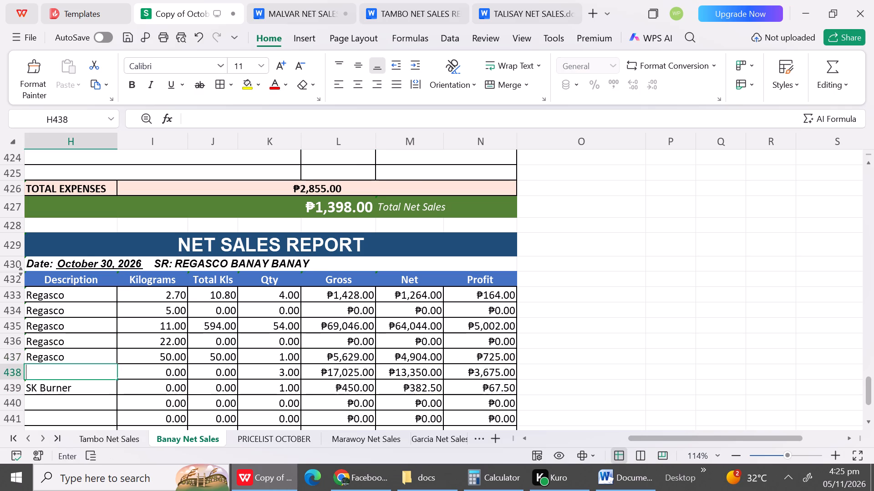
click(78, 386)
key(BackSpace)
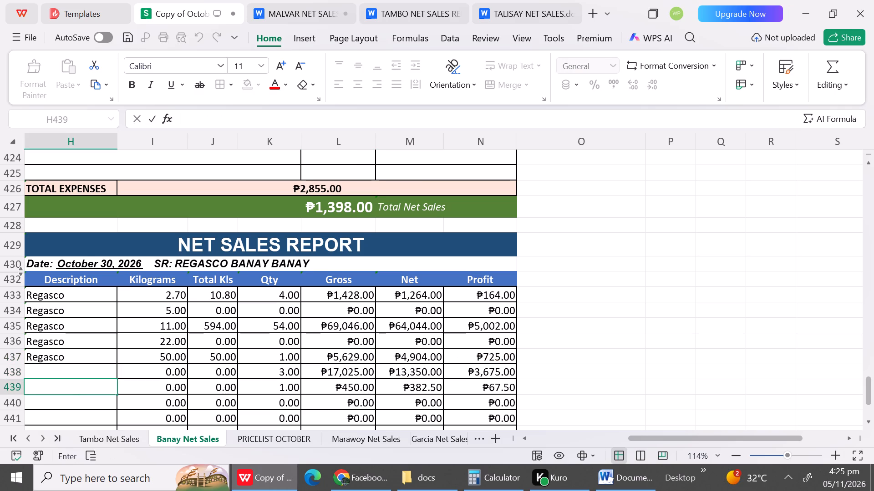
Set the quantity, gross and net in rows 438 and 439 of the October 30 report to 0.
click(281, 372)
key(0)
key(Down)
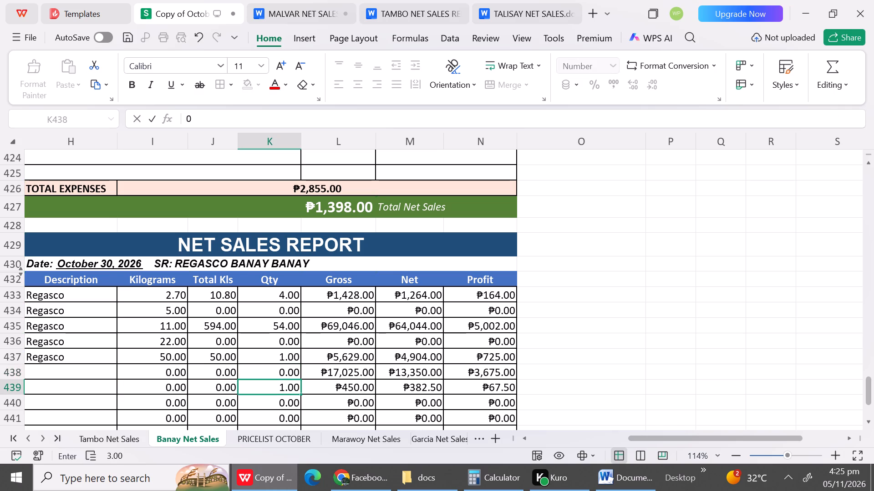
key(0)
key(Right)
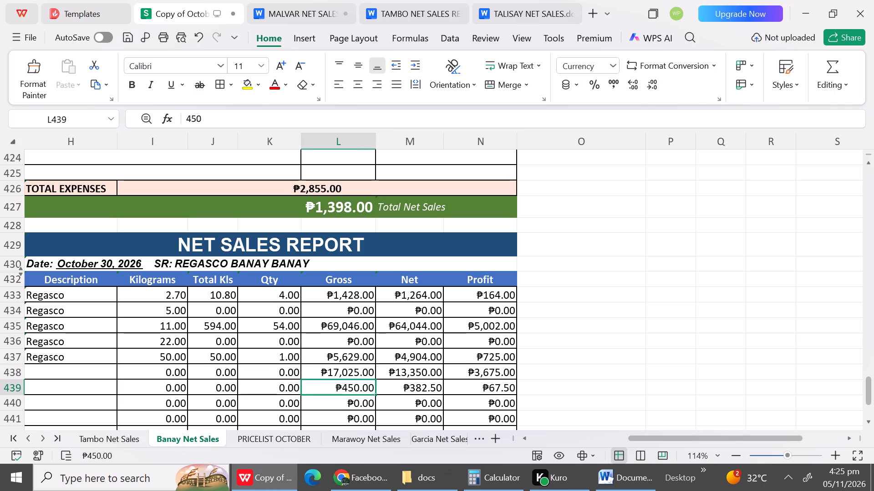
key(0)
key(Up)
key(0)
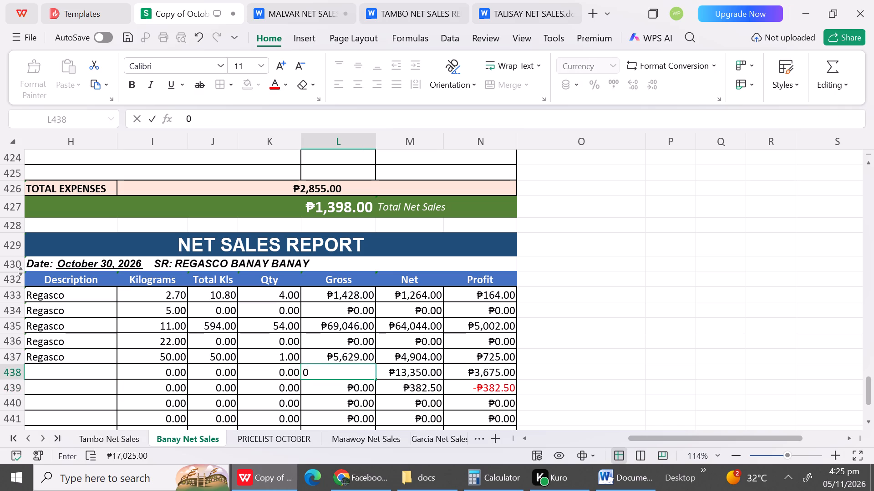
key(Right)
key(0)
key(Down)
key(0)
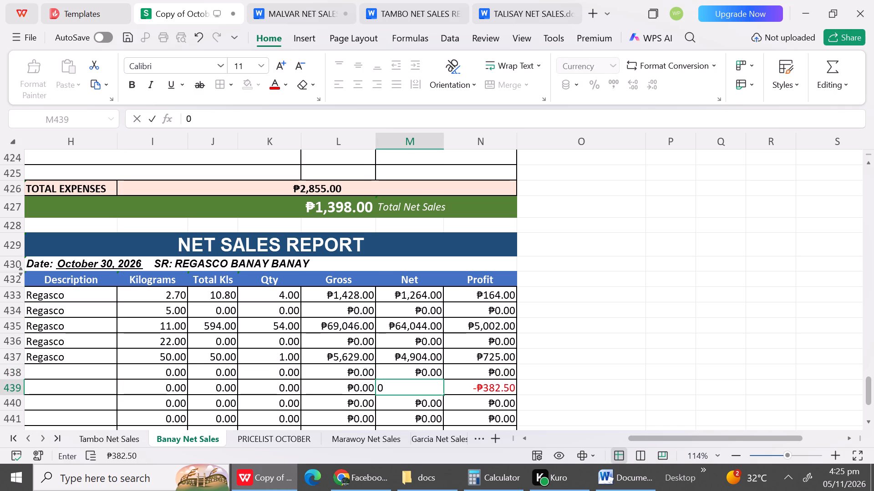
click(222, 403)
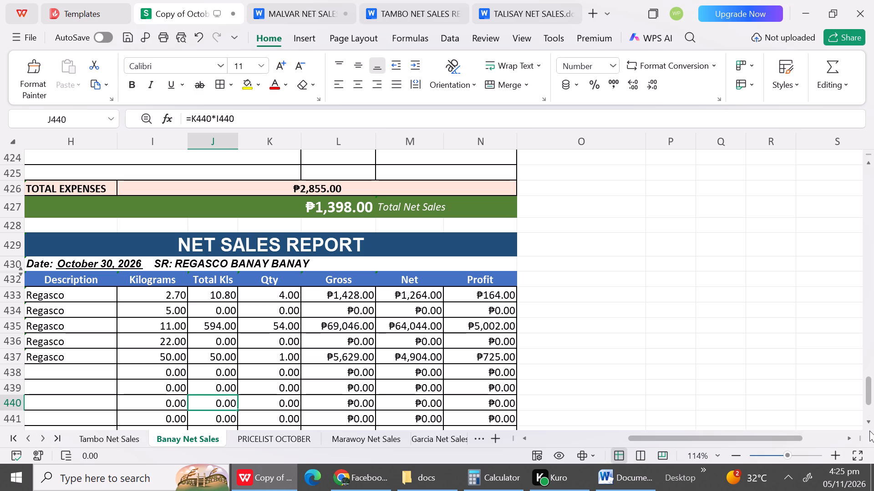
Correct the October 30 Total Kls formula in row 444 to =J433+J434+J435+J436+J437.
triple_click(869, 423)
triple_click(869, 423)
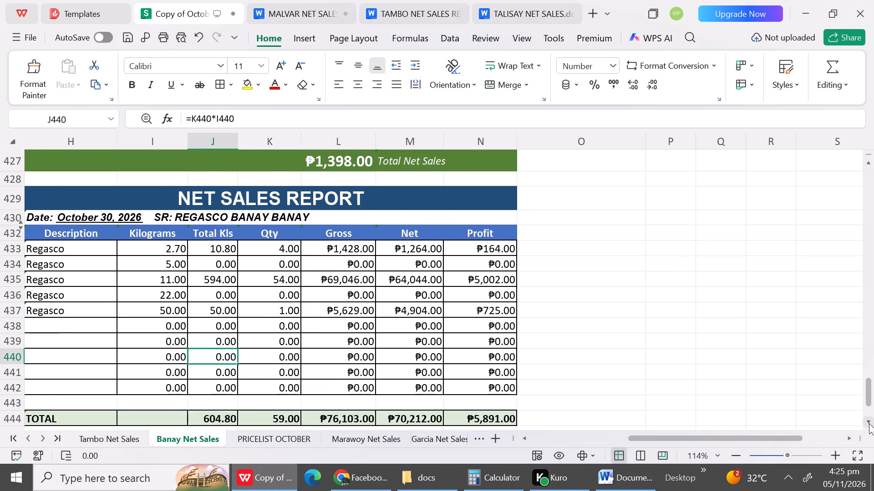
double_click(869, 423)
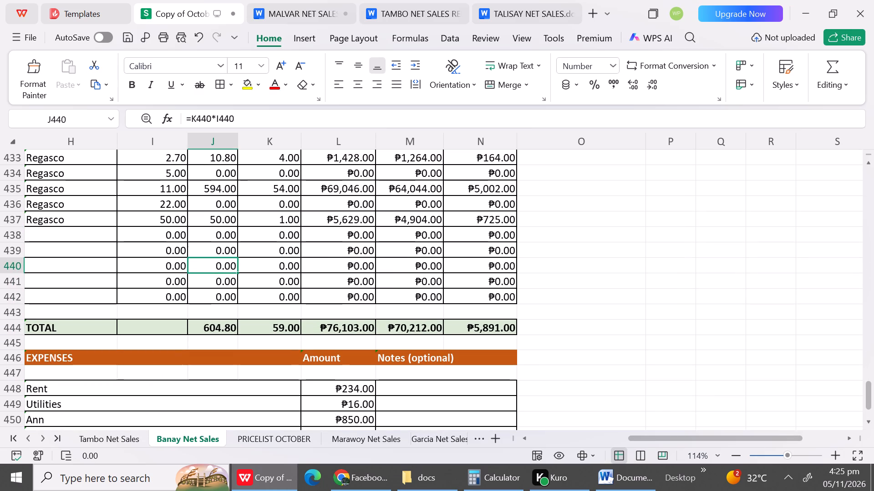
double_click(220, 331)
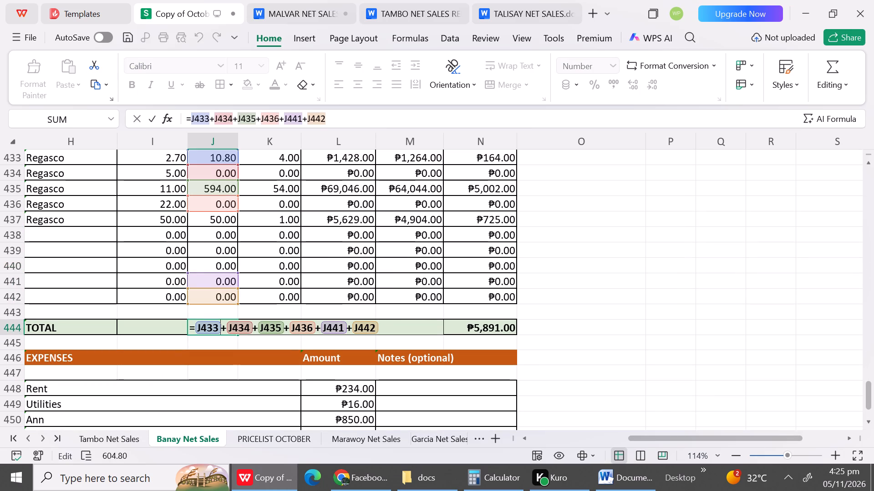
click(386, 331)
key(BackSpace)
key(BackSpace)
key(BackSpace)
key(BackSpace)
key(BackSpace)
key(BackSpace)
key(BackSpace)
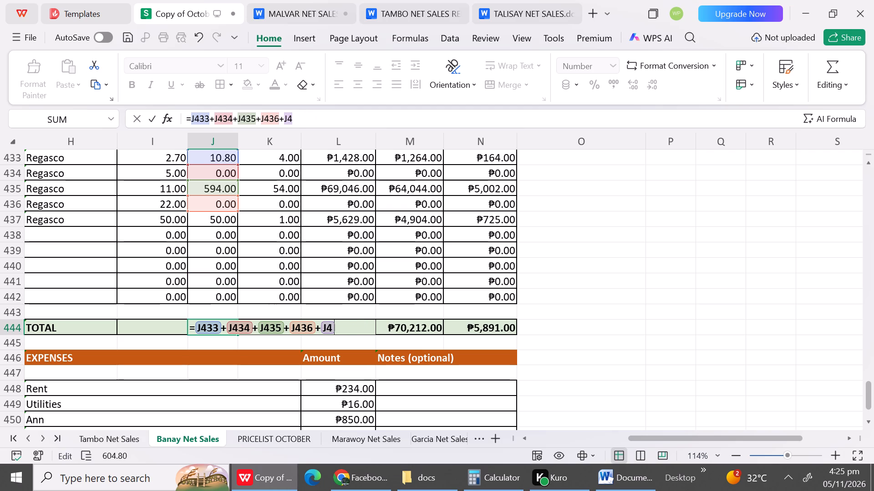
key(BackSpace)
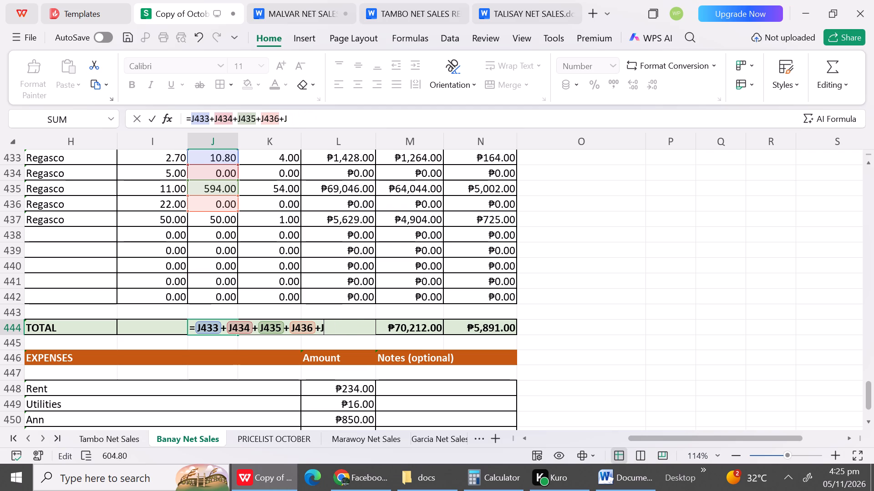
key(BackSpace)
click(223, 224)
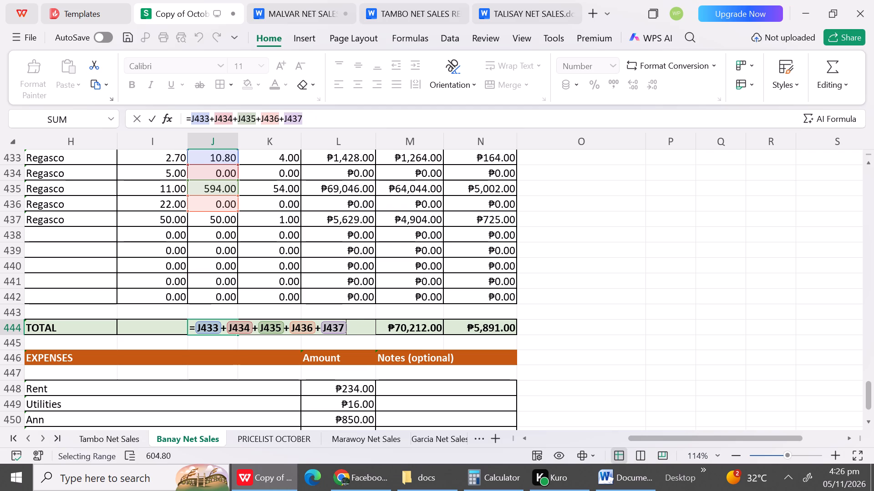
key(Return)
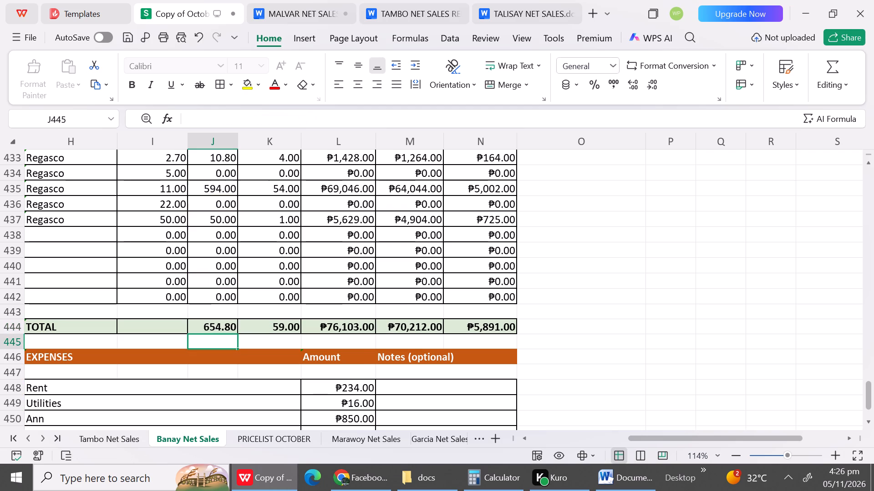
Remove the (S) Welding + Carwash expense description and its amount from row 452 of the October 30 report.
click(869, 423)
double_click(869, 423)
double_click(869, 423)
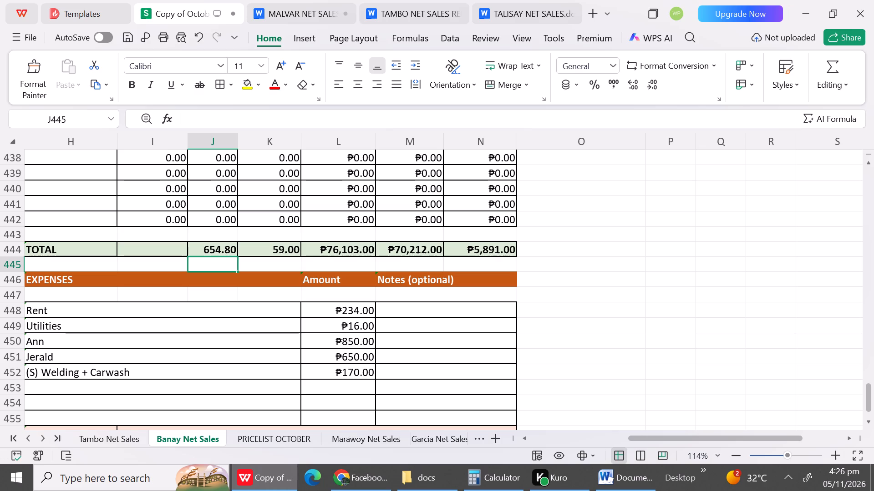
click(113, 372)
key(BackSpace)
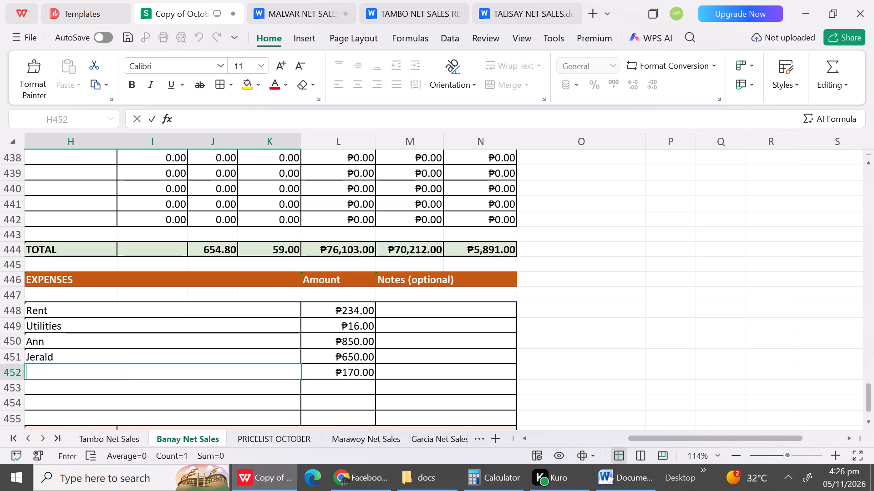
click(346, 372)
key(BackSpace)
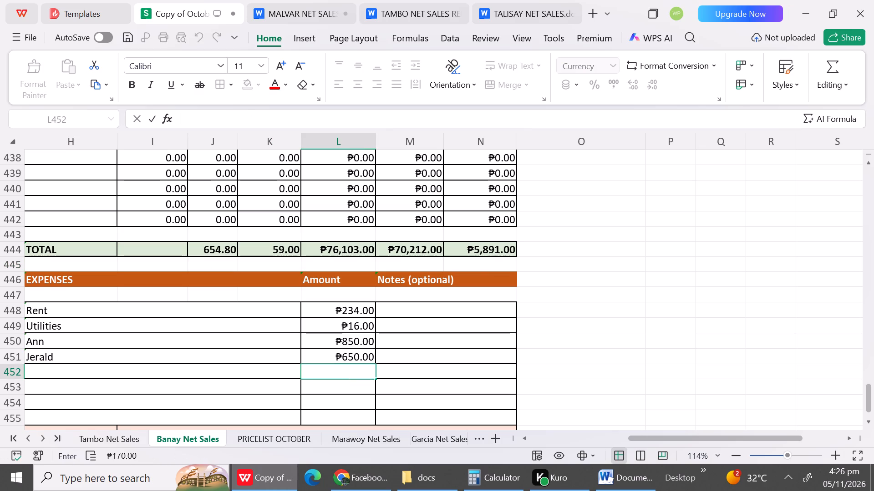
click(472, 337)
Hide the blank row 447 between the expenses header and the Rent row.
click(9, 293)
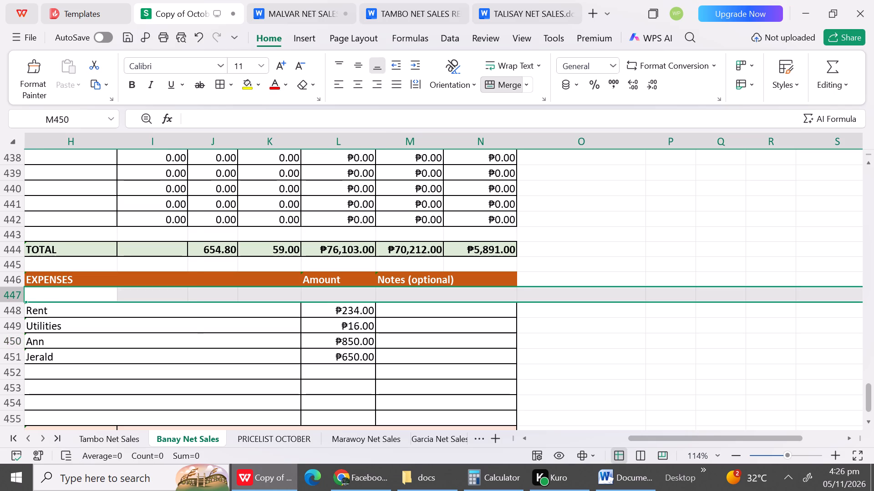
right_drag(9, 293, 6, 287)
click(65, 67)
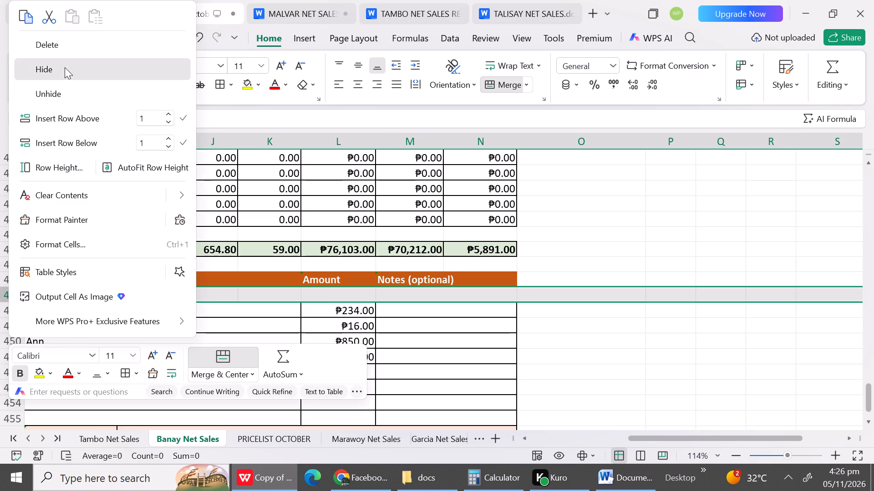
click(607, 323)
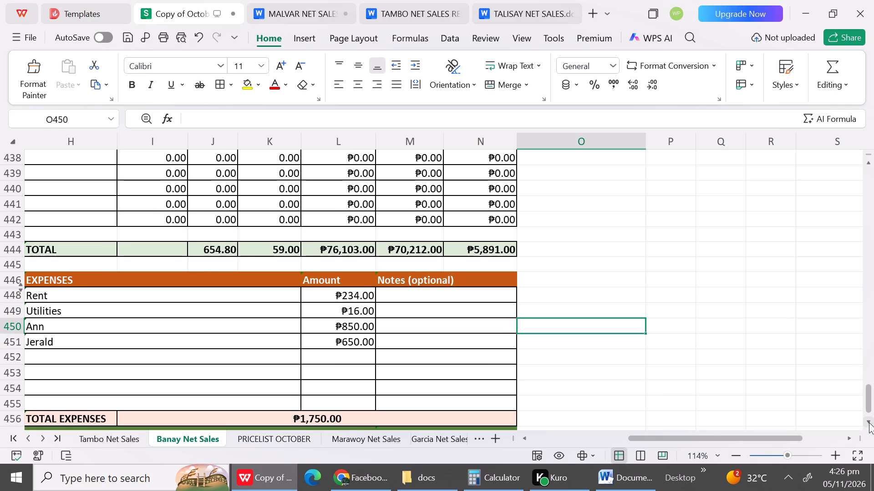
Copy the whole October 30 report block, rows 429 to 457, and paste it below starting at H459.
triple_click(869, 422)
triple_click(869, 422)
triple_click(869, 422)
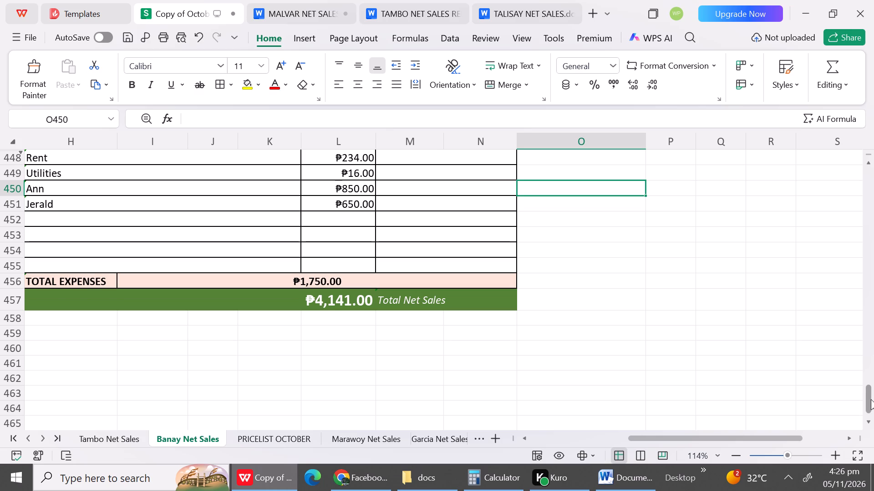
drag(871, 399, 873, 386)
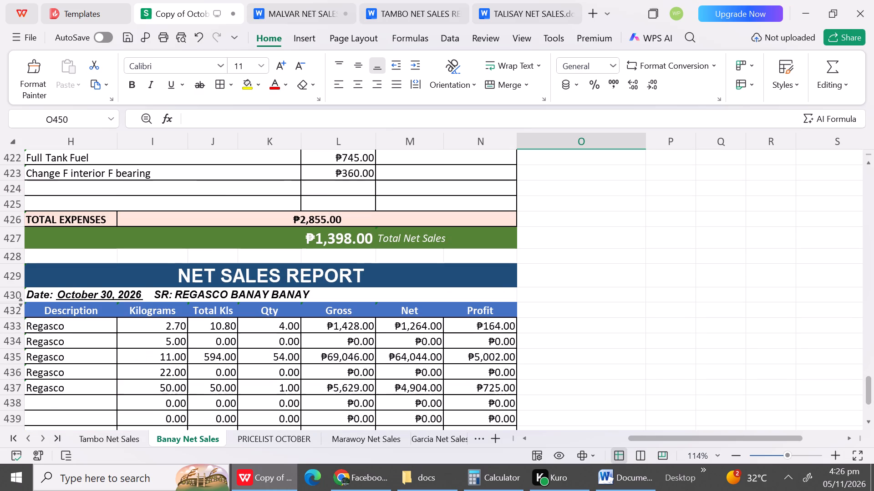
drag(54, 277, 339, 452)
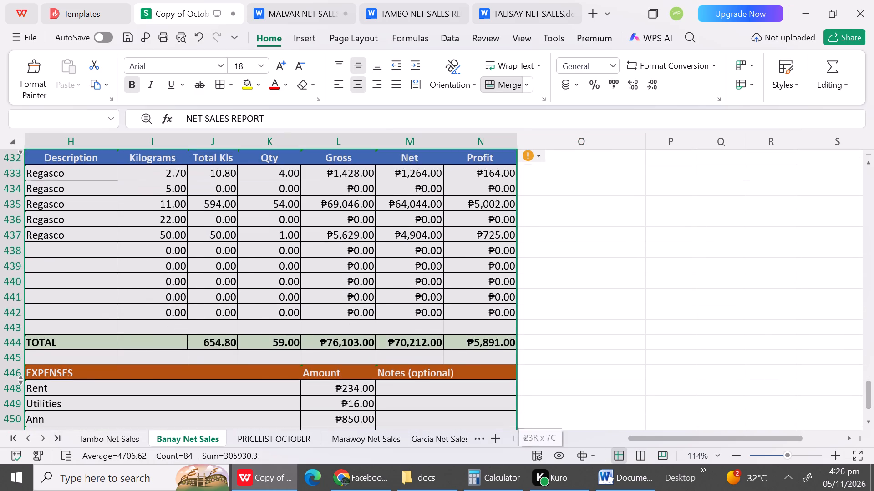
drag(339, 452, 458, 485)
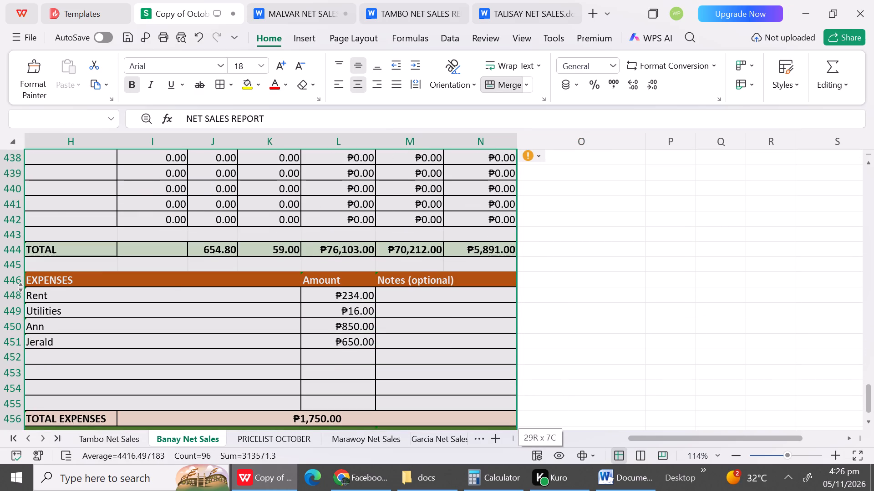
drag(458, 485, 398, 397)
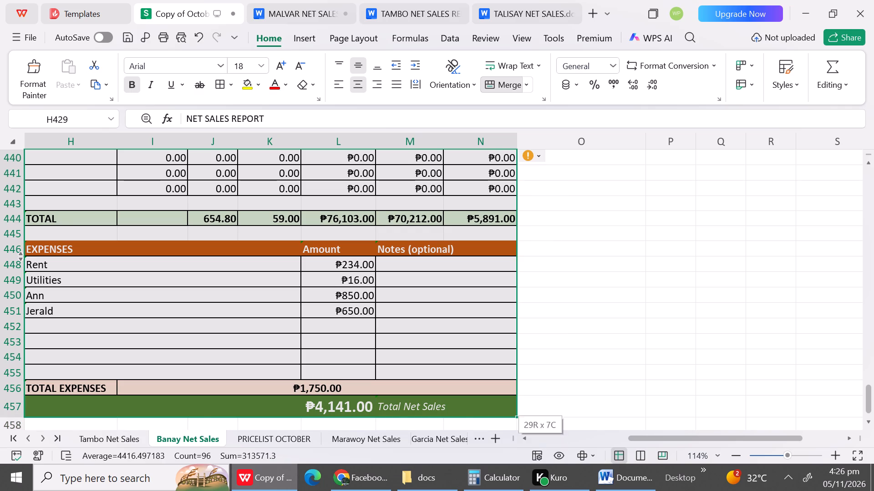
key(ctrl+c)
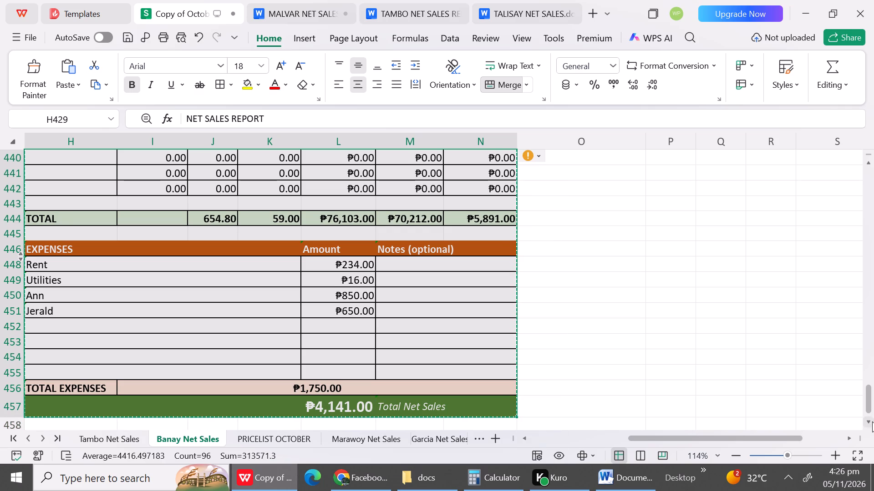
triple_click(868, 421)
triple_click(868, 421)
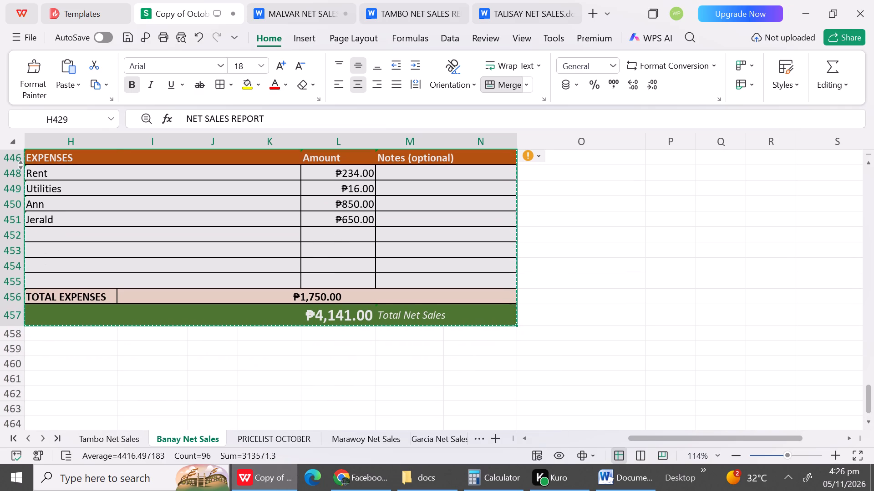
click(83, 354)
key(ctrl+v)
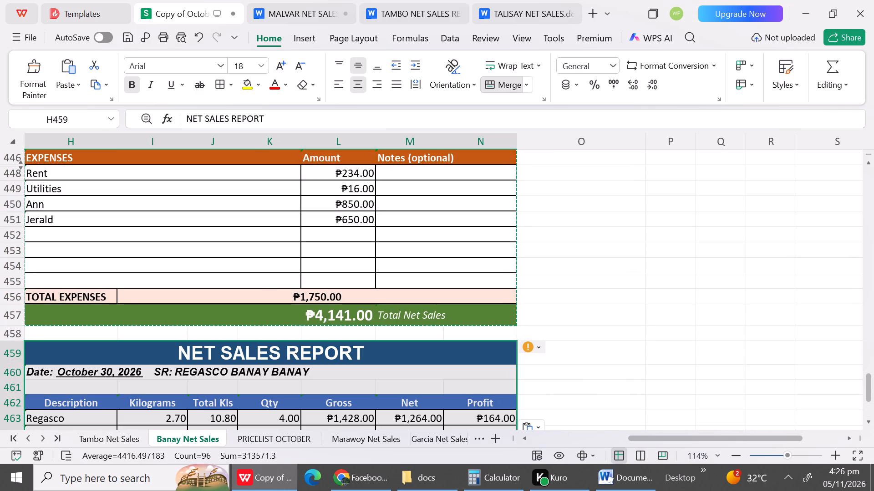
Hide the blank row 461 between the date line and the column headers of the pasted report.
click(9, 392)
click(9, 392)
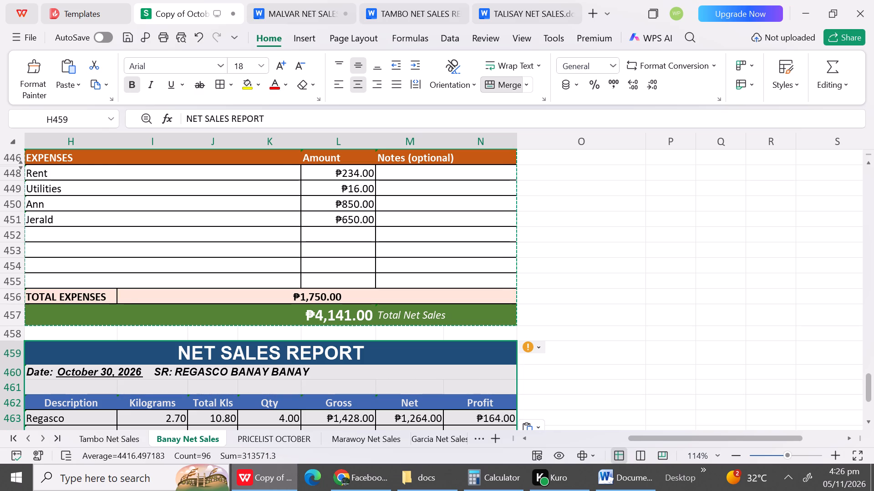
click(9, 391)
click(9, 390)
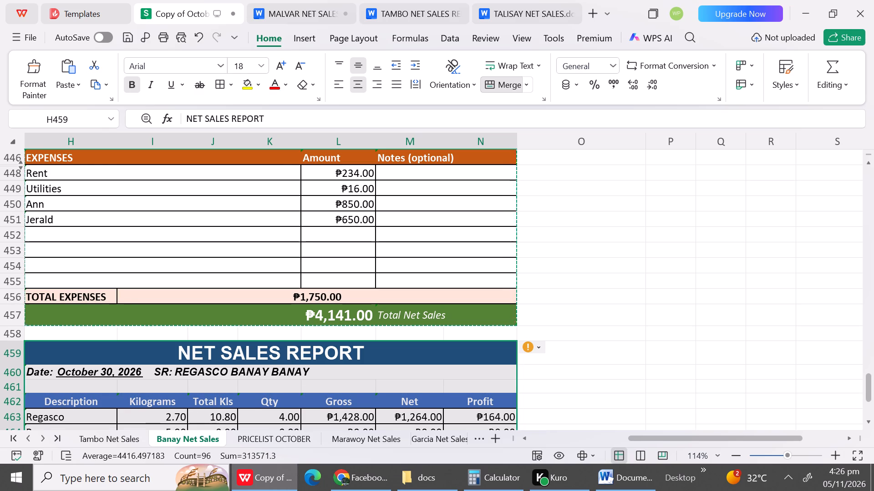
click(5, 386)
right_click(5, 386)
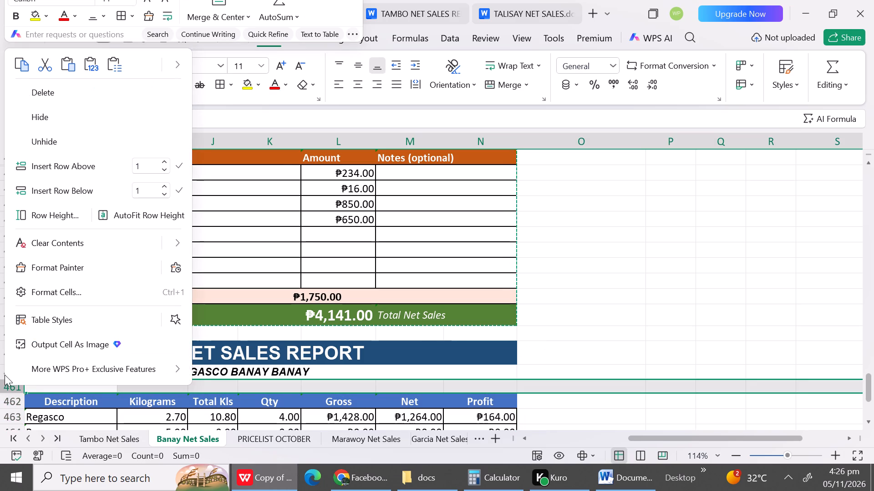
click(62, 118)
click(752, 350)
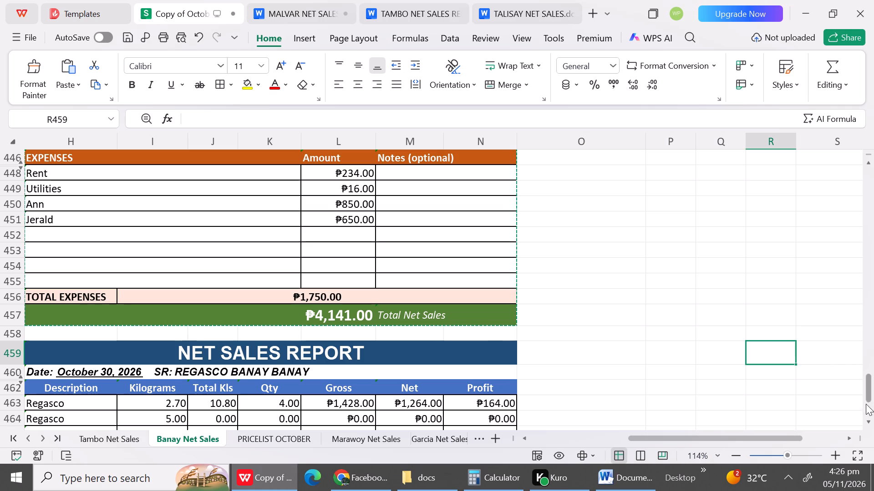
In the pasted report's 2.70 kg Regasco row, set quantity to 7, gross to 2562 and net to 2212.
triple_click(869, 422)
triple_click(869, 422)
click(869, 422)
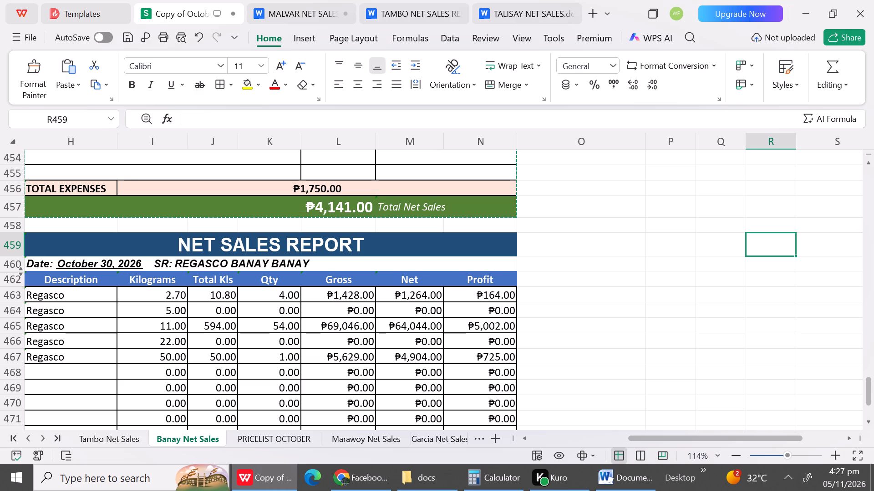
click(280, 288)
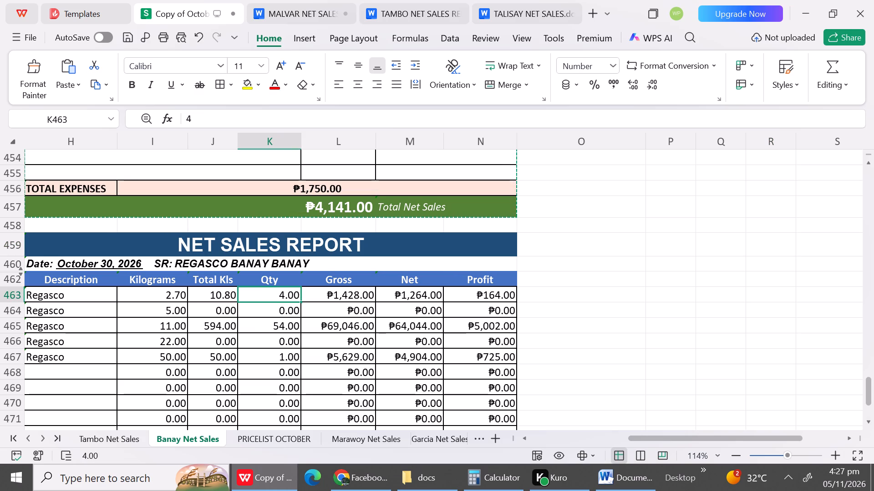
key(7)
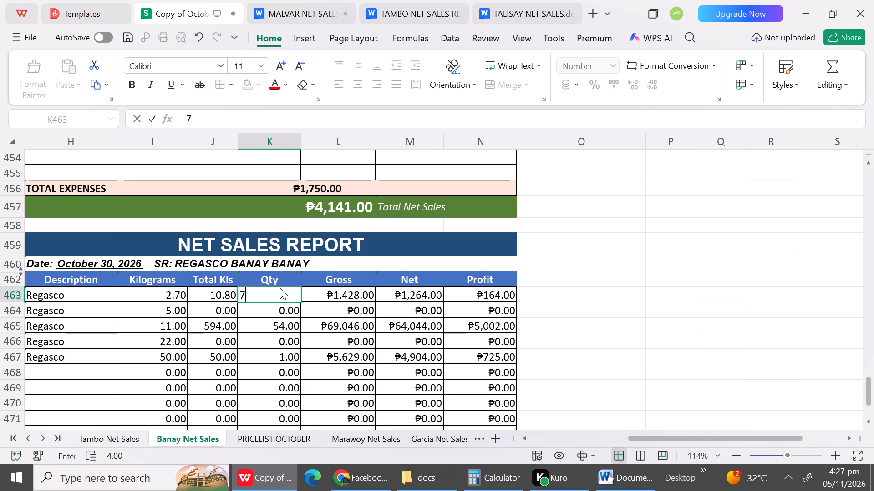
key(Right)
key(Right)
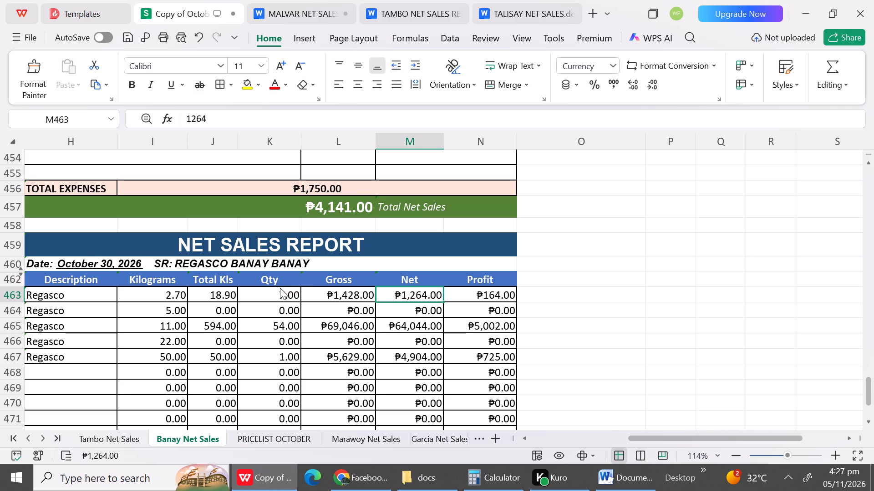
text(2562)
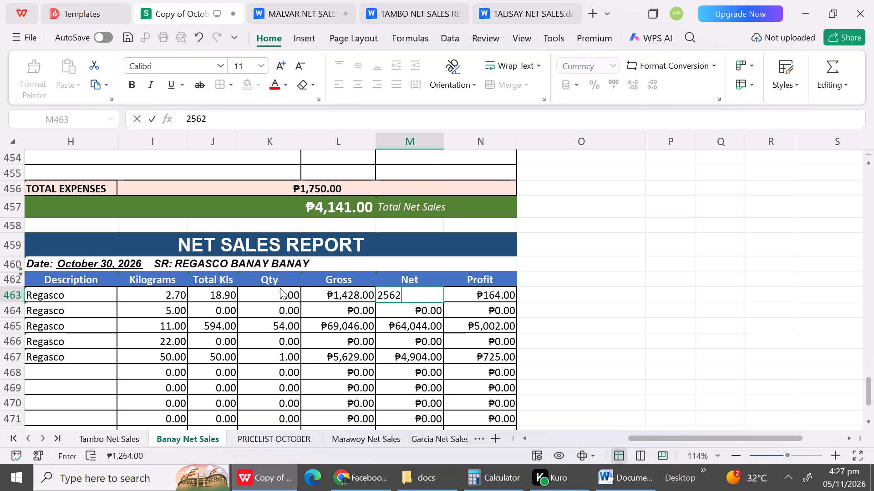
click(261, 316)
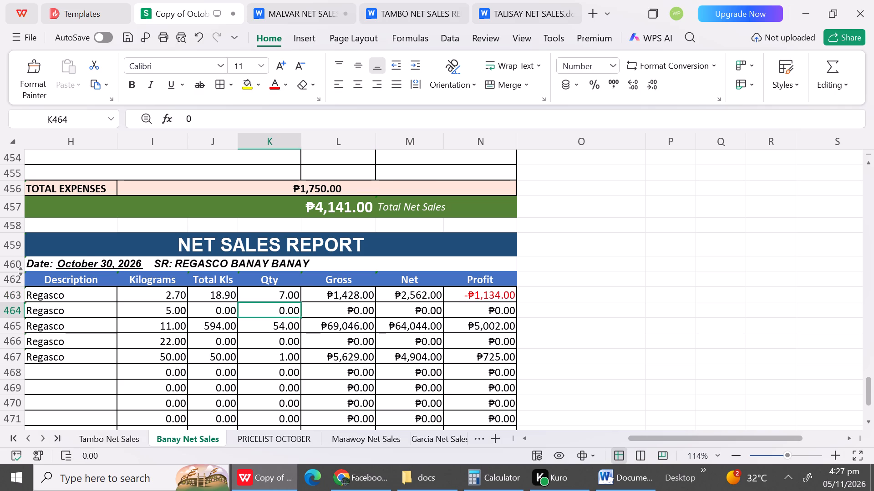
click(365, 296)
text(2562)
click(358, 322)
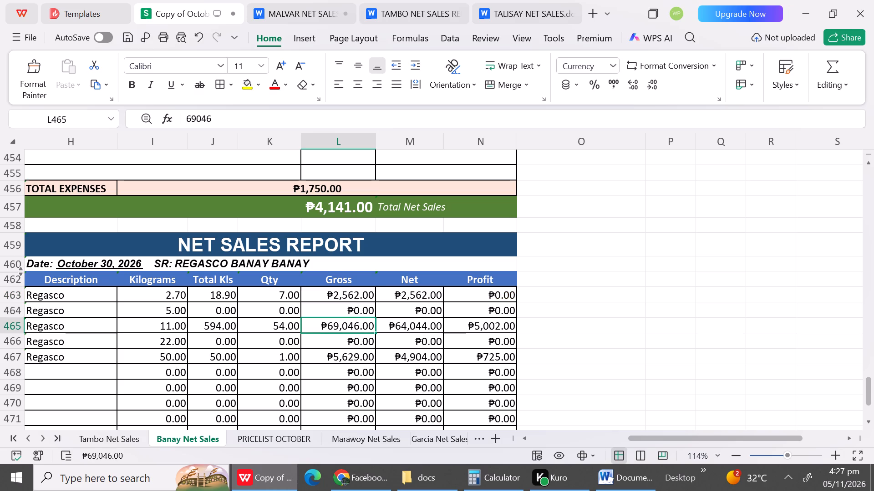
click(422, 300)
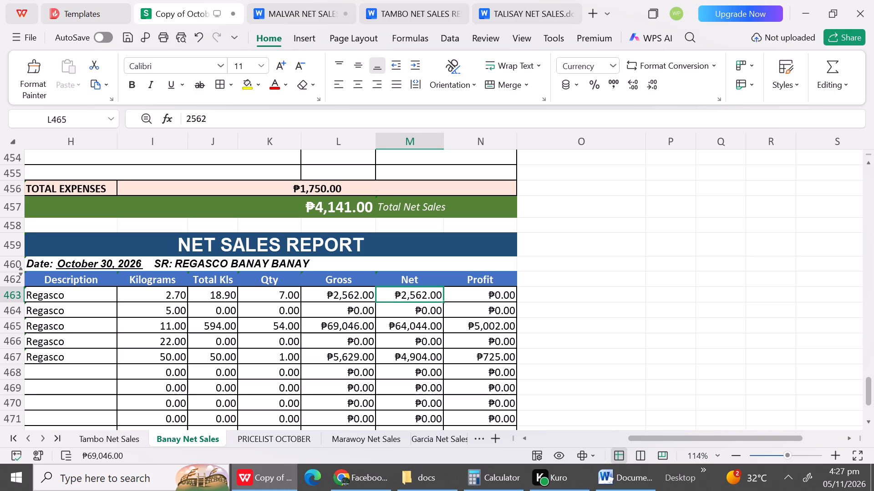
text(2212)
click(422, 316)
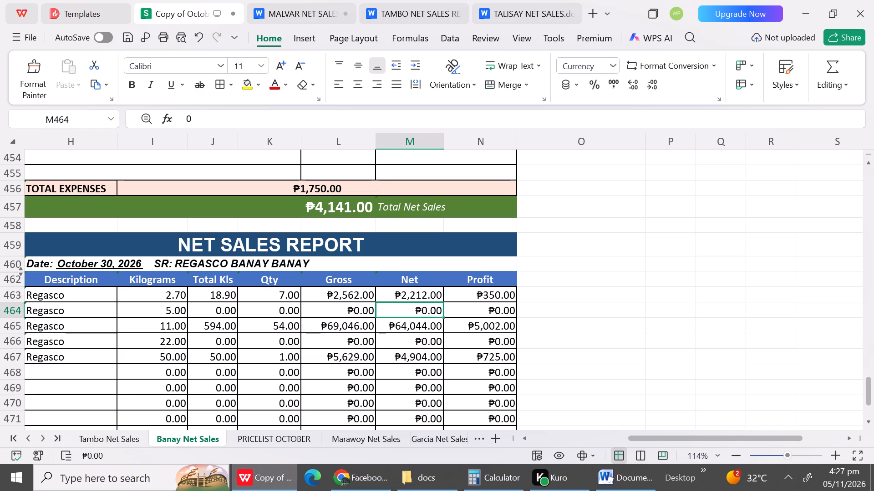
In the pasted report's 5.00 kg Regasco row, set quantity to 2, gross to 1282 and net to 1098.
click(267, 312)
key(2)
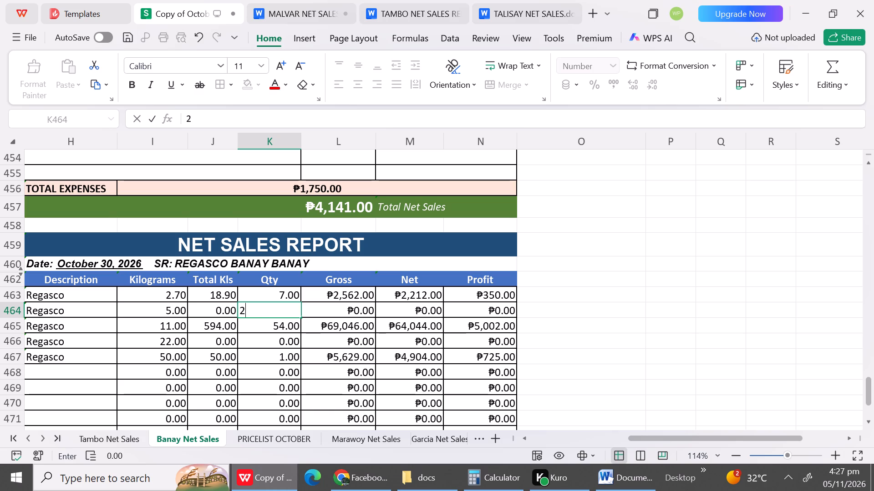
click(328, 317)
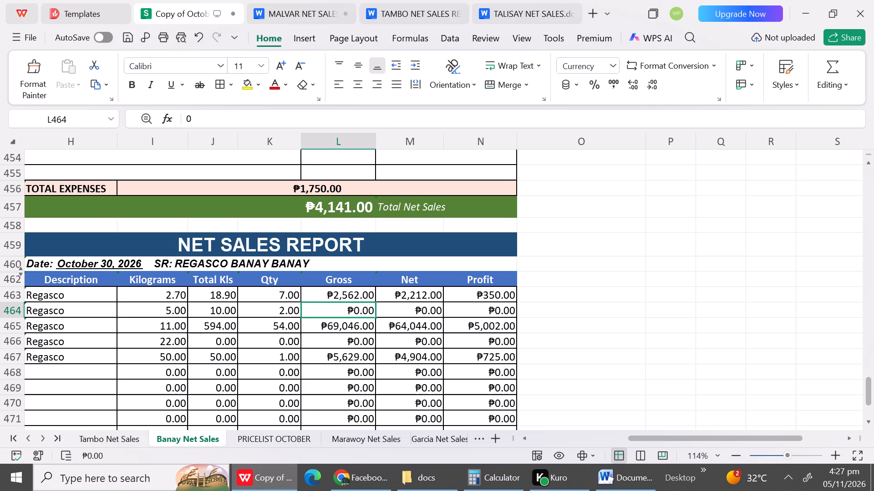
text(12)
text(82)
click(359, 350)
click(427, 312)
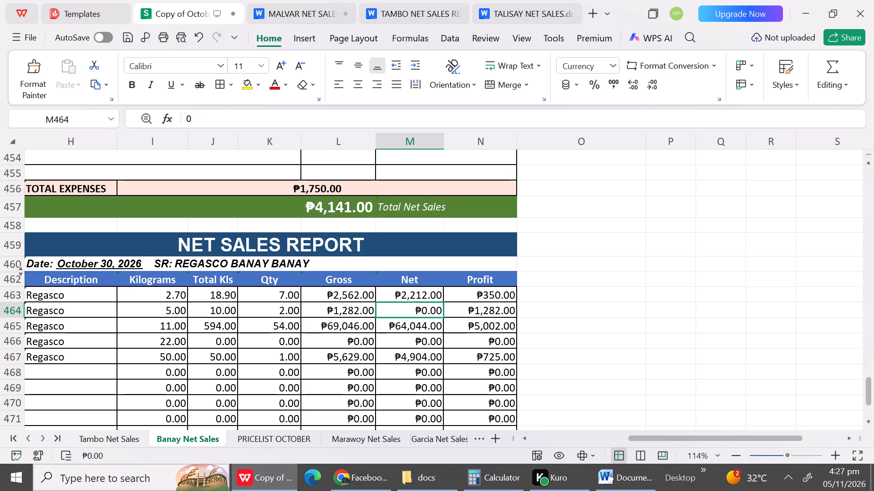
text(10)
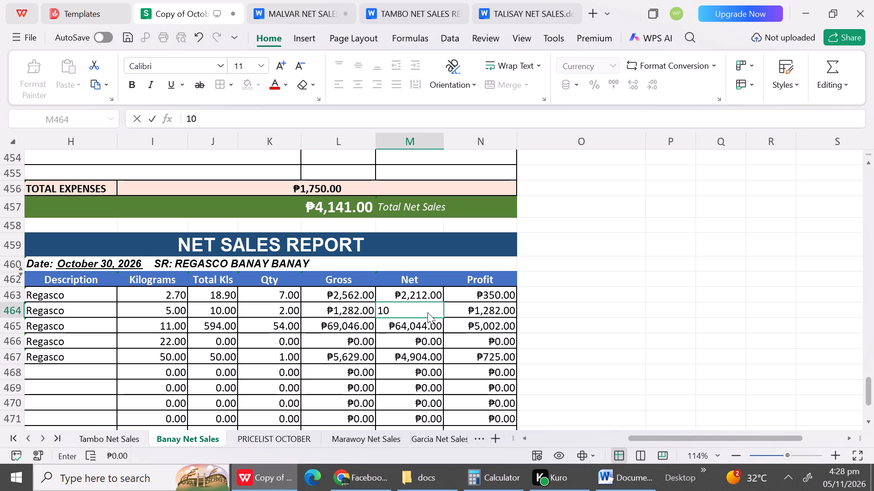
text(98)
click(424, 345)
In the pasted report's 11.00 kg Regasco row, set quantity to 25, gross to 33776 and net to 29650.
click(284, 328)
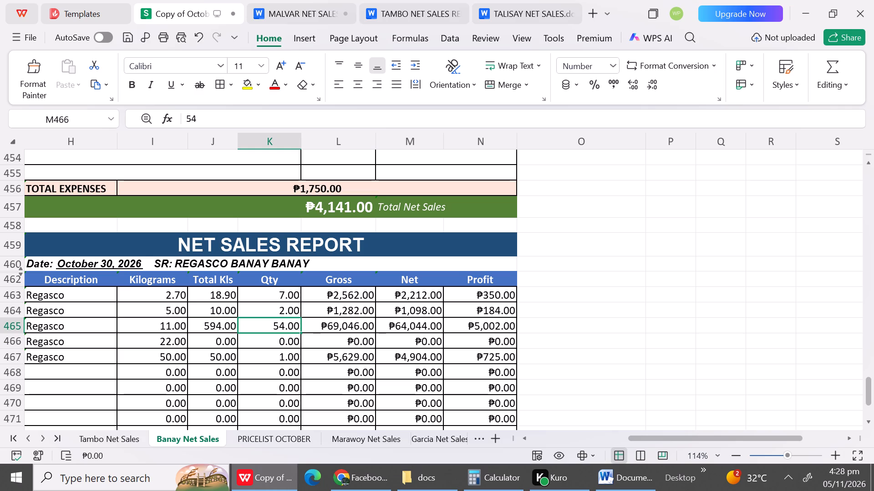
click(286, 327)
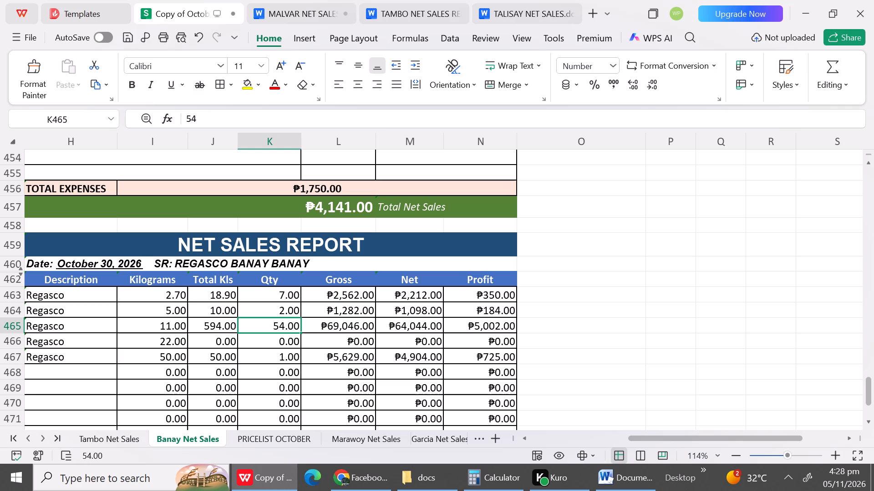
text(25)
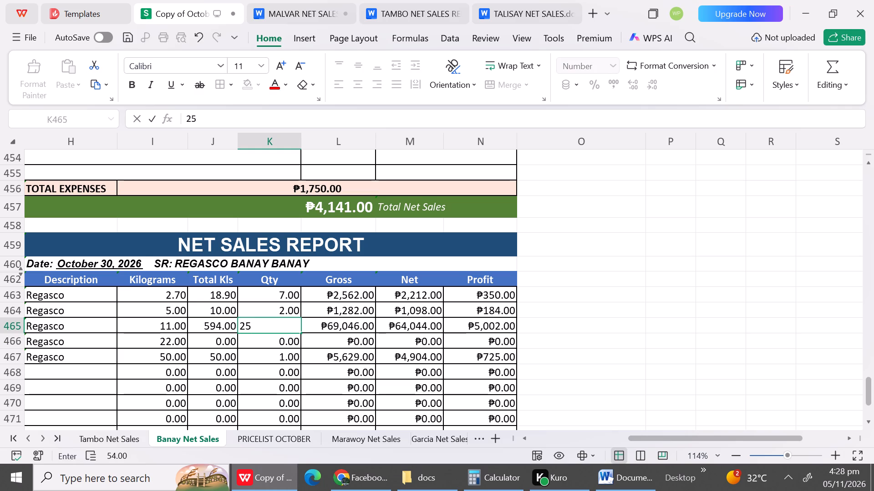
click(330, 329)
text(33)
text(776)
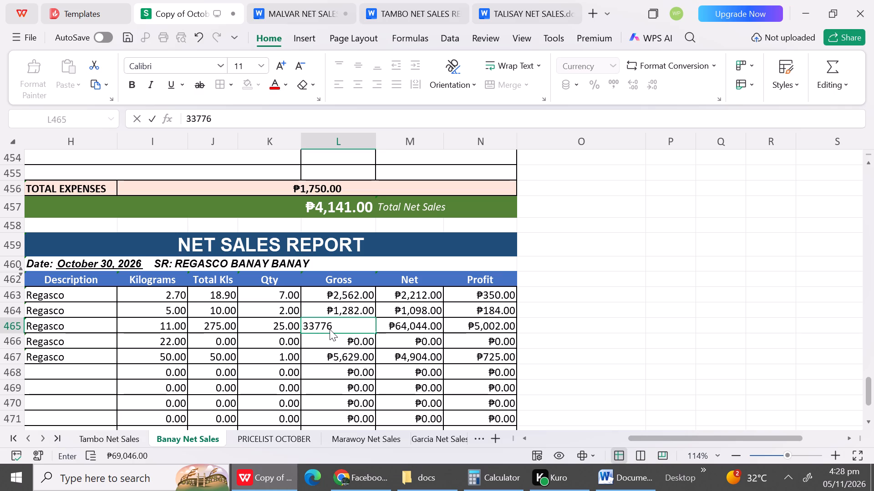
click(427, 327)
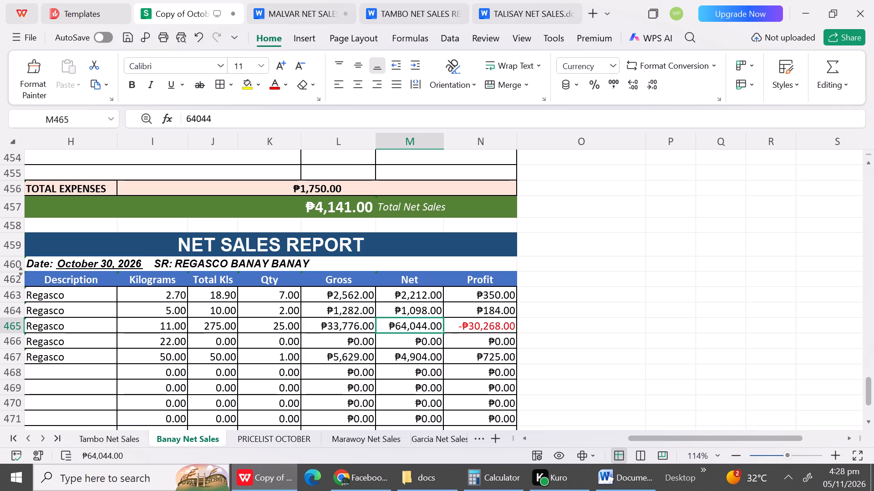
key(2)
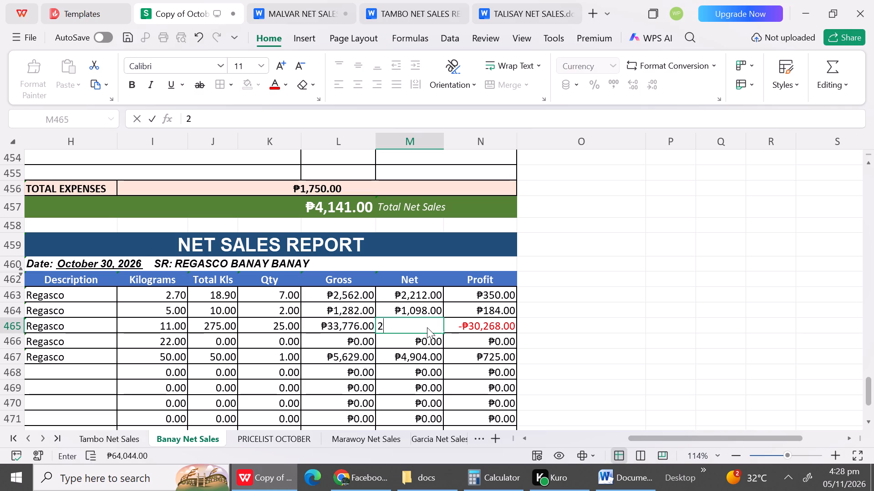
key(9)
text(650)
click(411, 370)
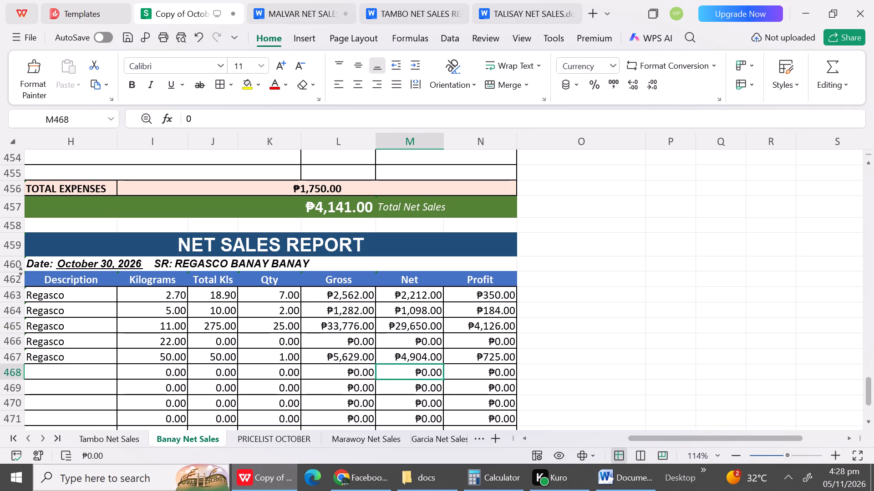
In the pasted report's 22.00 kg Regasco row, set quantity to 1, gross to 2456 and net to 2250.
click(274, 340)
key(1)
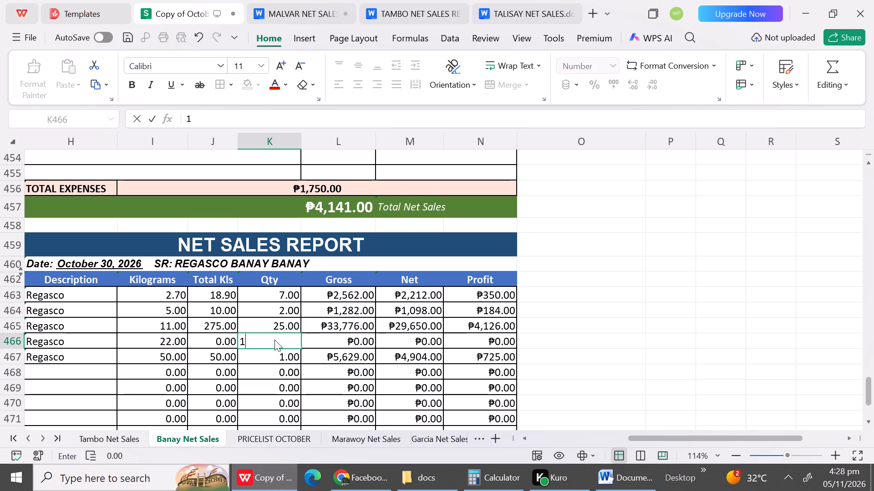
click(331, 340)
click(331, 340)
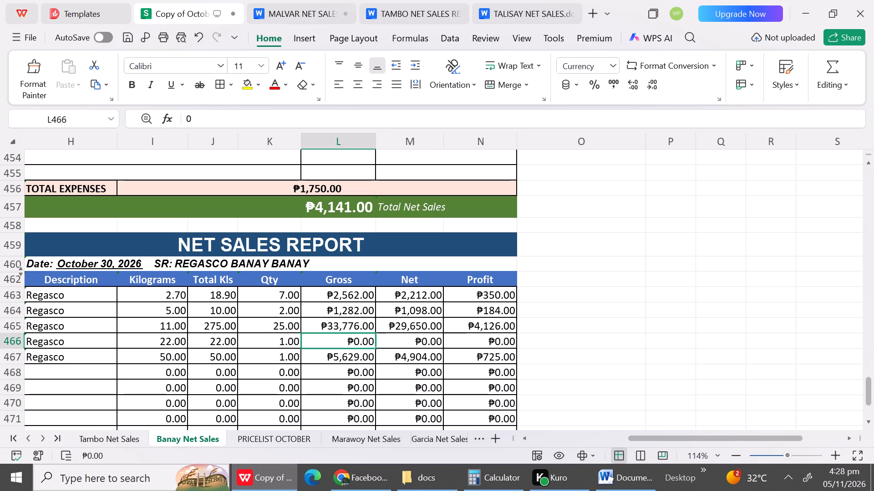
text(24)
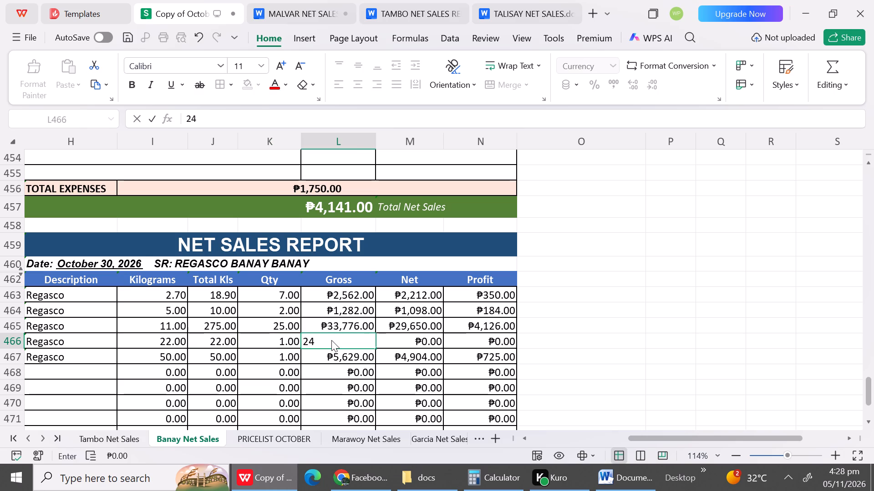
text(56)
click(348, 371)
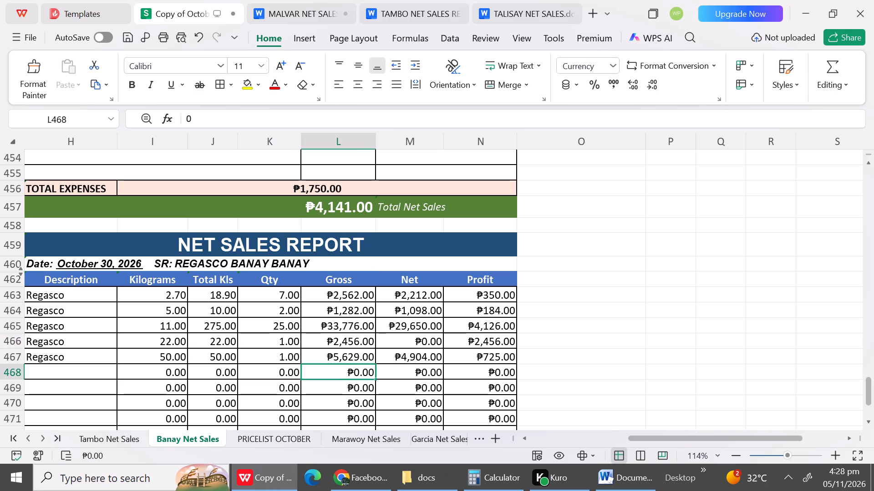
click(419, 343)
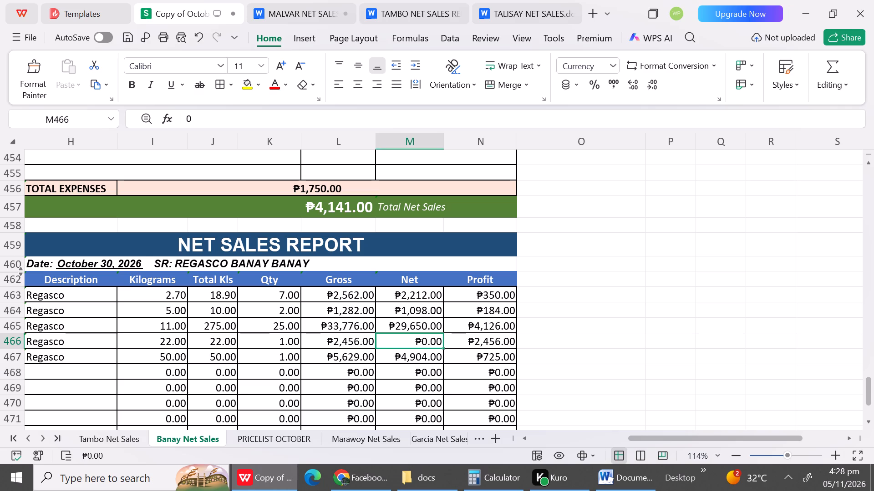
text(2250)
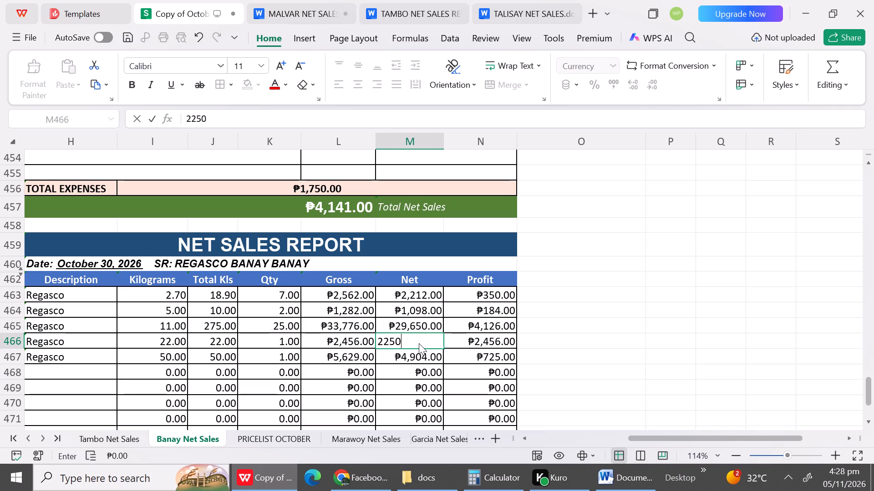
click(369, 375)
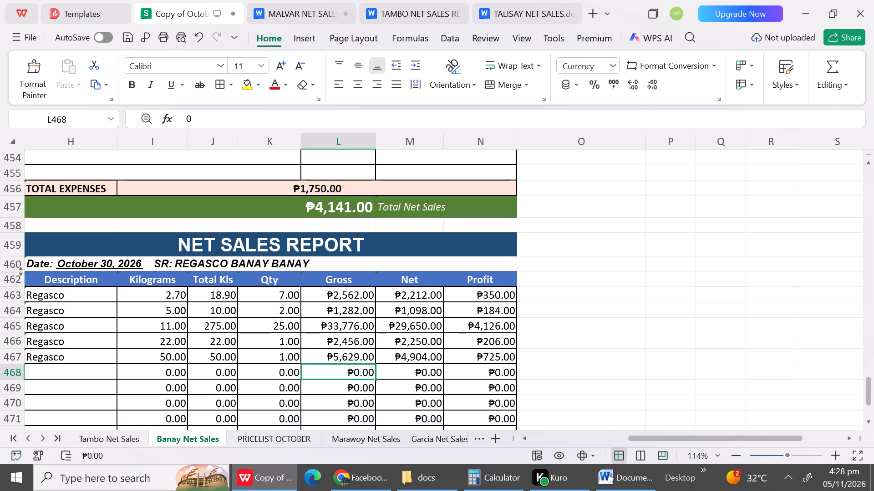
Set the 50.00 kg Regasco row's quantity to 6, and enter gross 33691 and net 29424 in the empty row 468 below.
click(295, 358)
key(6)
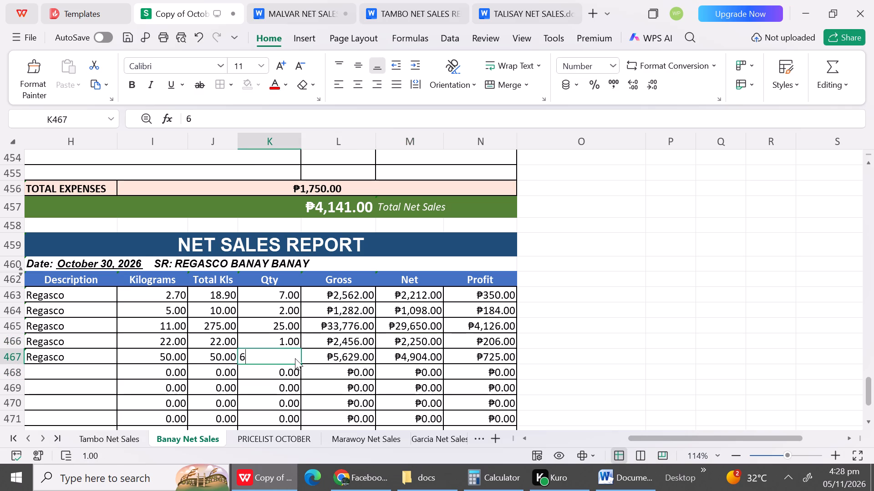
click(330, 365)
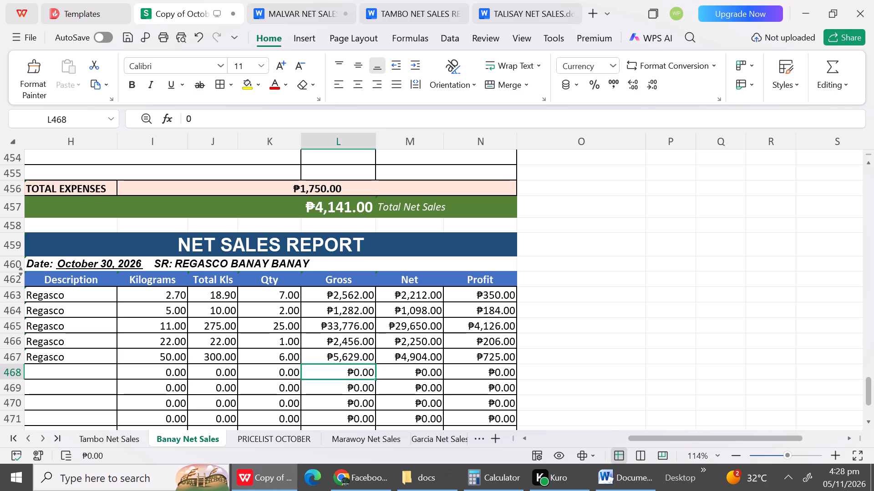
text(33691)
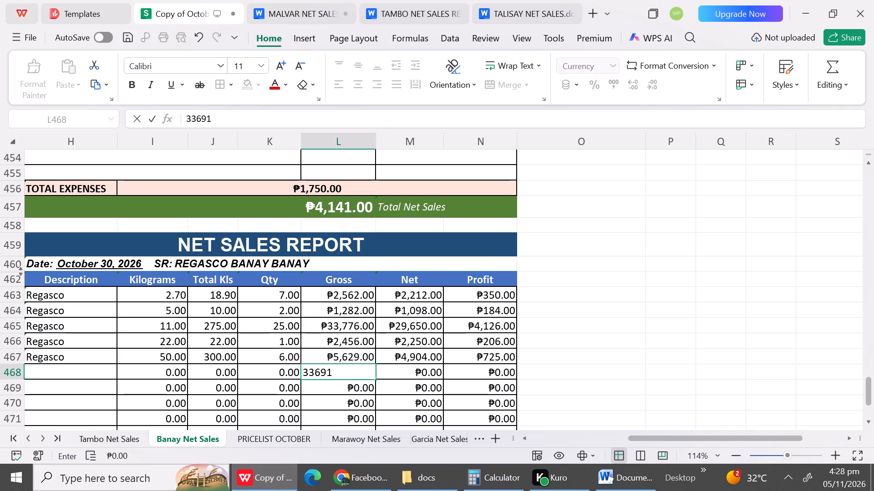
click(431, 371)
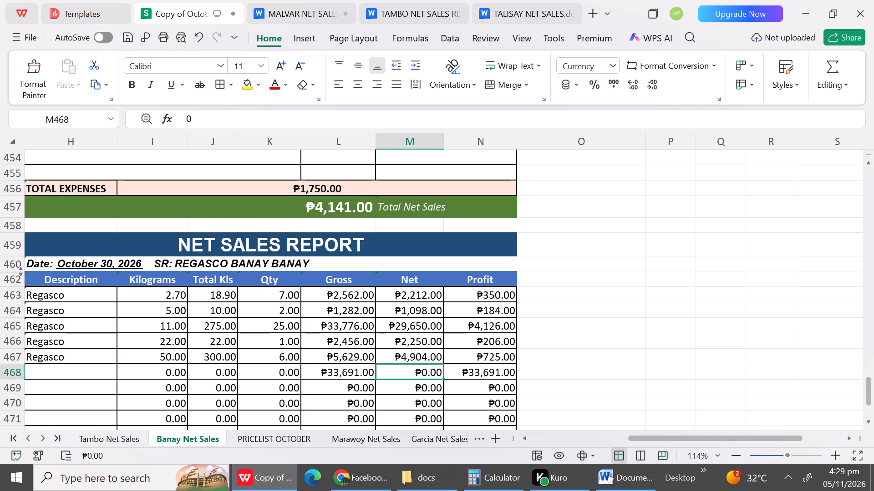
key(2)
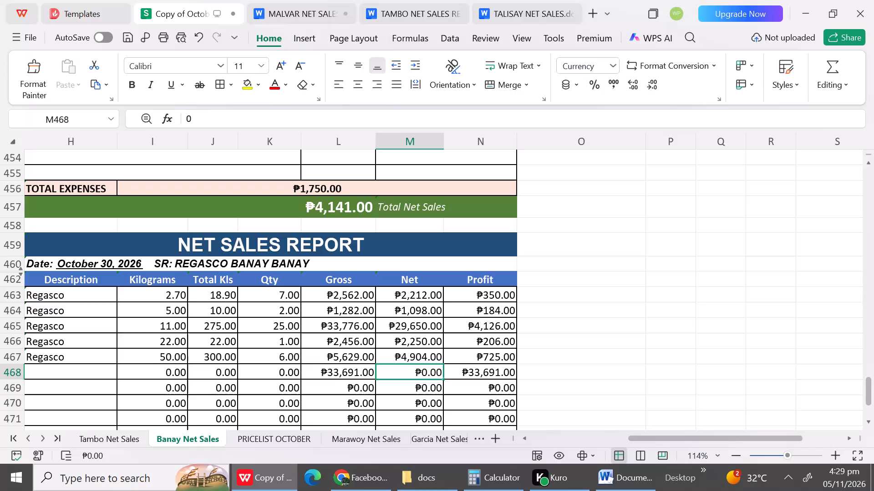
text(9424)
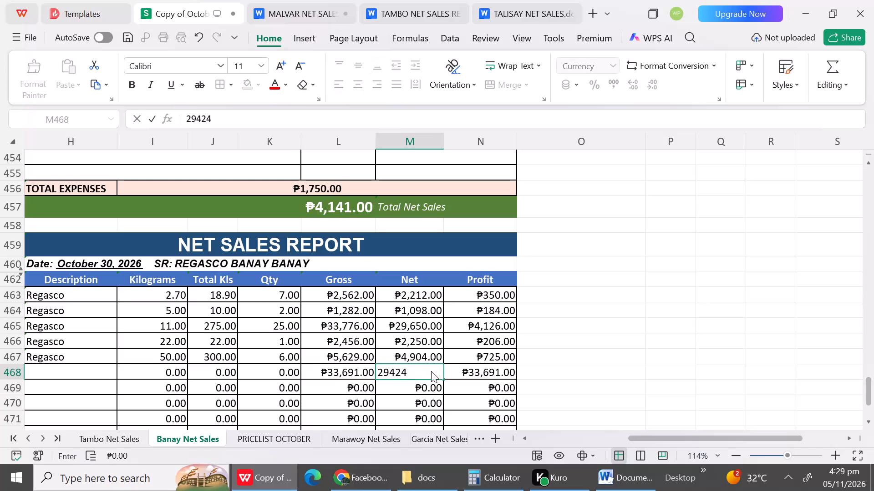
click(402, 407)
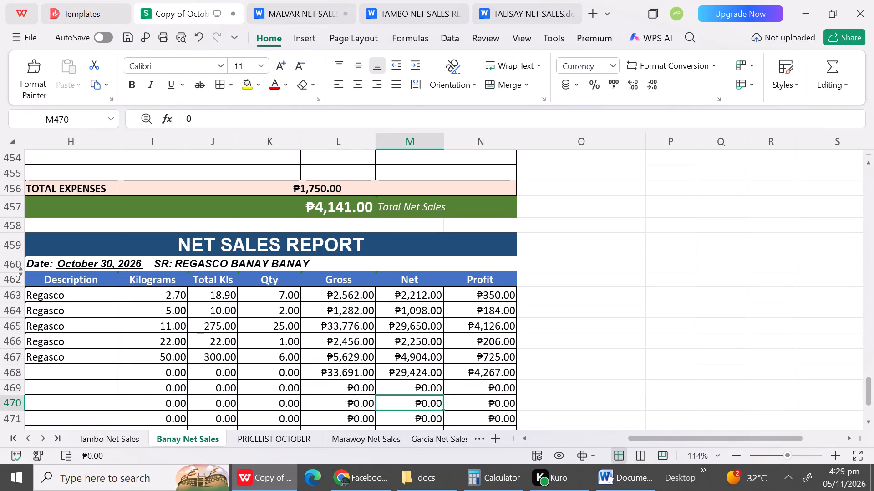
click(89, 376)
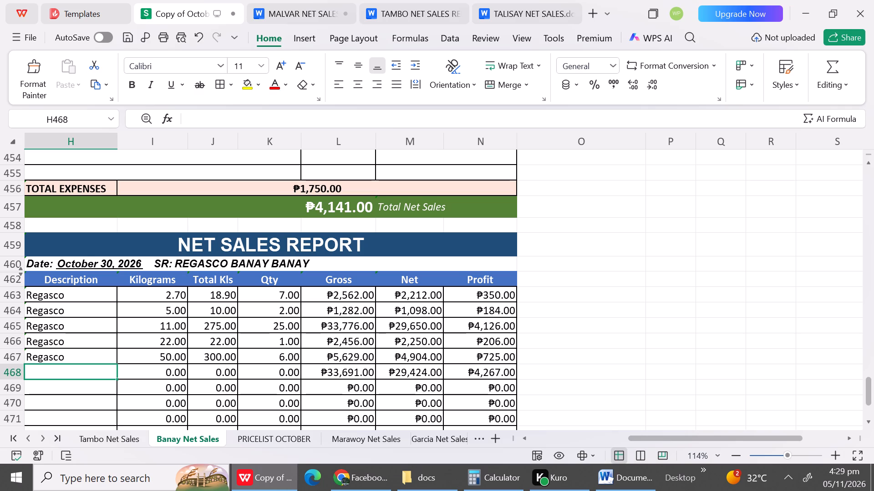
Copy the gross 33691 and net 29424 from row 468 into the 50.00 kg Regasco row above.
click(340, 359)
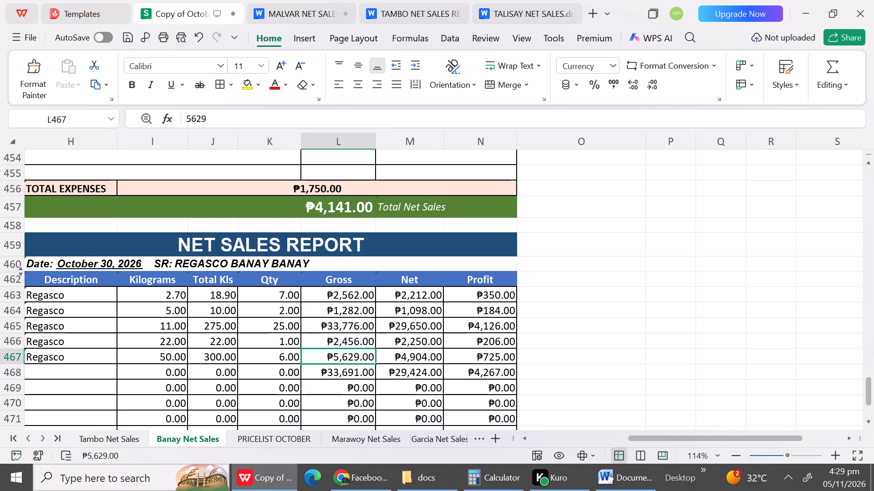
click(340, 367)
key(ctrl+c)
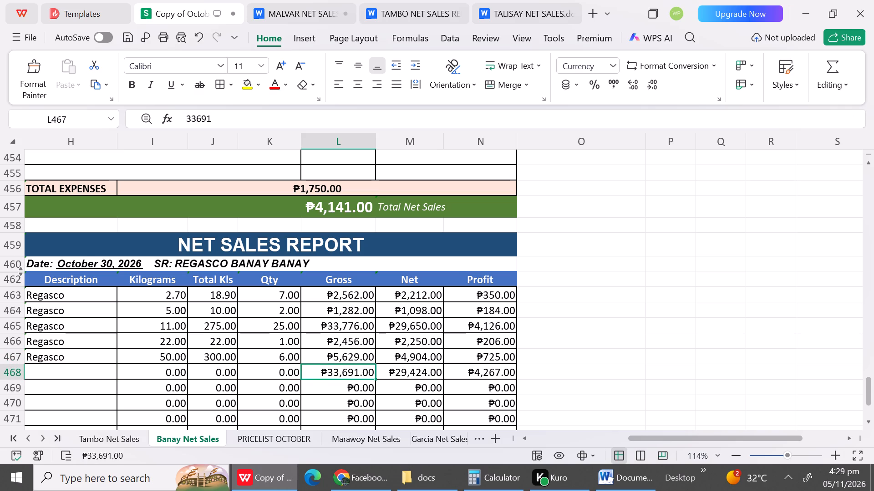
click(337, 358)
key(ctrl+v)
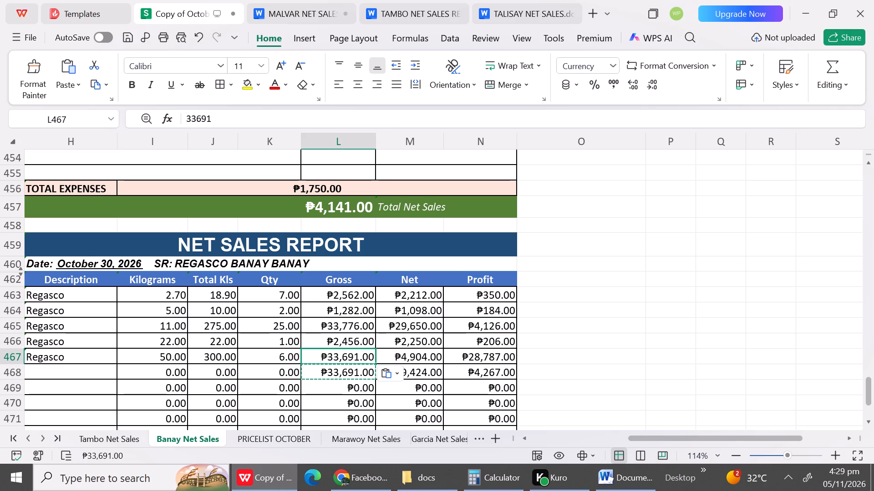
click(419, 375)
key(ctrl+c)
click(414, 358)
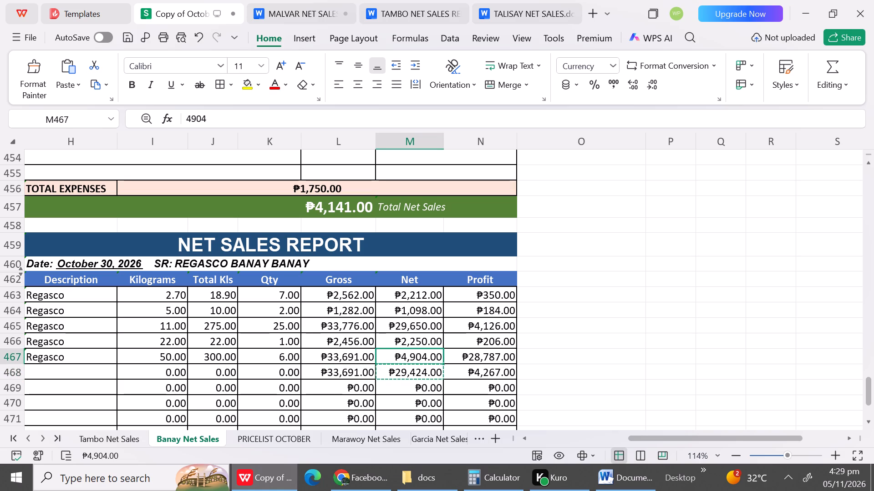
key(ctrl+v)
Reset the gross and net amounts in the unused row 468 to 0.
click(351, 372)
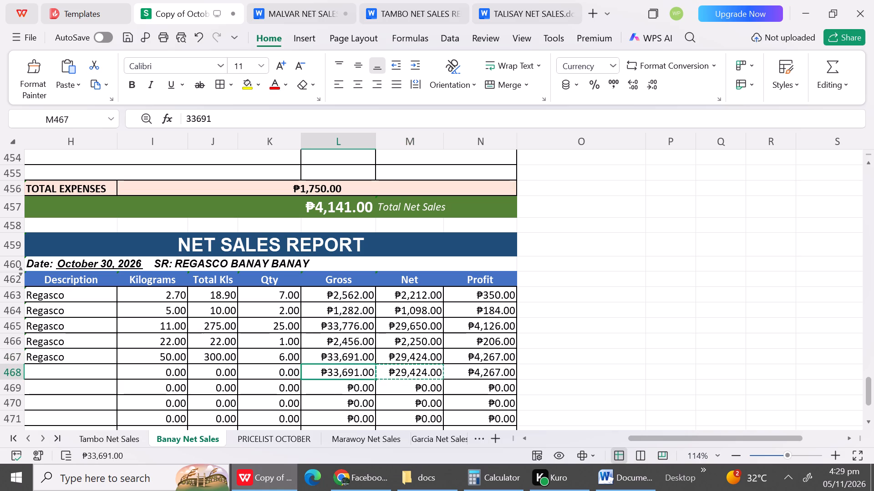
key(0)
click(403, 365)
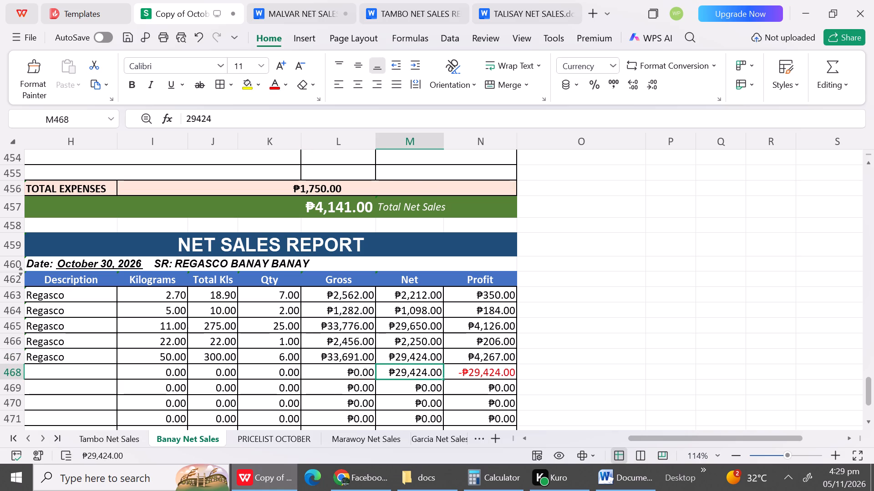
key(0)
click(116, 414)
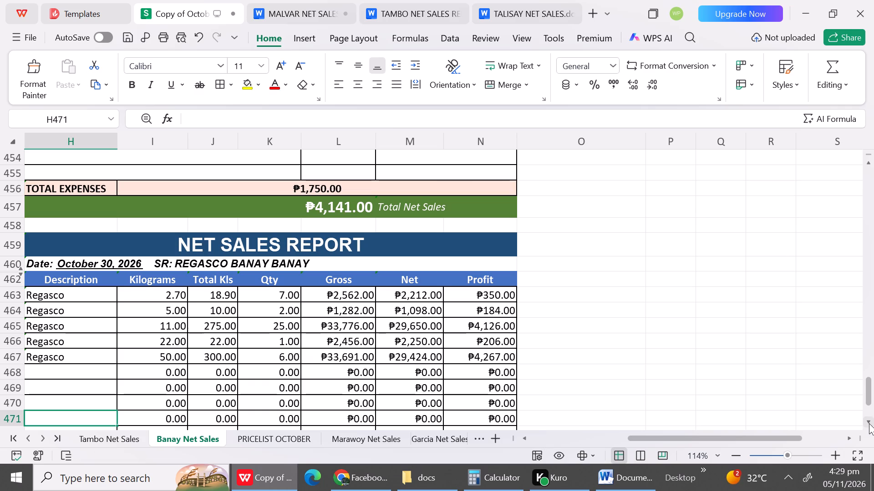
Change the pasted report's date to October 31, 2026.
click(111, 261)
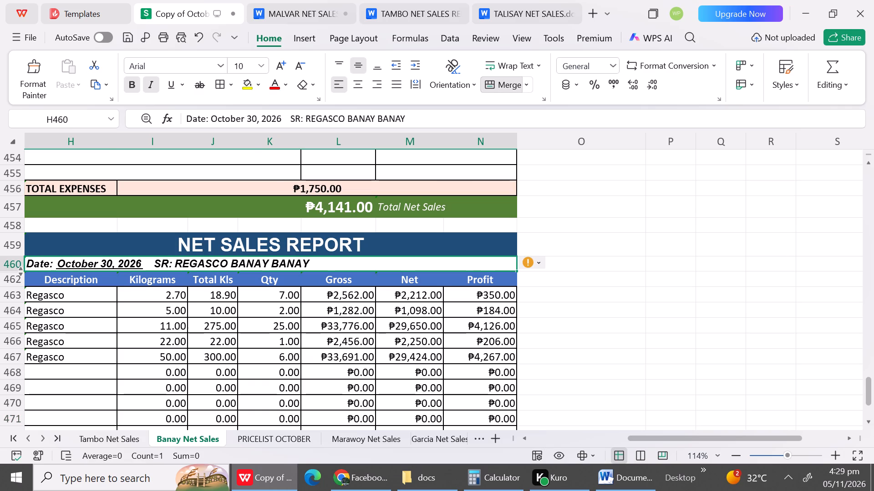
double_click(111, 261)
key(BackSpace)
key(1)
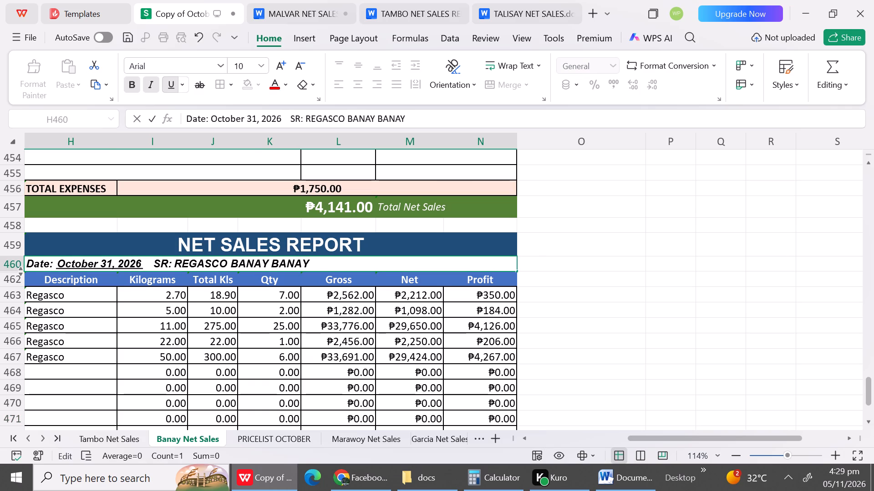
click(574, 380)
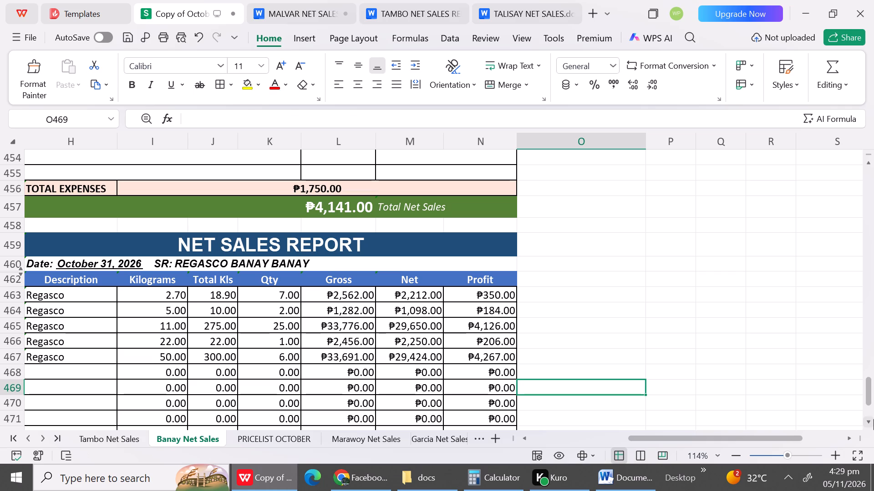
Hide the blank row 473 above the October 31 report's TOTAL row.
double_click(873, 420)
double_click(873, 420)
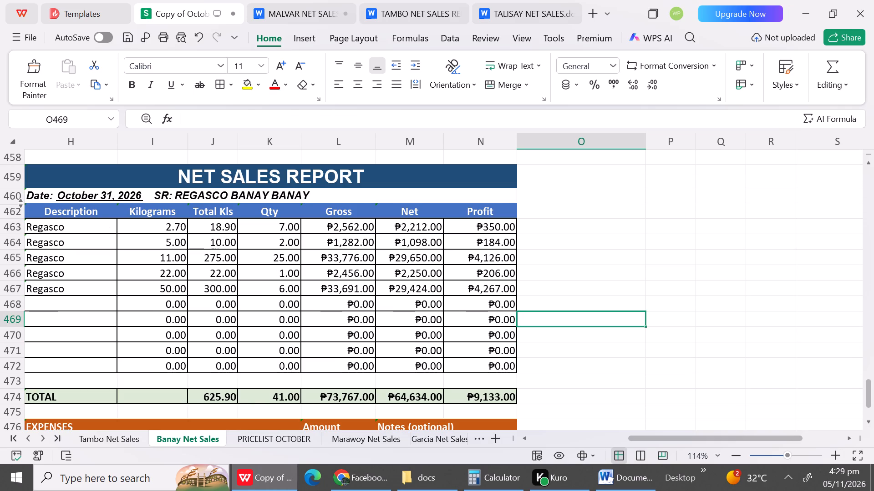
click(16, 381)
right_click(16, 381)
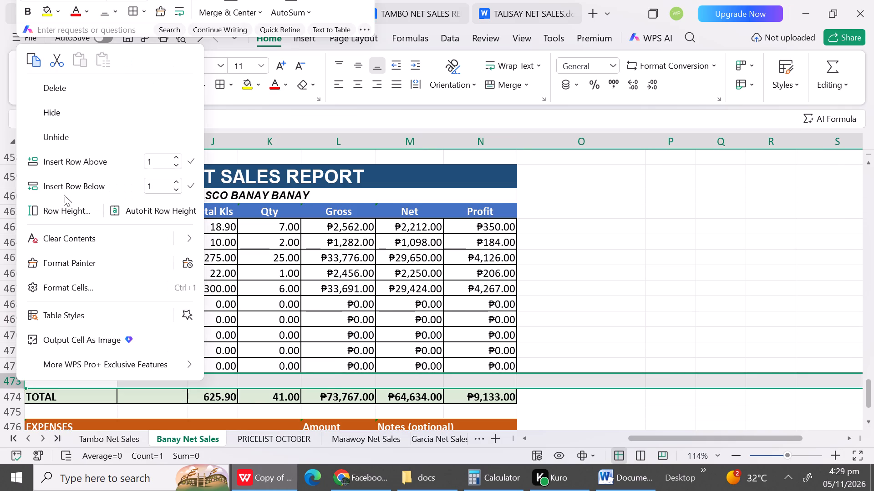
click(60, 114)
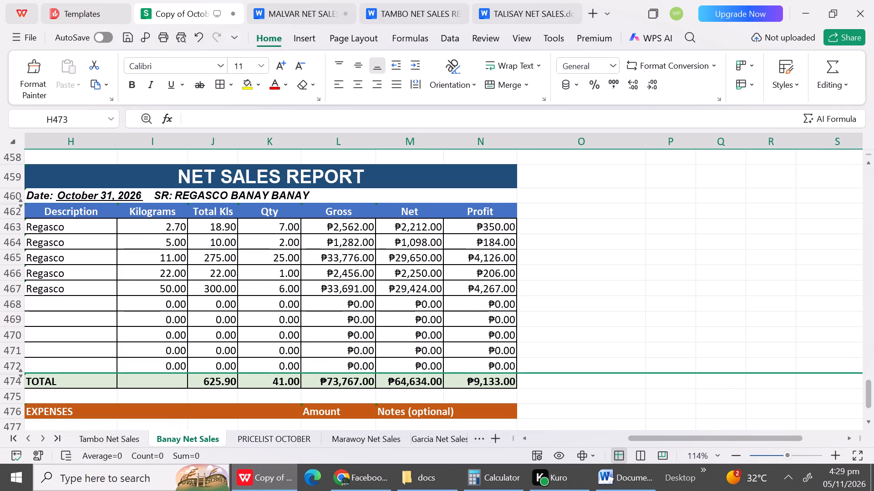
Hide the blank row 477 between the EXPENSES header and the Rent line of the October 31 report.
double_click(864, 423)
drag(864, 423, 223, 342)
click(16, 376)
right_click(16, 376)
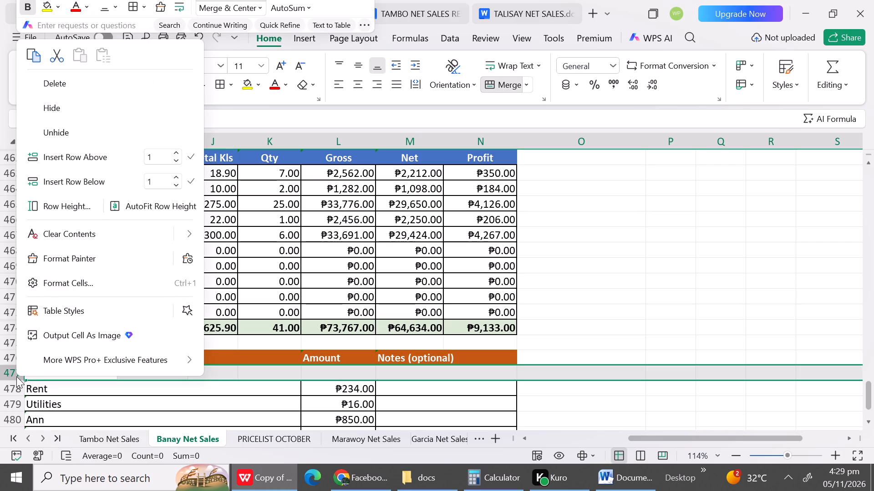
click(40, 113)
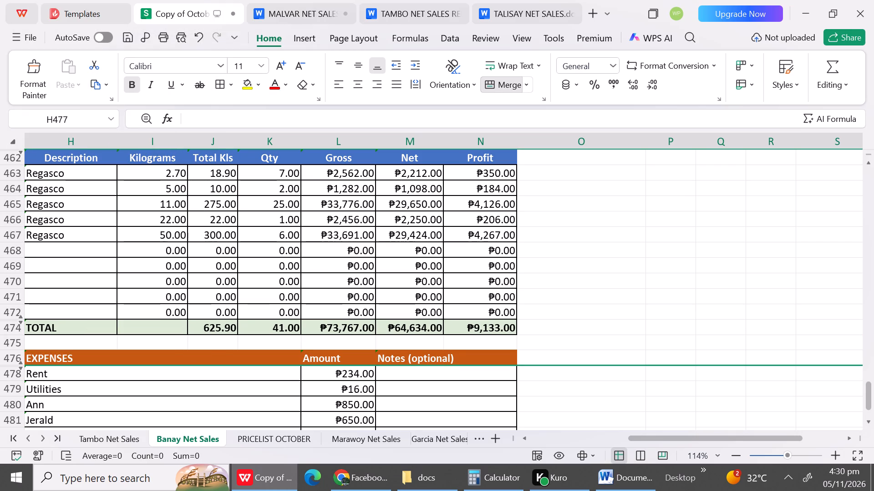
Check the October 31 report's expenses and net sales total, then the expense lines of the October 30 report above it.
triple_click(870, 419)
triple_click(870, 419)
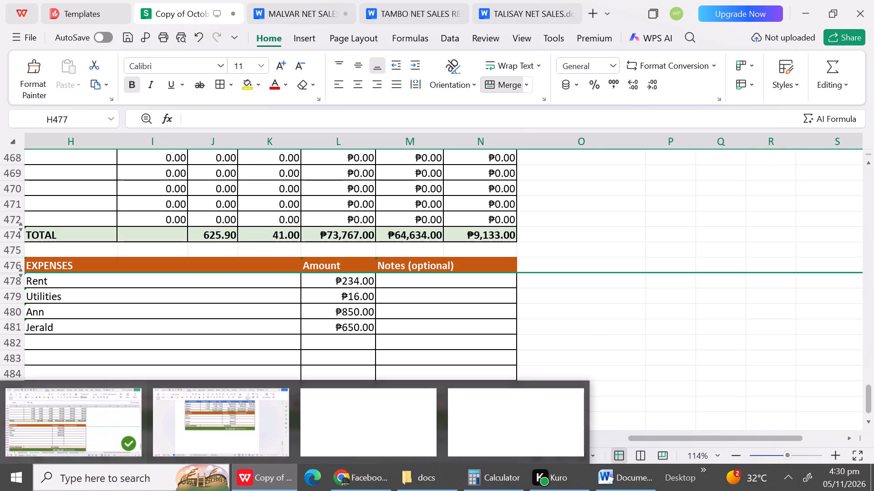
click(283, 327)
click(445, 325)
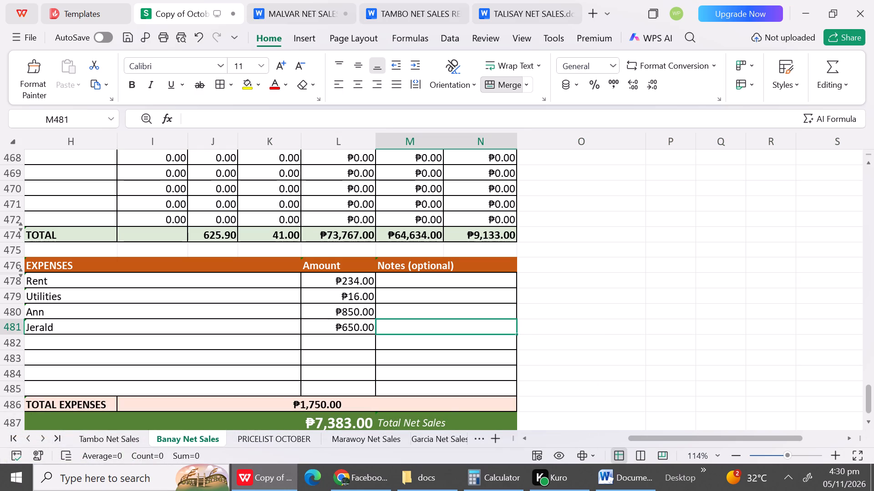
triple_click(869, 166)
click(869, 166)
triple_click(869, 166)
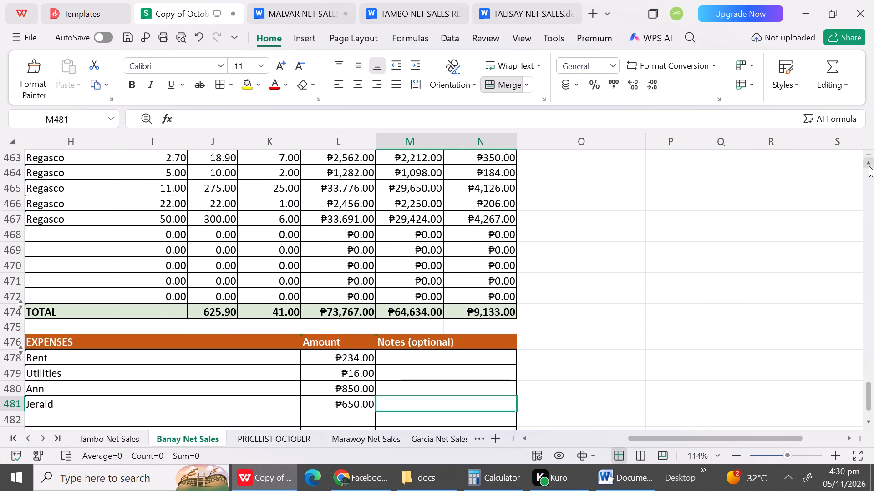
triple_click(869, 166)
triple_click(869, 166)
triple_click(869, 166)
triple_click(869, 166)
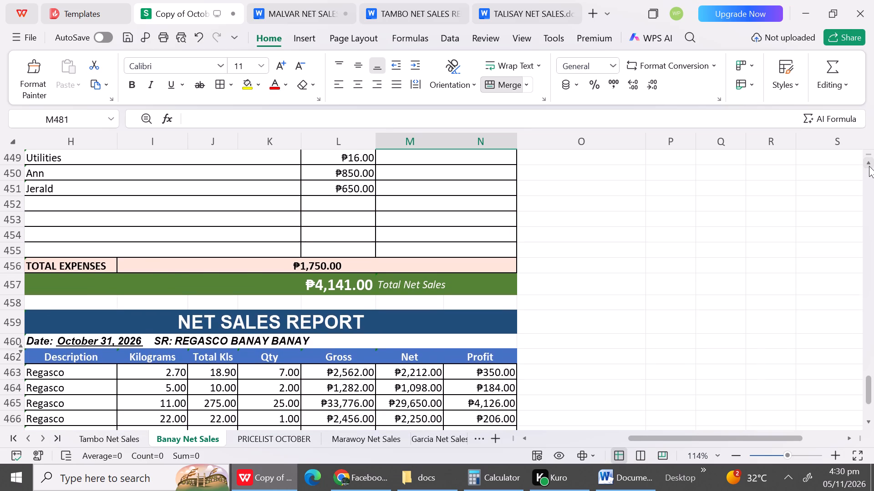
triple_click(869, 166)
click(109, 266)
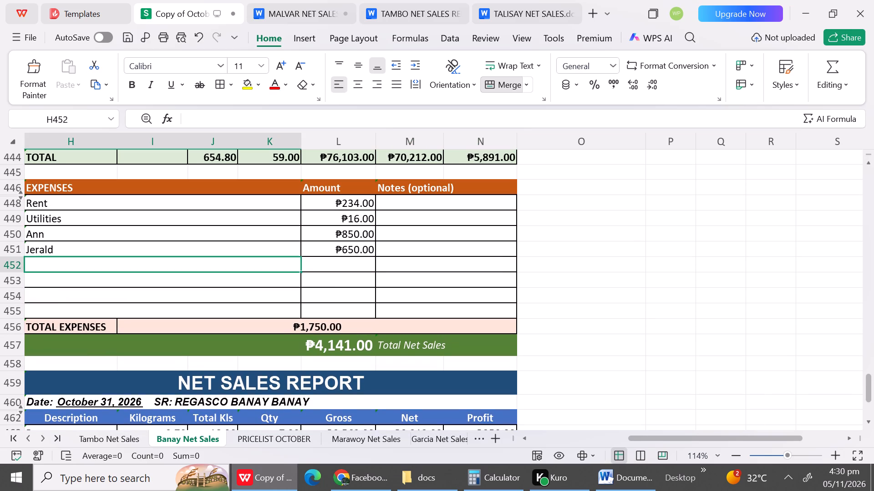
Add the expense lines Hanna (office) and Cath (office) below Jerald in the October 30 report.
text(Ha)
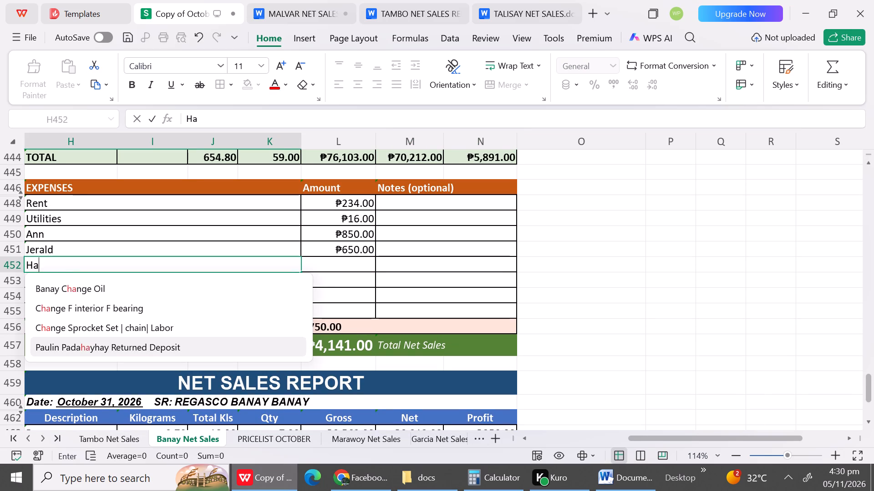
text(nn)
key(a)
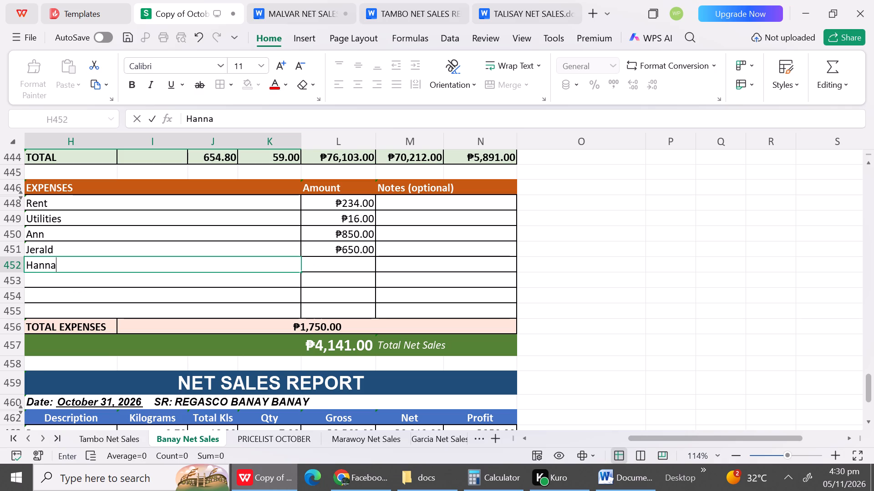
key(space)
text(o)
key(BackSpace)
text((office_)
key(BackSpace)
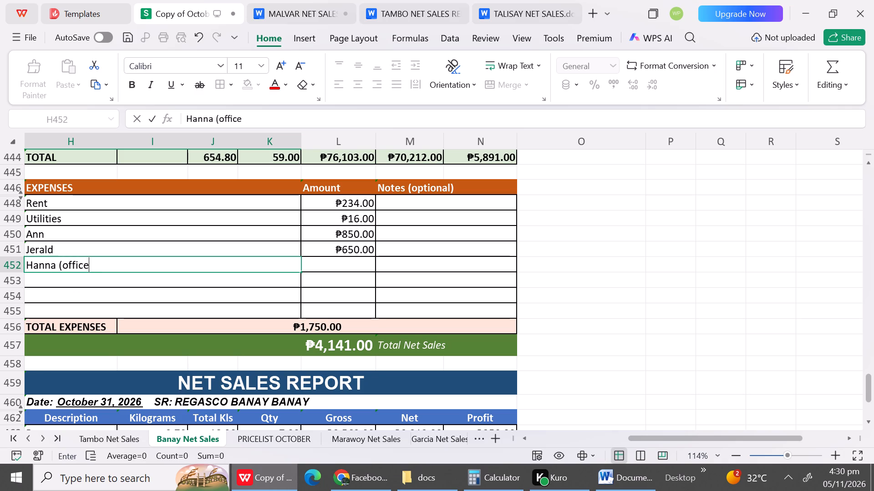
key(shift+parenright)
click(198, 282)
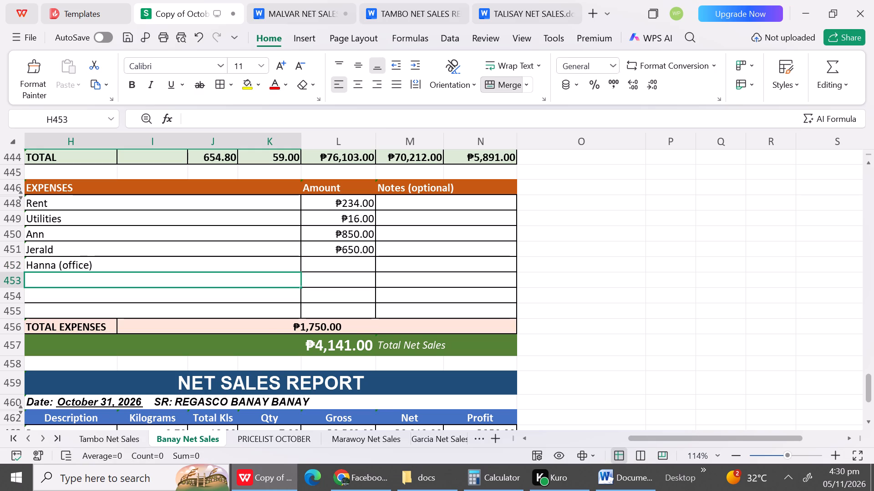
text(Ca)
text(th (office))
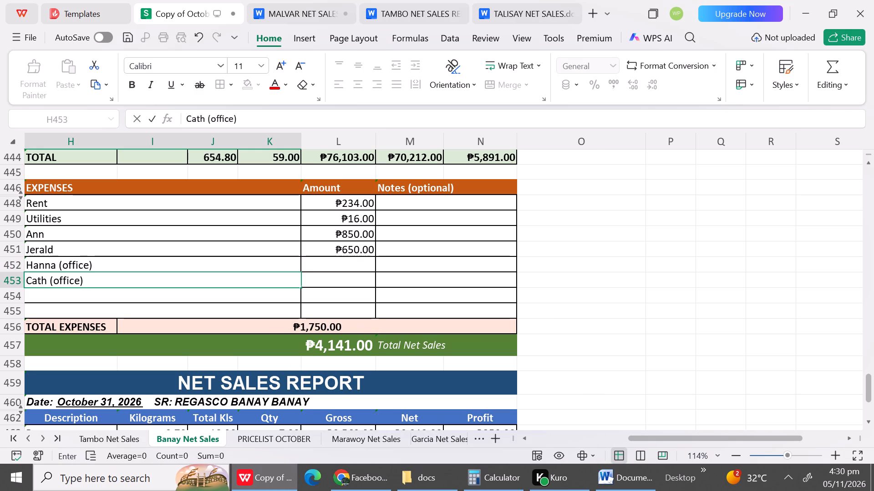
Enter the October 30 expense amounts: 850 for Hanna (office) and 700 for Cath (office).
click(360, 268)
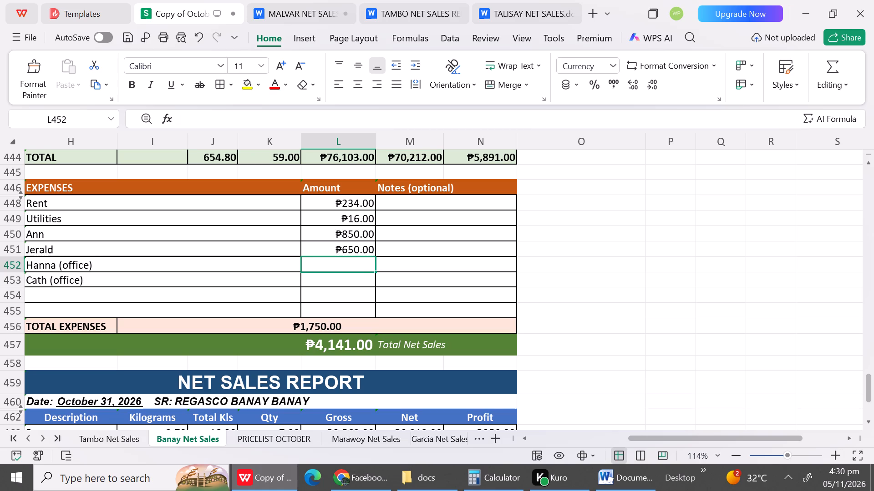
text(850)
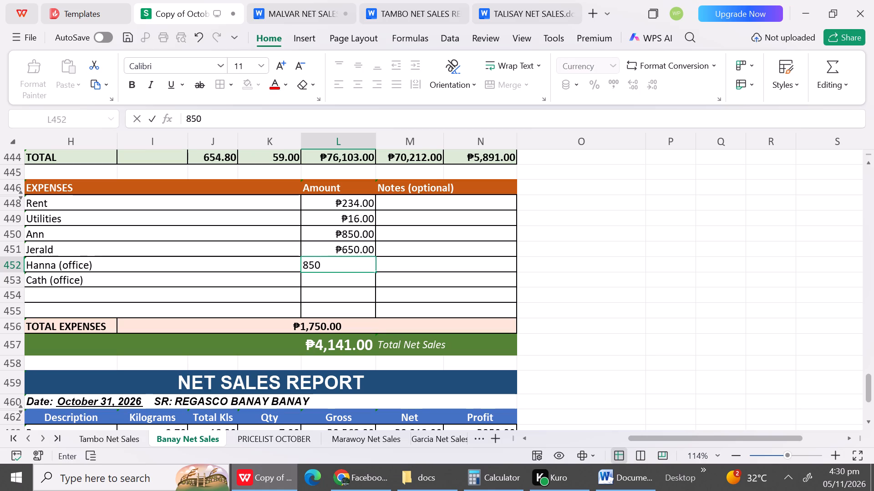
click(355, 280)
text(700)
click(417, 316)
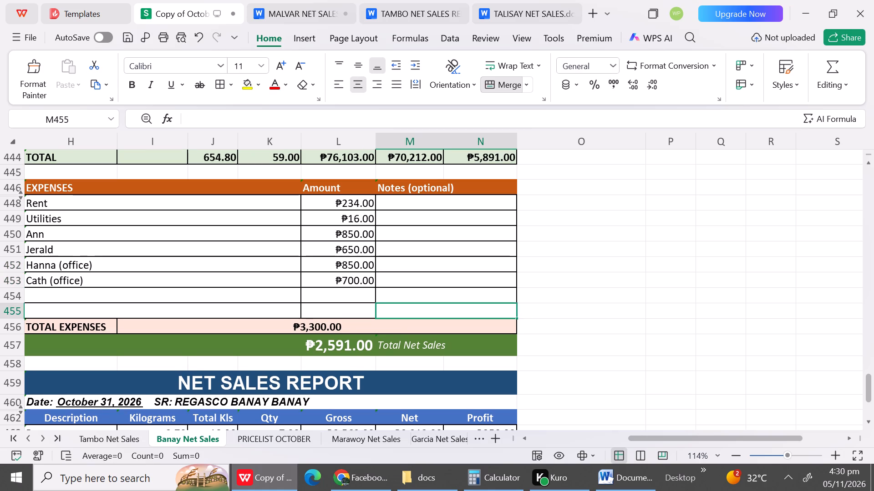
Add a Hanna (office) expense of 850 below Jerald in the October 31 report and save the workbook.
triple_click(868, 419)
triple_click(868, 419)
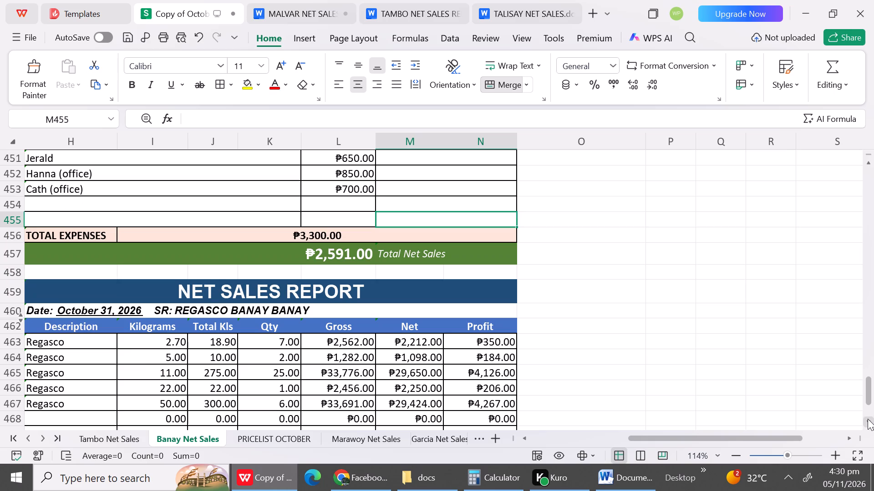
triple_click(868, 419)
triple_click(868, 419)
triple_click(868, 419)
triple_click(868, 419)
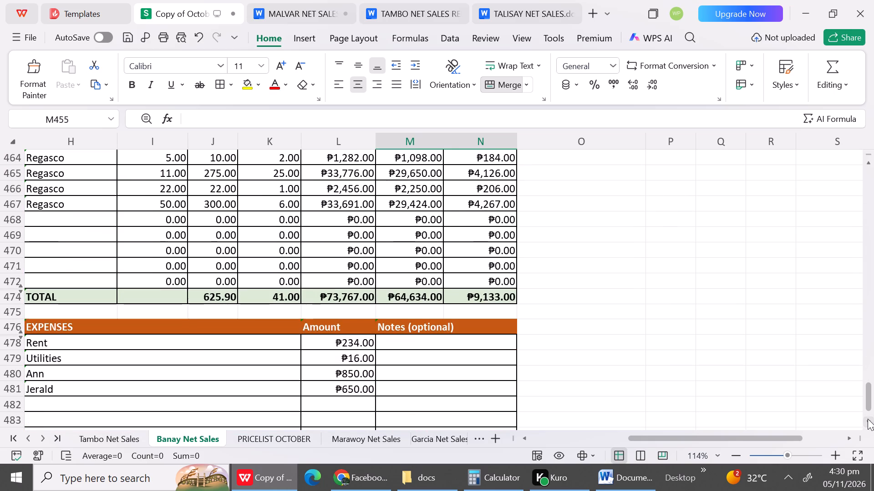
drag(868, 419, 234, 371)
click(173, 388)
text(Hann)
click(173, 388)
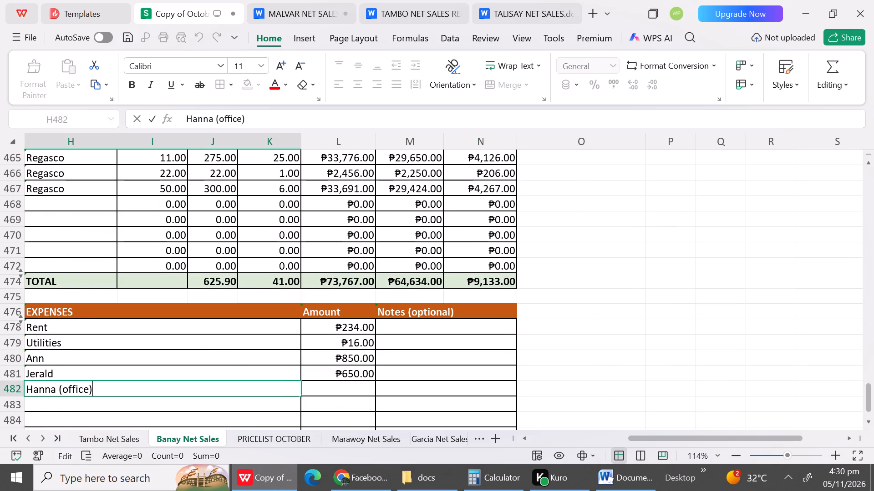
click(345, 386)
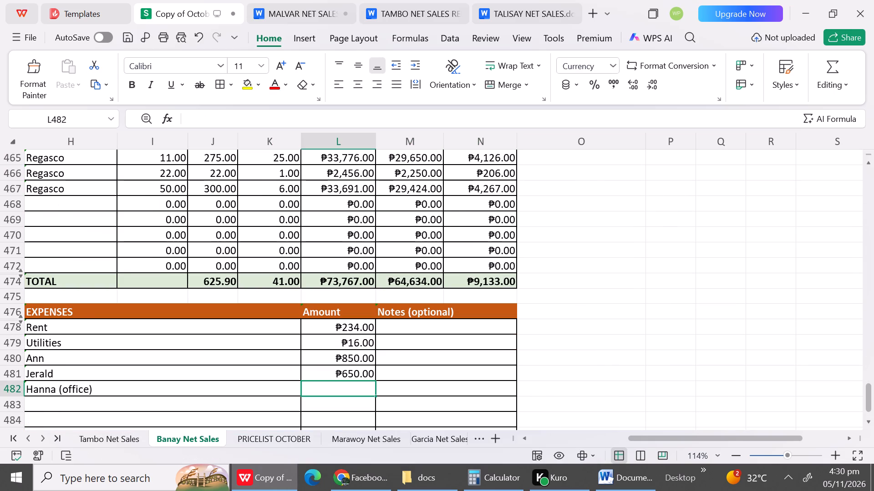
text(850)
click(431, 405)
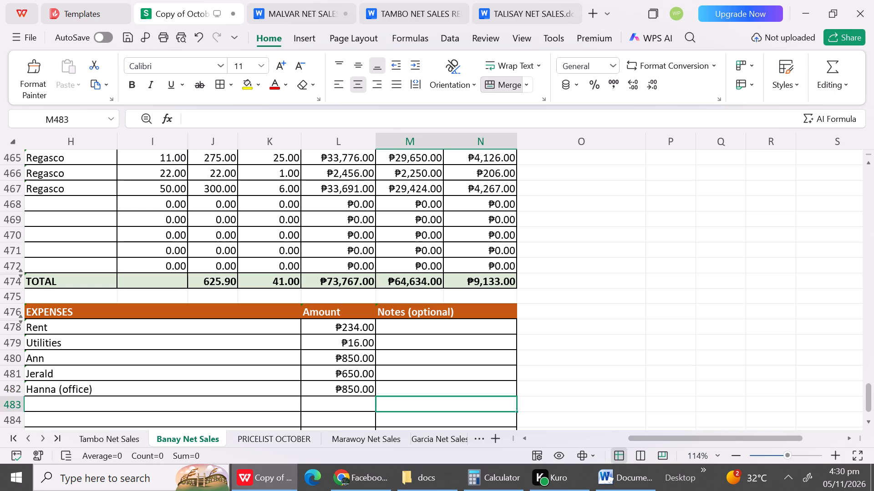
key(ctrl+s)
Copy the net sales reports from October 26 through October 31, from the October 26 title to the October 31 Total Net Sales row.
click(865, 215)
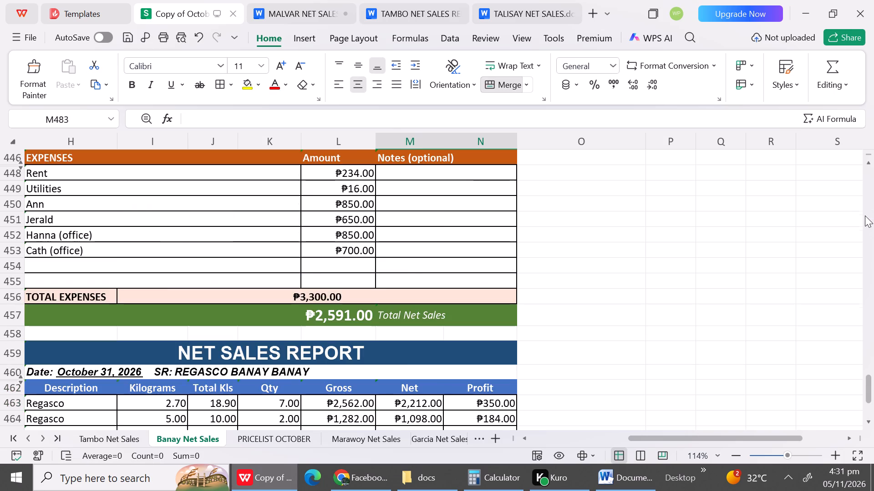
triple_click(865, 215)
triple_click(865, 215)
click(865, 215)
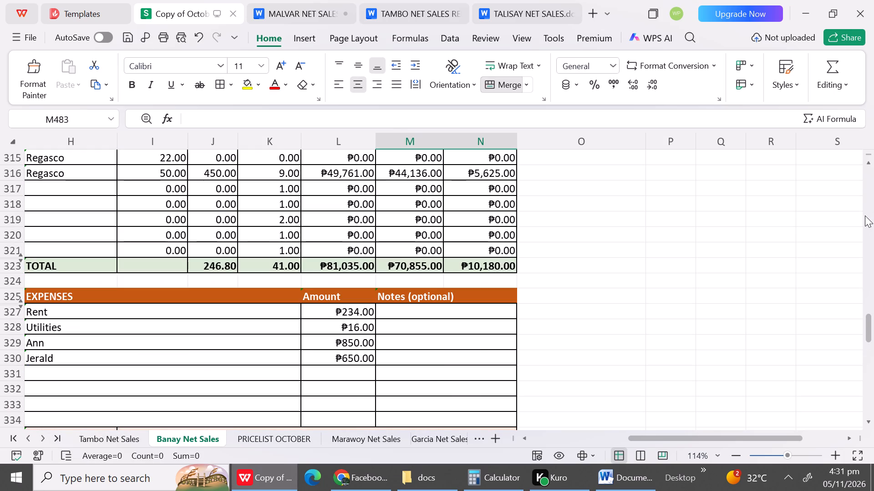
click(865, 215)
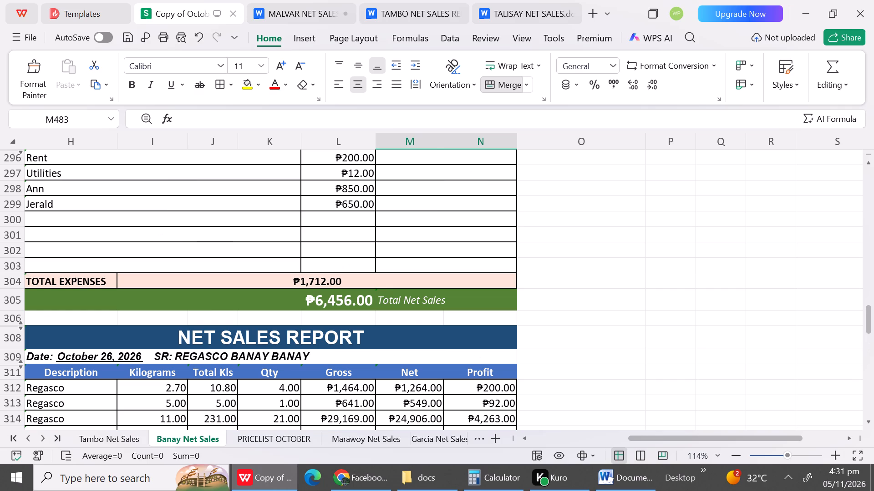
drag(36, 337, 270, 490)
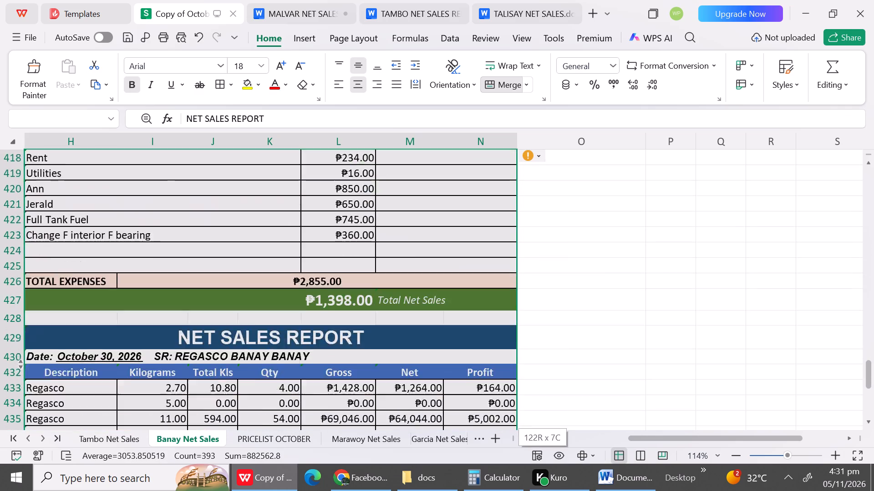
drag(270, 490, 308, 465)
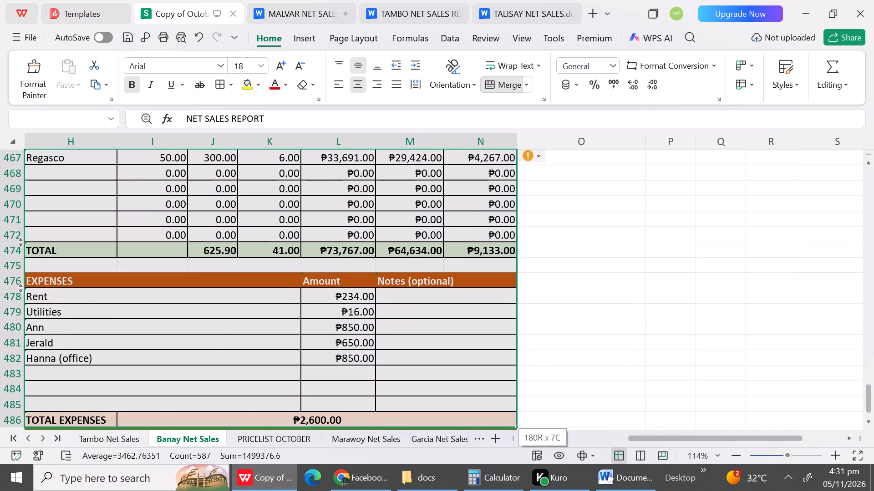
drag(308, 465, 368, 406)
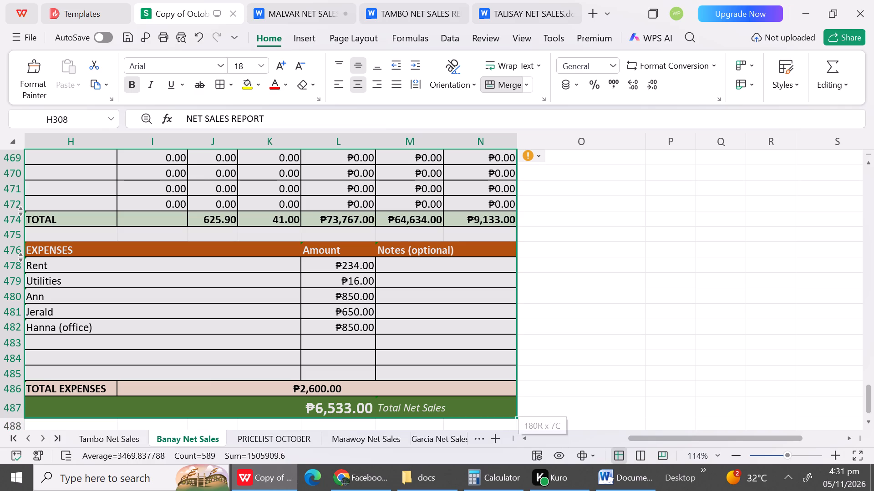
key(ctrl+c)
Switch to Microsoft Word and paste the copied reports on a new page after the last report in Document1.
click(615, 471)
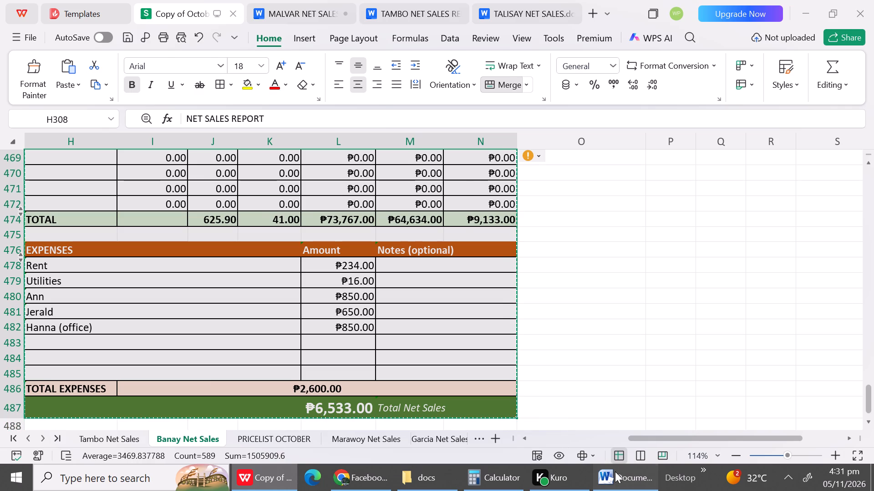
click(499, 361)
key(backslash)
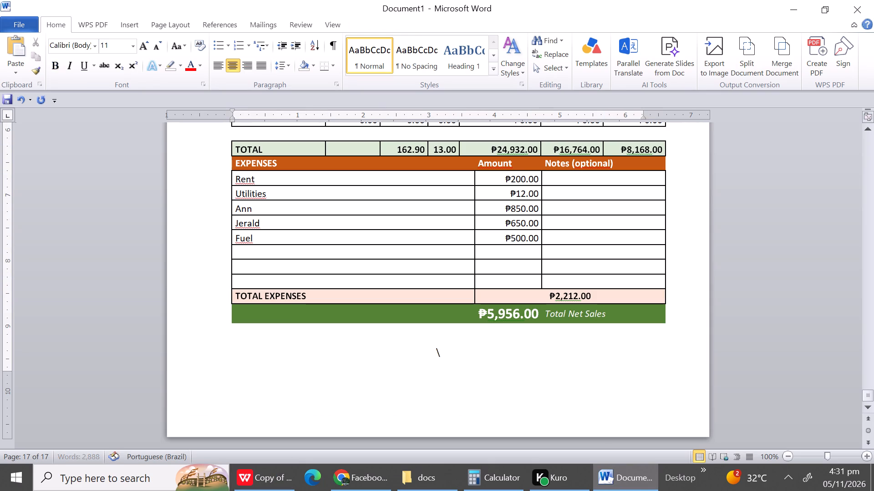
key(BackSpace)
key(Return)
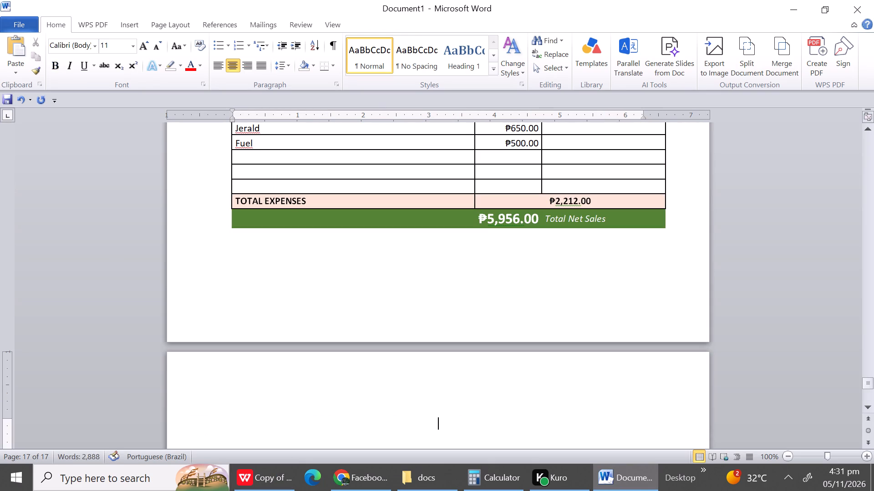
key(ctrl+v)
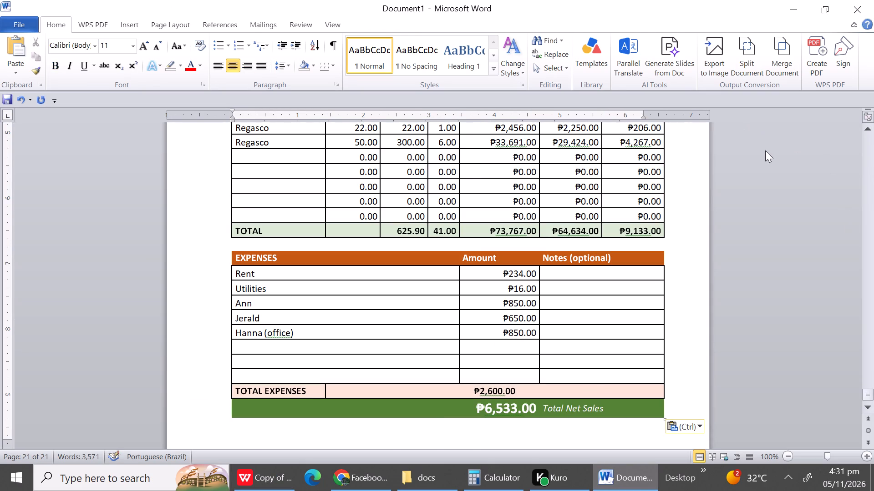
Save the document as a PDF named Banay NET SALES REPORT in the docs folder on USB Drive (F:).
click(26, 23)
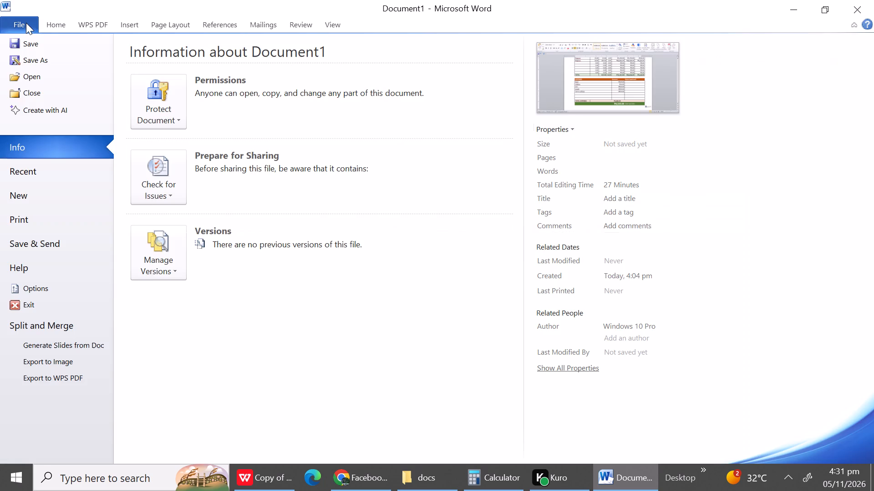
click(23, 47)
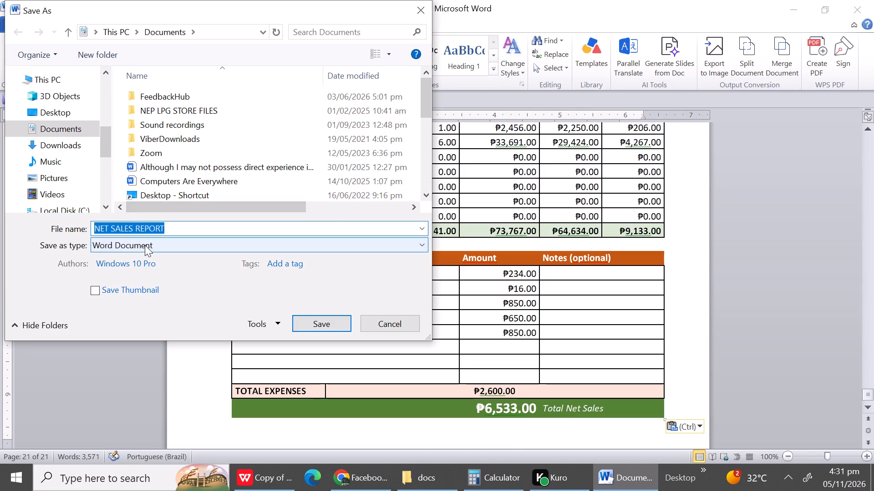
click(145, 245)
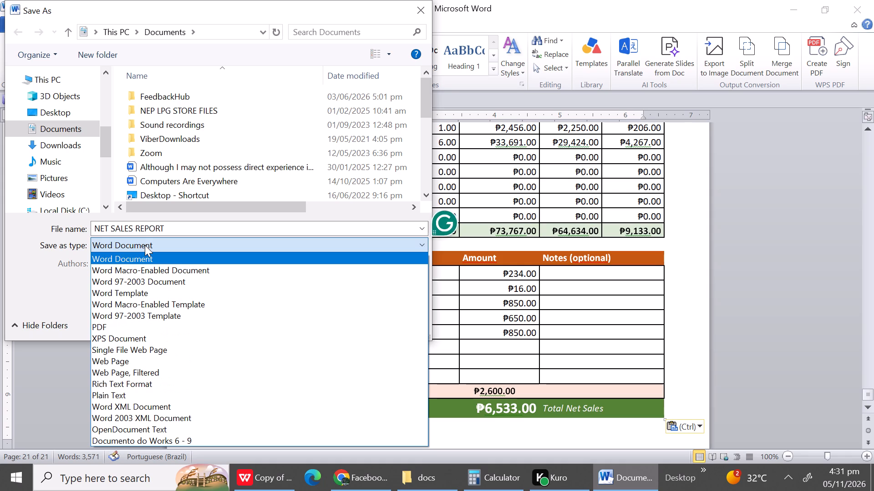
click(109, 330)
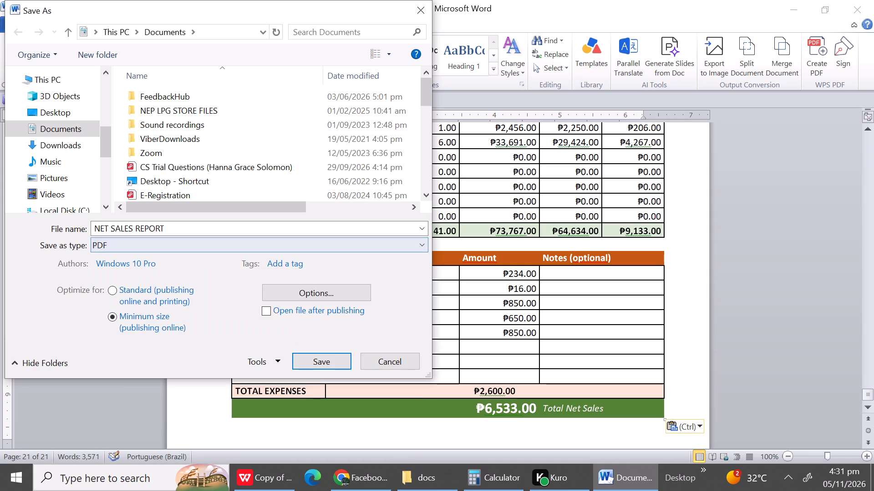
click(96, 226)
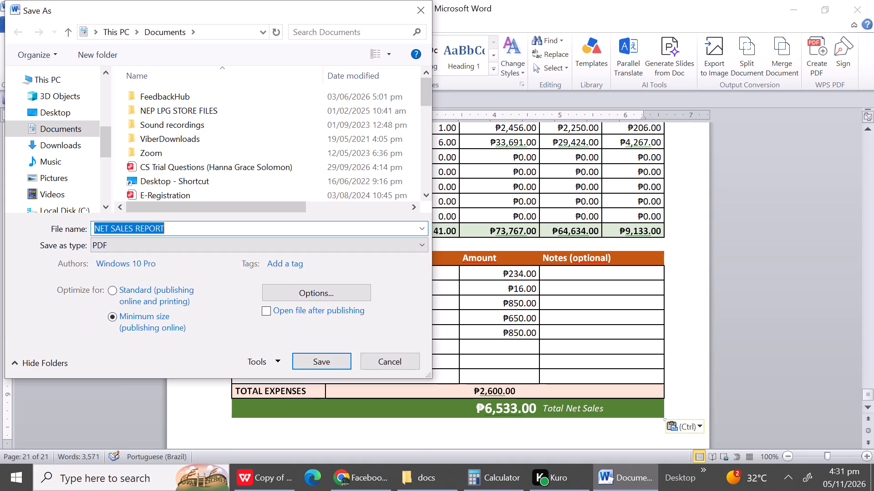
click(96, 226)
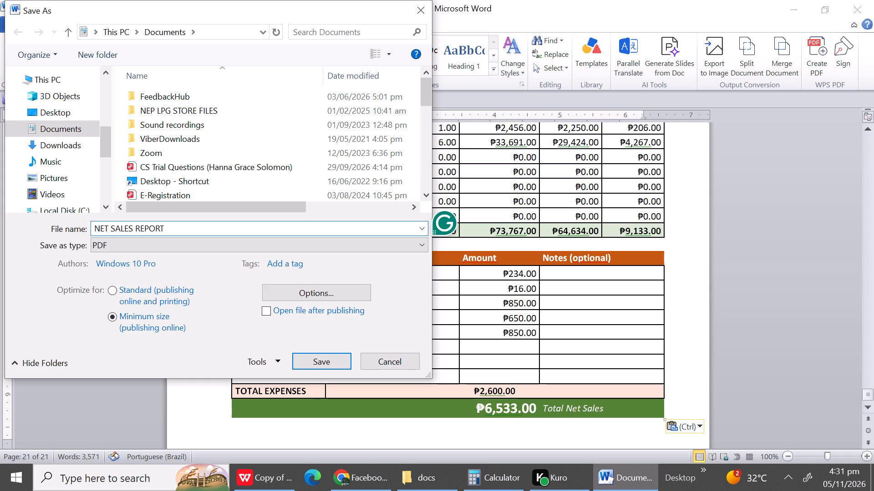
text(Ban)
text(ay)
key(space)
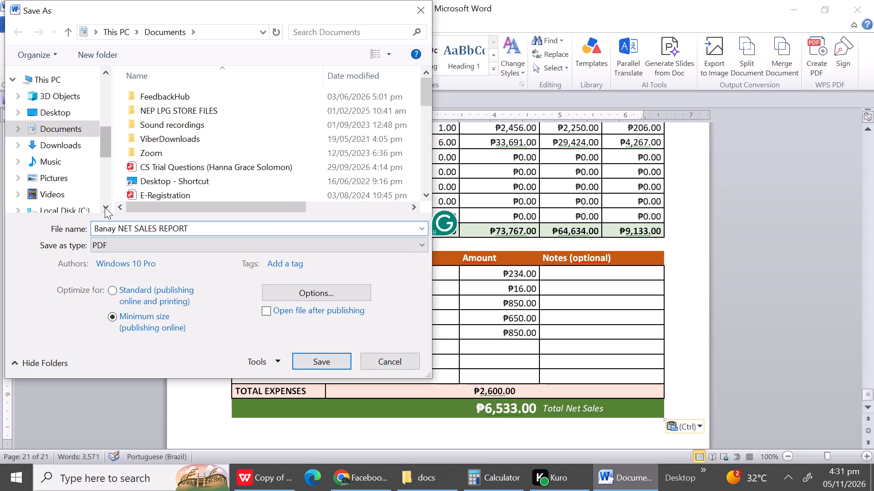
triple_click(105, 207)
click(105, 207)
drag(105, 207, 77, 162)
double_click(77, 162)
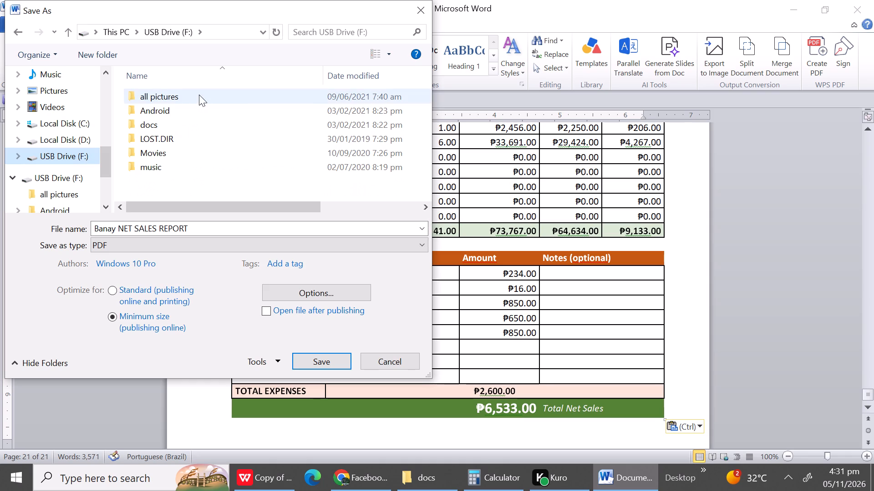
double_click(164, 123)
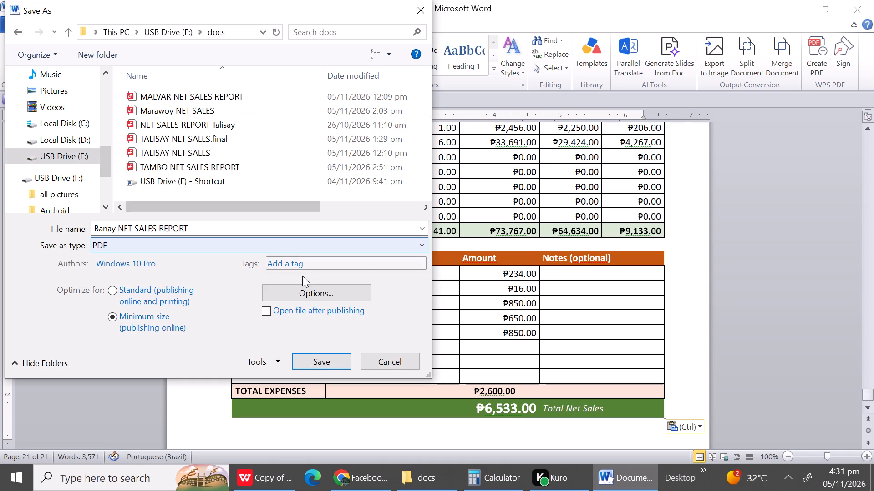
click(329, 358)
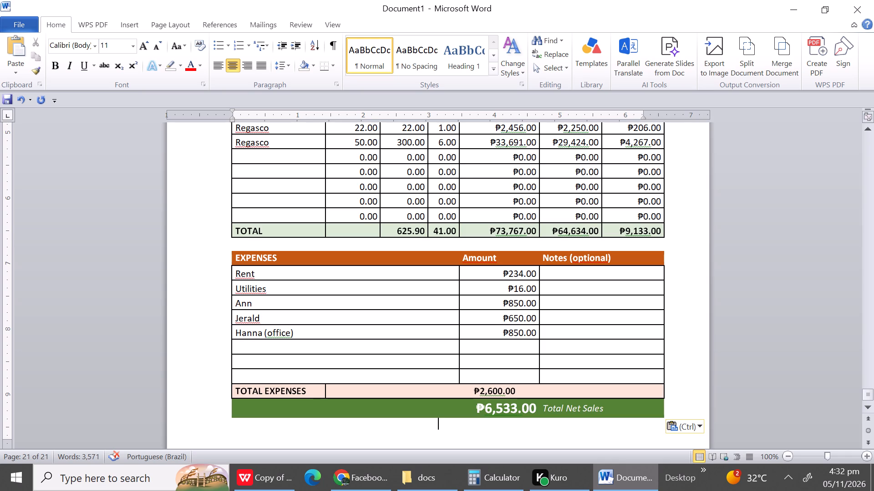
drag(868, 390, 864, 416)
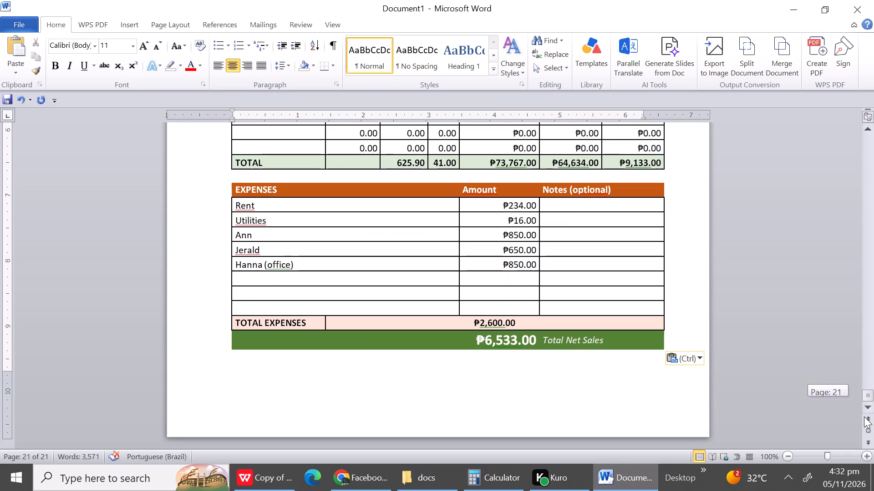
Save the document as a Word file named BANAY NET SALES REPORT 2 in the docs folder on USB Drive (F:) and close it.
drag(864, 416, 853, 73)
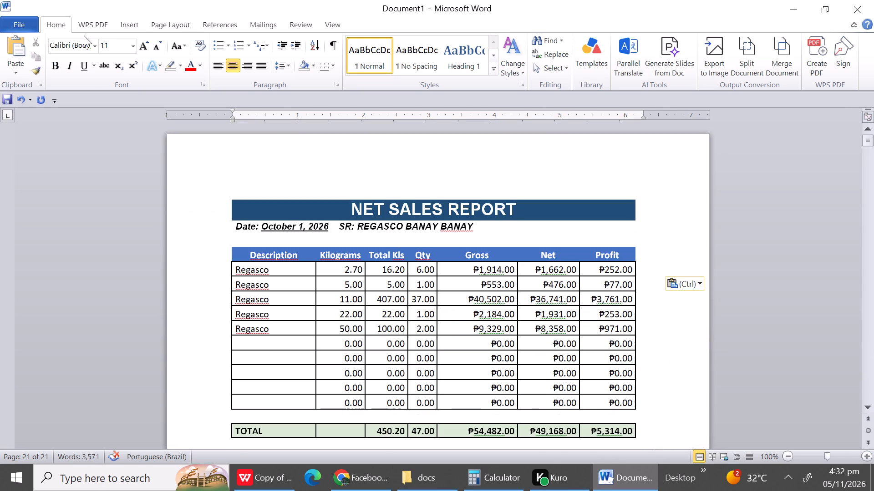
click(20, 20)
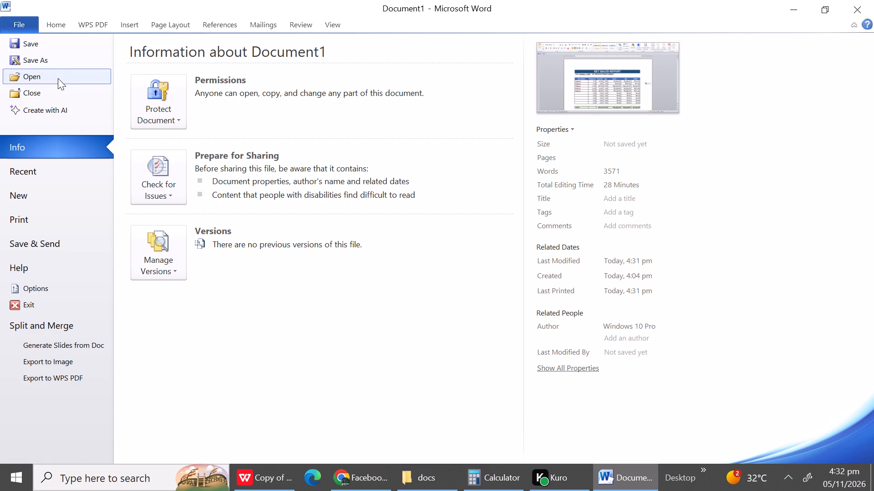
click(37, 43)
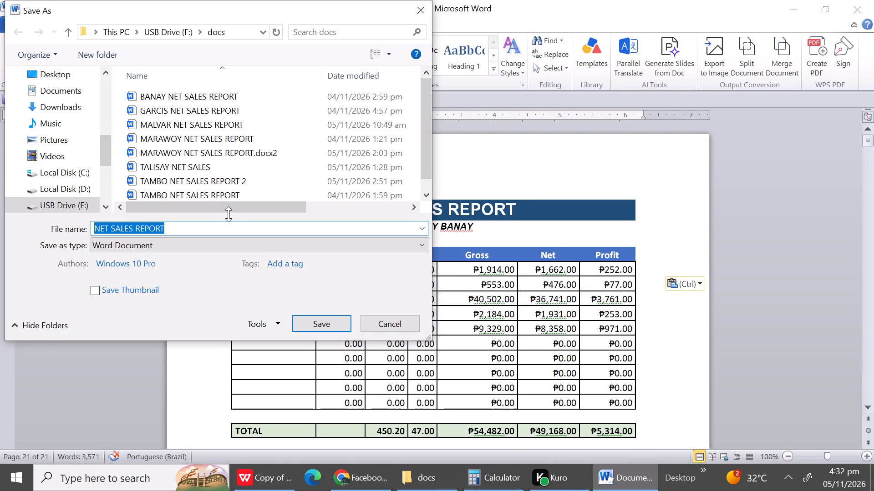
click(94, 226)
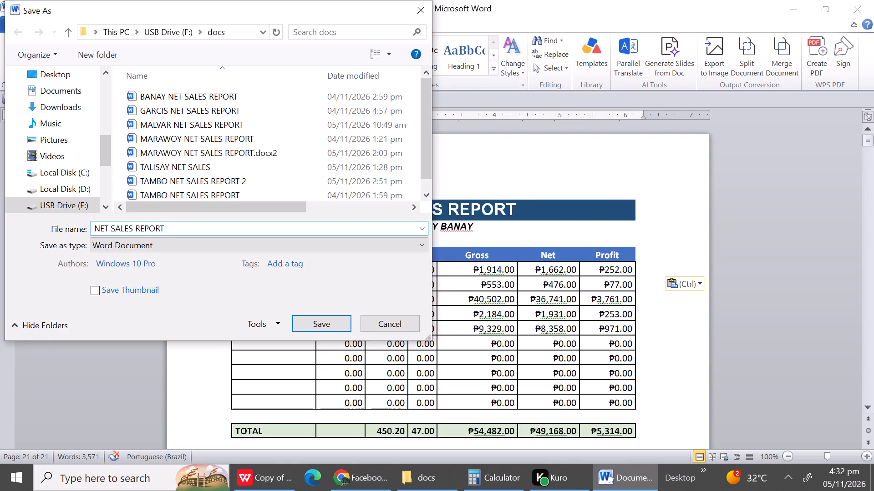
key(shift+b)
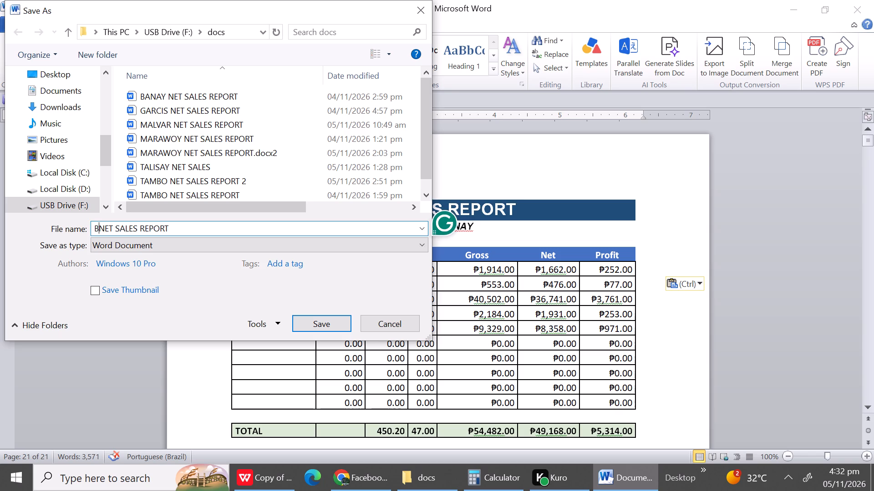
text(ANAY)
key(space)
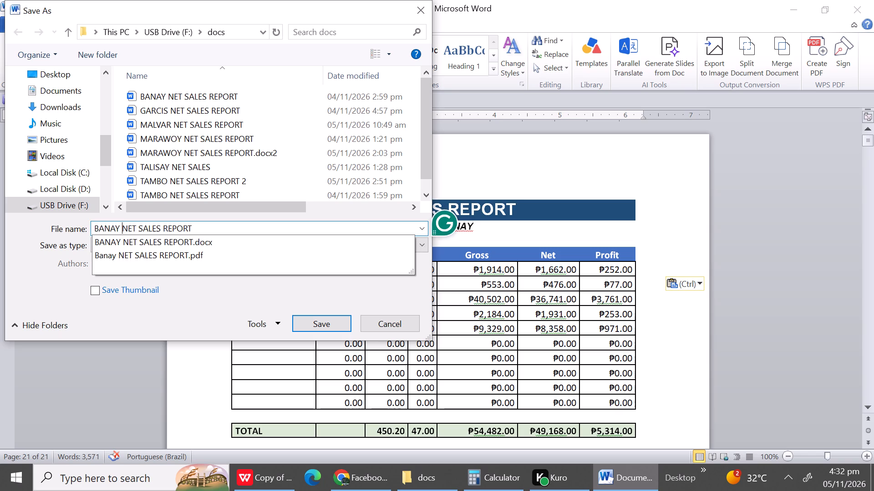
click(203, 231)
key(space)
text(2)
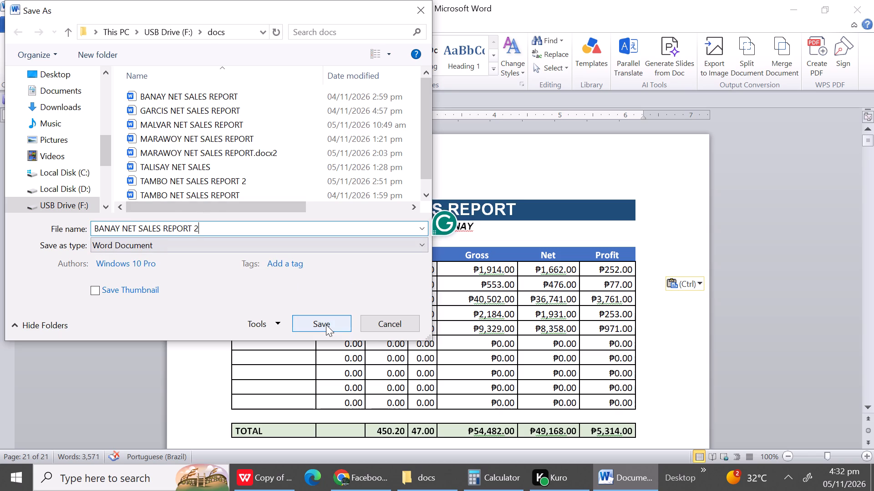
click(326, 325)
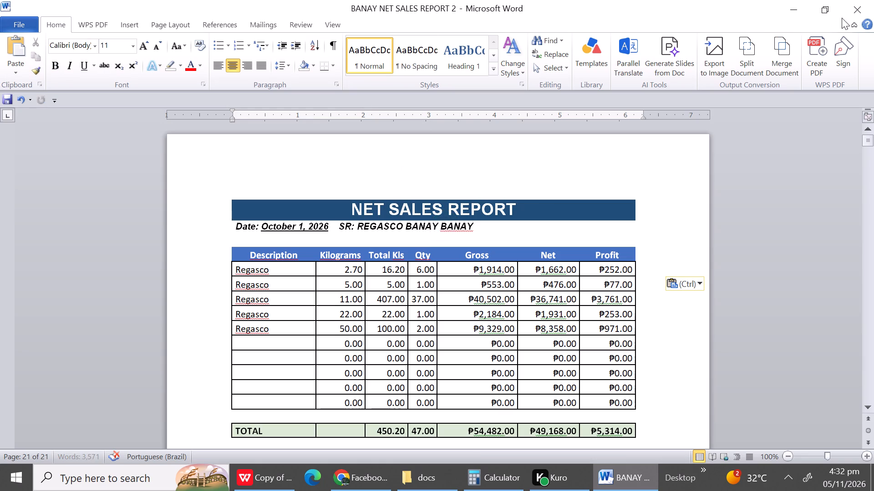
click(849, 18)
Switch to the October workbook in WPS Office, move the Garcia Net Sales sheet ahead of Marawoy Net Sales and open it.
click(595, 284)
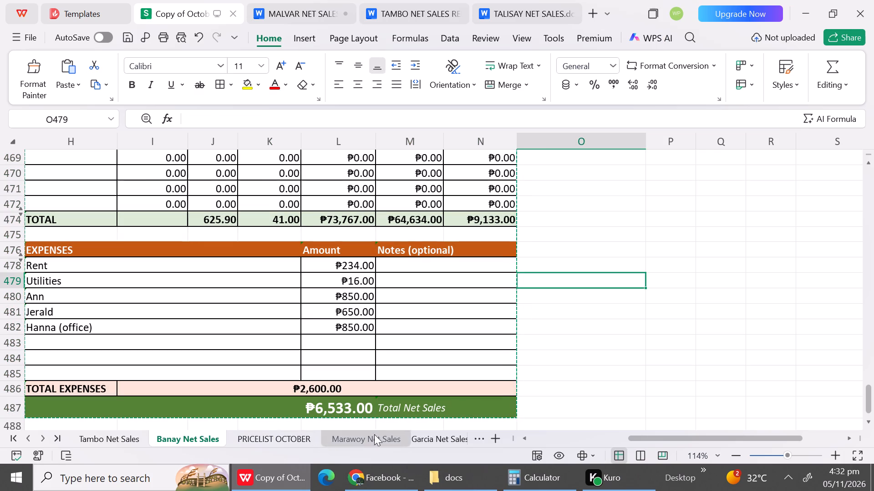
click(26, 437)
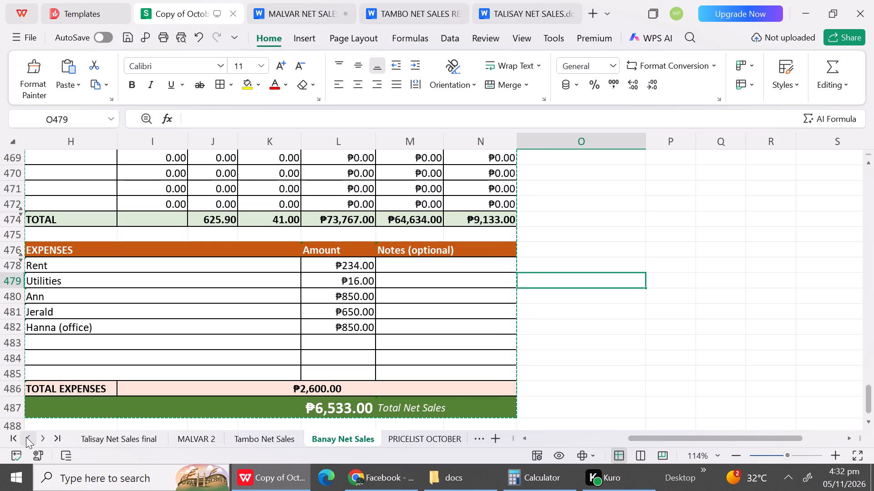
click(26, 437)
click(26, 437)
drag(26, 437, 57, 441)
click(57, 441)
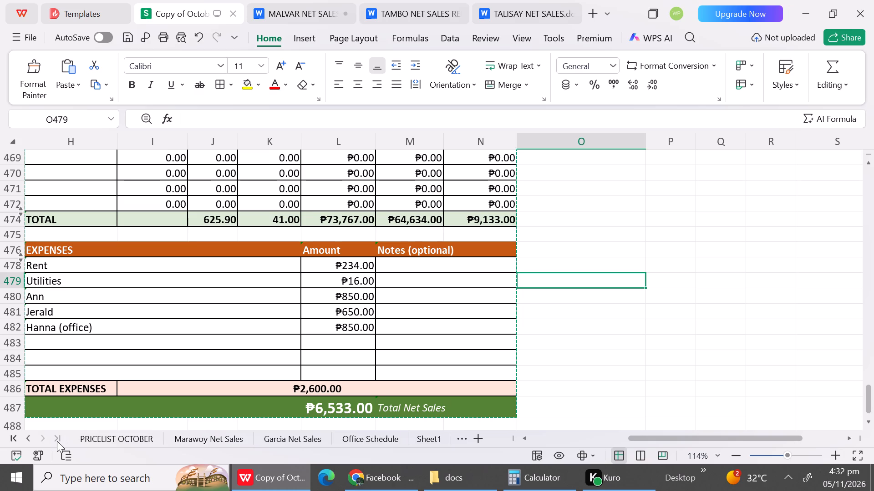
drag(276, 441, 213, 439)
double_click(213, 439)
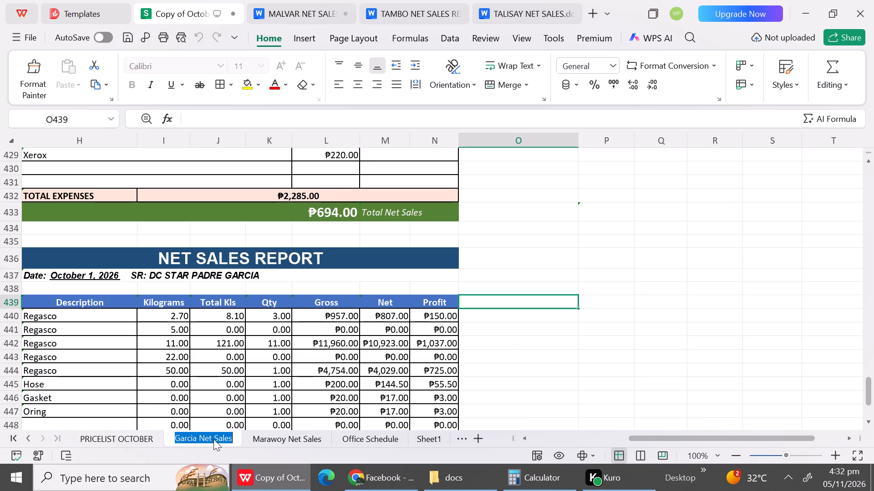
Review the reports around October 29 and the one following it on the Garcia Net Sales sheet.
drag(869, 395, 868, 390)
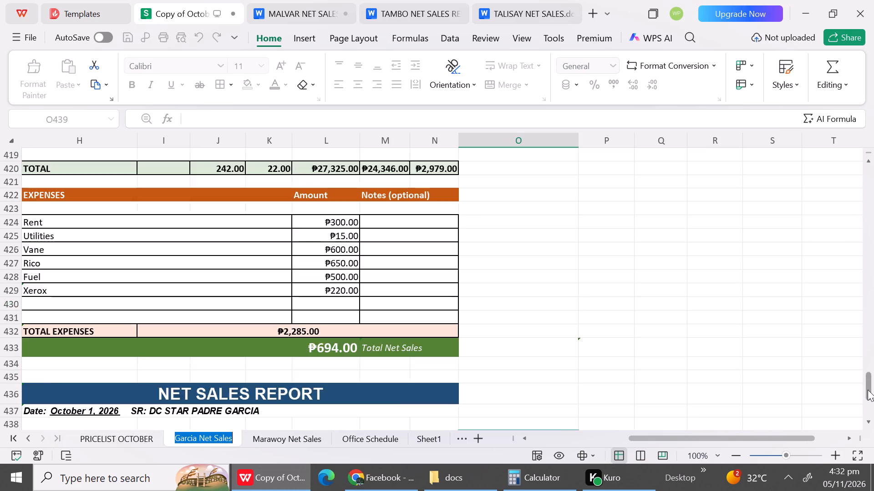
drag(868, 390, 869, 381)
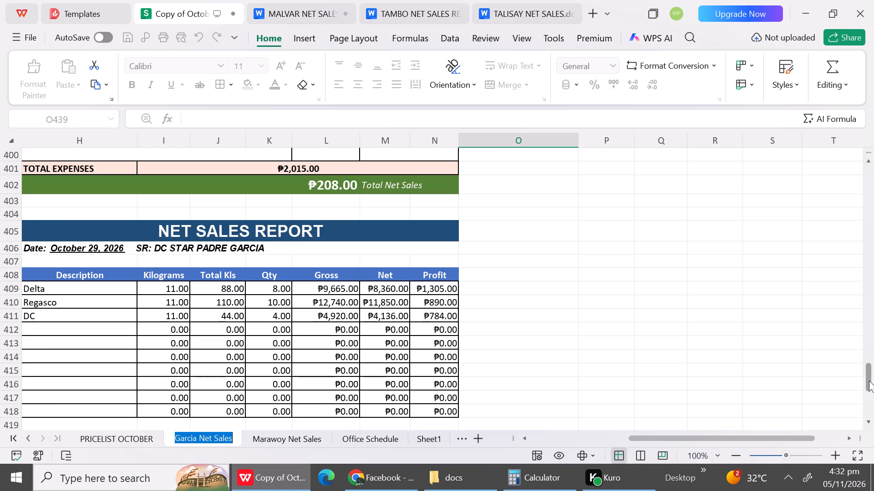
drag(869, 381, 866, 388)
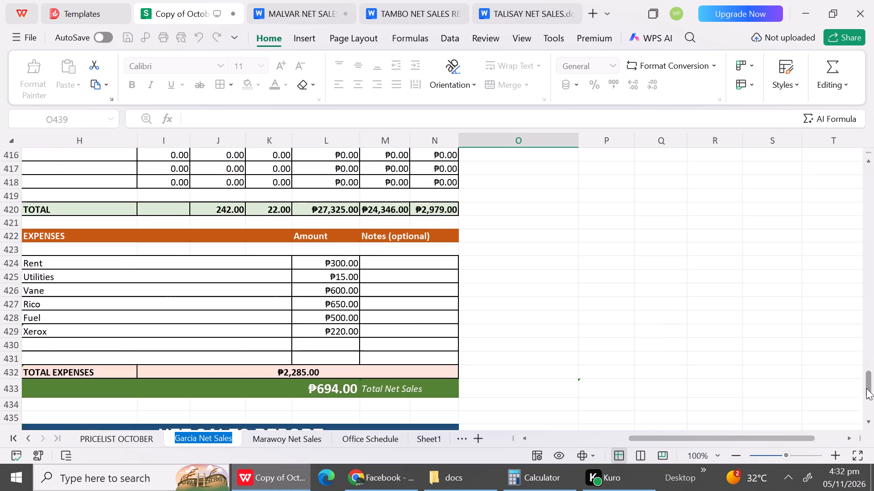
drag(866, 388, 867, 383)
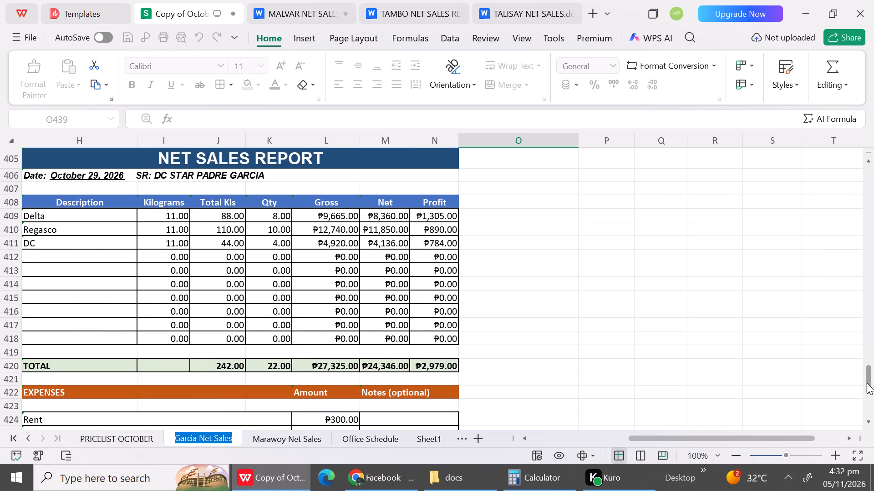